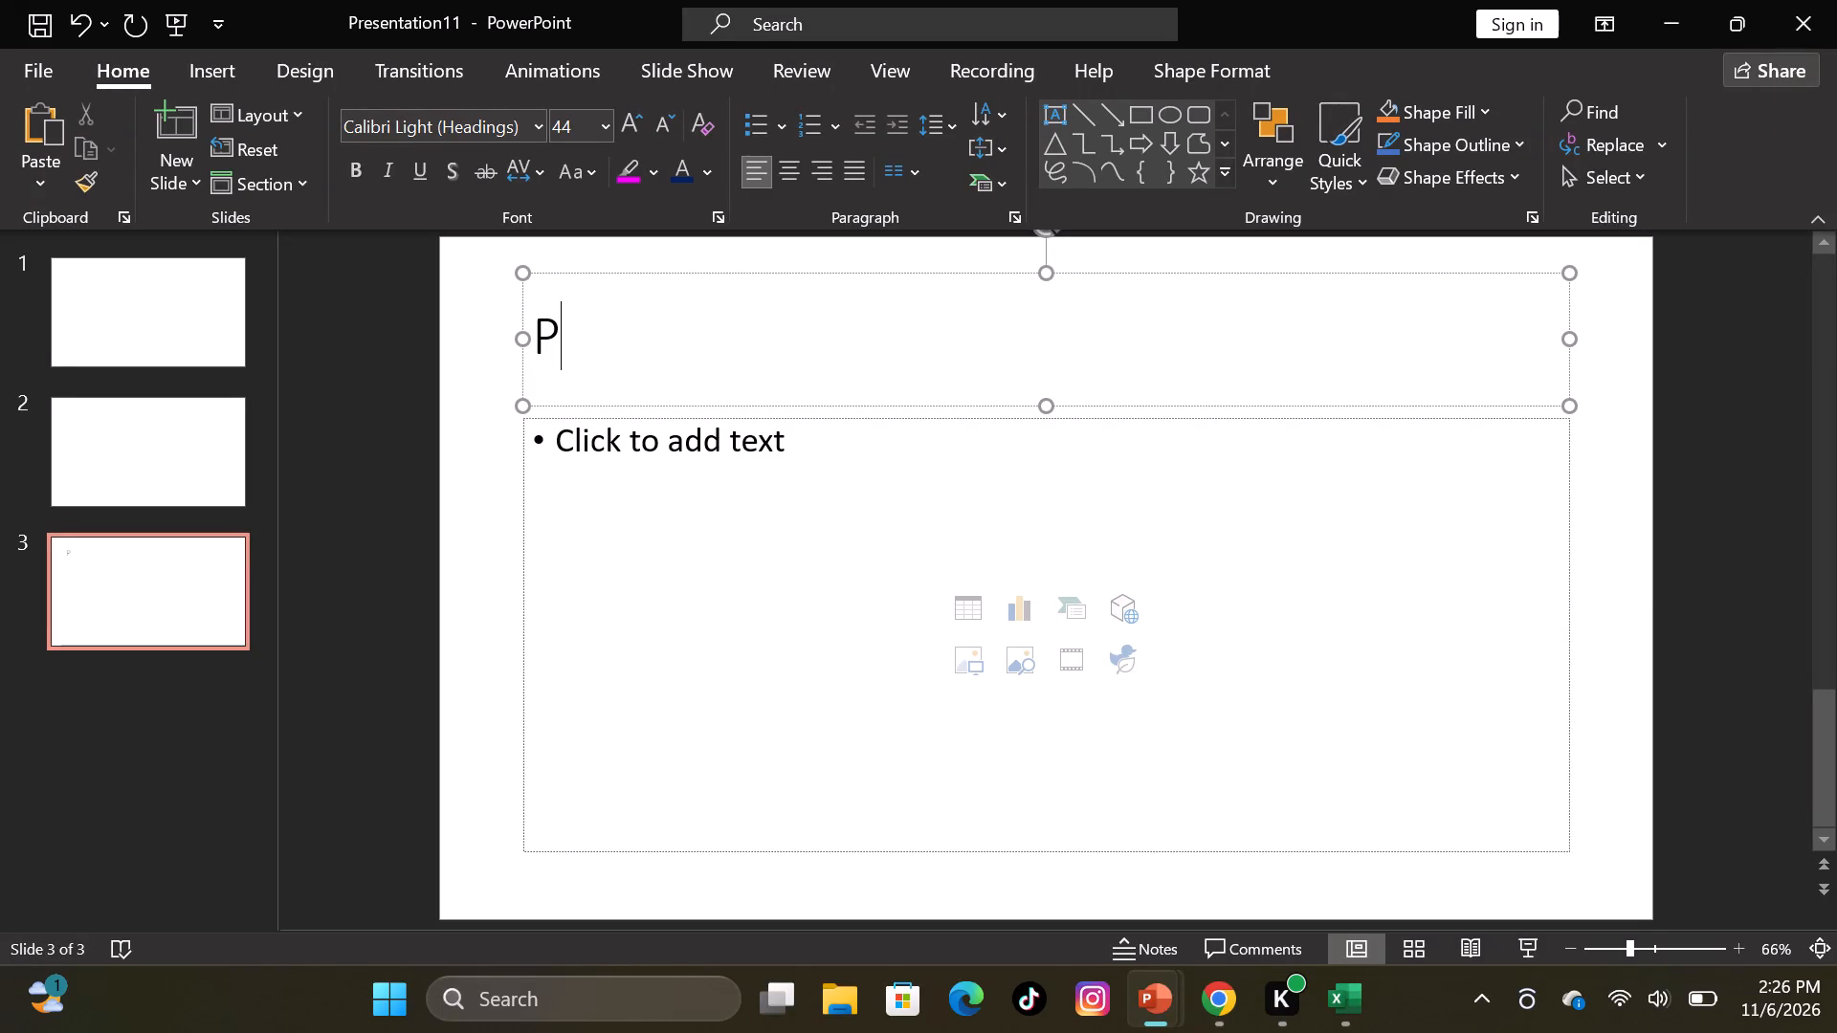
# Complete the title of slide 3 so it reads "Personal monthly budget".
pyautogui.write('ersonal')
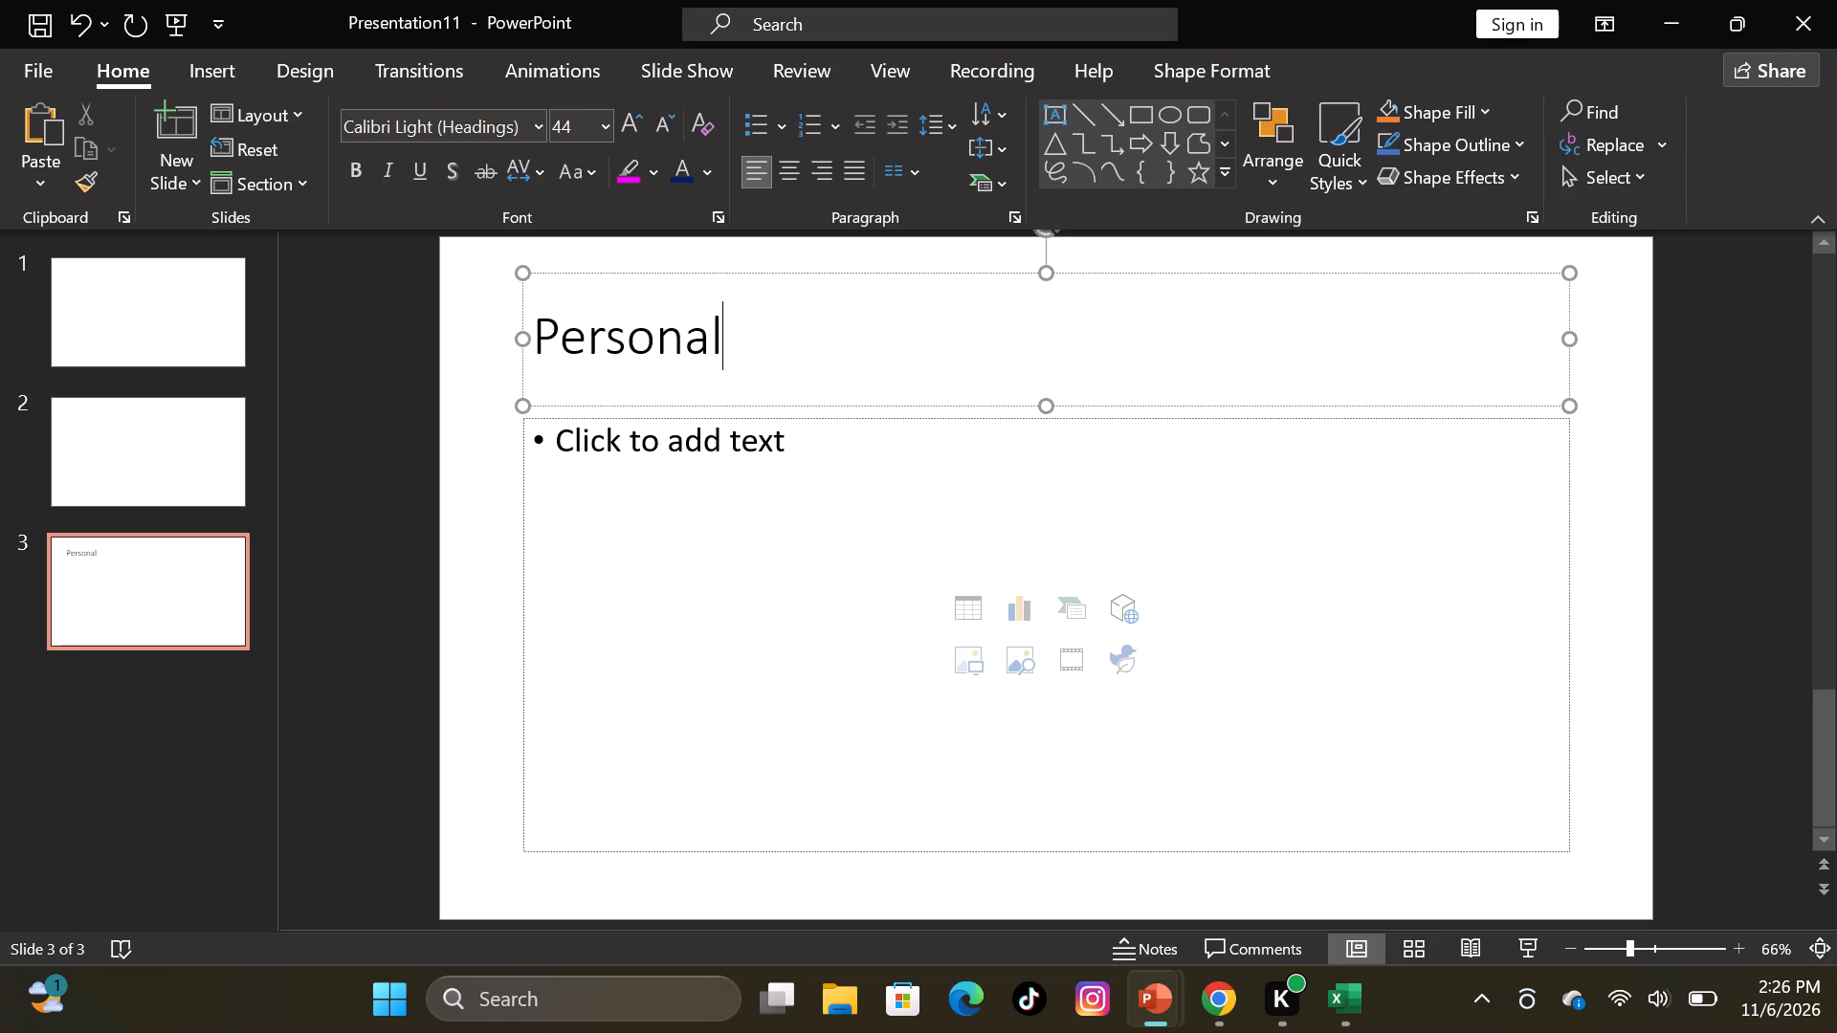
pyautogui.press('space')
pyautogui.write('monthl')
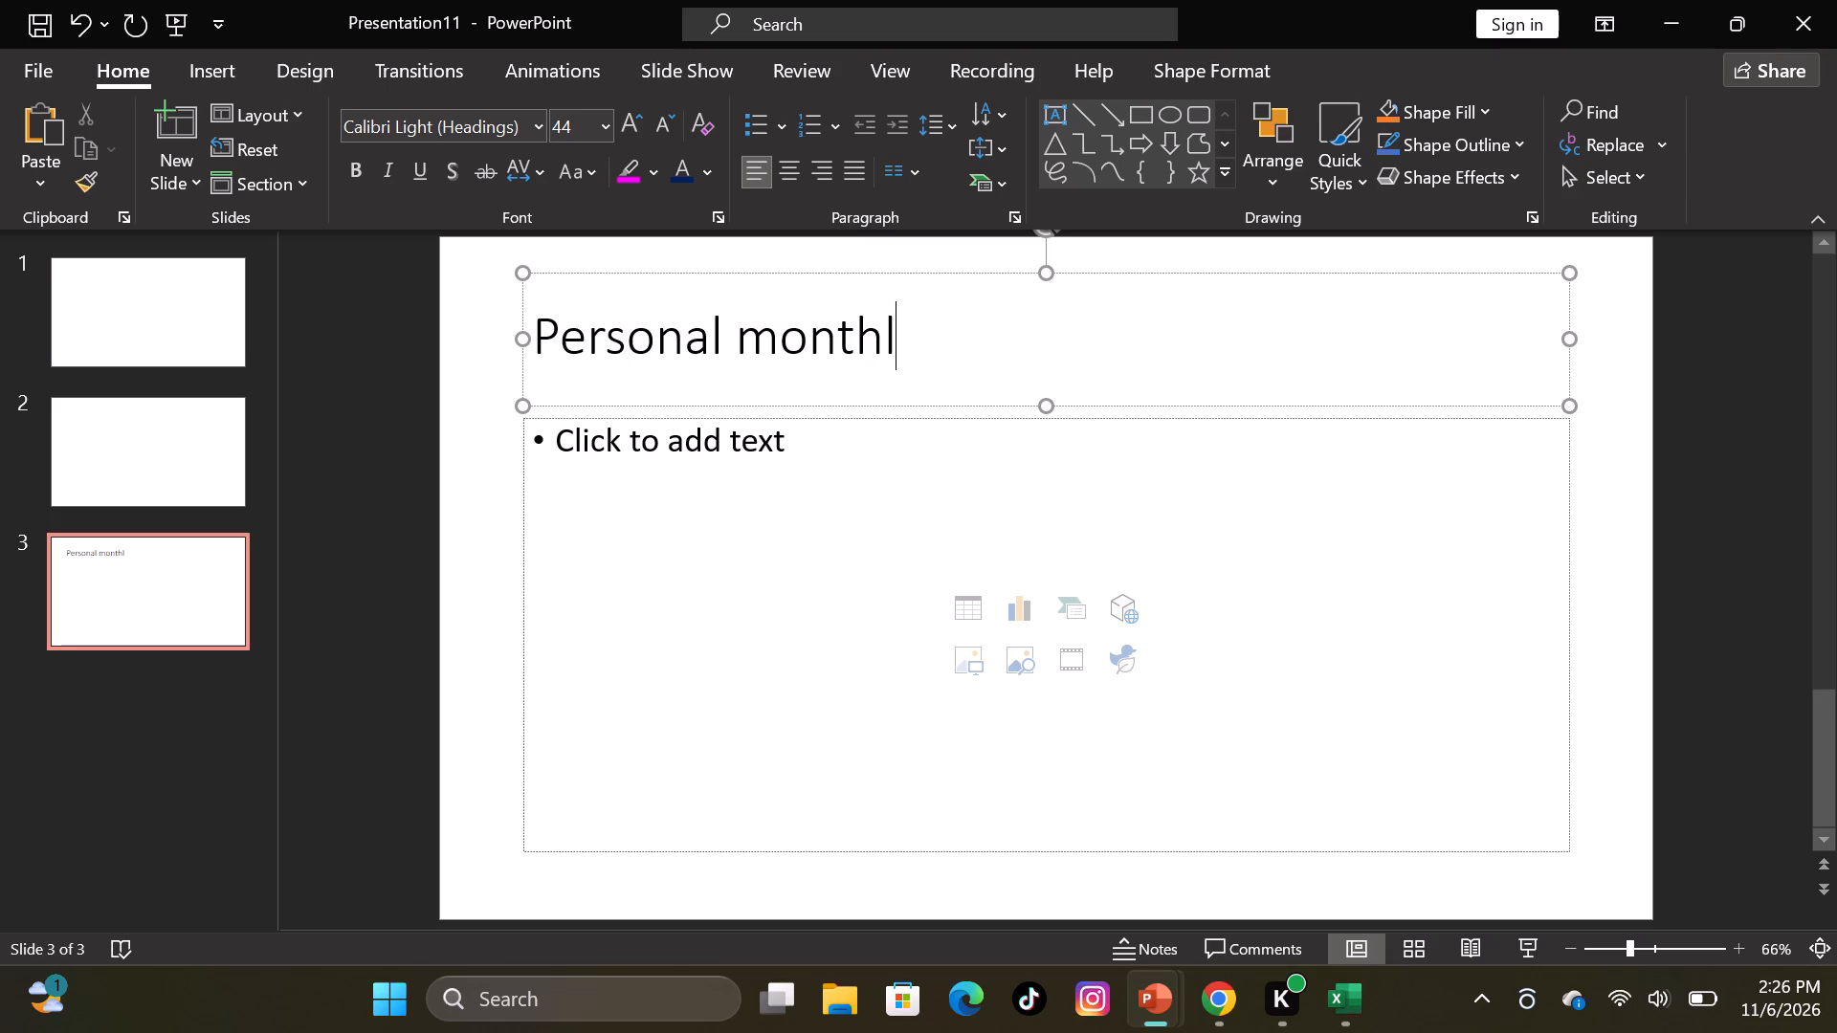
pyautogui.write('y')
pyautogui.press('space')
pyautogui.write('bi')
pyautogui.press('BackSpace')
pyautogui.write('ud')
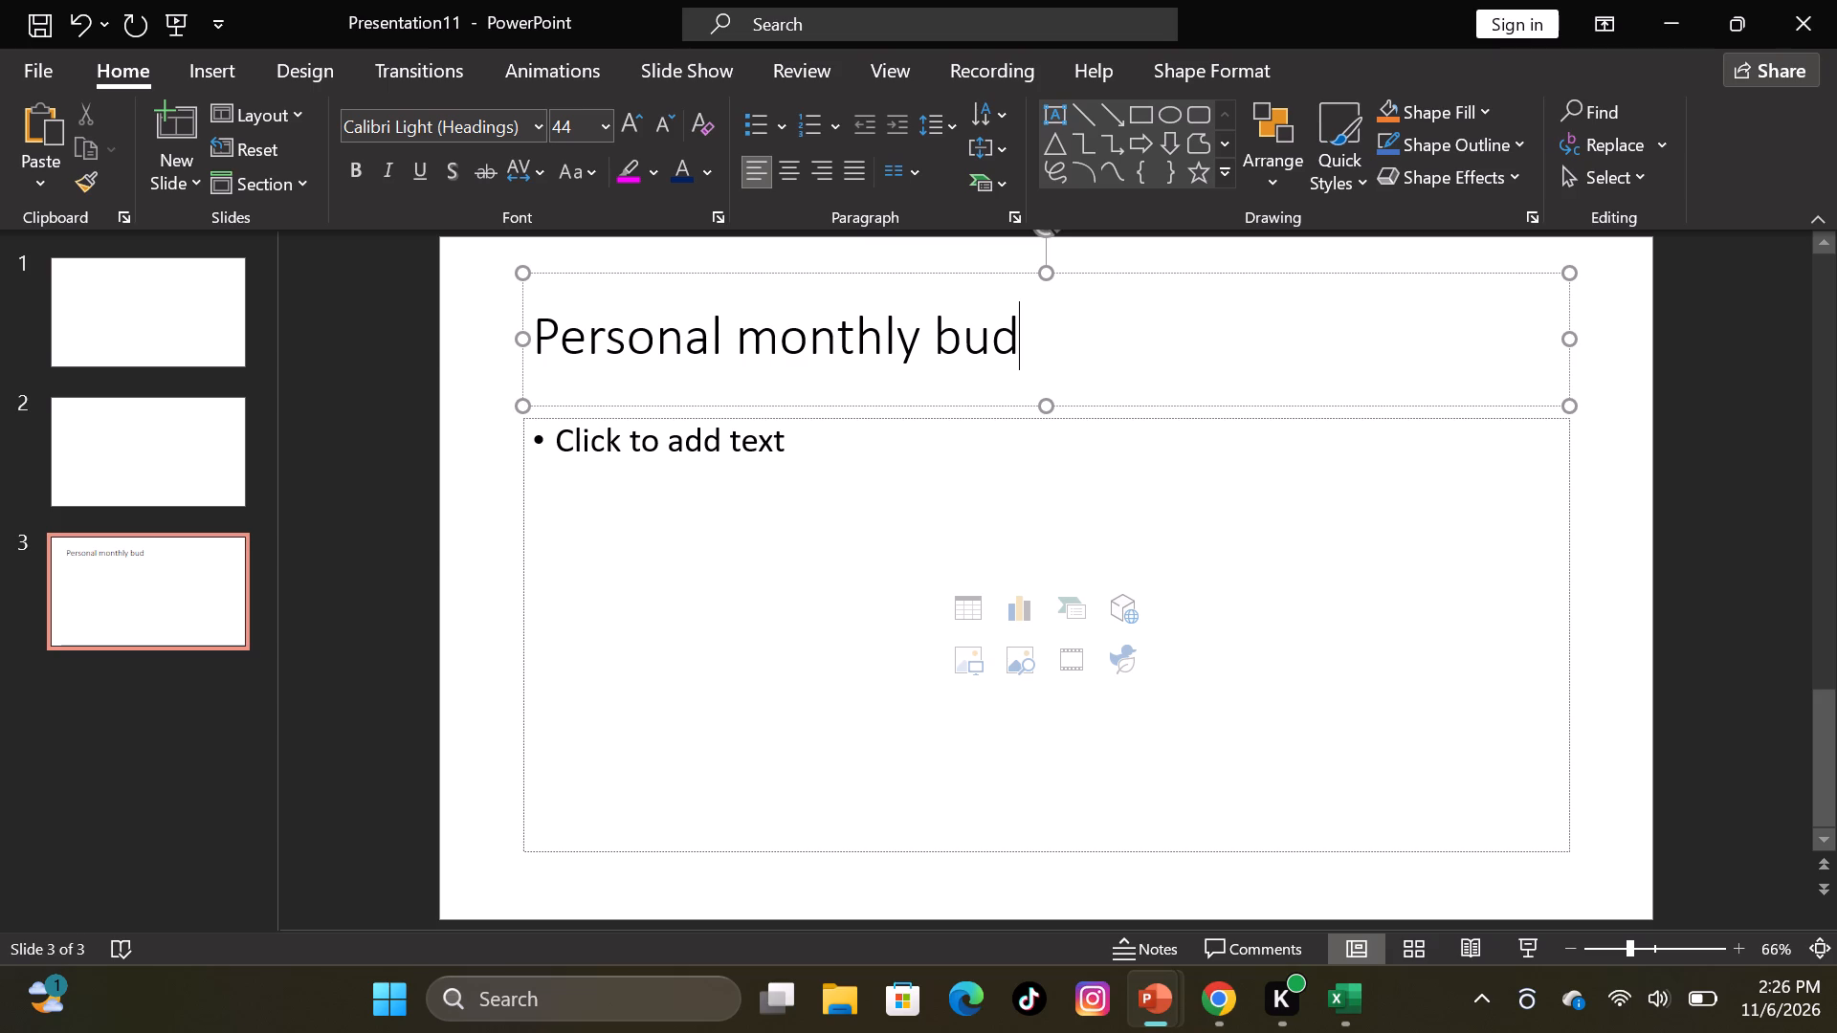
pyautogui.write('ge')
pyautogui.press('t')
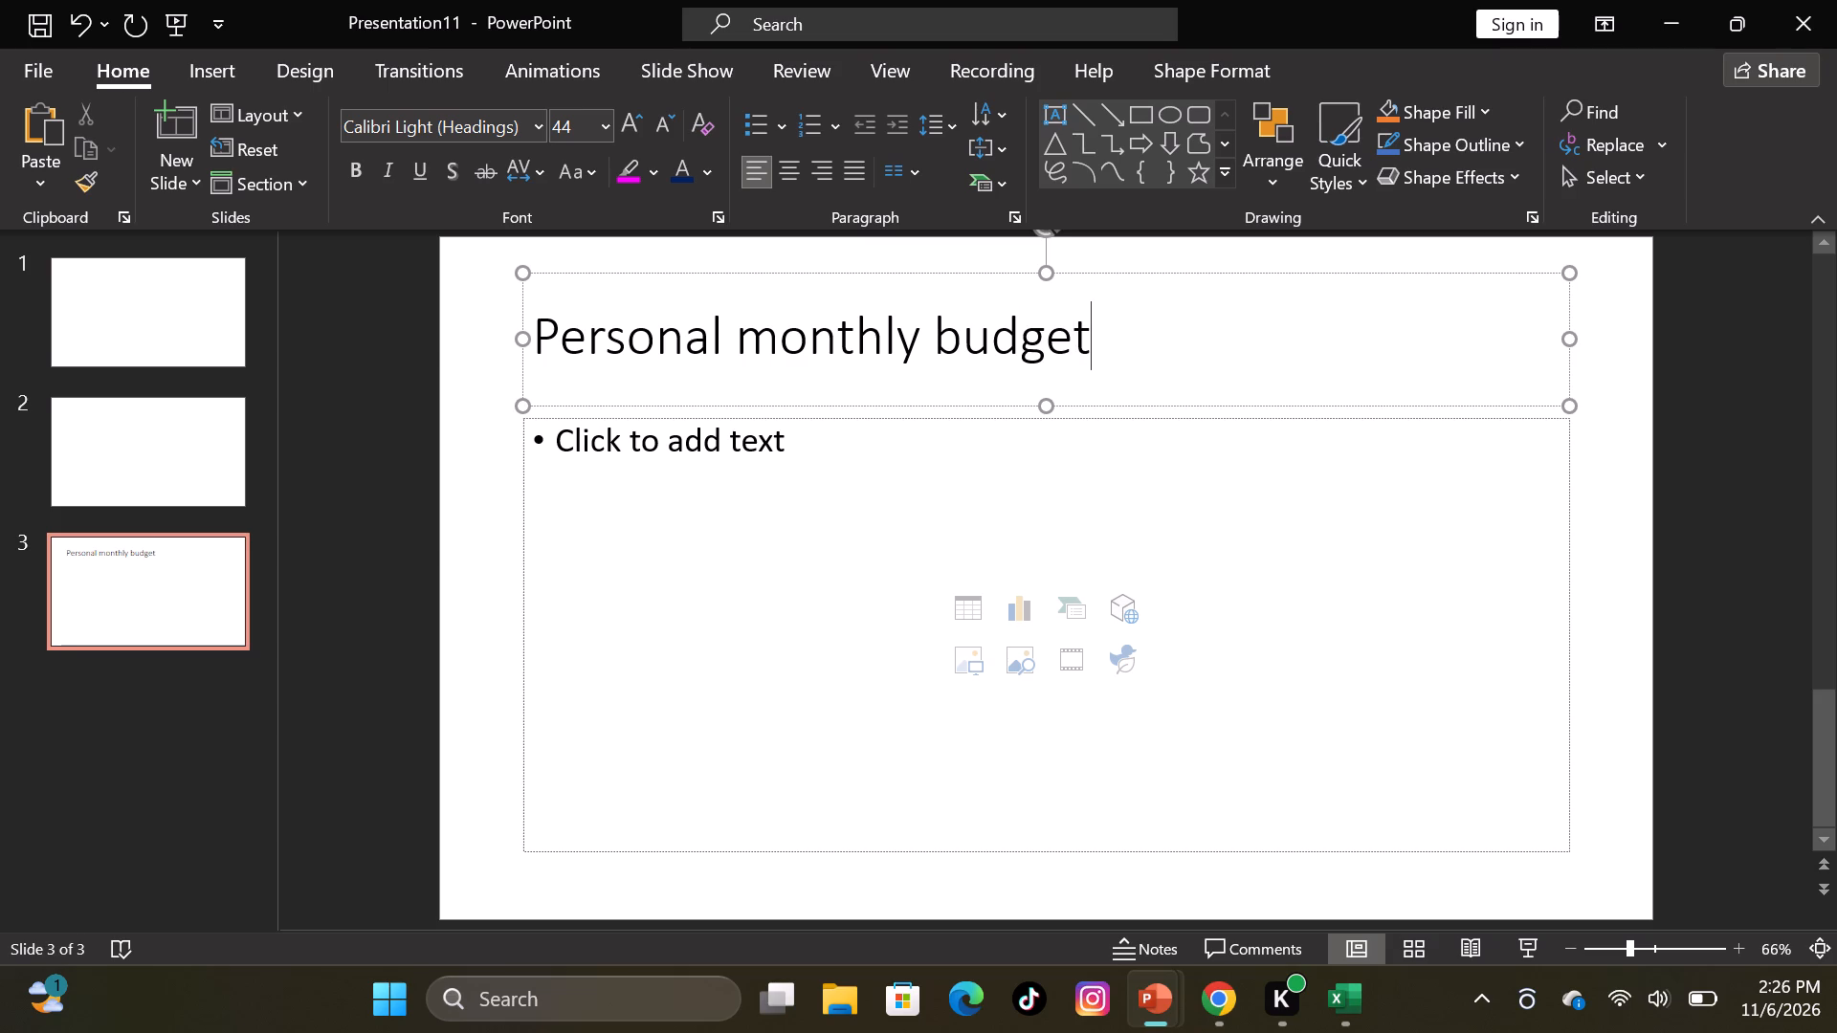
# Remove the bullet from the first line of the empty content placeholder on slide 3.
pyautogui.click(896, 477)
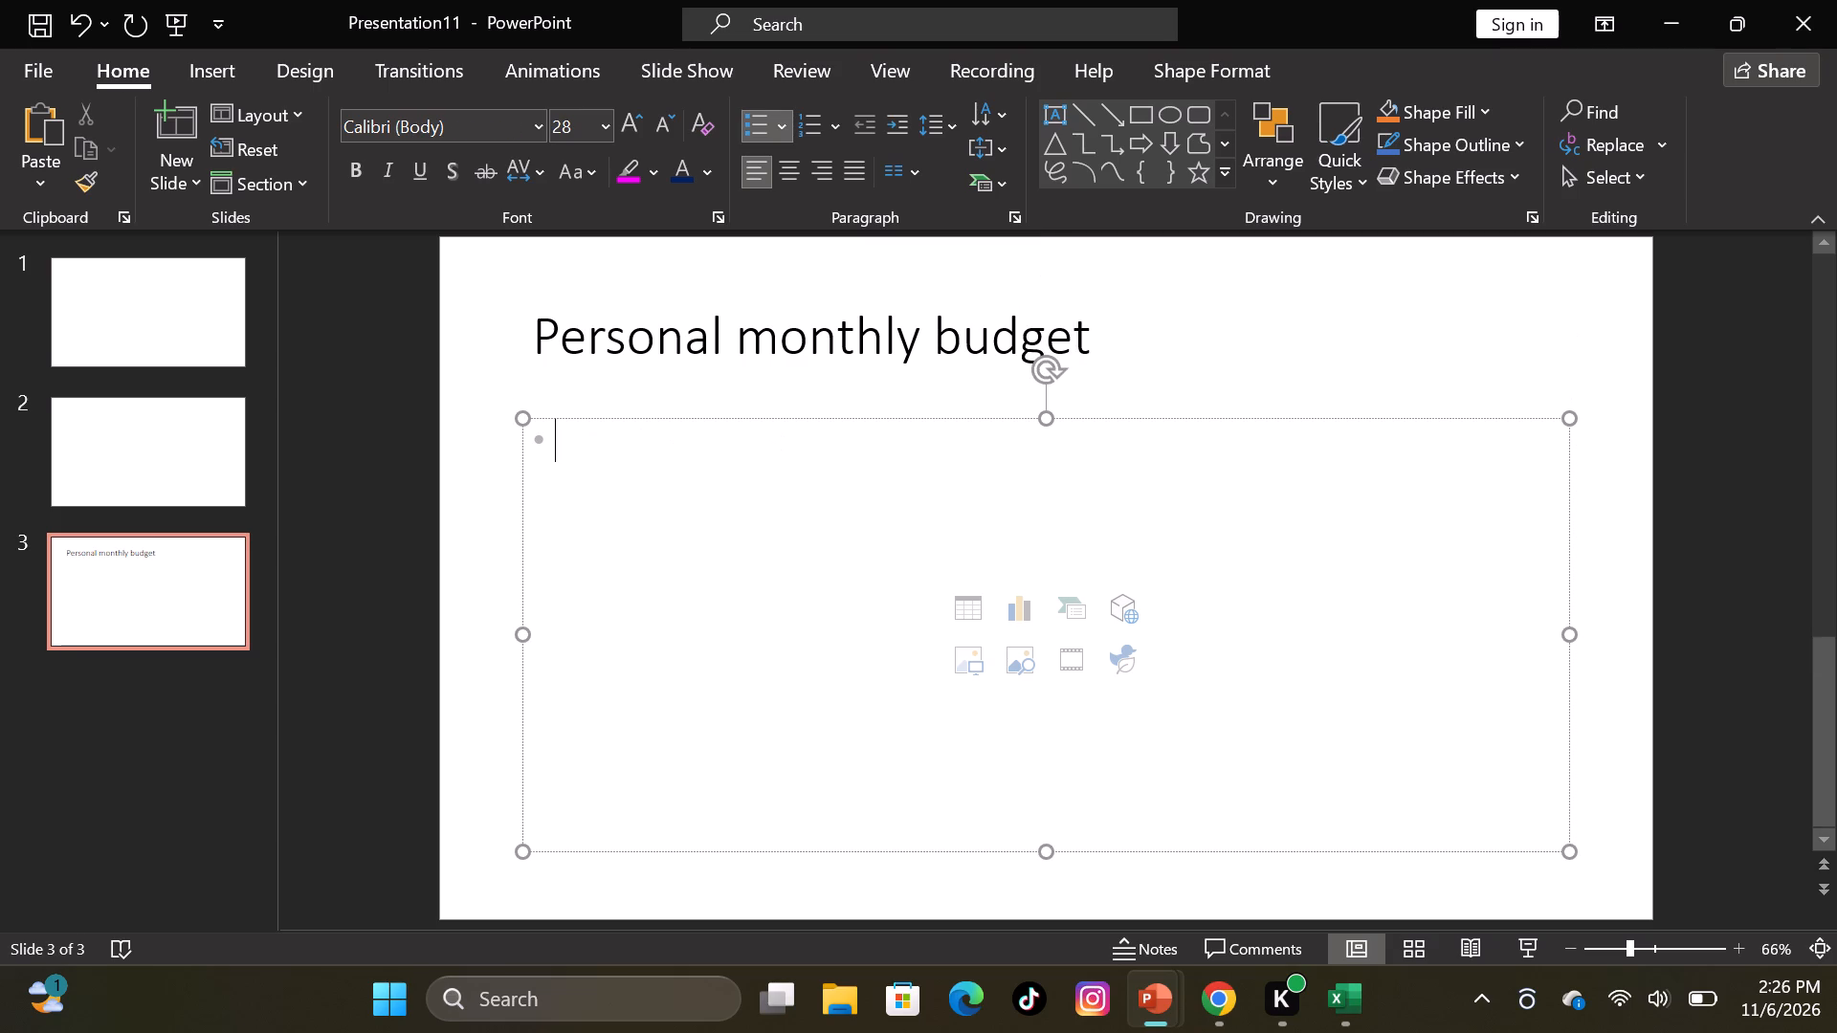
pyautogui.press('BackSpace')
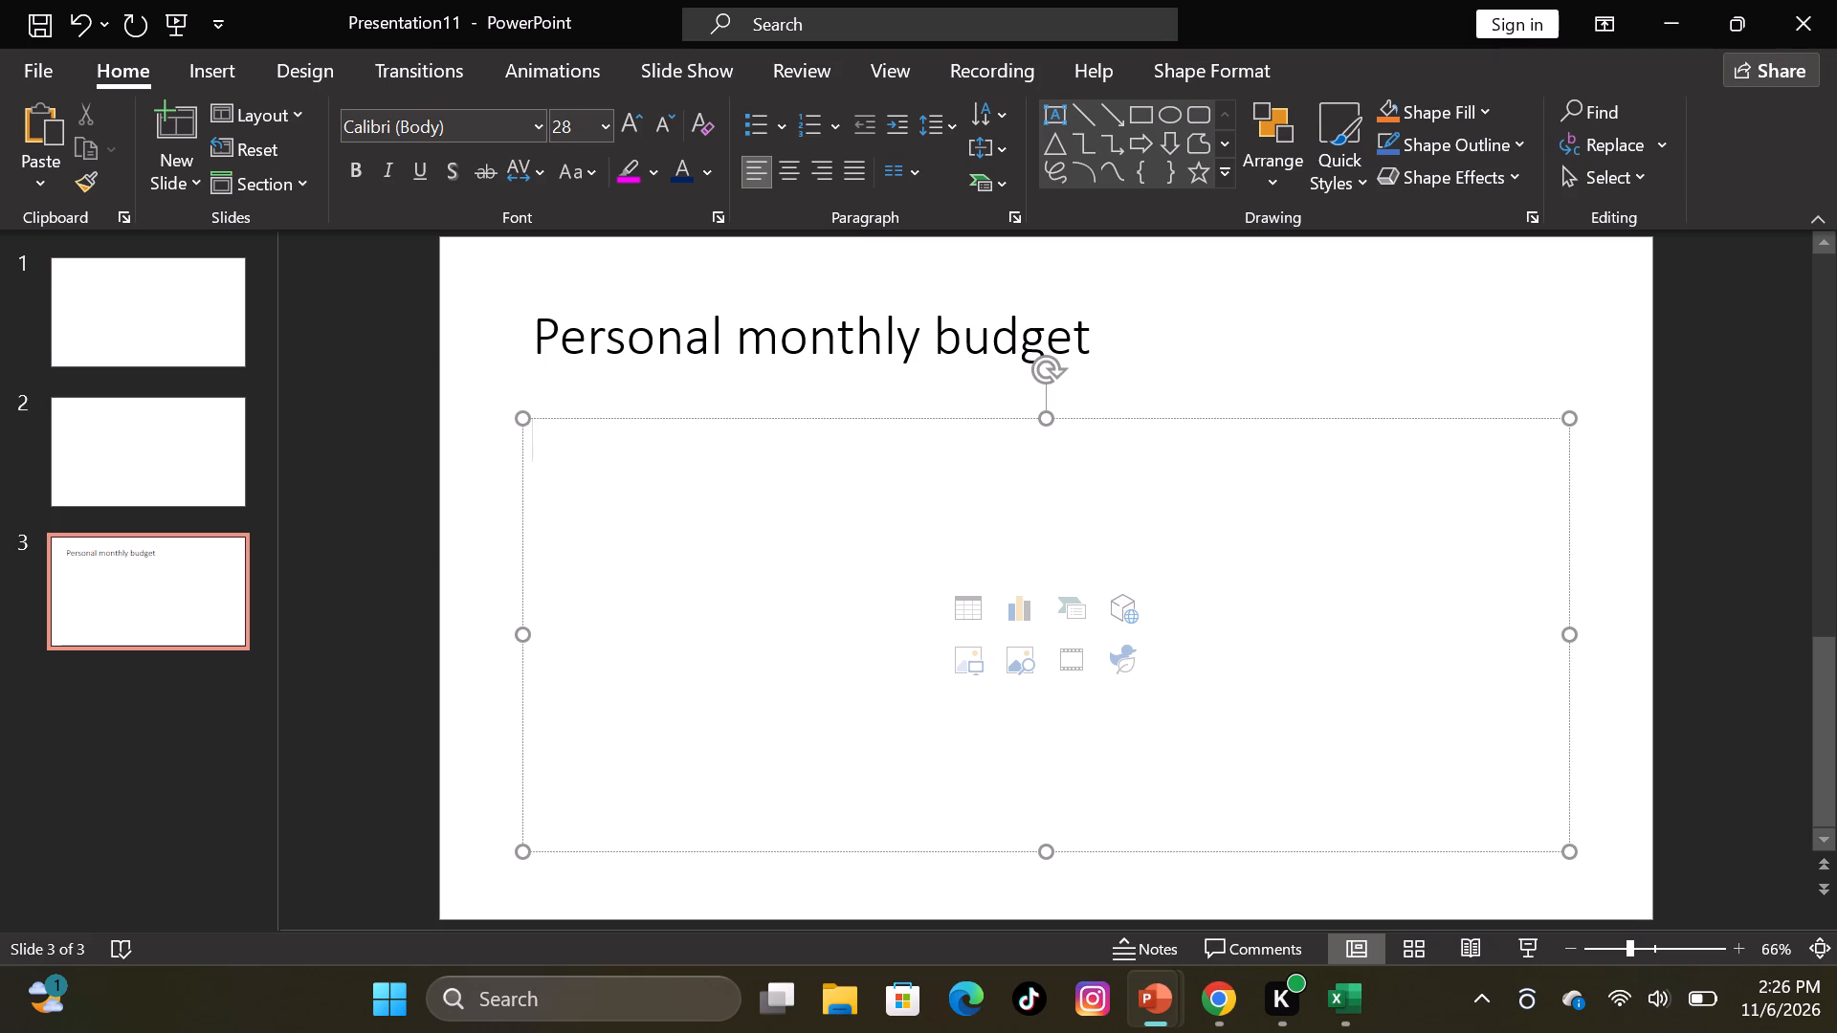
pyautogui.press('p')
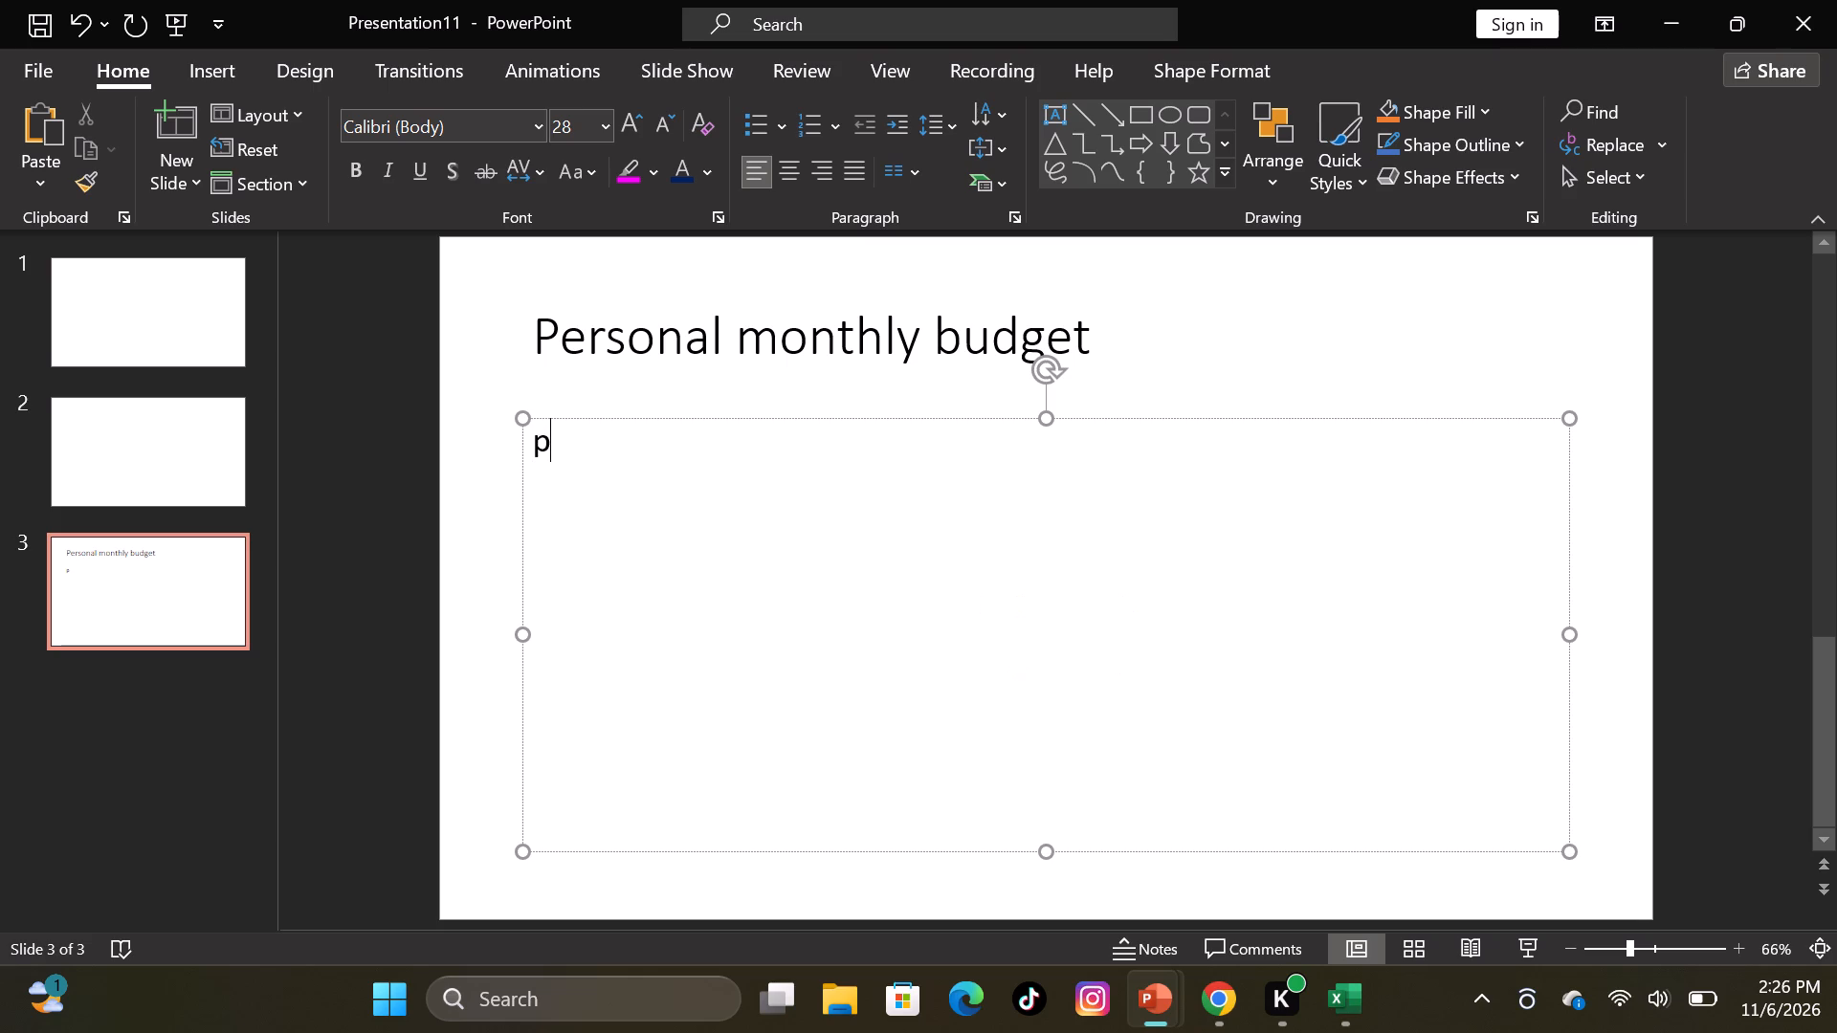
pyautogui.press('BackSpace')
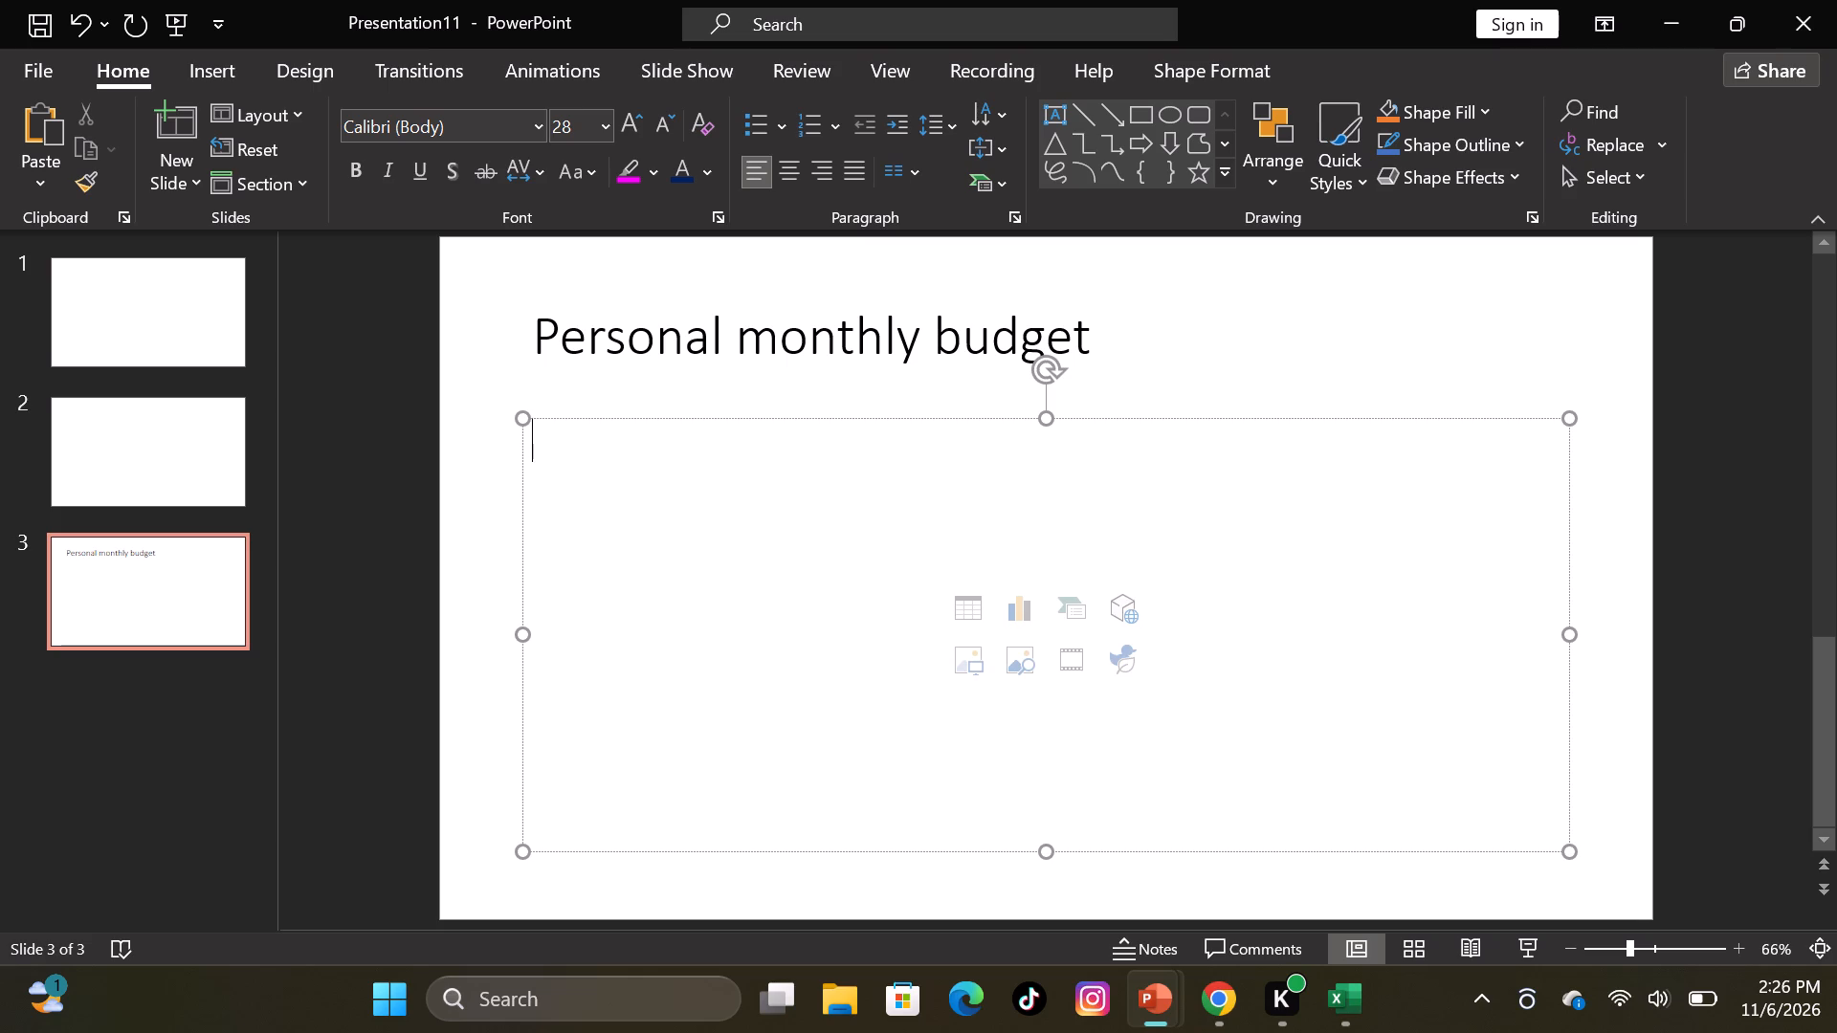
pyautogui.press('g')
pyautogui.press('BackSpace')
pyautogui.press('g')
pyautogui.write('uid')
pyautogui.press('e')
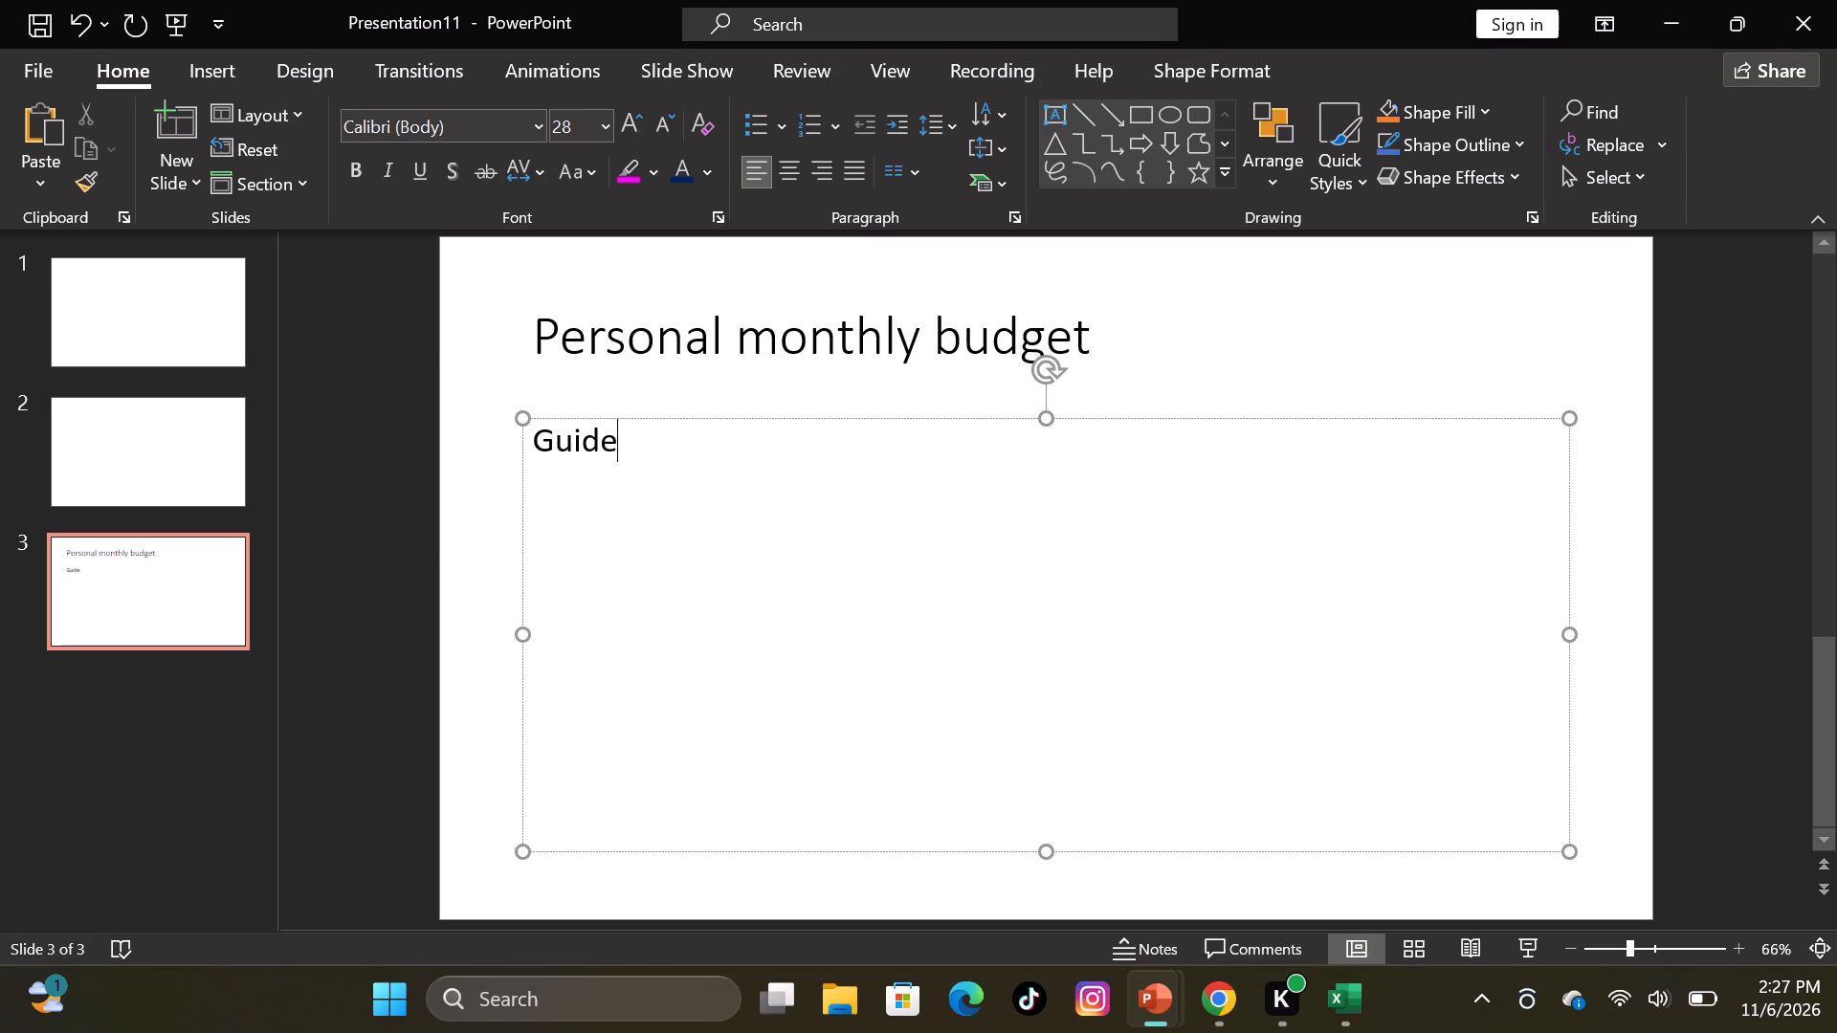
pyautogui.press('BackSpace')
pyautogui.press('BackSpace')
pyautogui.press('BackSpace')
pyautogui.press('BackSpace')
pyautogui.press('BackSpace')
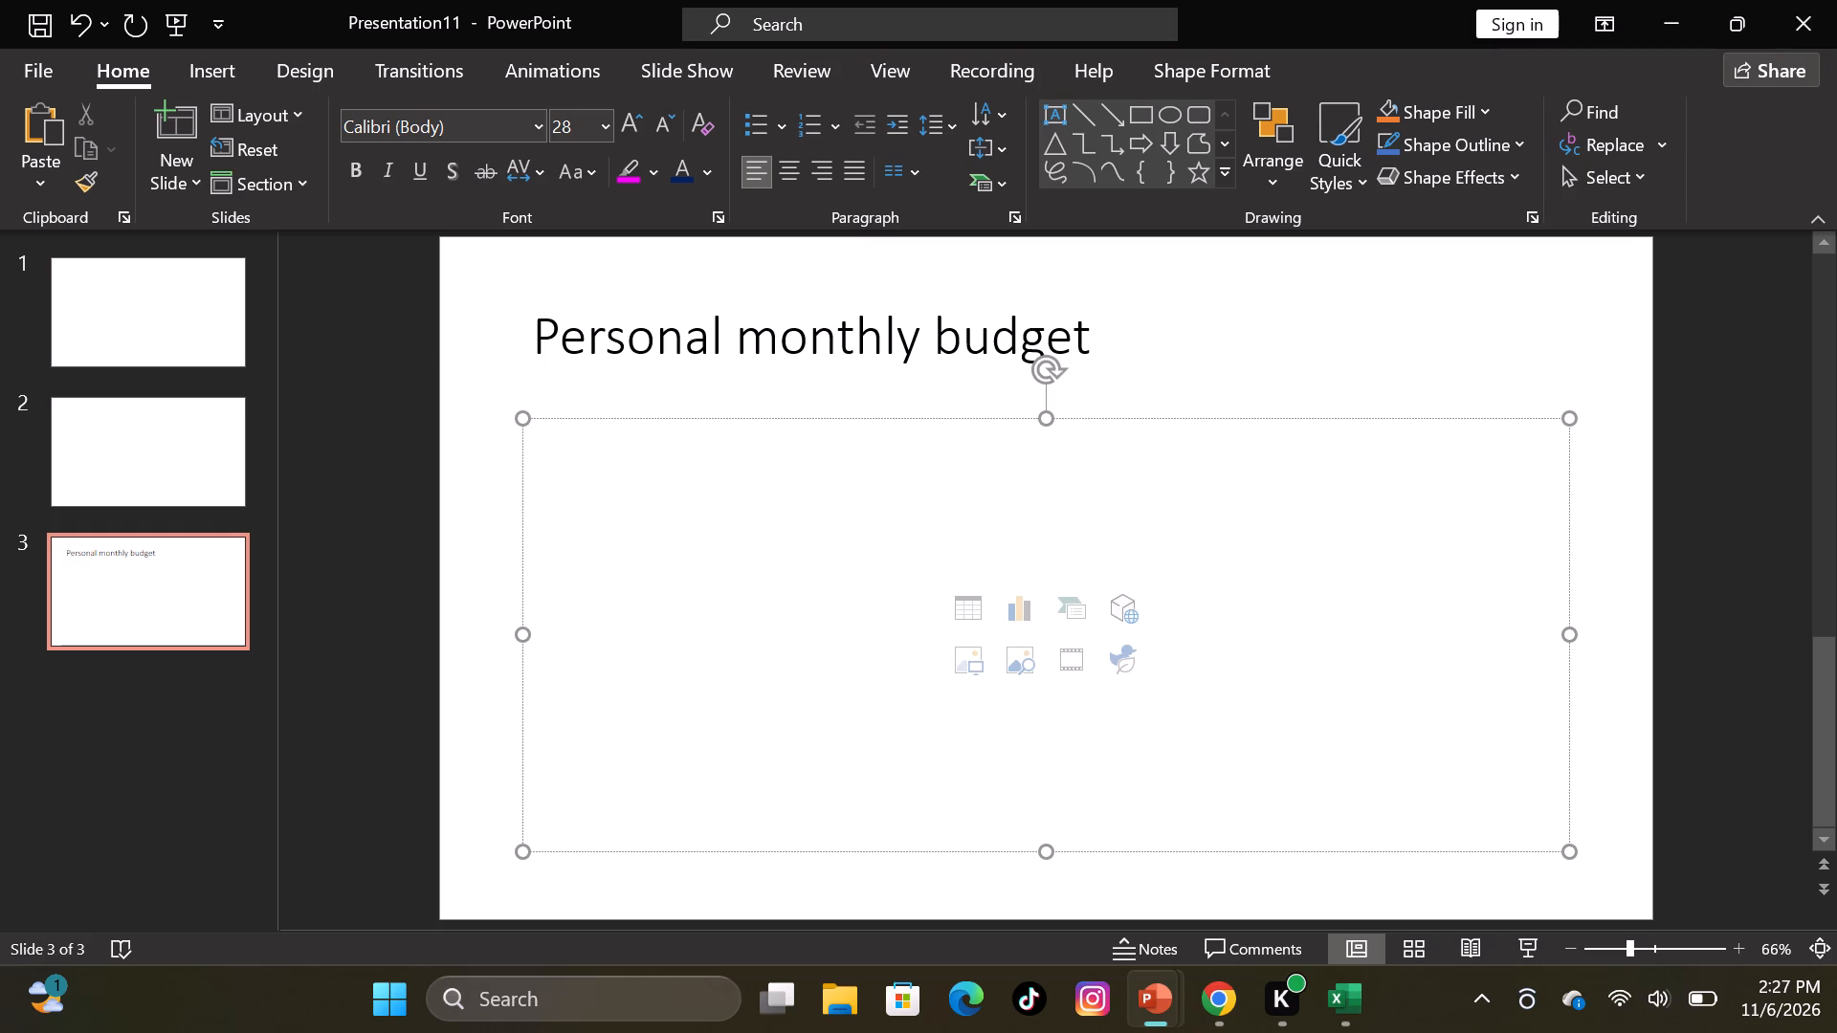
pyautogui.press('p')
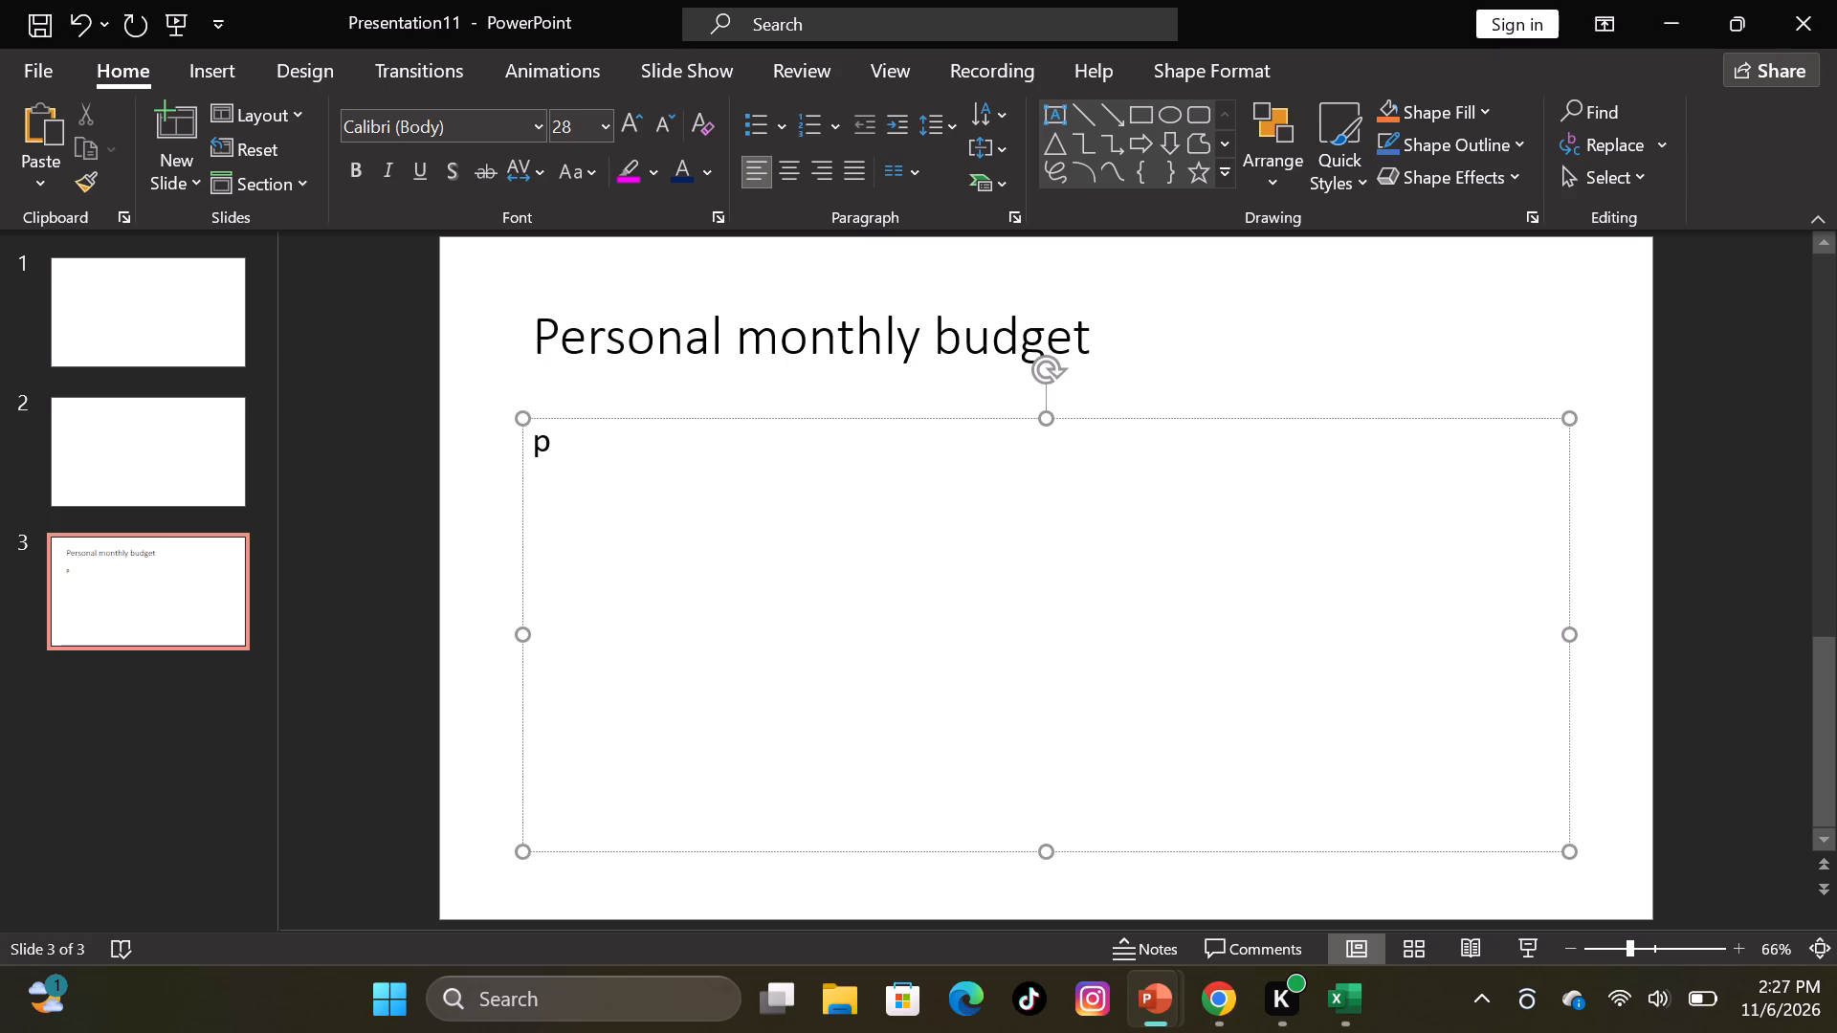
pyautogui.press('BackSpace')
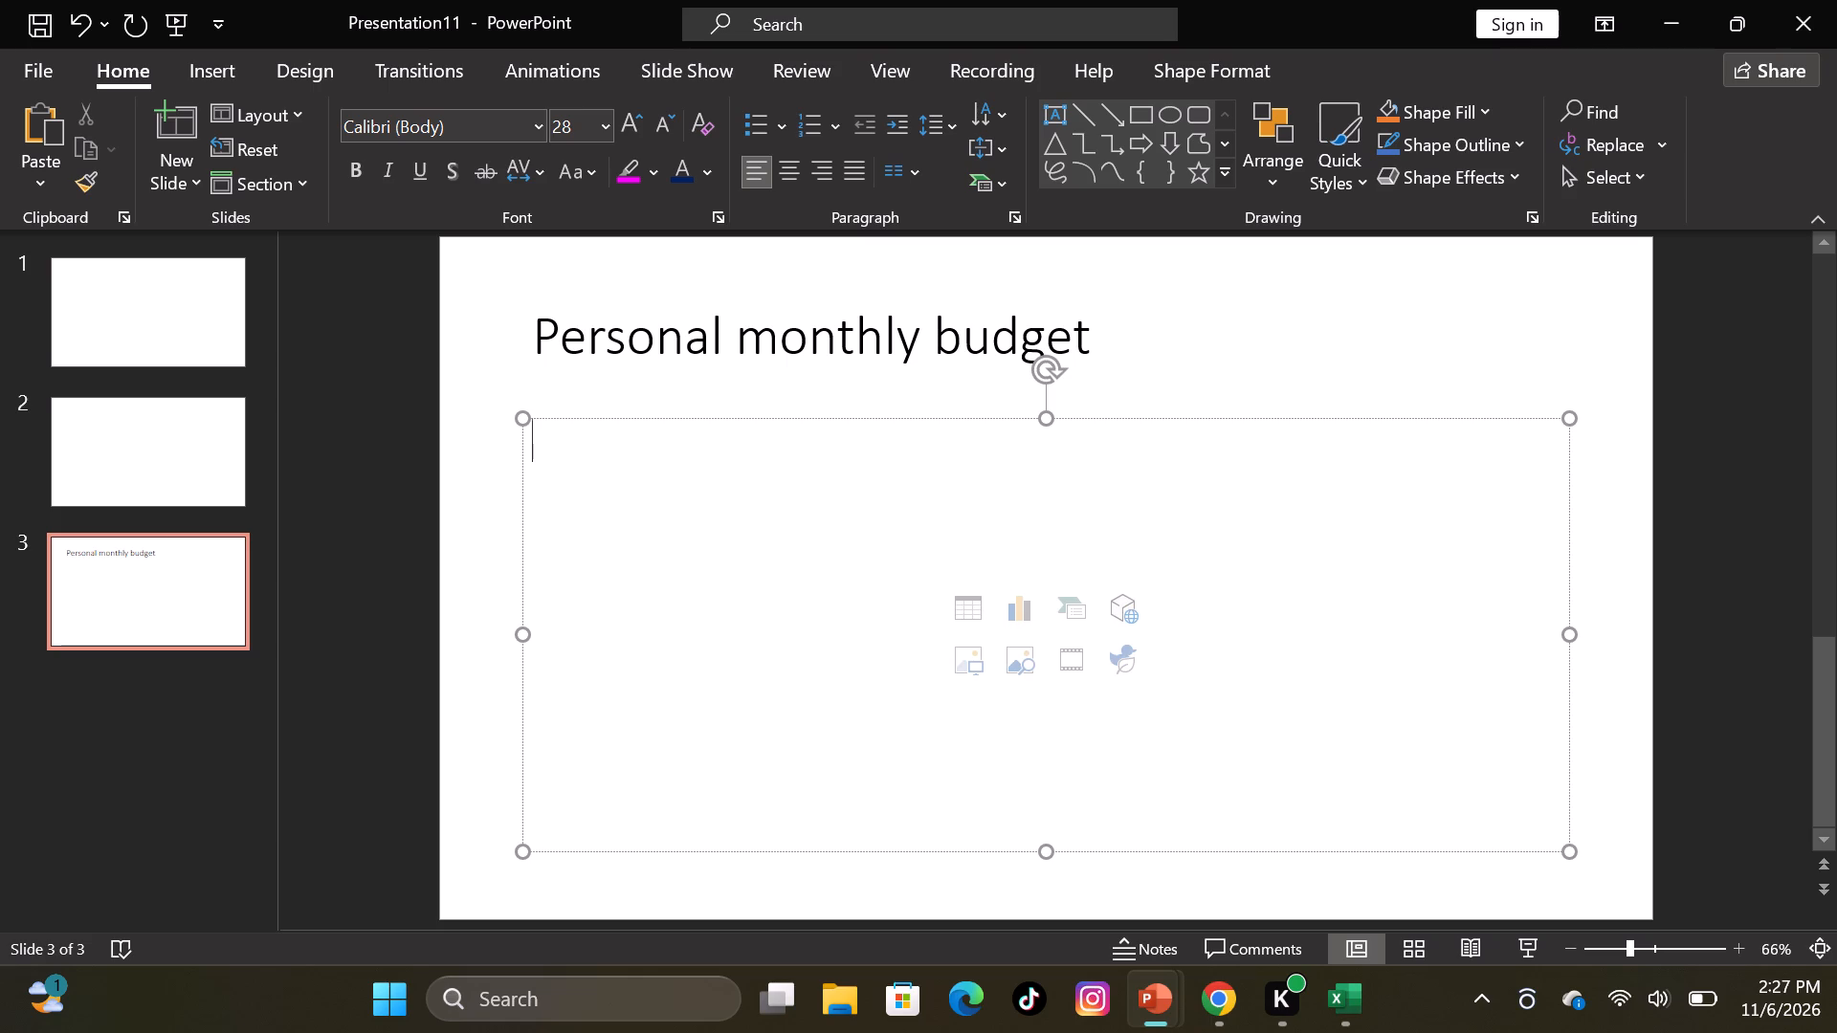
# Add the word "guide" to the end of the slide title "Personal monthly budget".
pyautogui.click(1152, 336)
pyautogui.press('space')
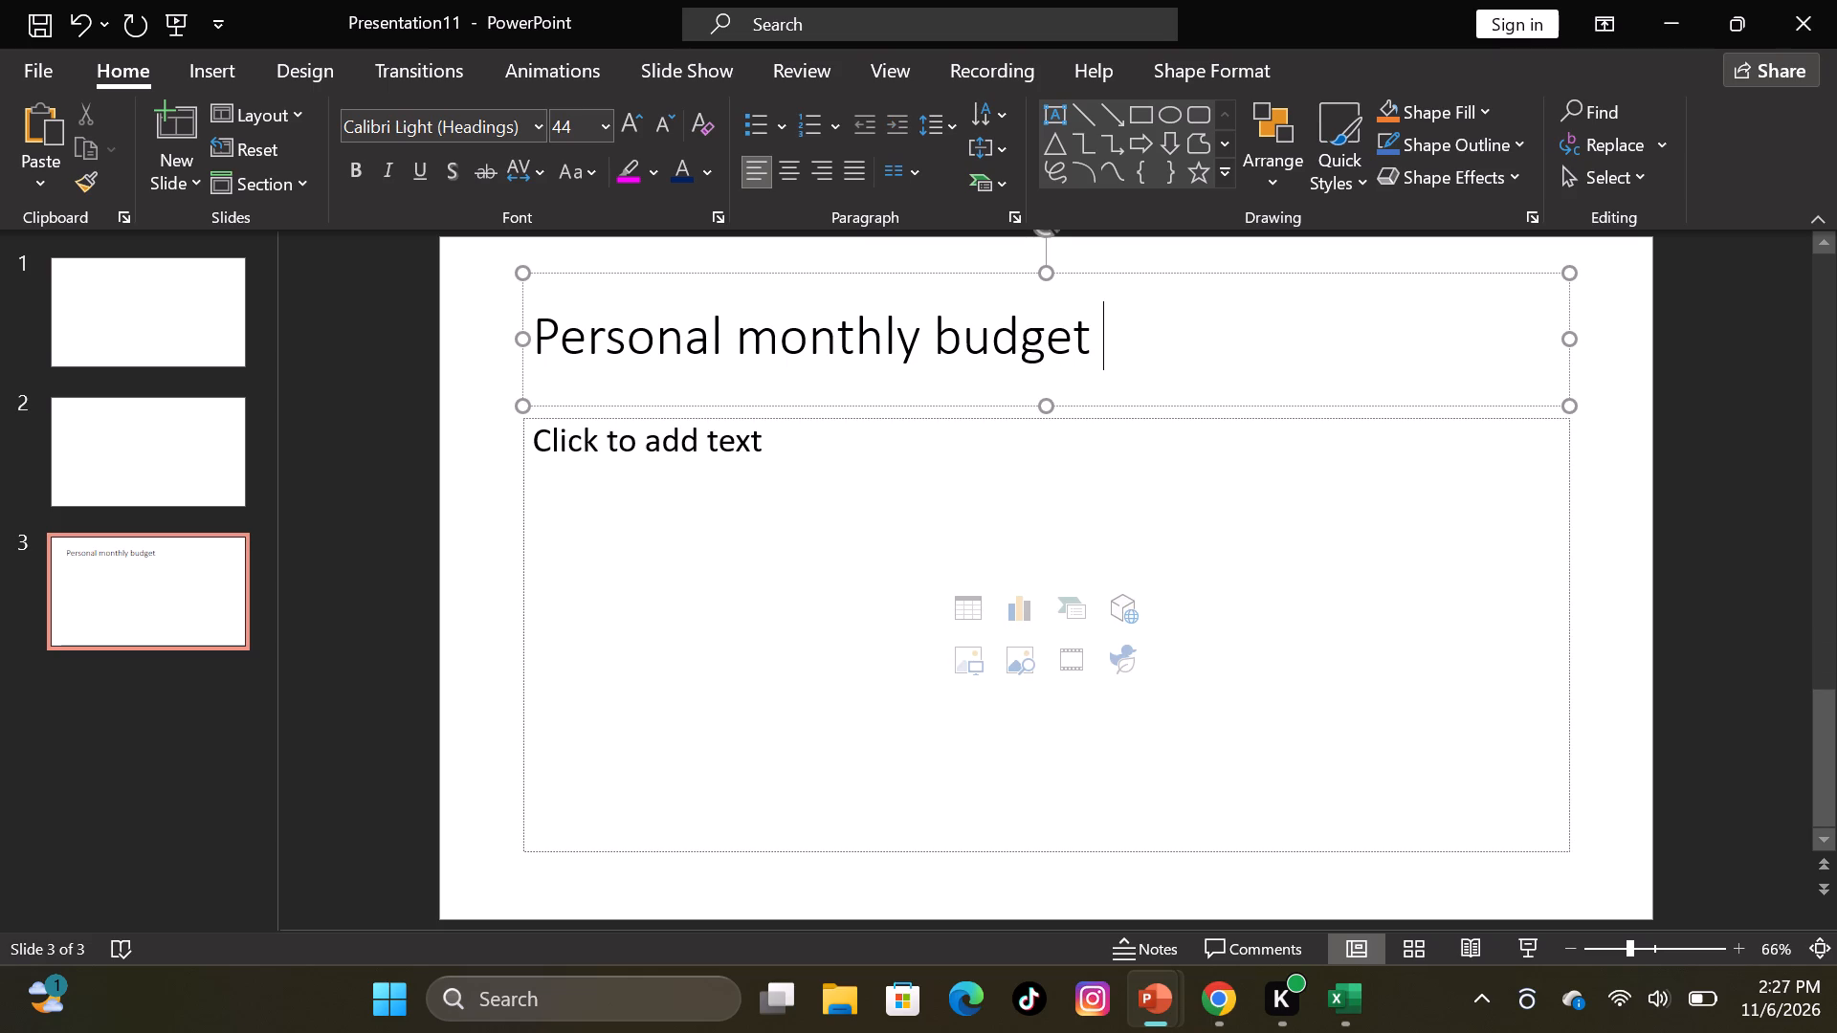
pyautogui.write('guide')
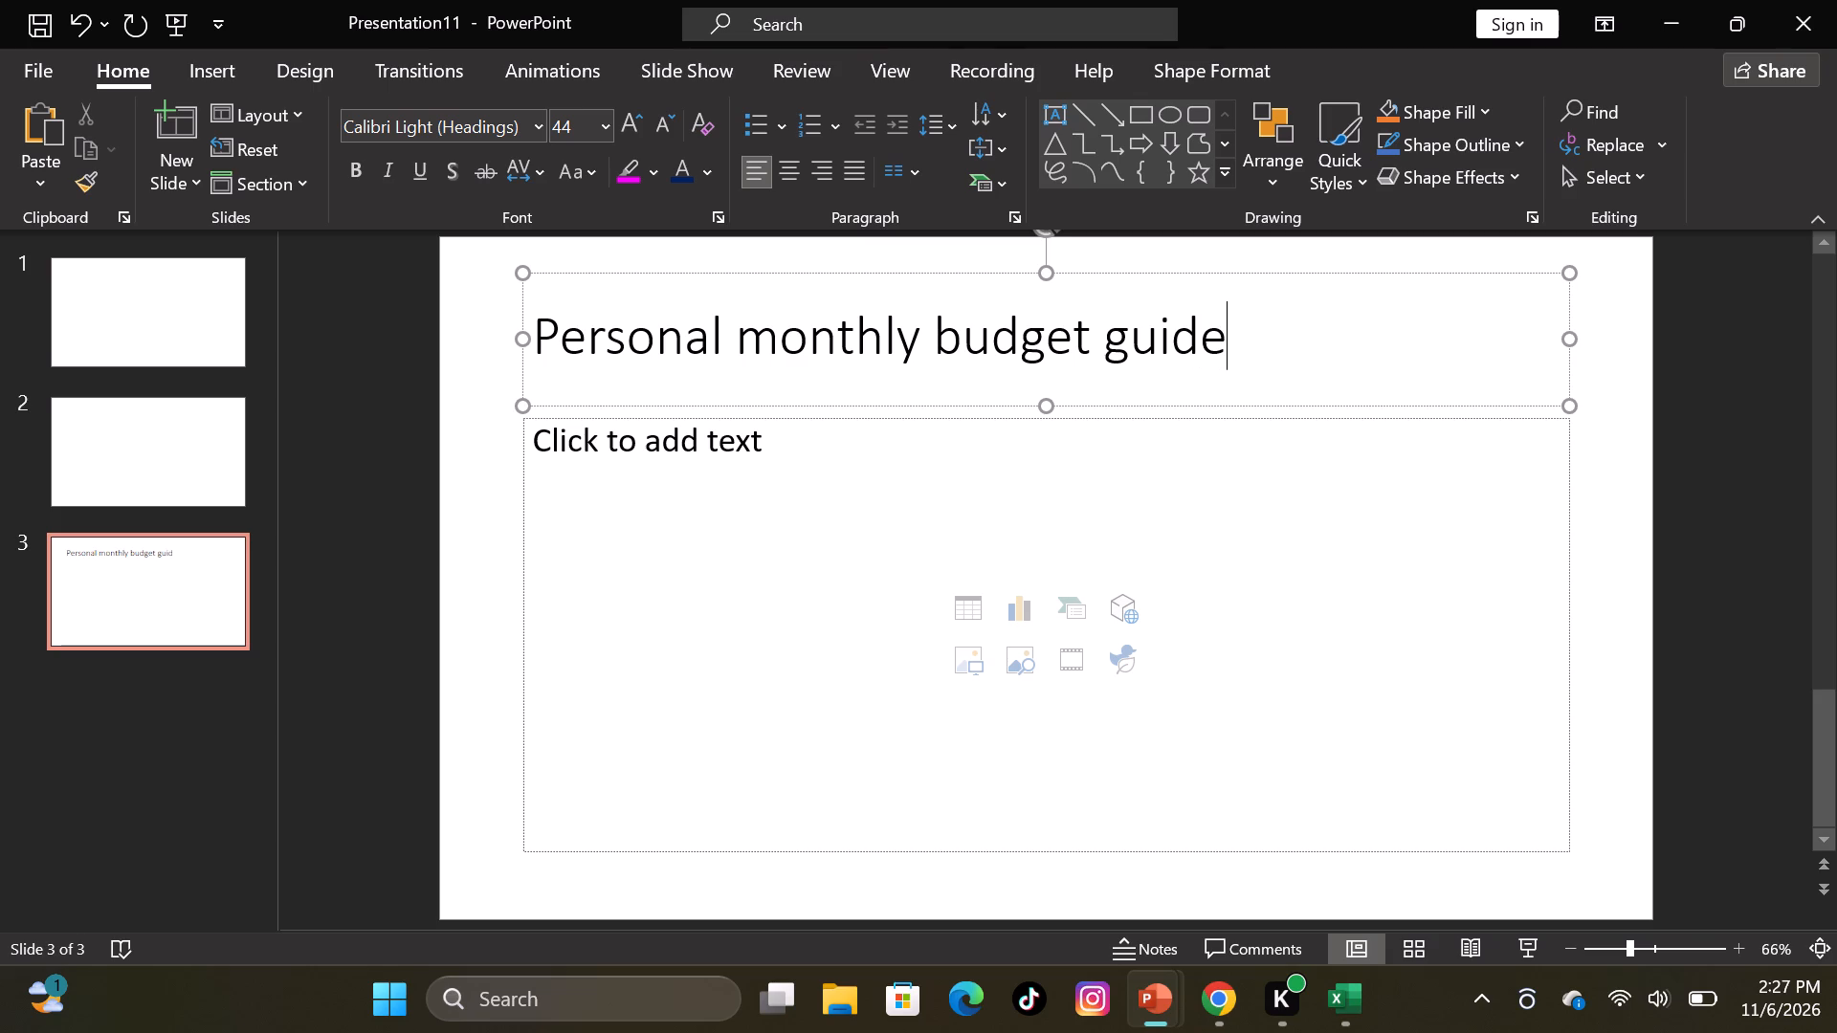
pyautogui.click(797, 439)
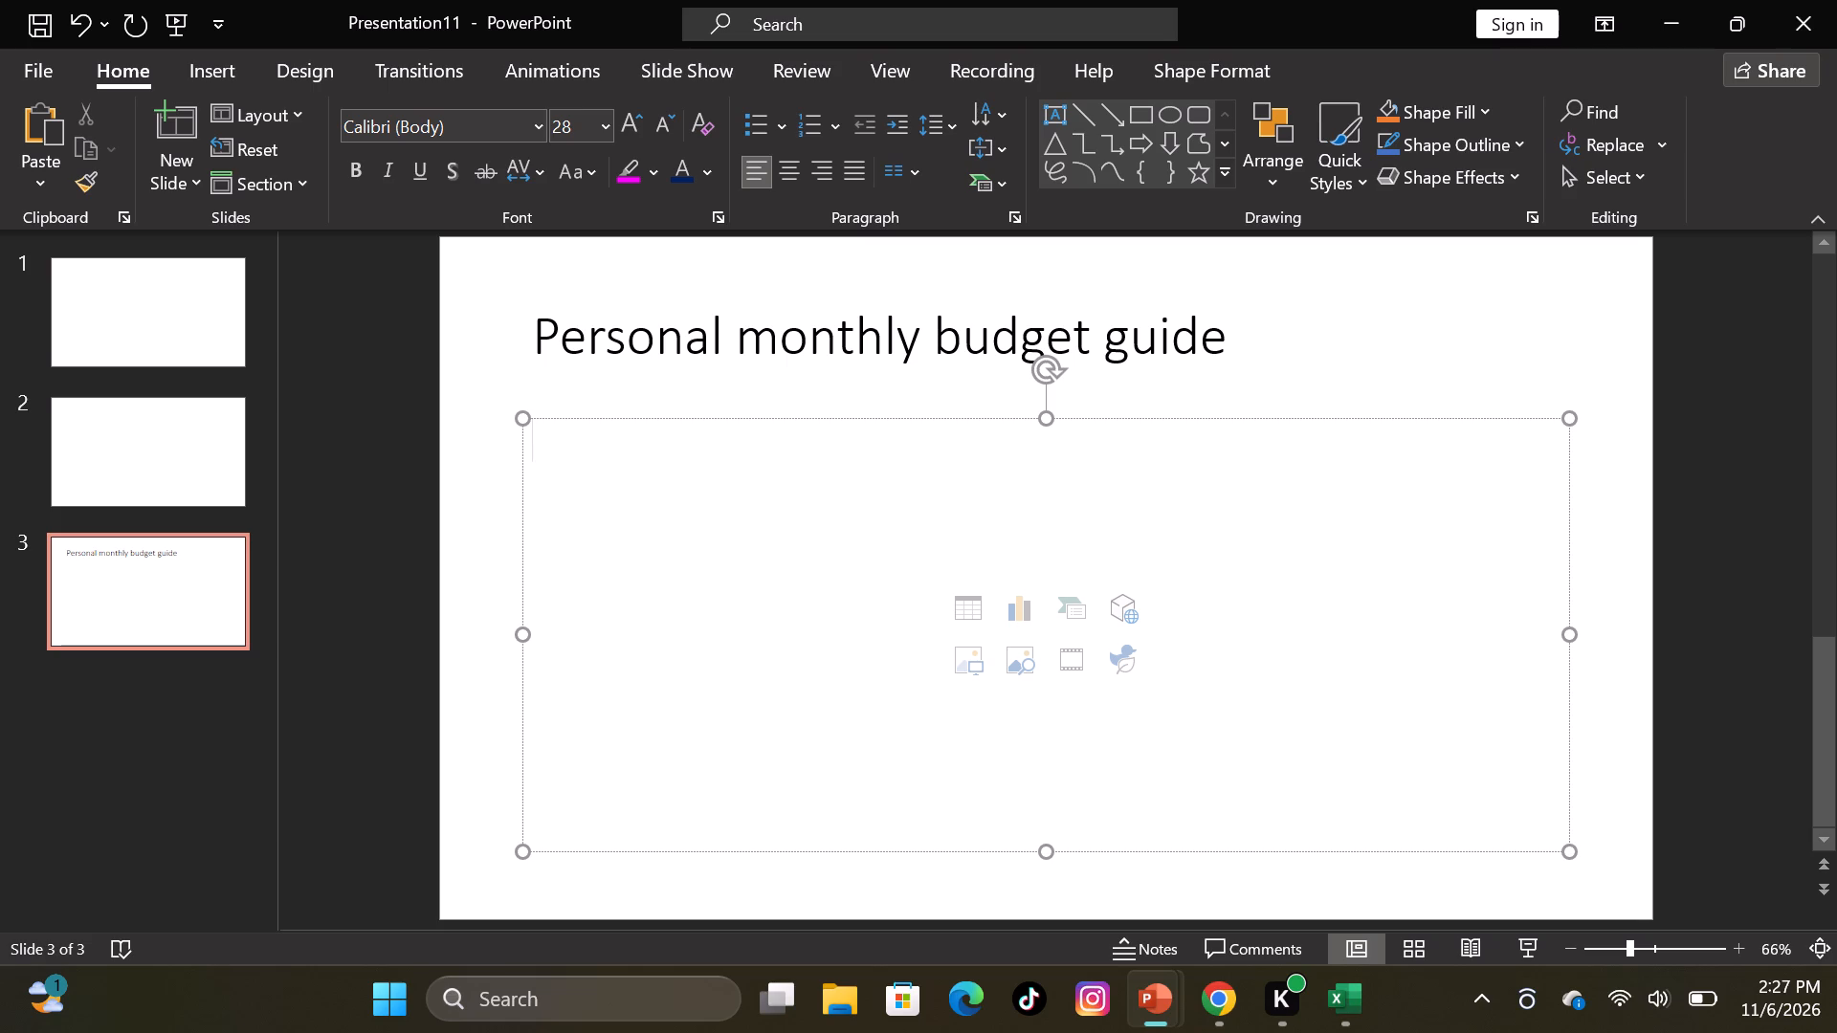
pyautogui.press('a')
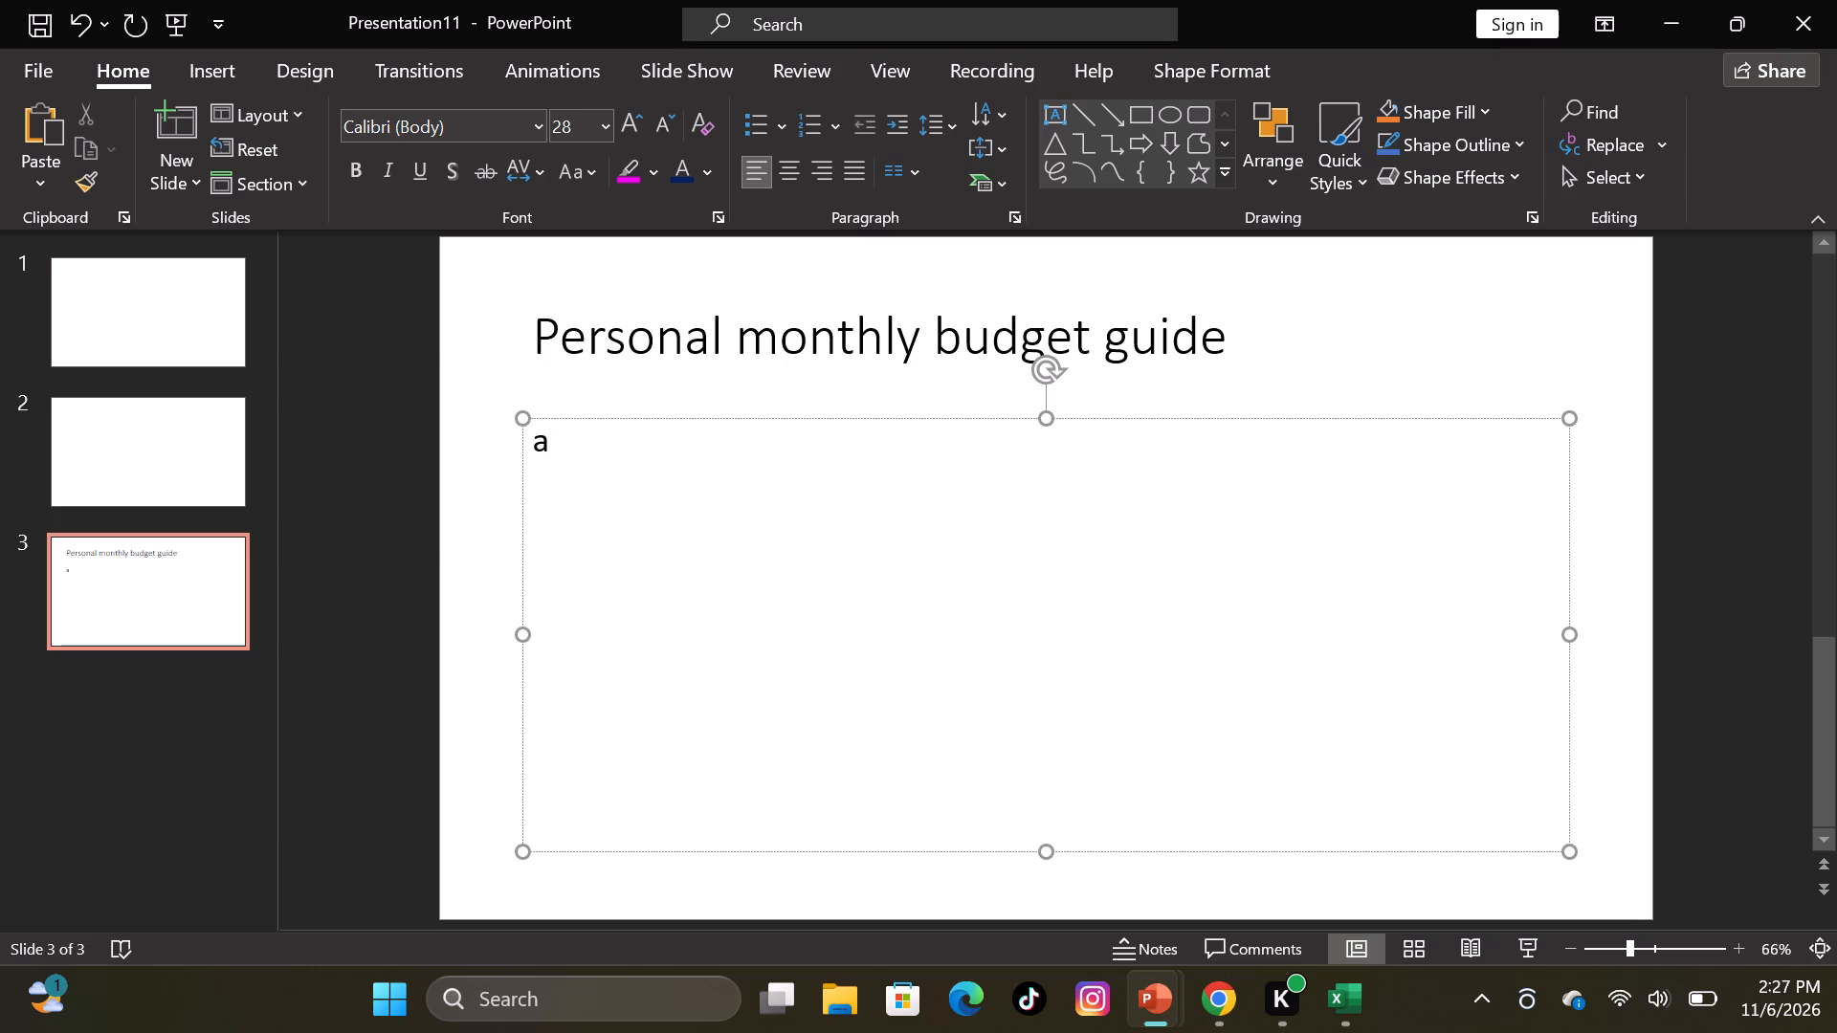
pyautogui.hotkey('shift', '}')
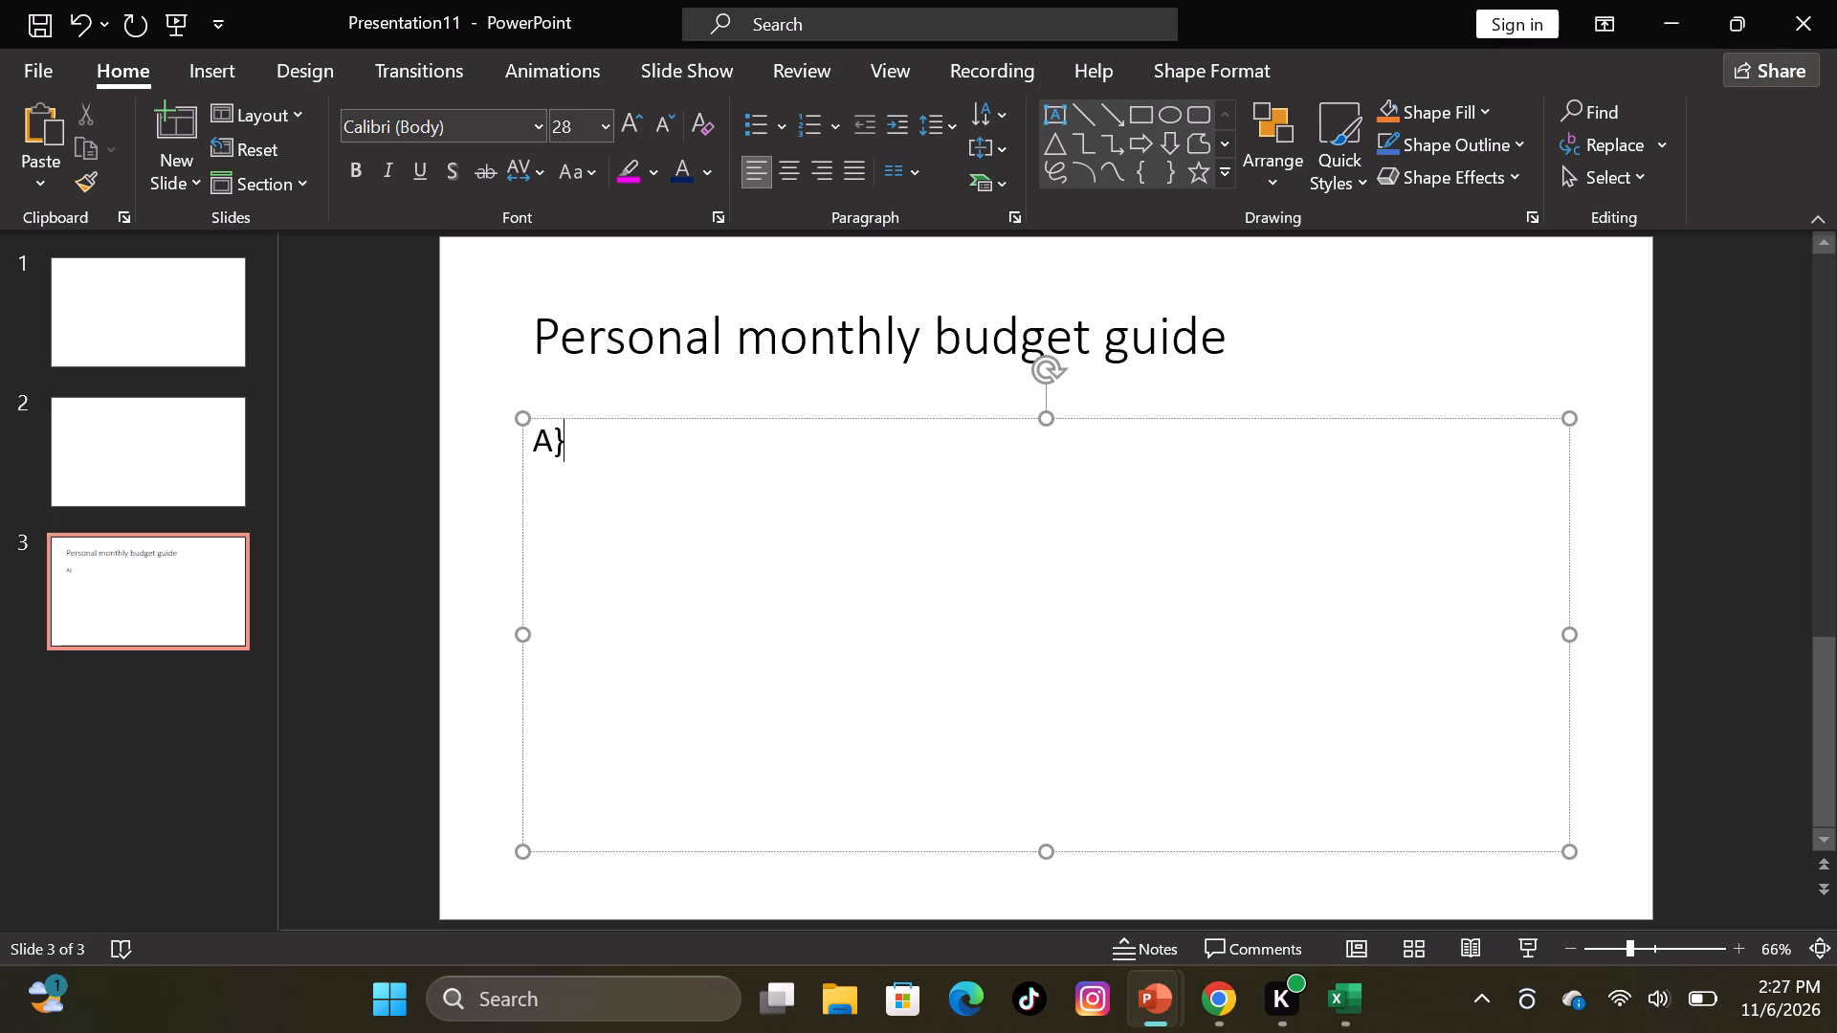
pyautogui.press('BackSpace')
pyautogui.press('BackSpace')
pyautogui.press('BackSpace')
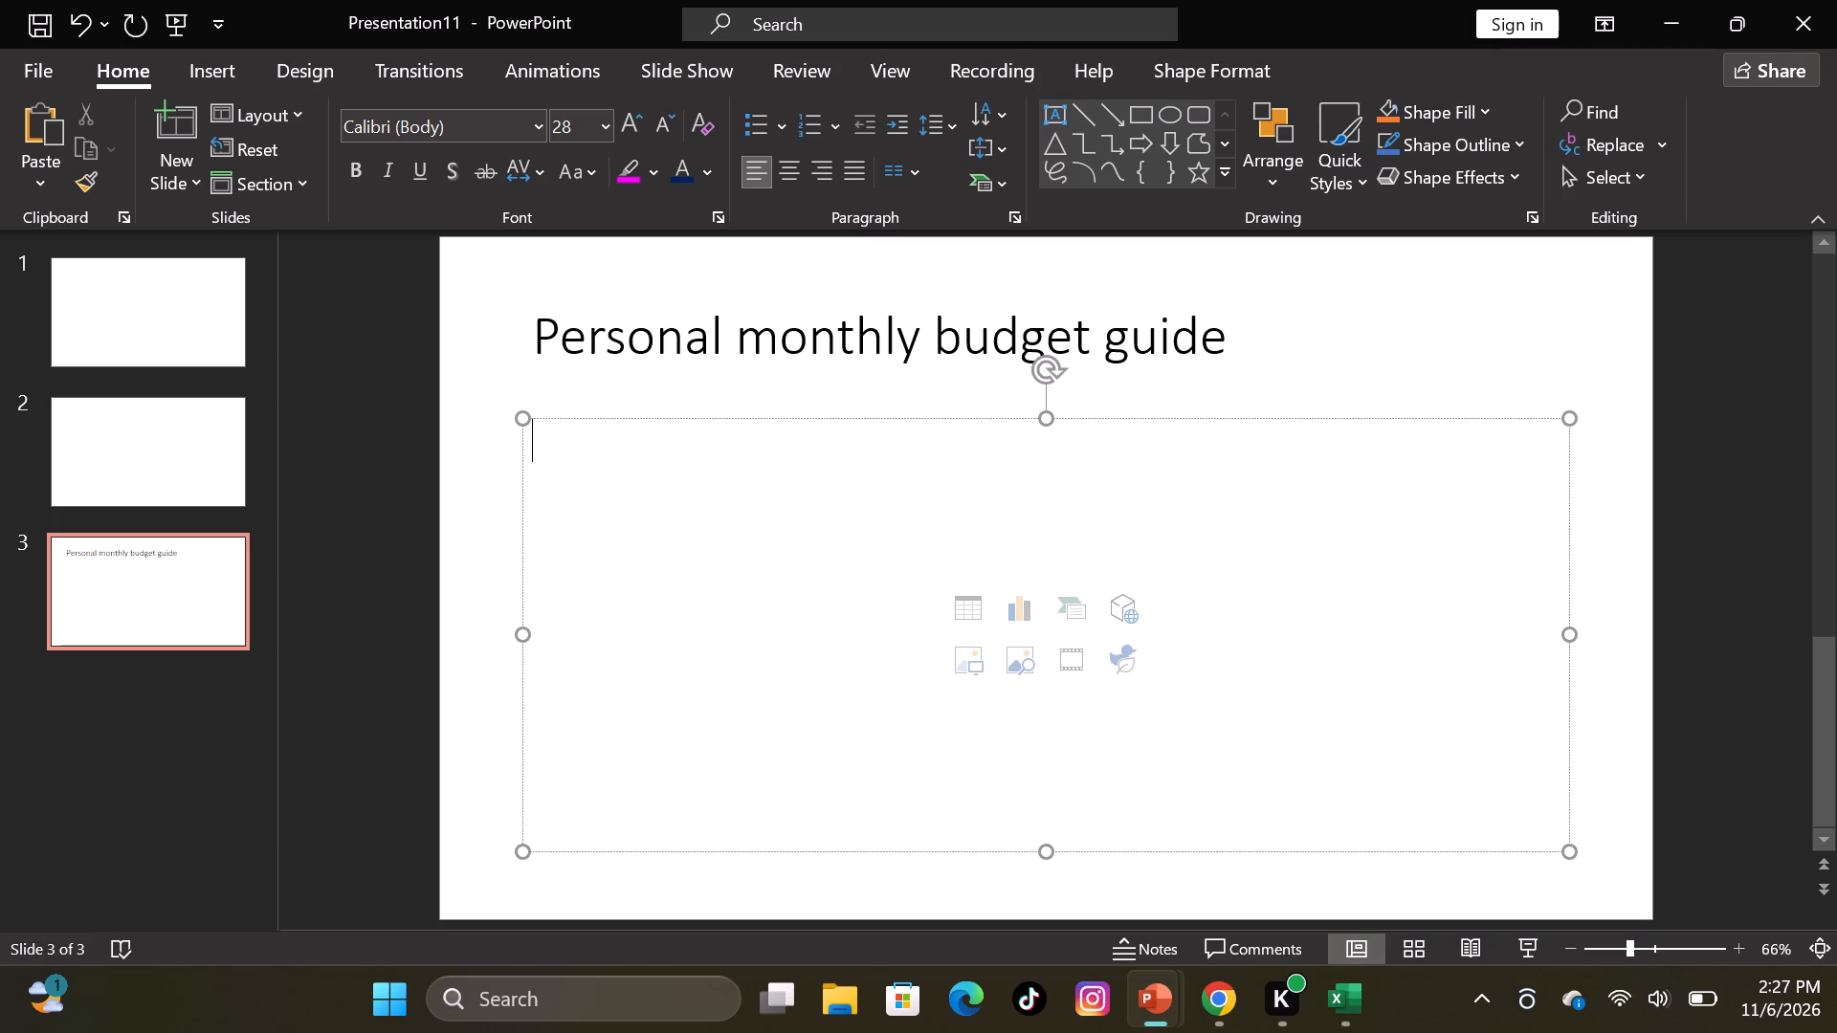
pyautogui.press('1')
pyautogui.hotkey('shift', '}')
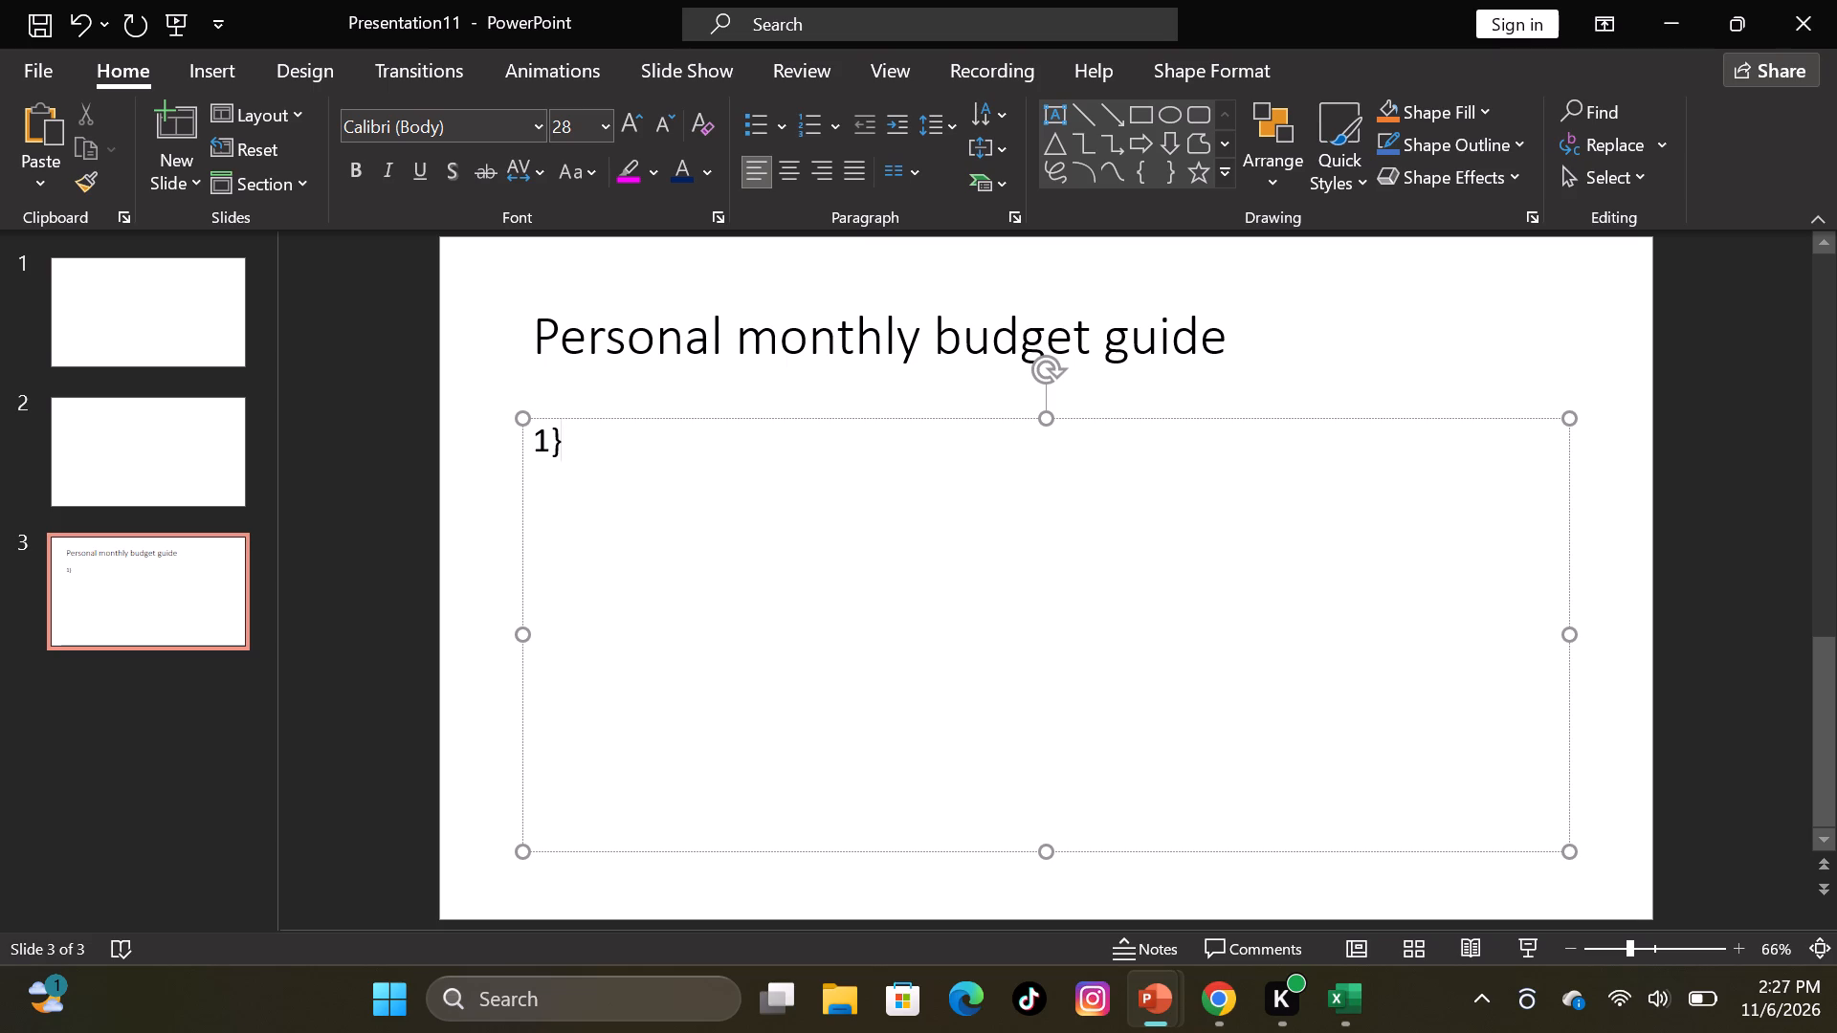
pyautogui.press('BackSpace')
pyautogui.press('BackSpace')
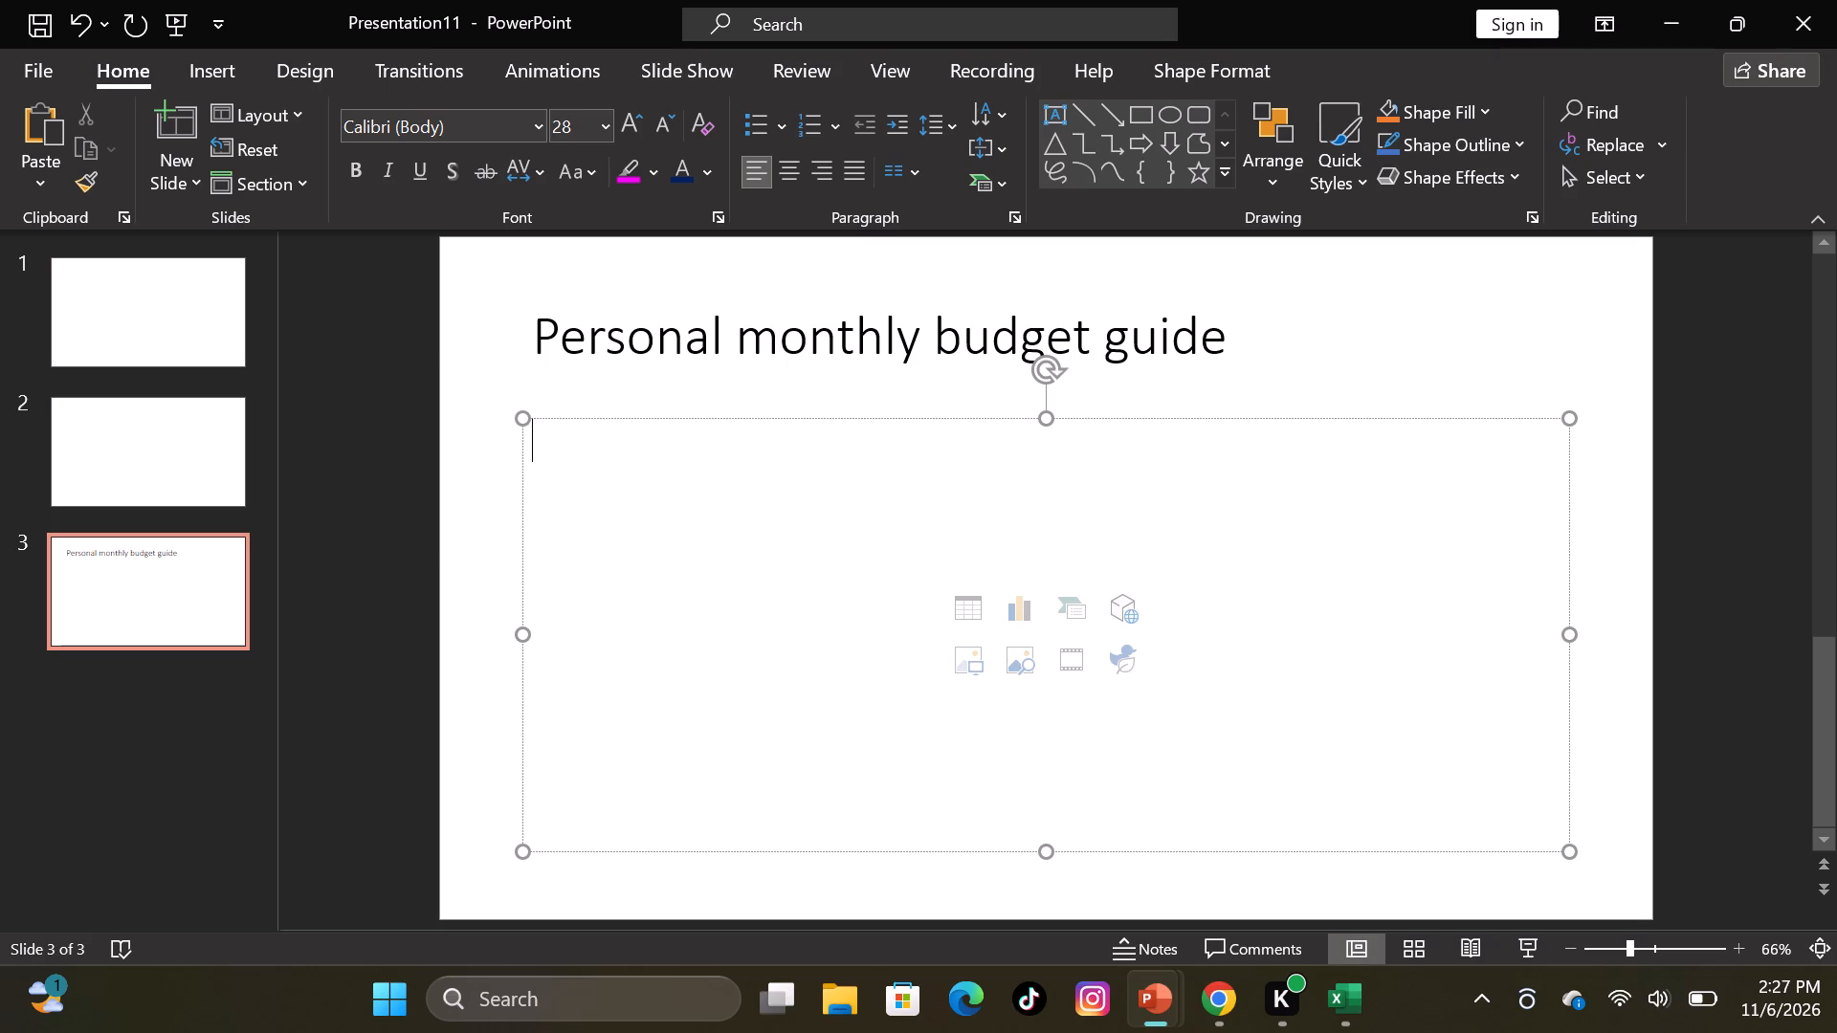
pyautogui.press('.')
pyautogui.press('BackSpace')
# Enter ">Projected balance -projected income minus expenses" as the first line of the content placeholder on slide 3.
pyautogui.hotkey('shift', '>')
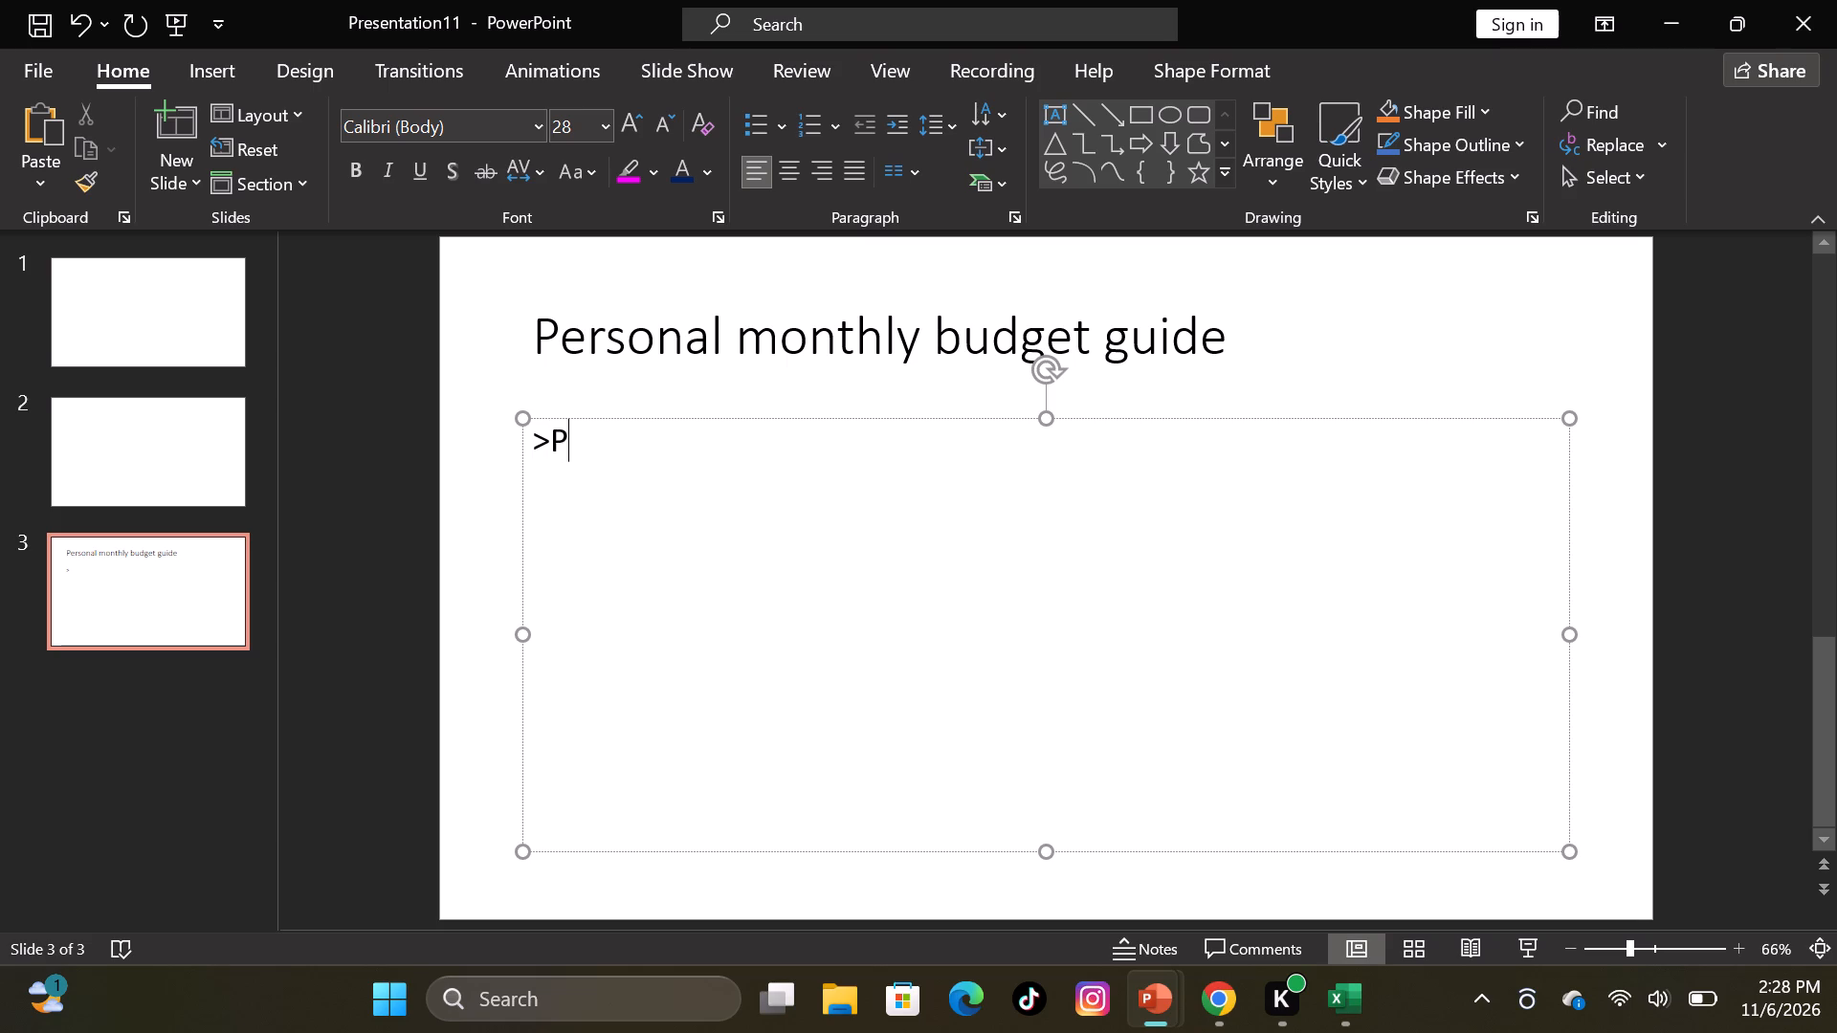
pyautogui.write('rojecte')
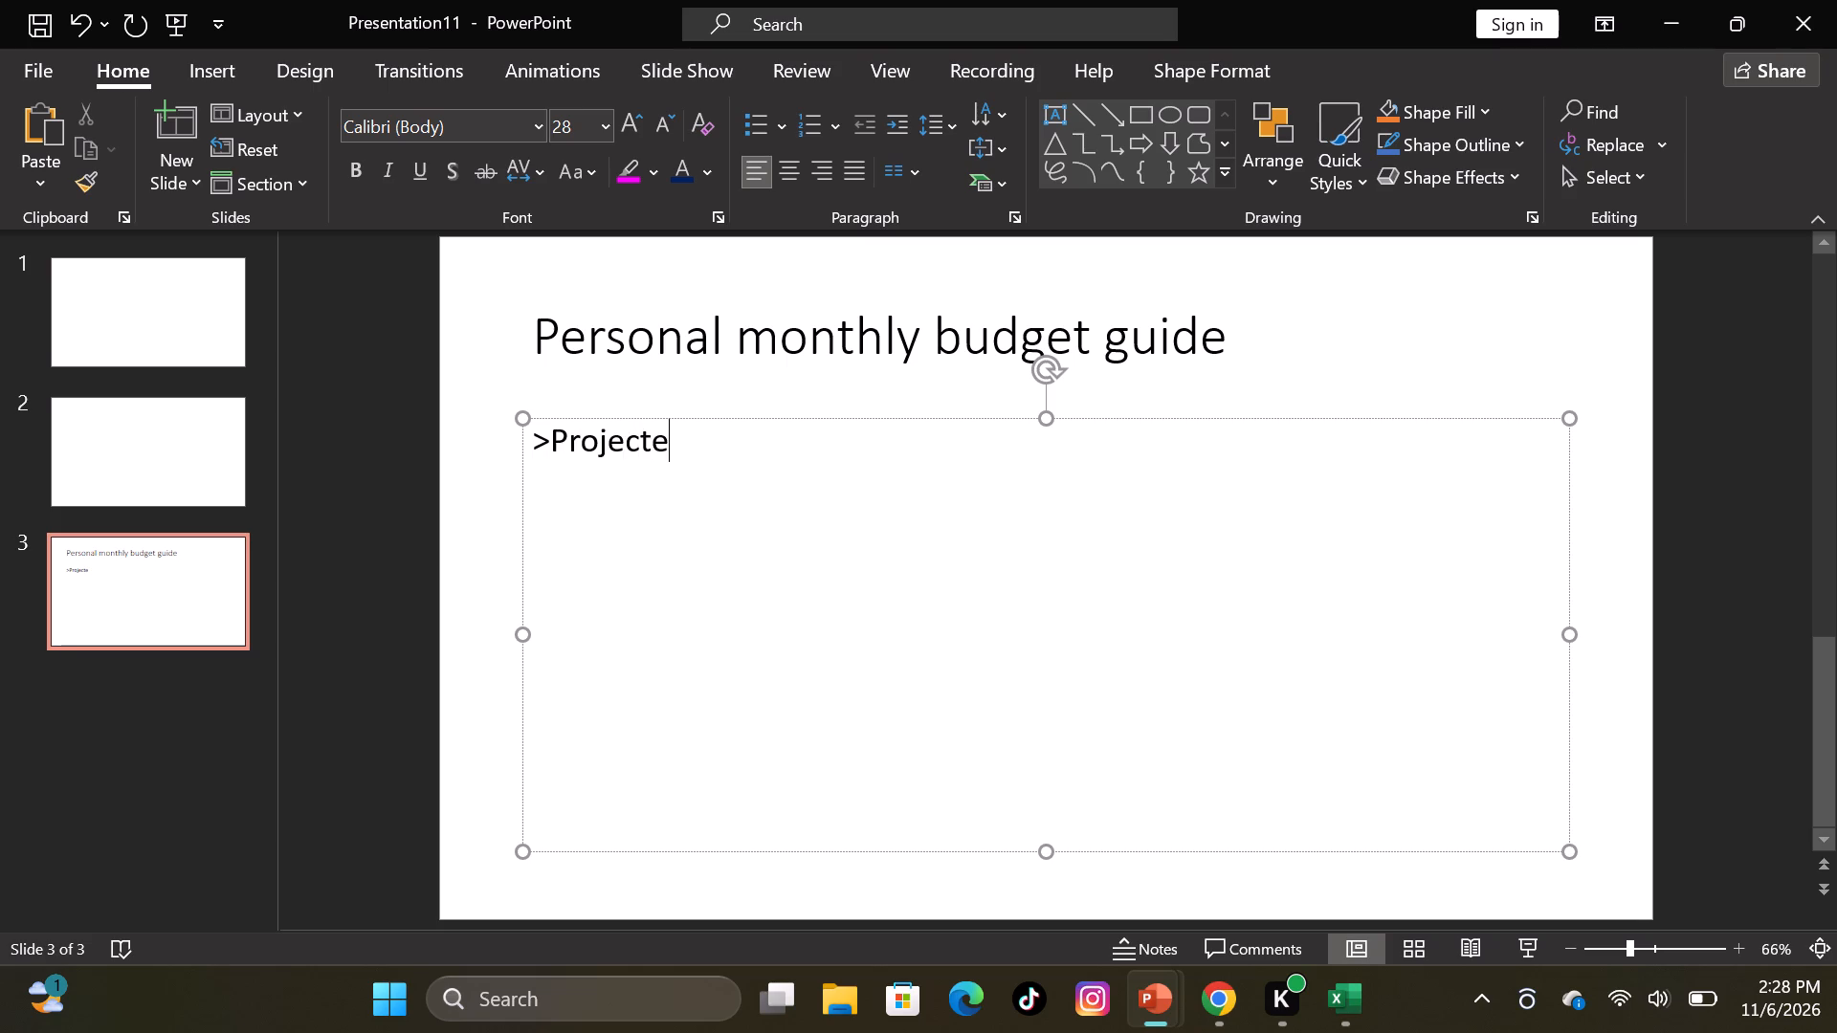
pyautogui.press('d')
pyautogui.press('space')
pyautogui.write('bal')
pyautogui.write('anc')
pyautogui.press('e')
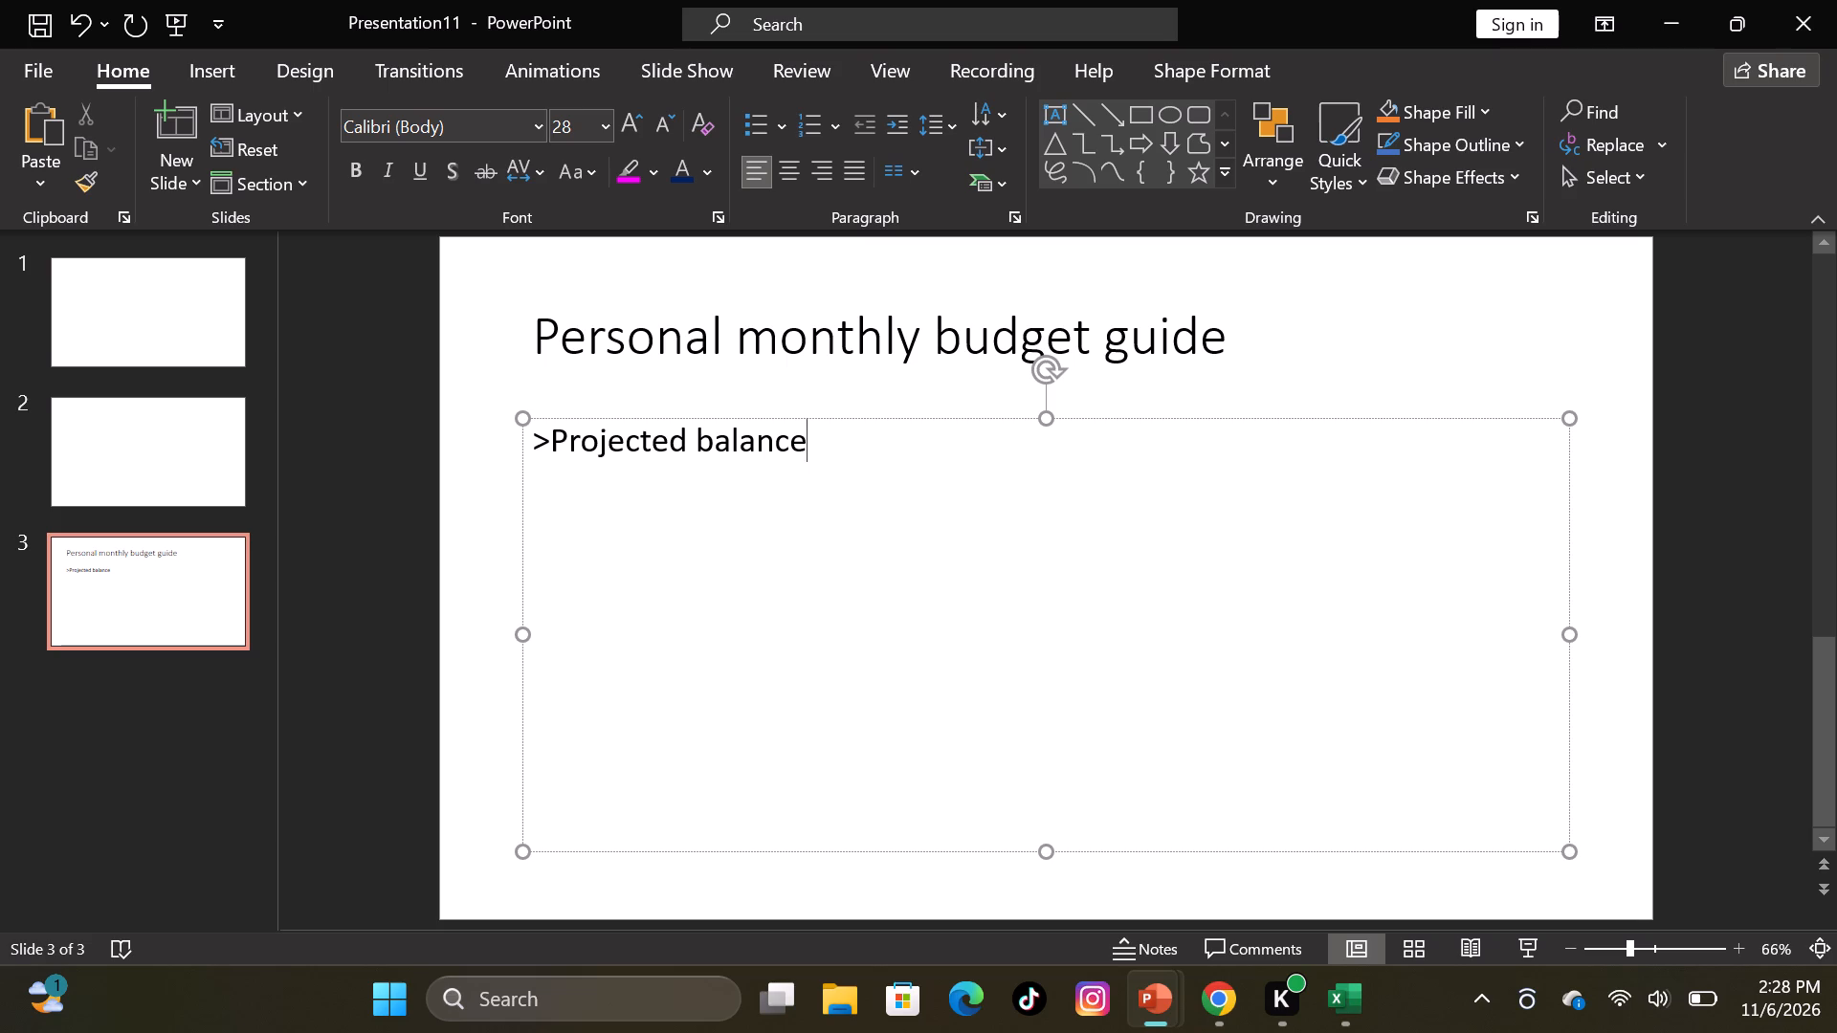
pyautogui.press('space')
pyautogui.press('-')
pyautogui.write('projected')
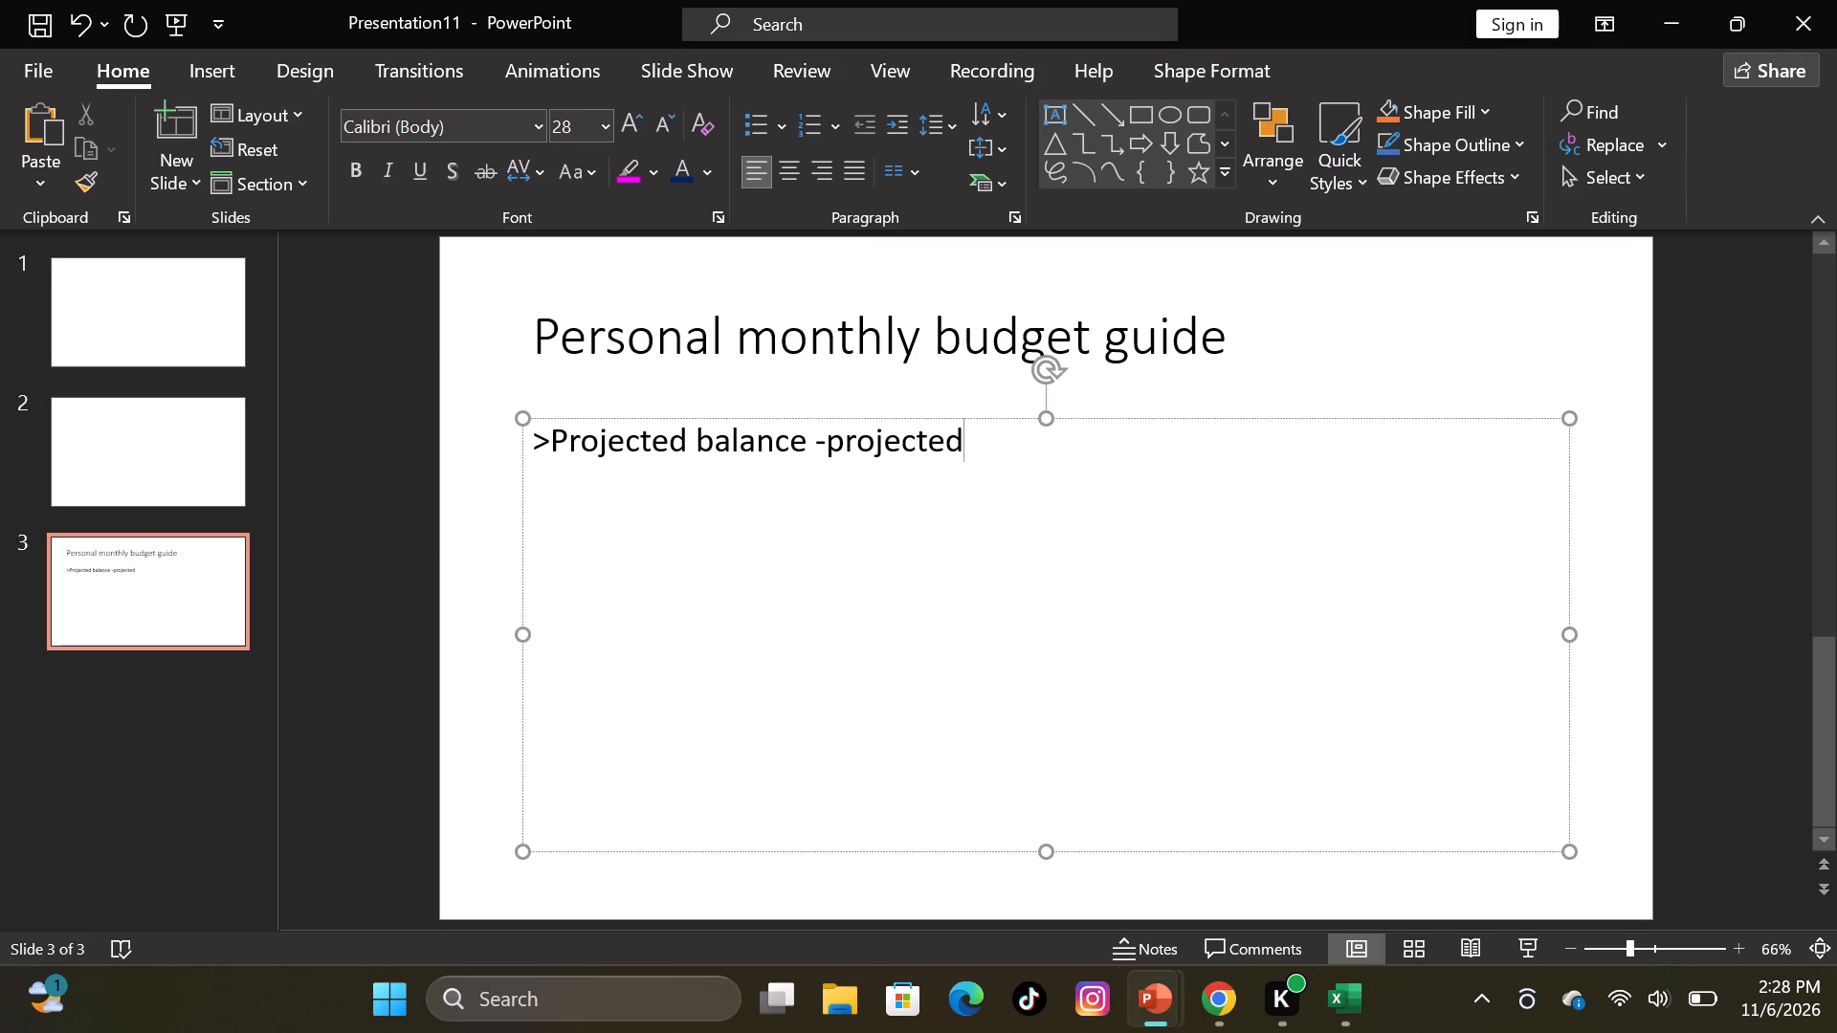
pyautogui.press('space')
pyautogui.write('income')
pyautogui.press('space')
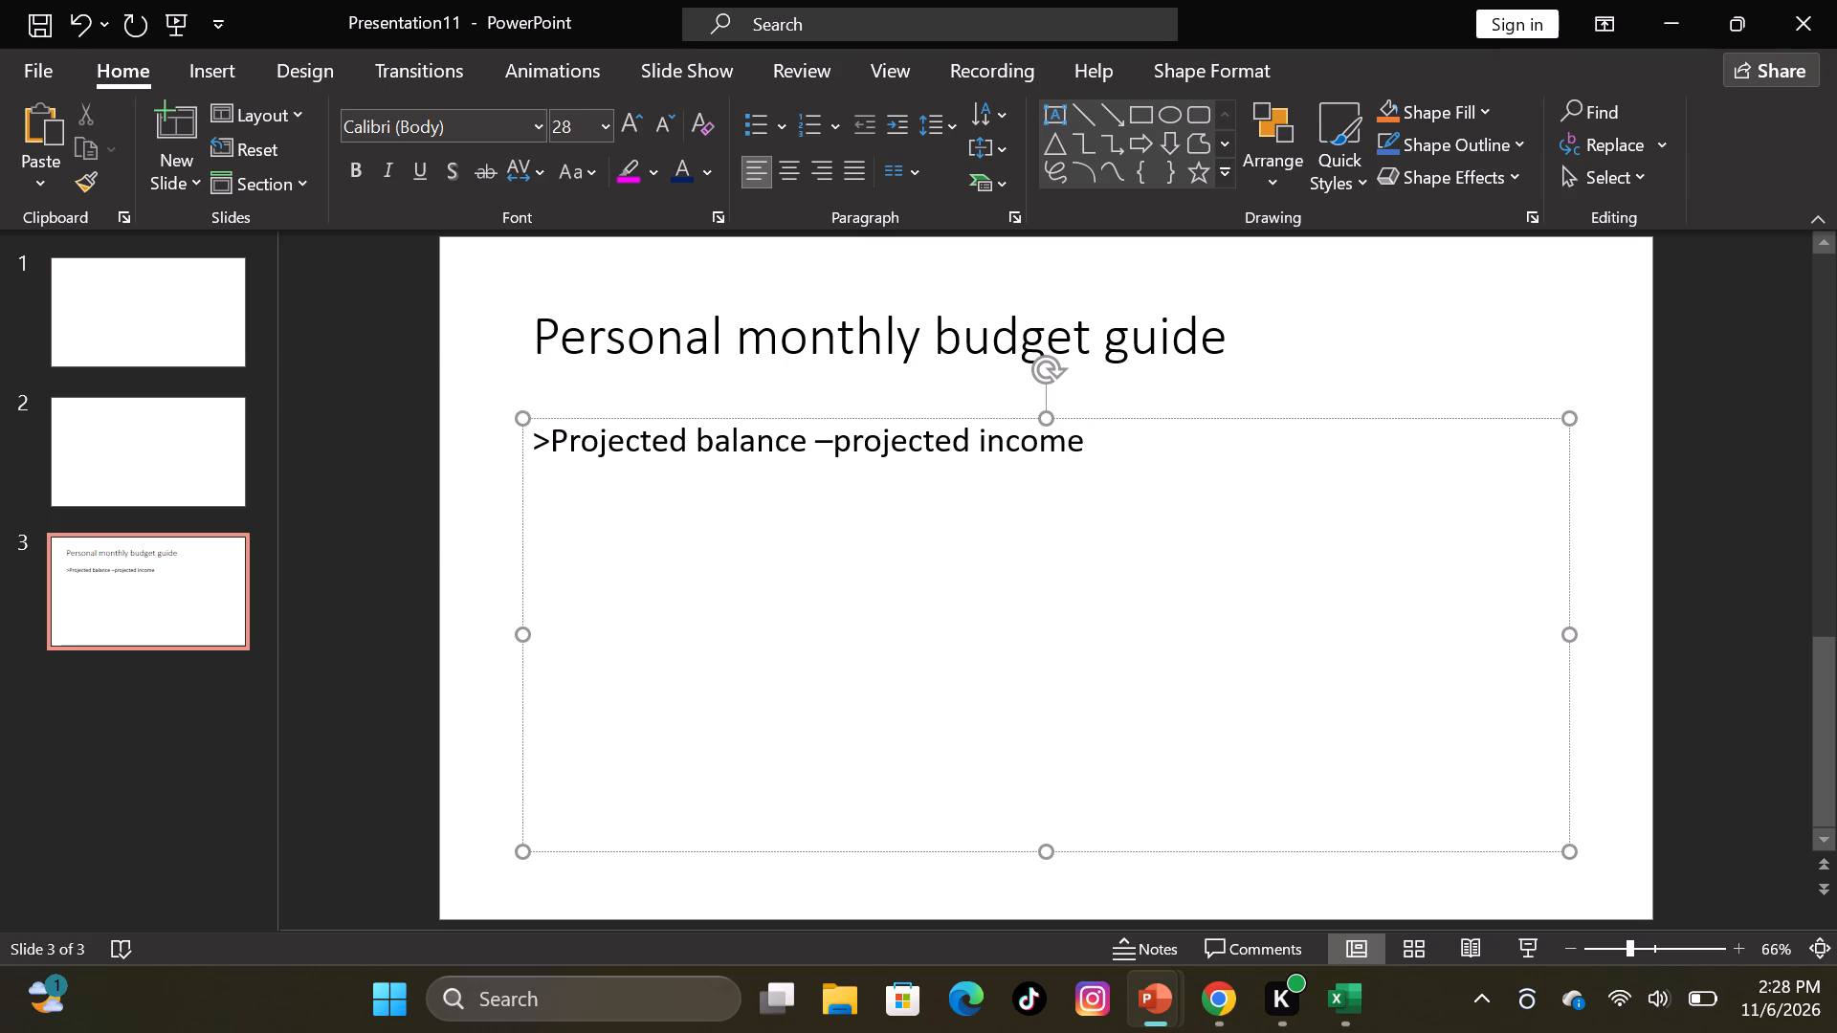
pyautogui.write('minus')
pyautogui.press('space')
pyautogui.write('e')
pyautogui.write('xpe')
pyautogui.write('nses')
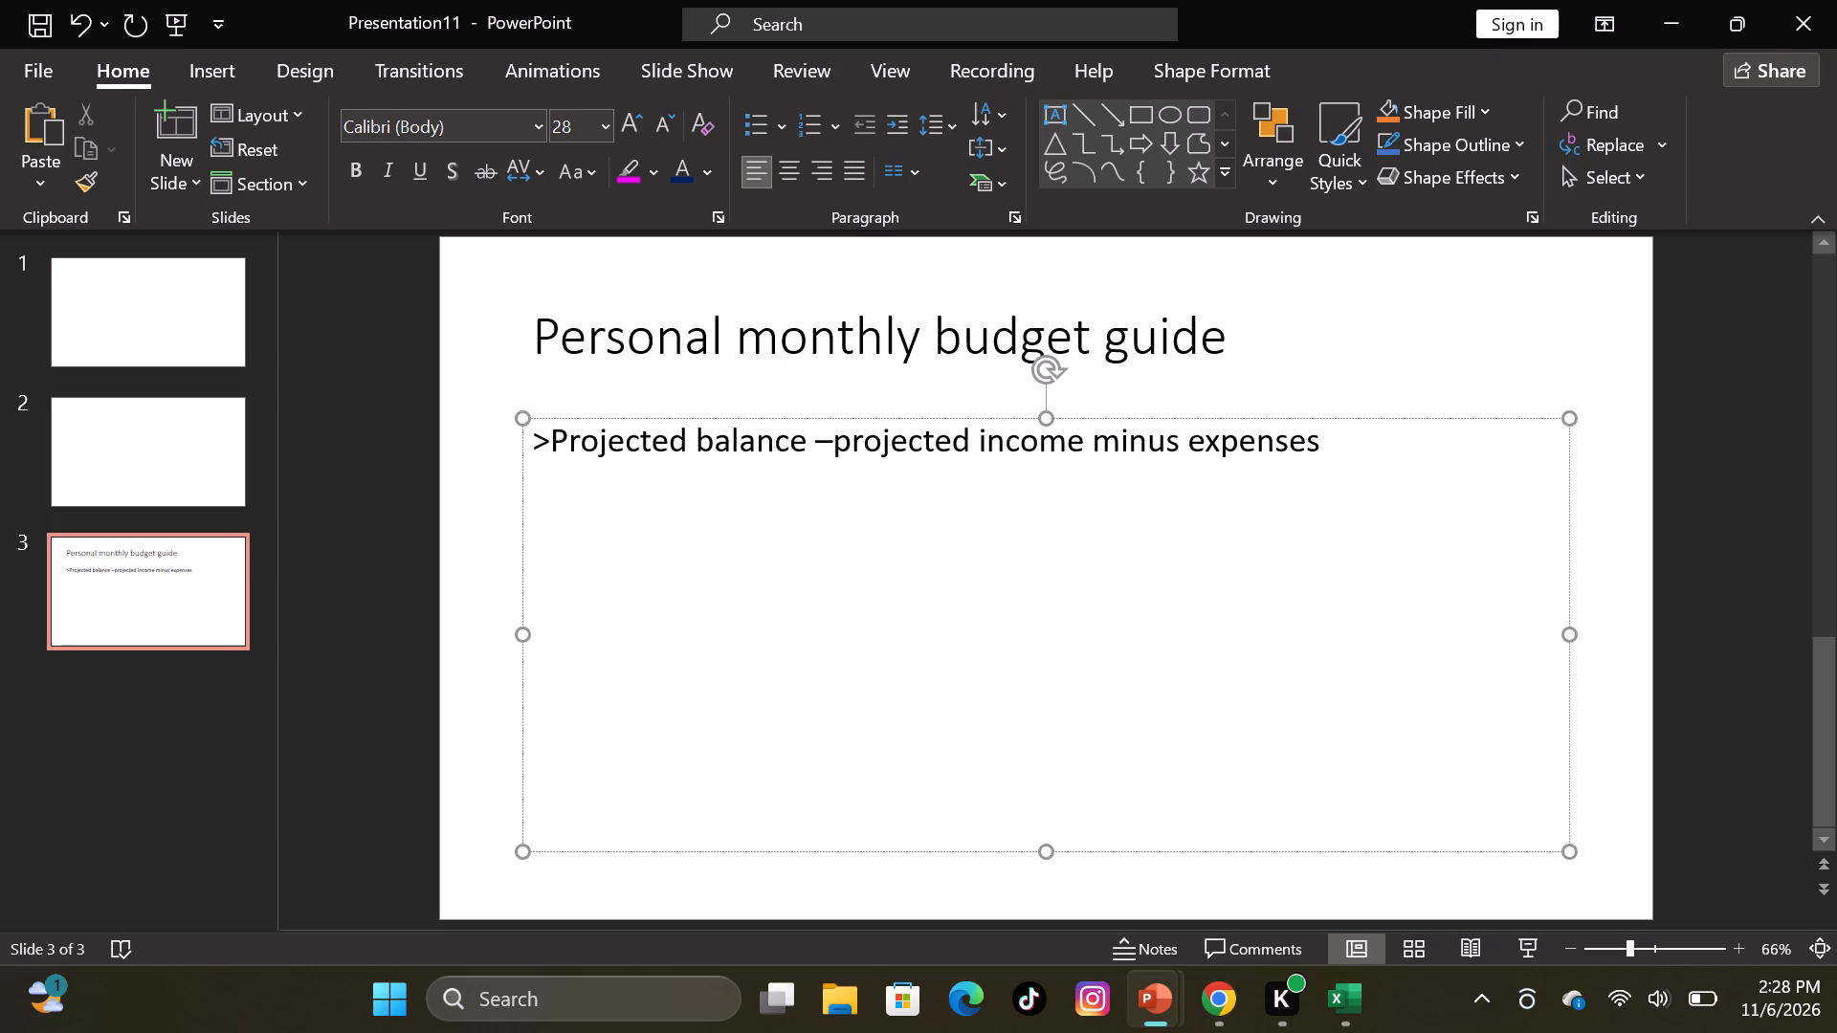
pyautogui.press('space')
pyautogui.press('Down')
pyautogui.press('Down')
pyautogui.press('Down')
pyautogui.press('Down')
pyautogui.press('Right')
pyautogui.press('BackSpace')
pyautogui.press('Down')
# Break the content line after its leading ">" and add a ">" before "Projected balance" on the second line.
pyautogui.click(549, 480)
pyautogui.click(551, 477)
pyautogui.press('Return')
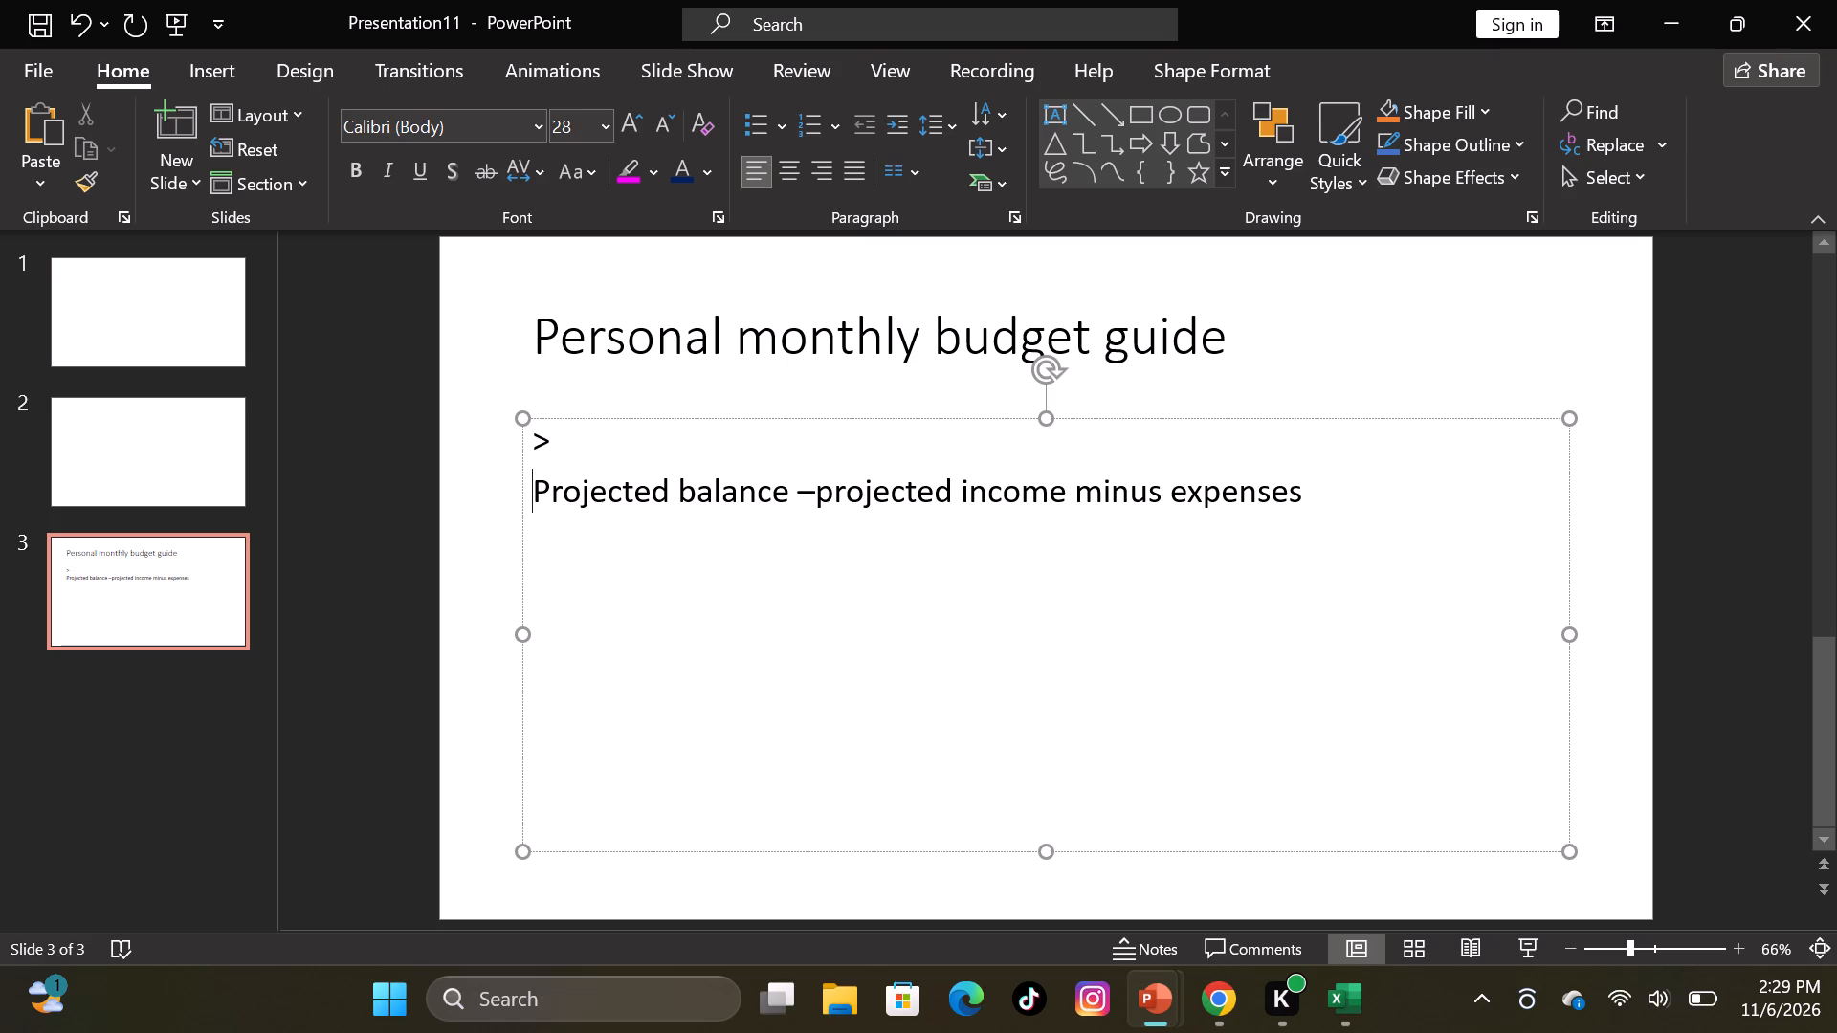
pyautogui.hotkey('shift', '>')
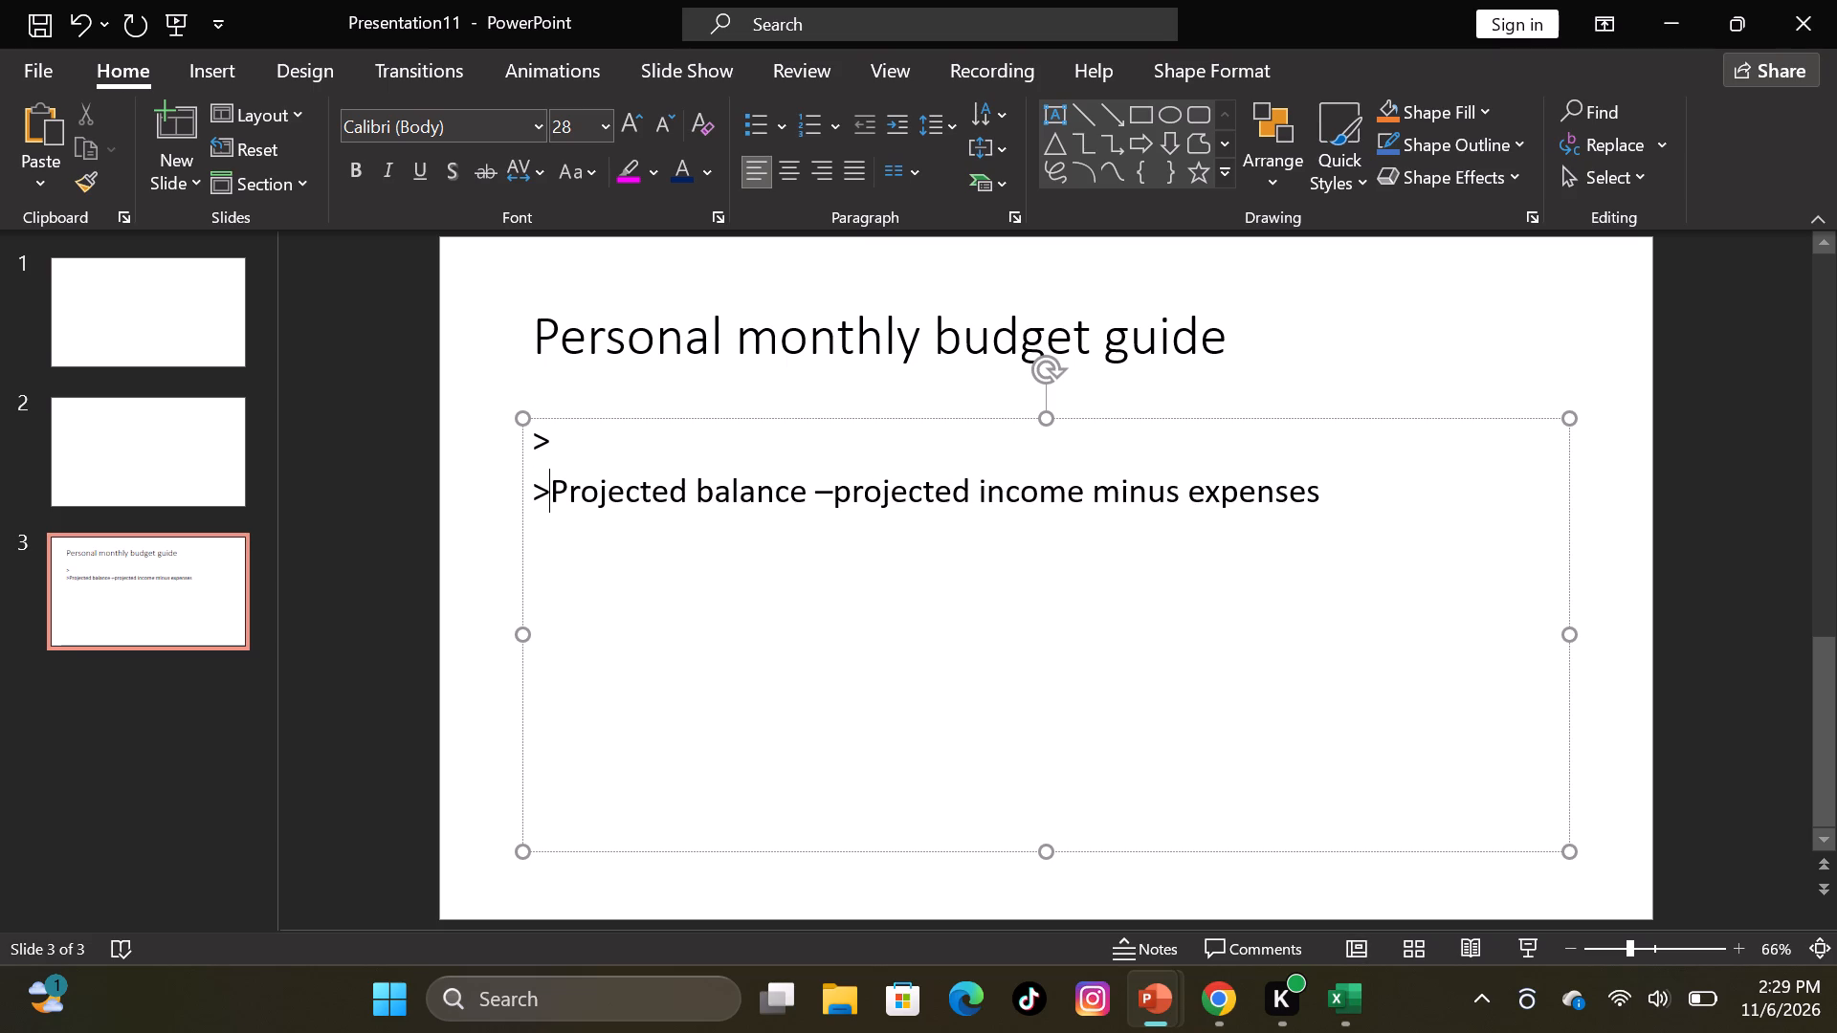
pyautogui.press('Up')
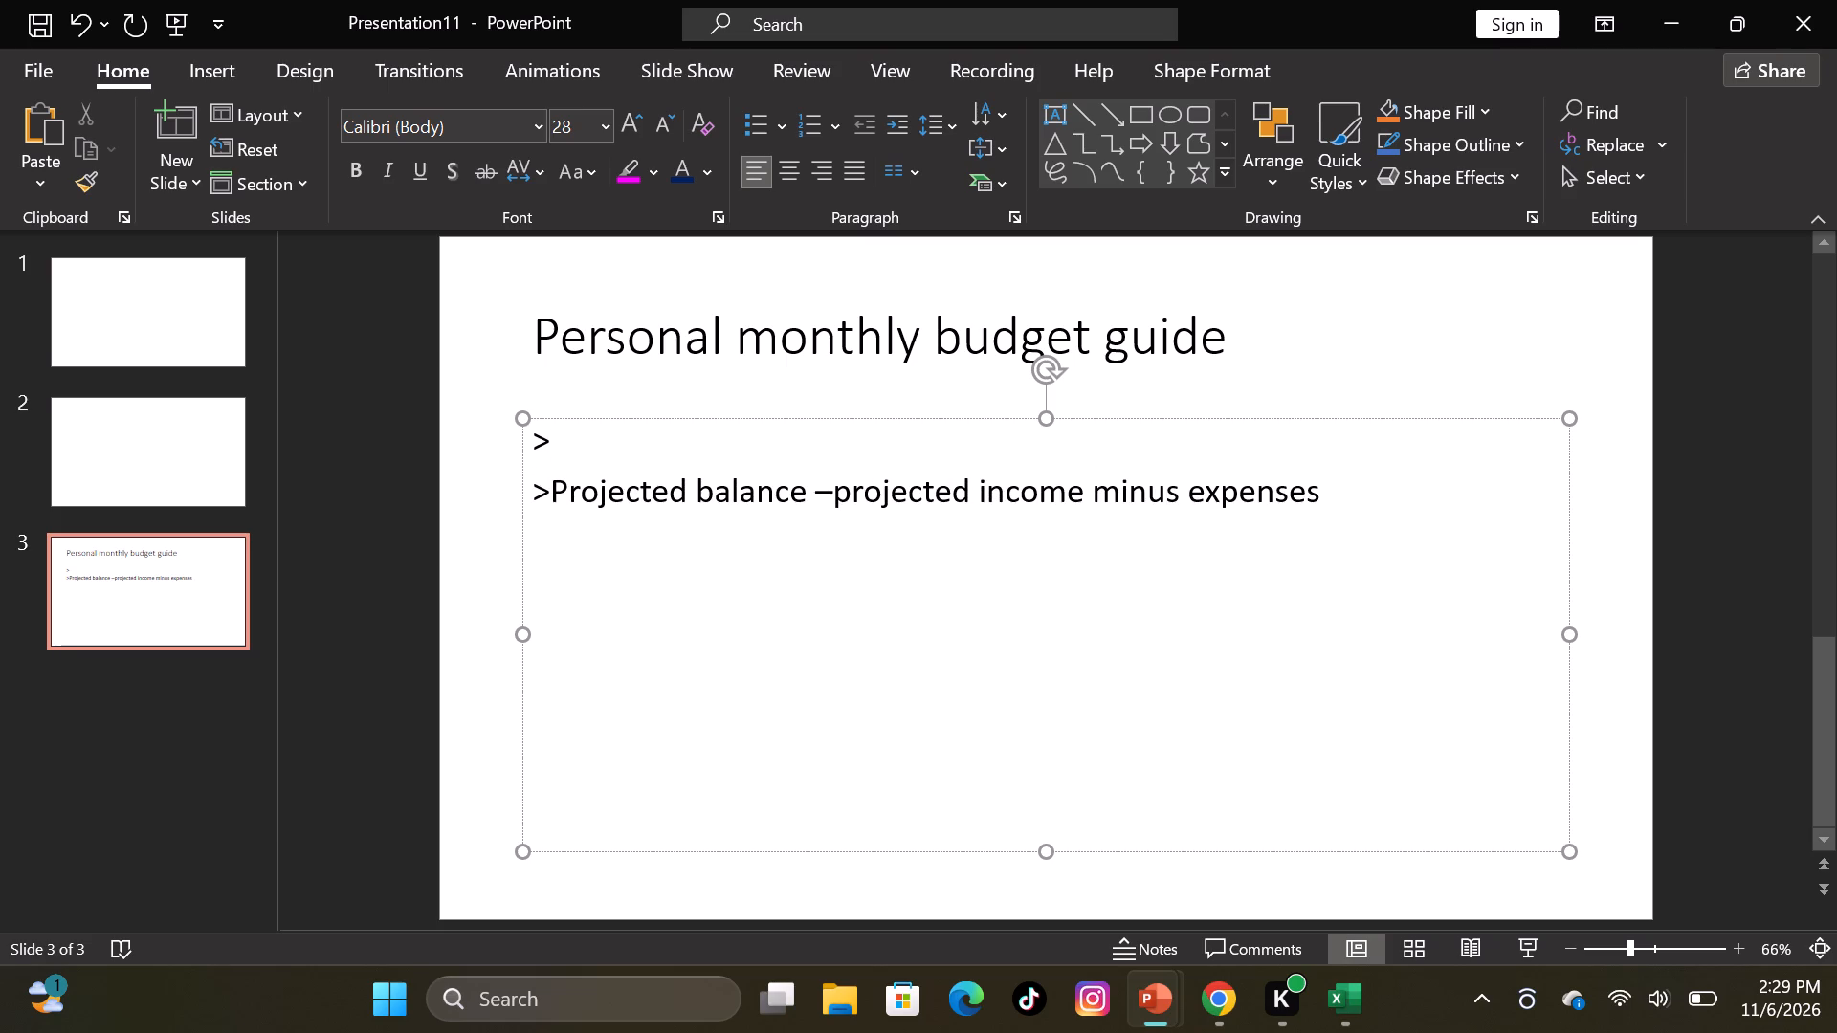
# Enter "Actual balance -actual income minus expenses" after the ">" on the first content line.
pyautogui.press('a')
pyautogui.write('ctual')
pyautogui.press('space')
pyautogui.write('balance')
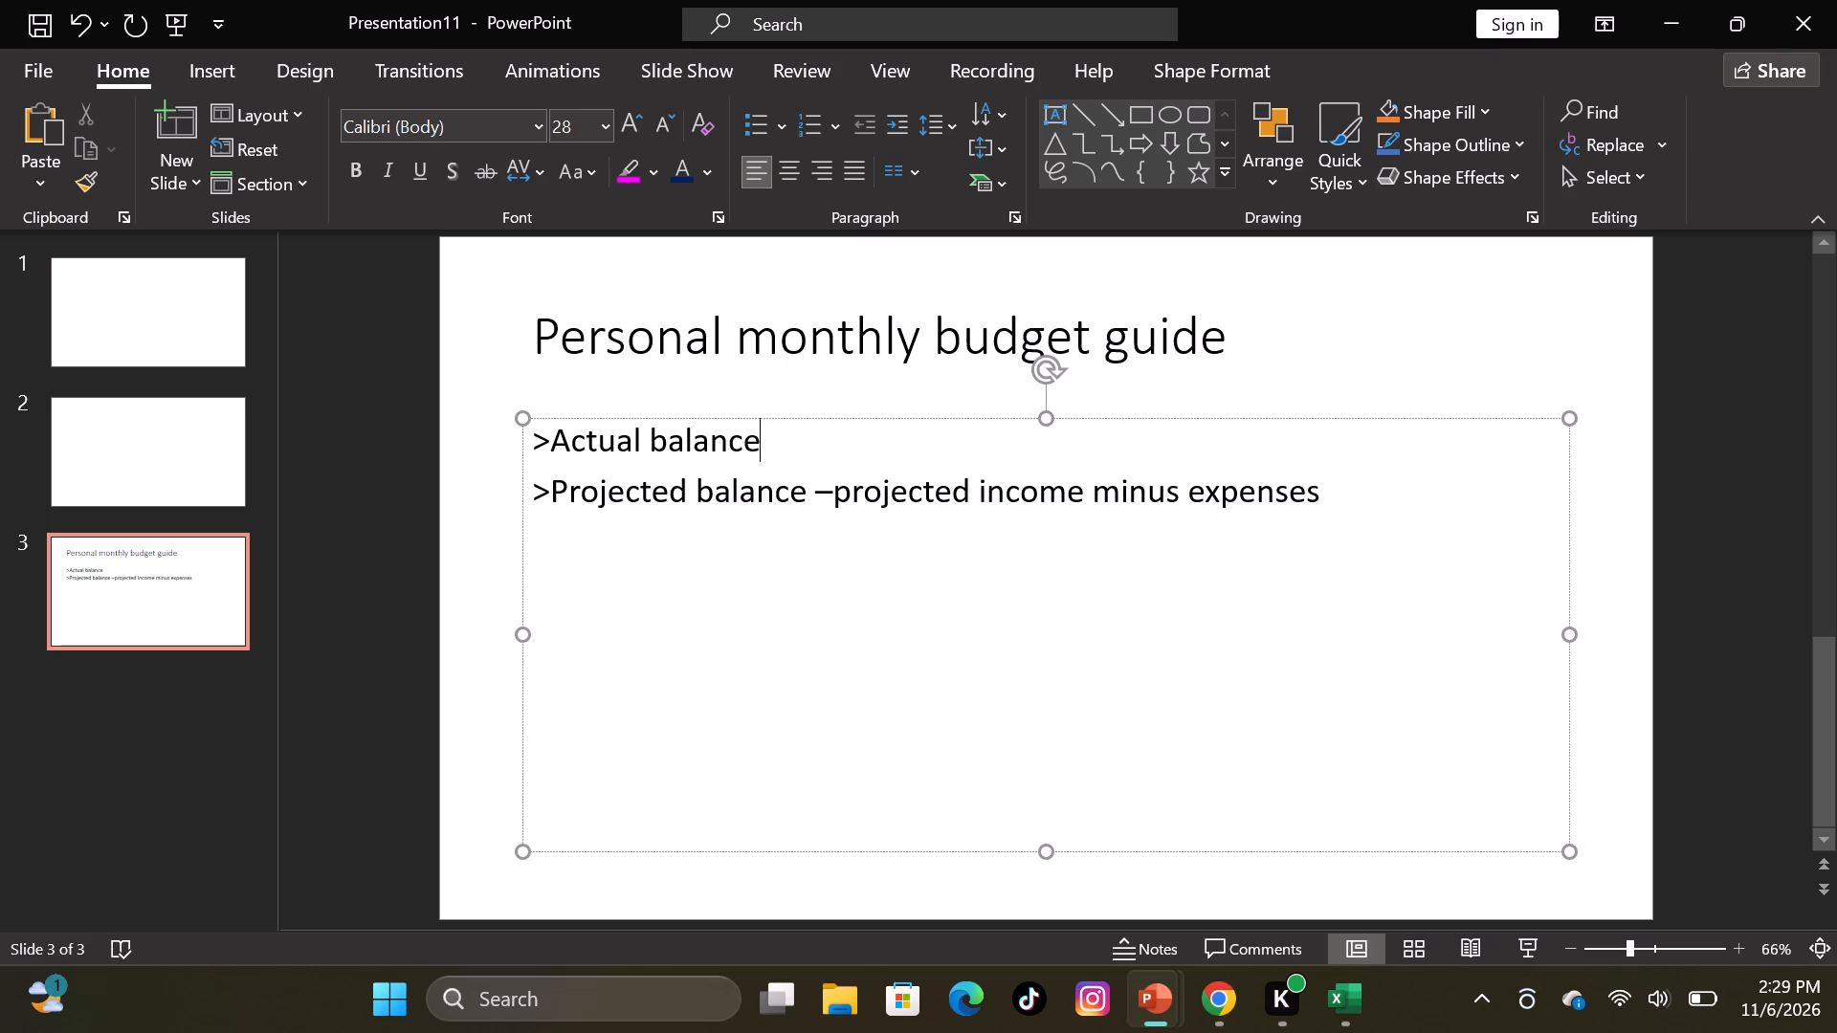
pyautogui.press('space')
pyautogui.write('-')
pyautogui.press('BackSpace')
pyautogui.hotkey('shift', '_')
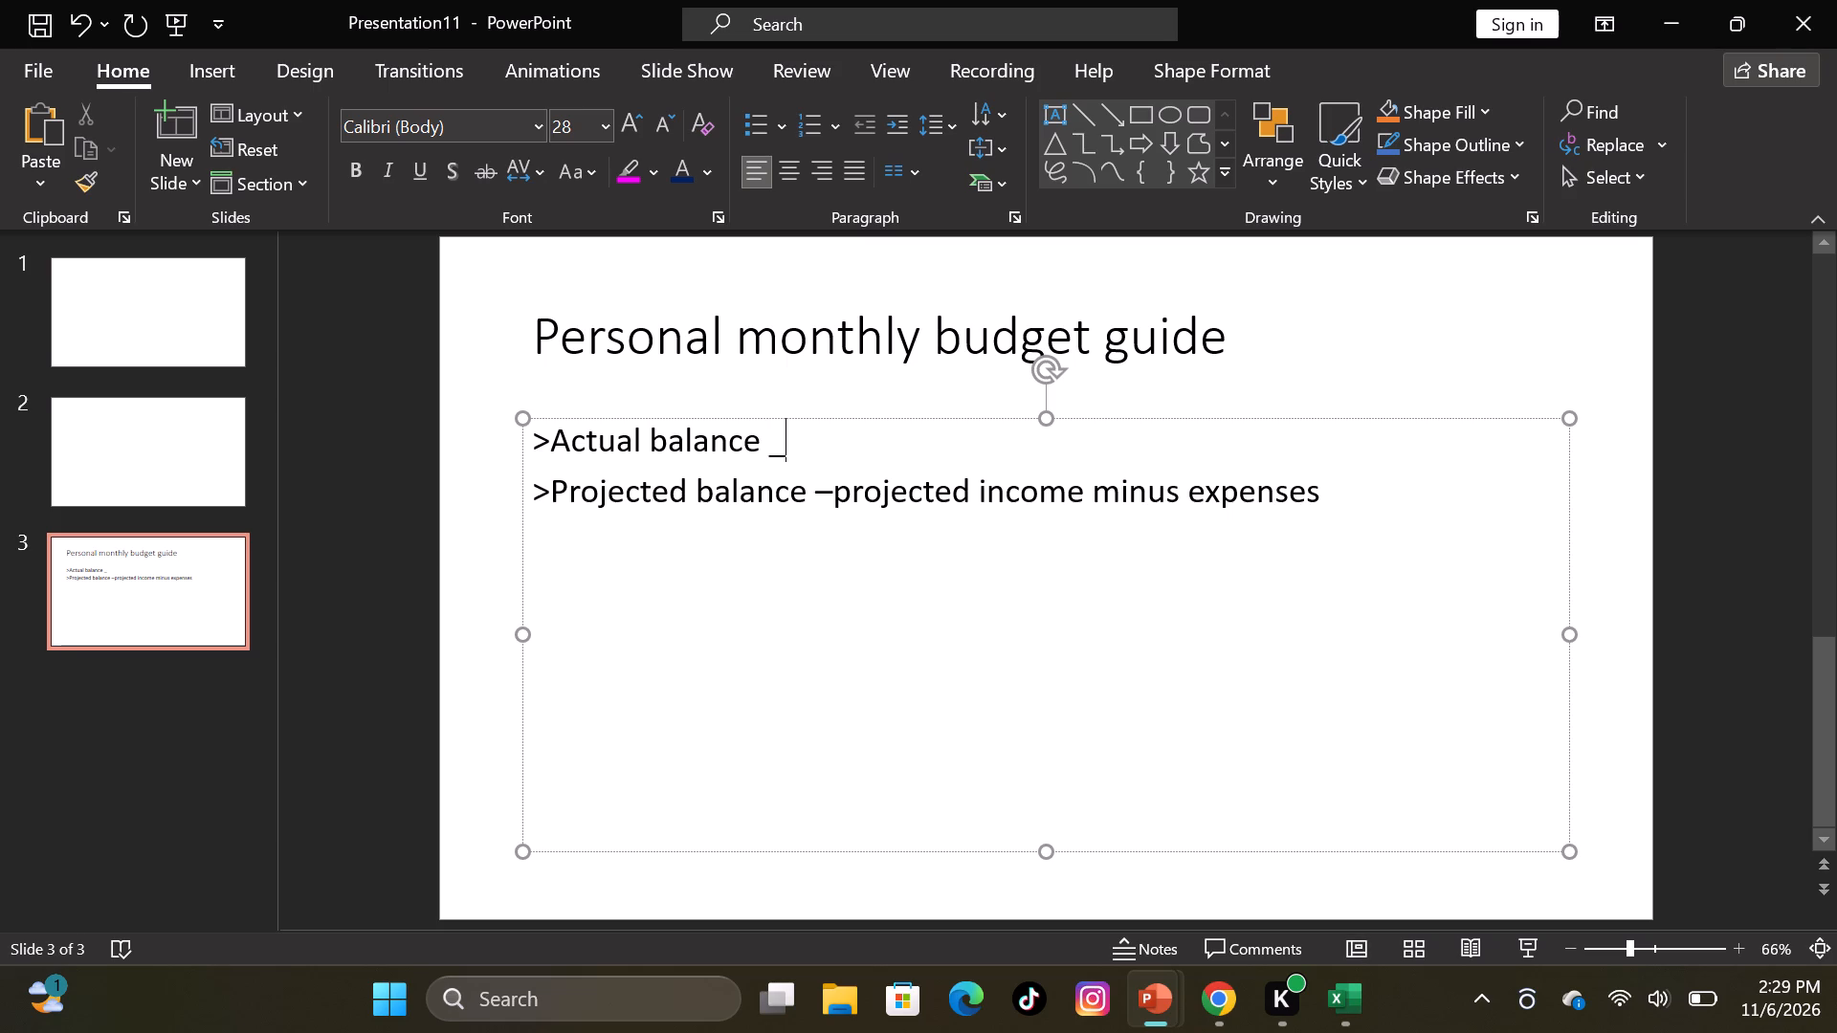
pyautogui.press('BackSpace')
pyautogui.press('-')
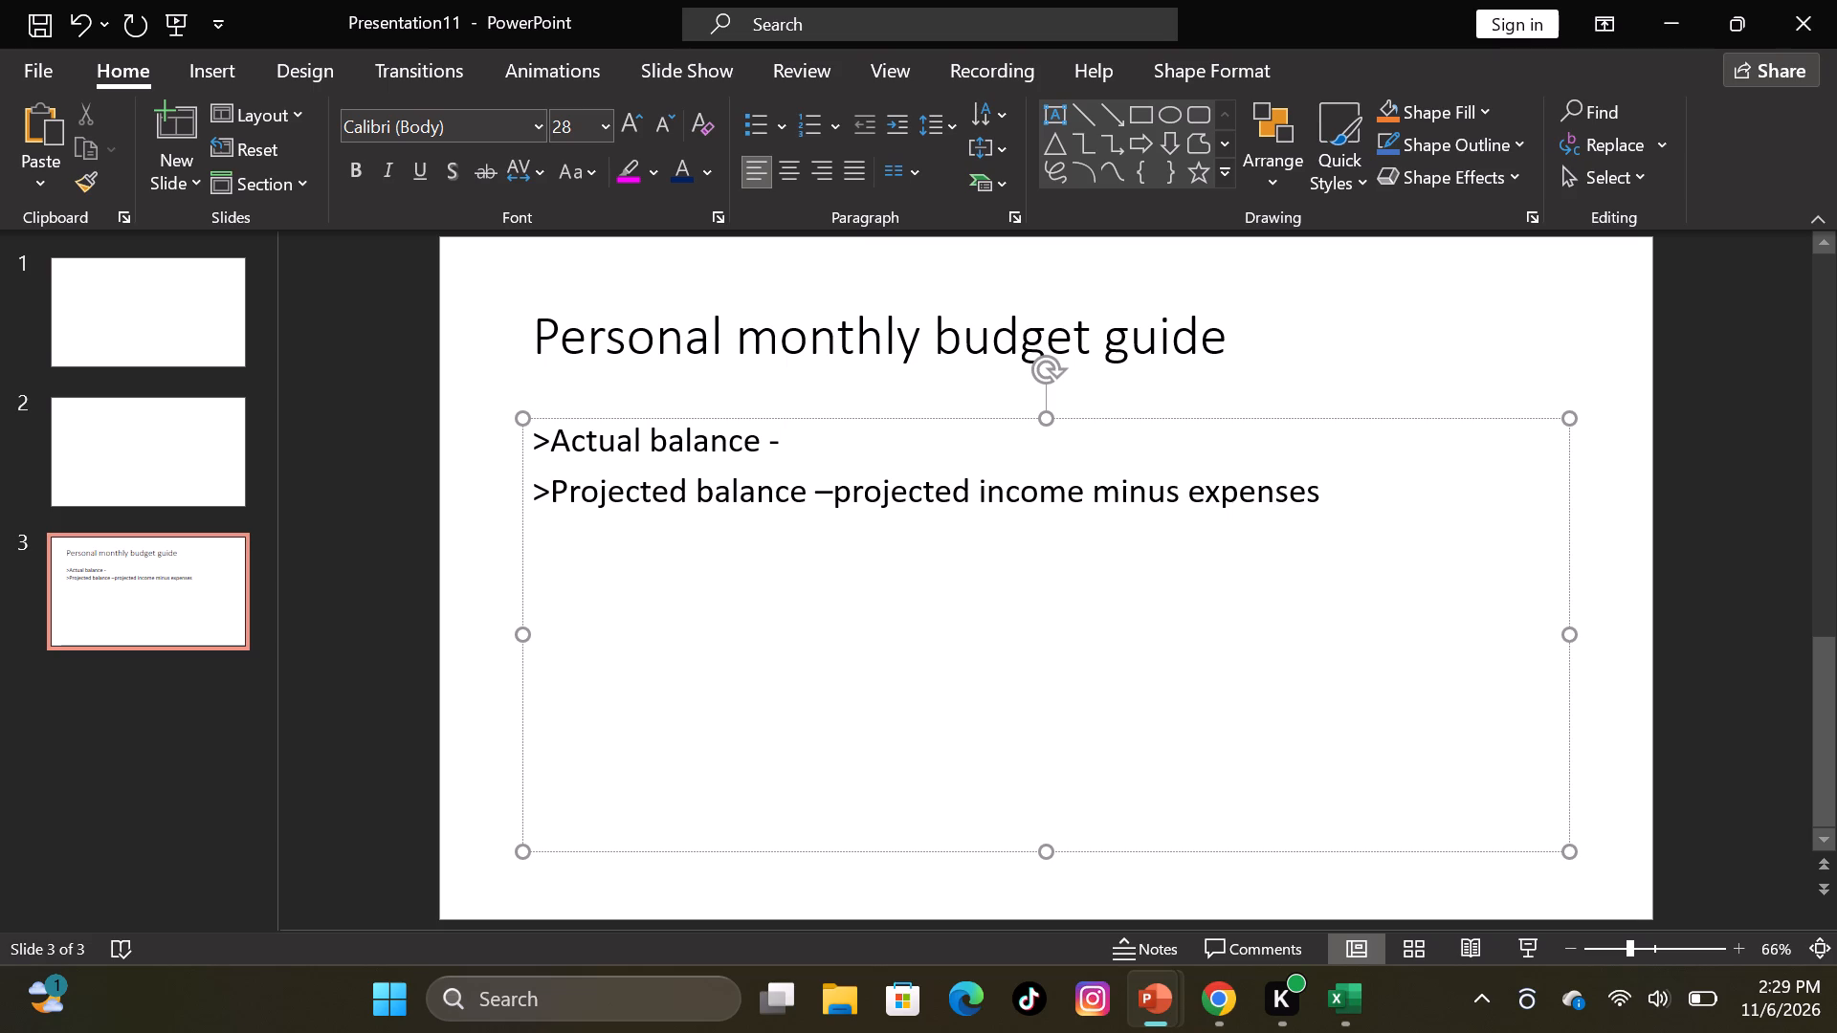
pyautogui.write('actu')
pyautogui.write('al')
pyautogui.press('space')
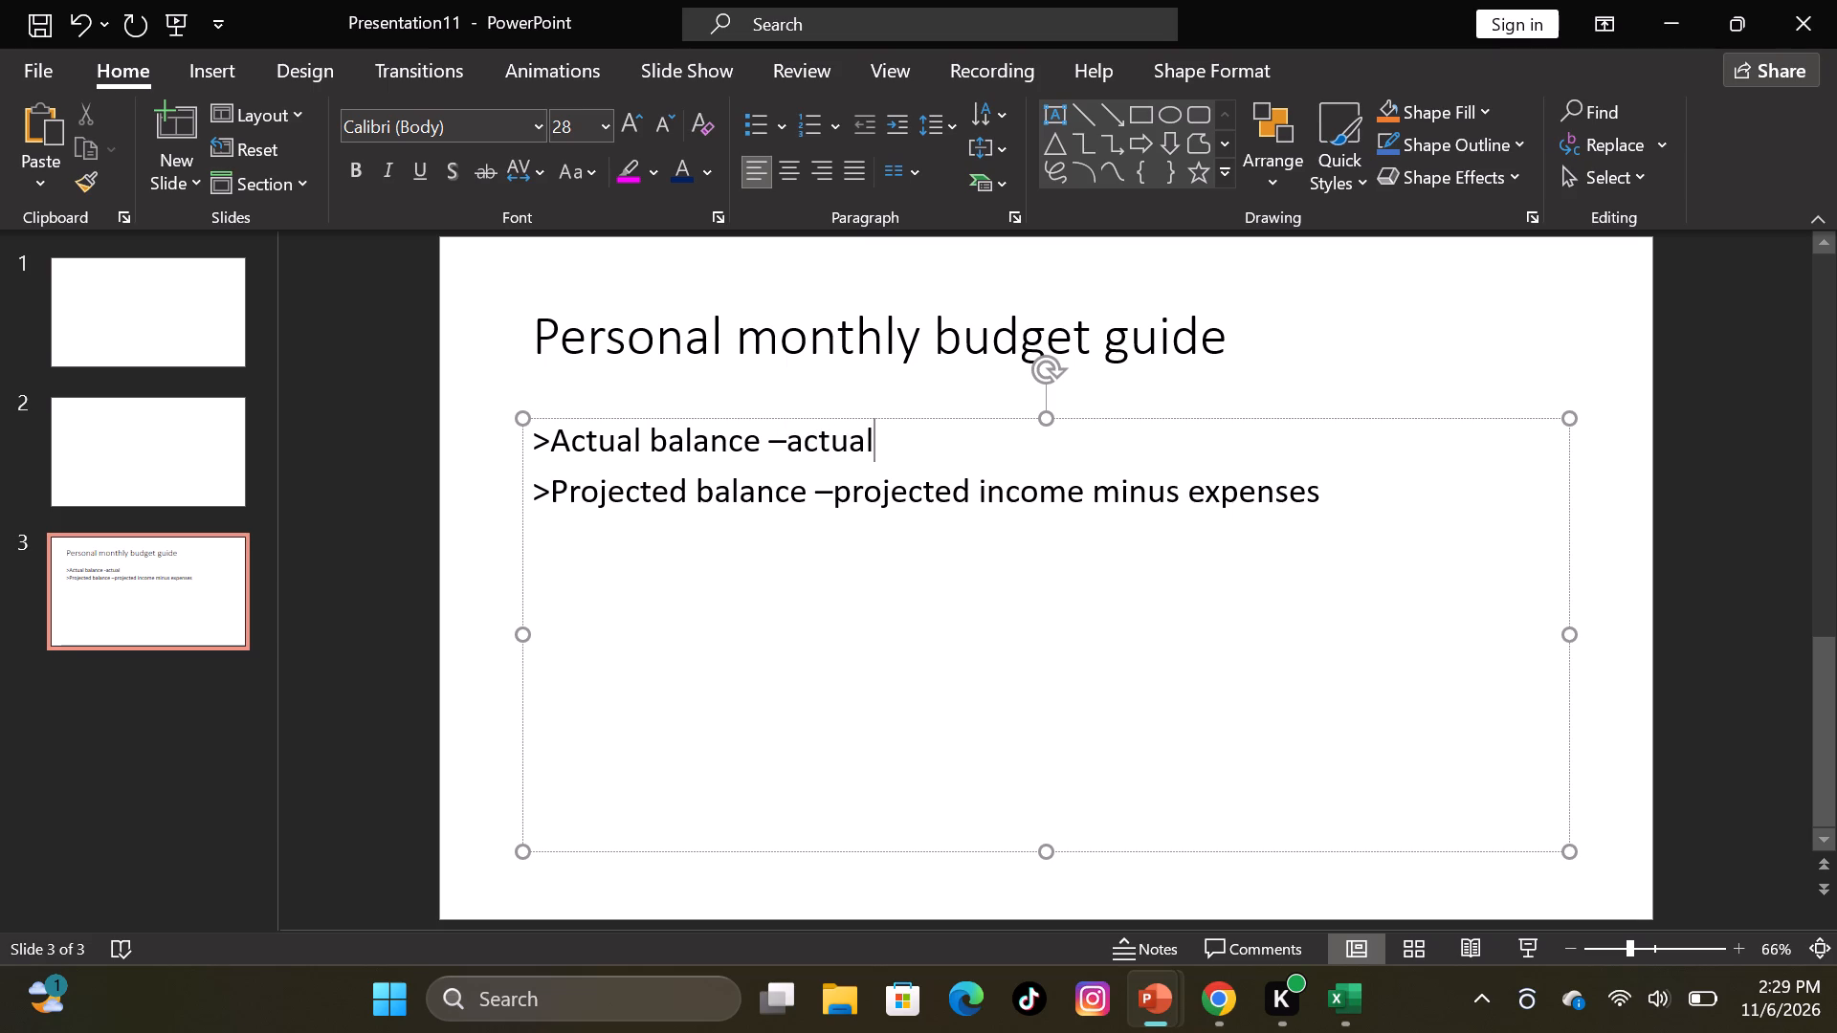
pyautogui.write('income')
pyautogui.press('space')
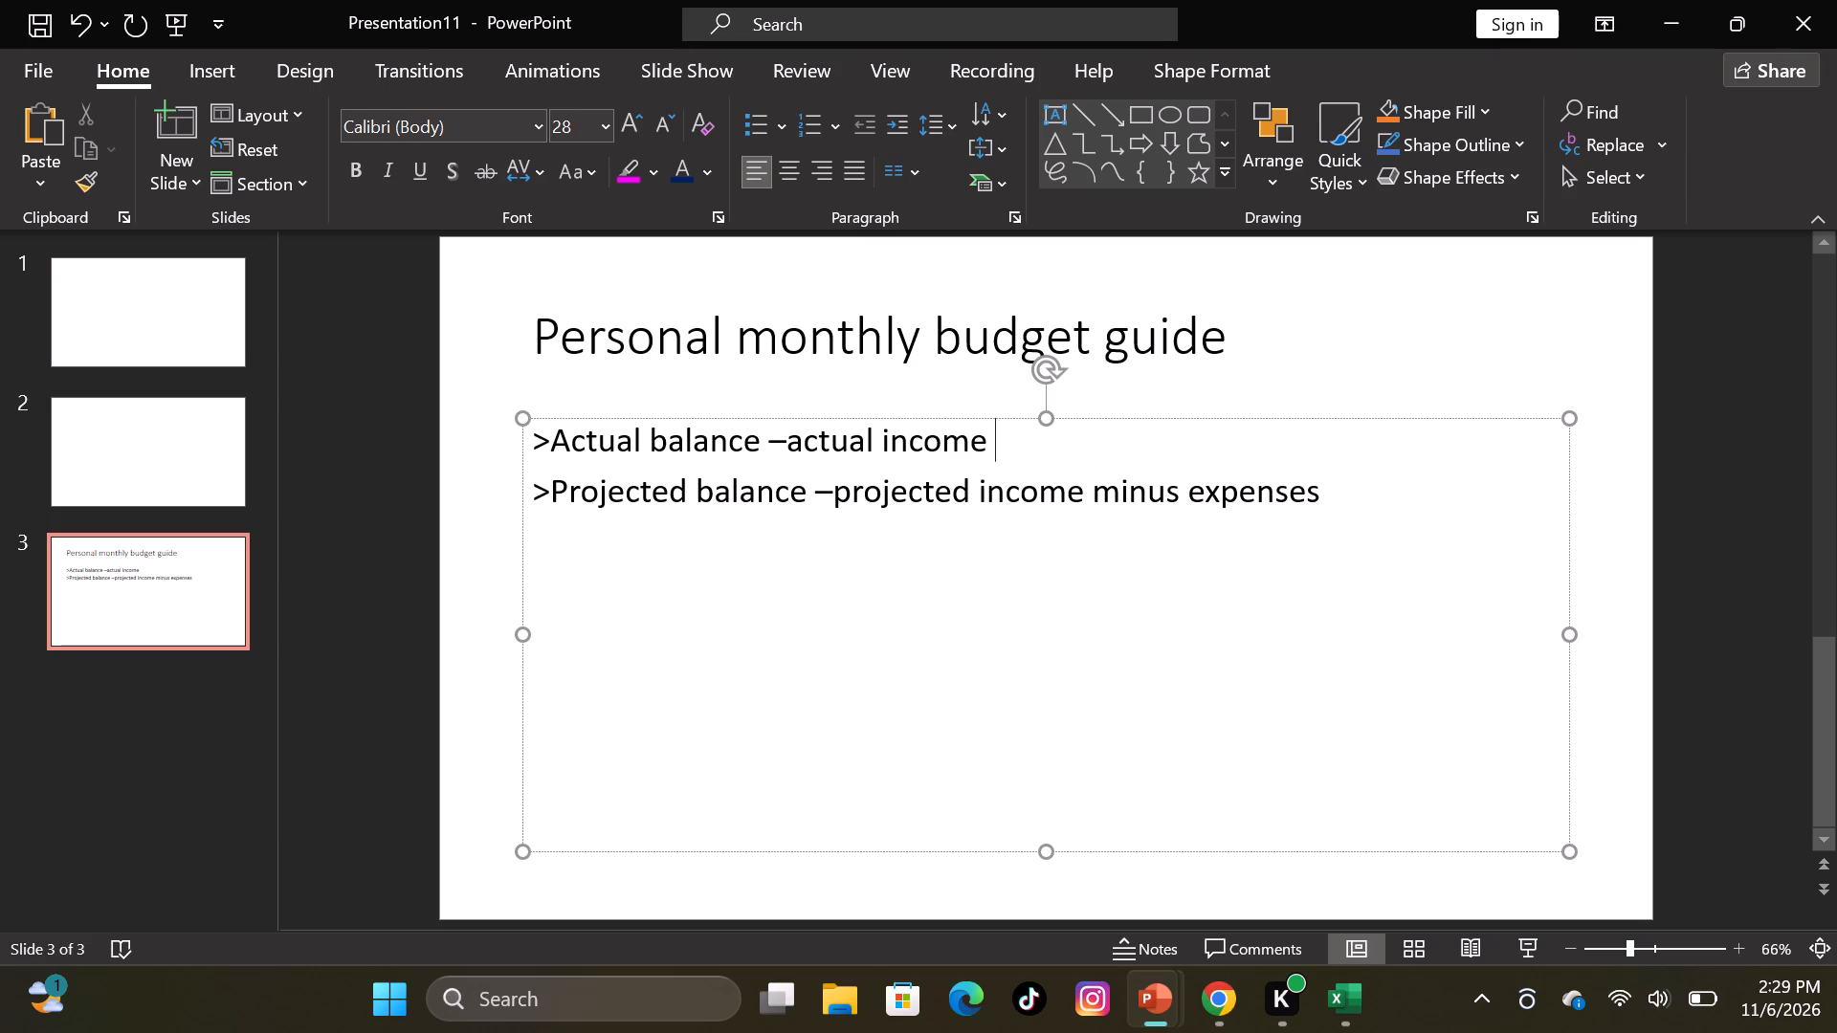
pyautogui.write('minus')
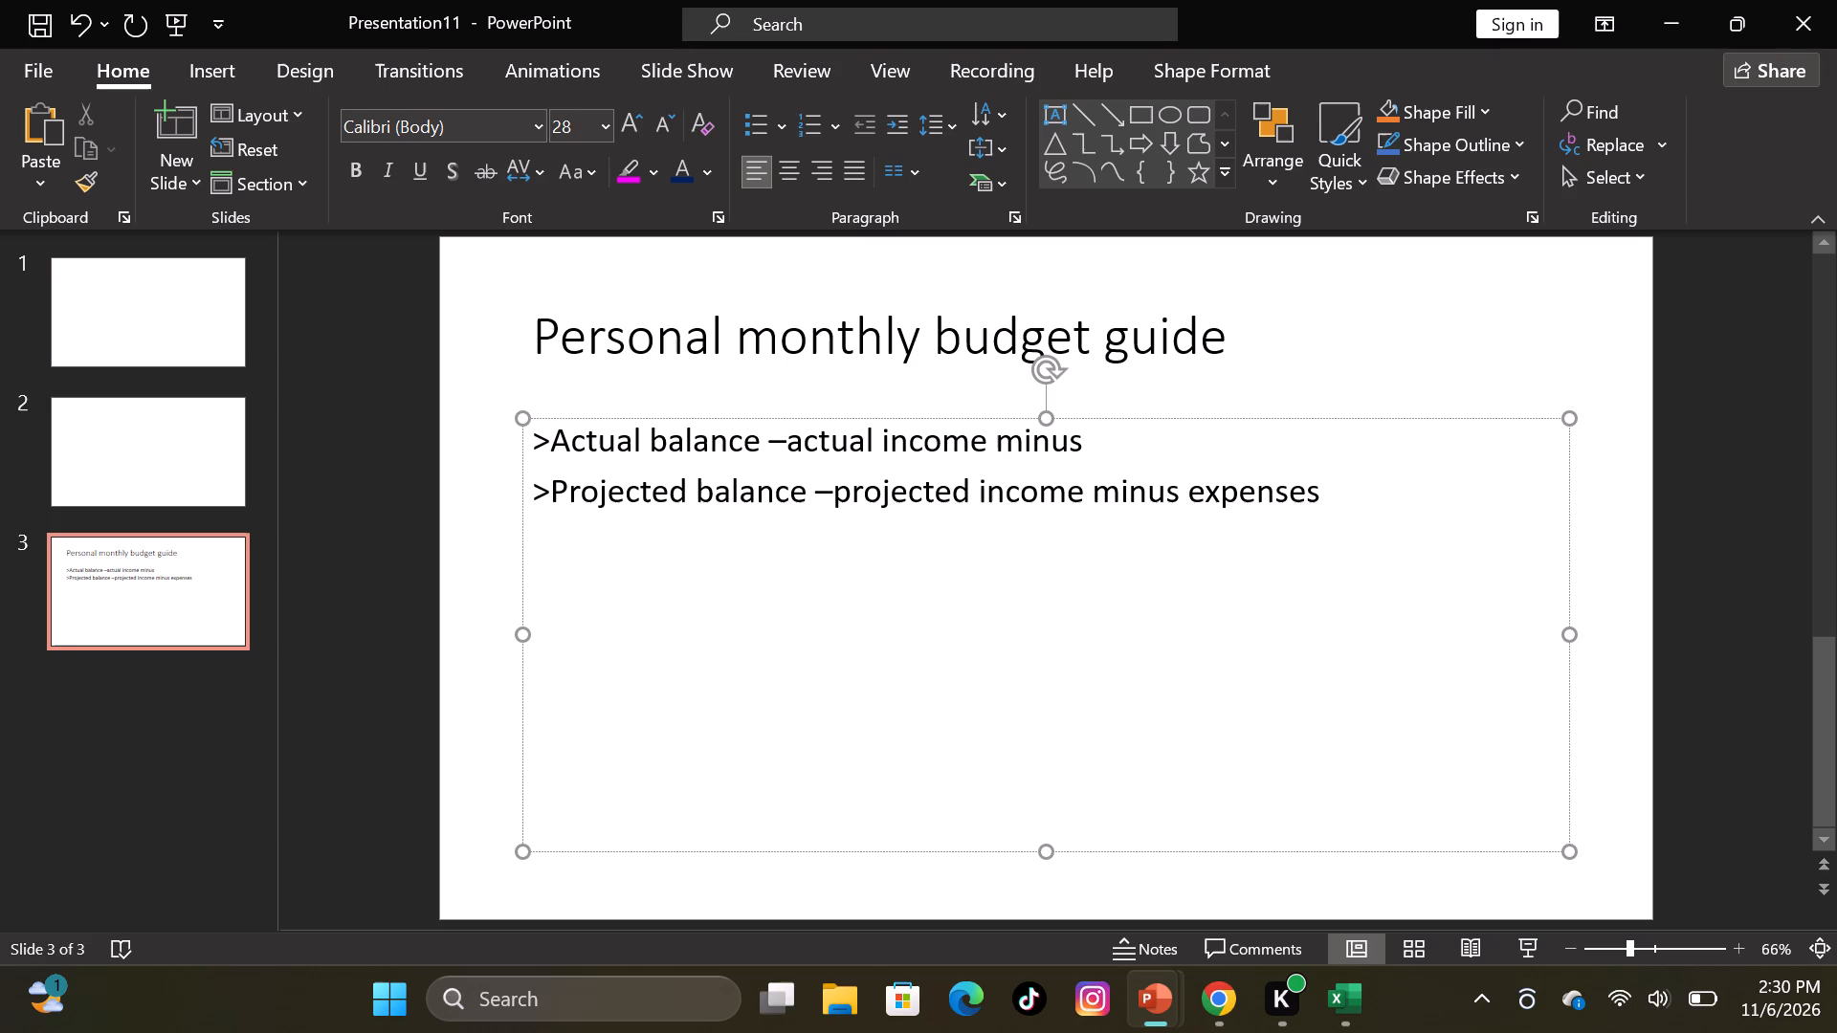
pyautogui.press('space')
pyautogui.write('ex')
pyautogui.write('pen')
pyautogui.write('ses')
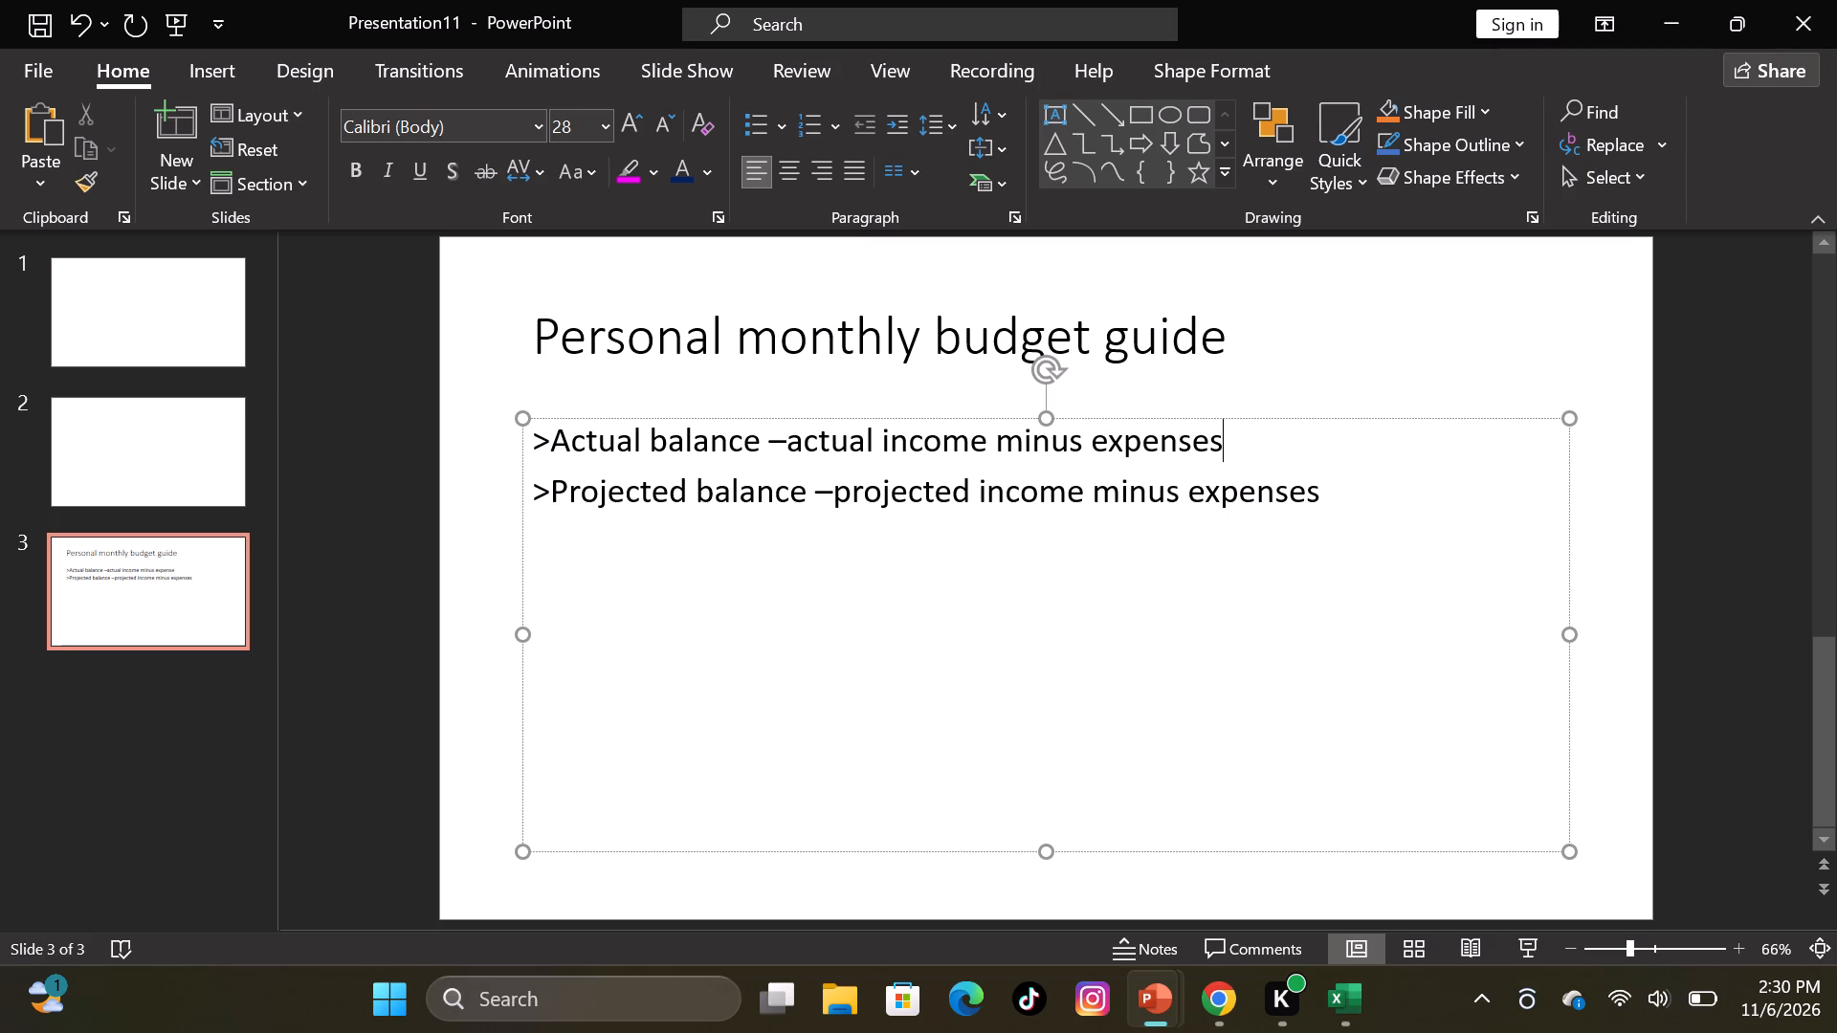
# Add the line ">Difference-actual minus projected" between the actual balance and projected balance lines.
pyautogui.press('Return')
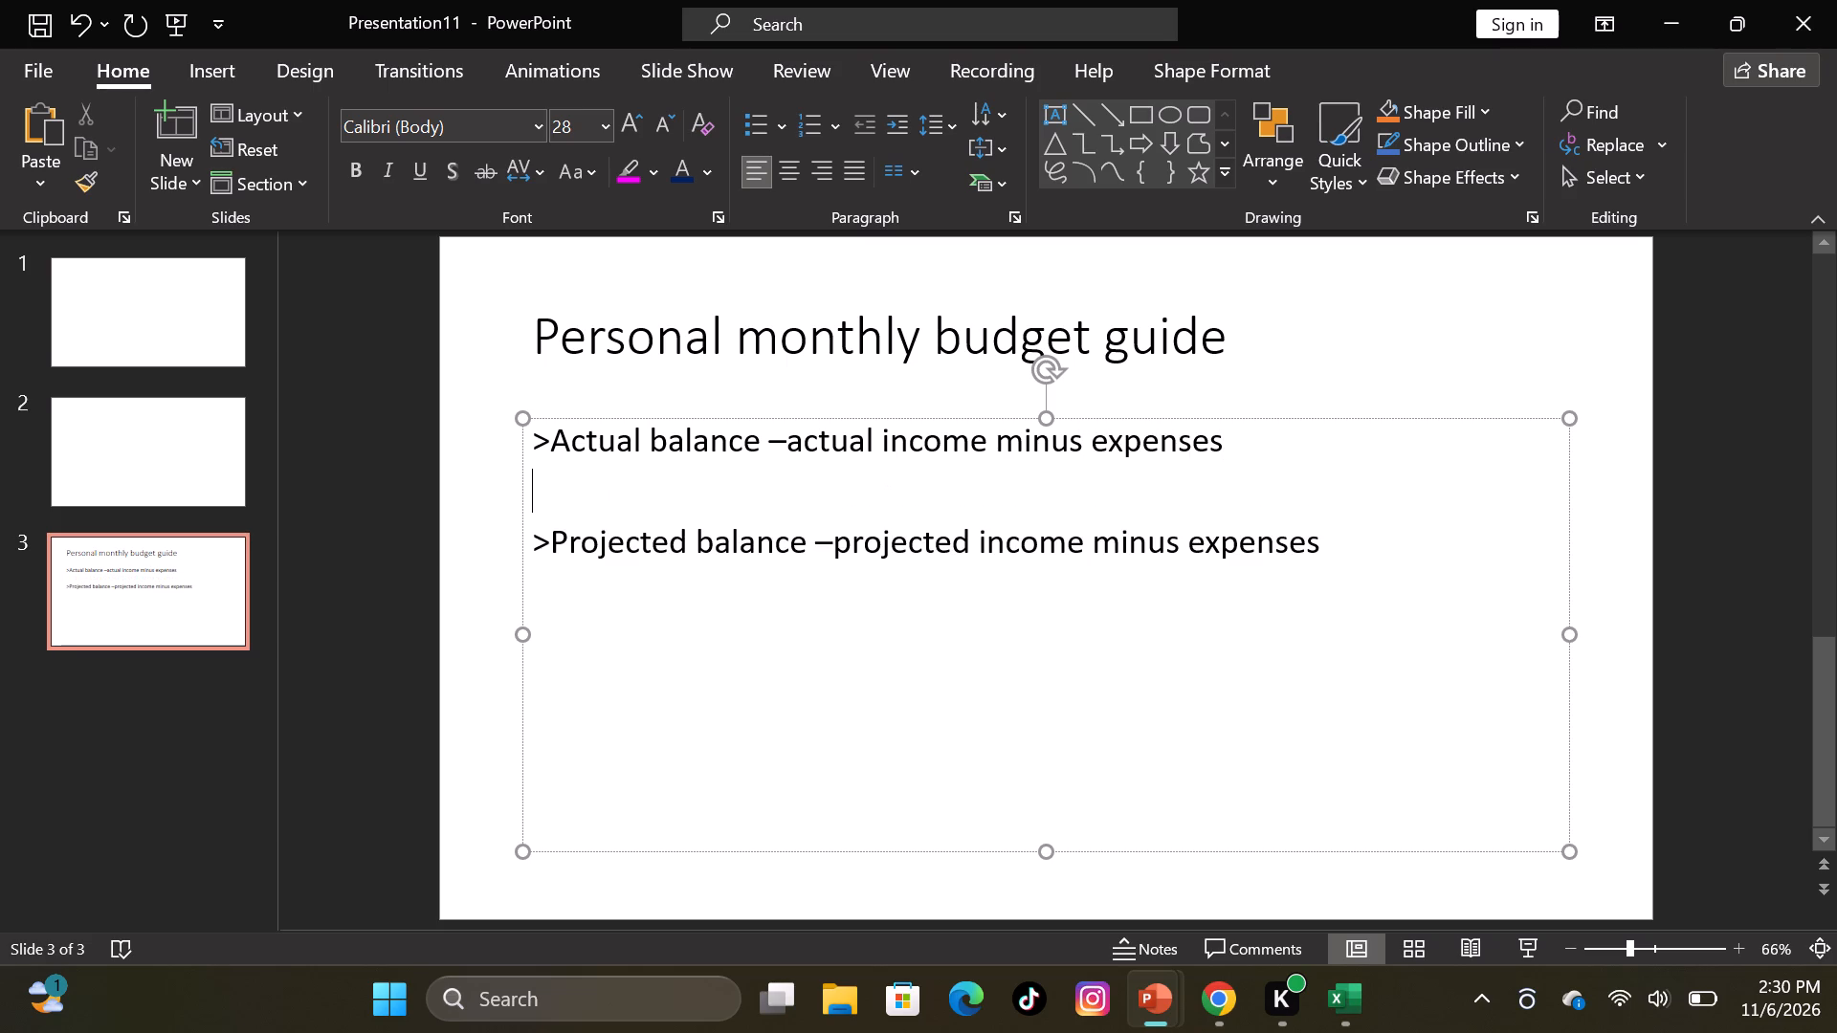
pyautogui.hotkey('shift', '>')
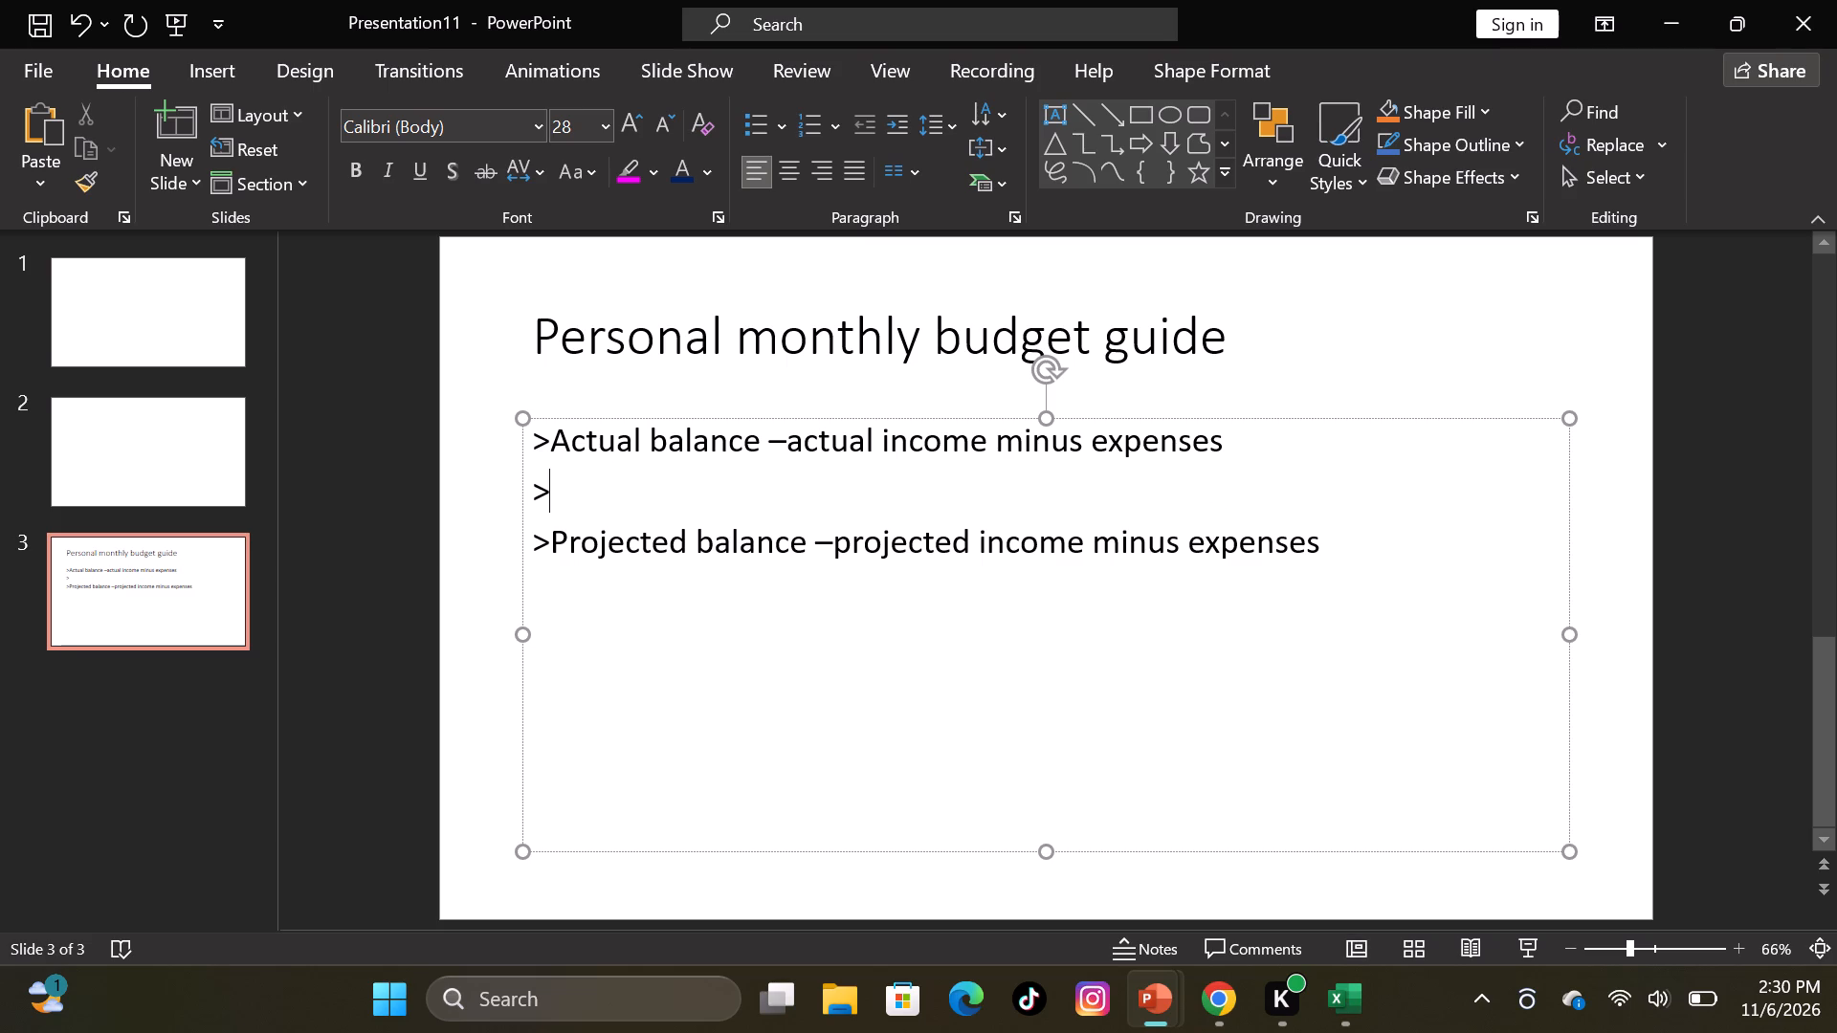
pyautogui.press('d')
pyautogui.write('ifferen')
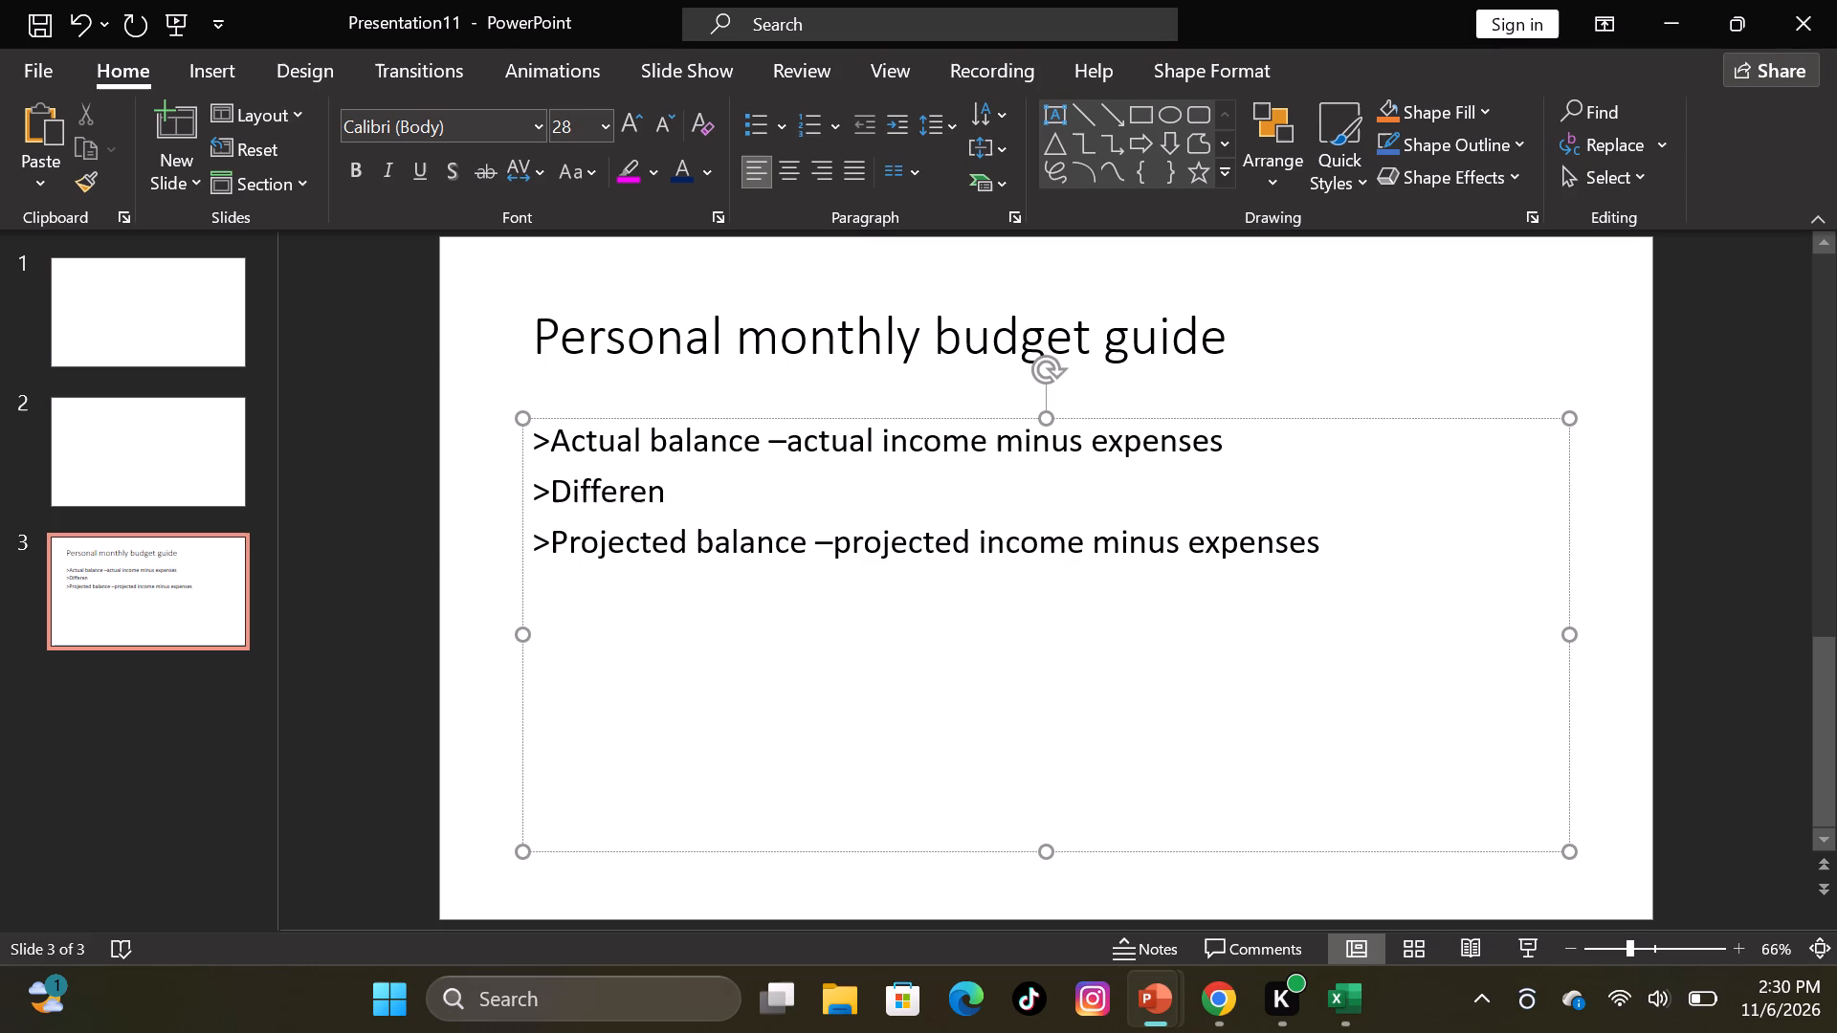
pyautogui.write('ce')
pyautogui.press('-')
pyautogui.write('actual')
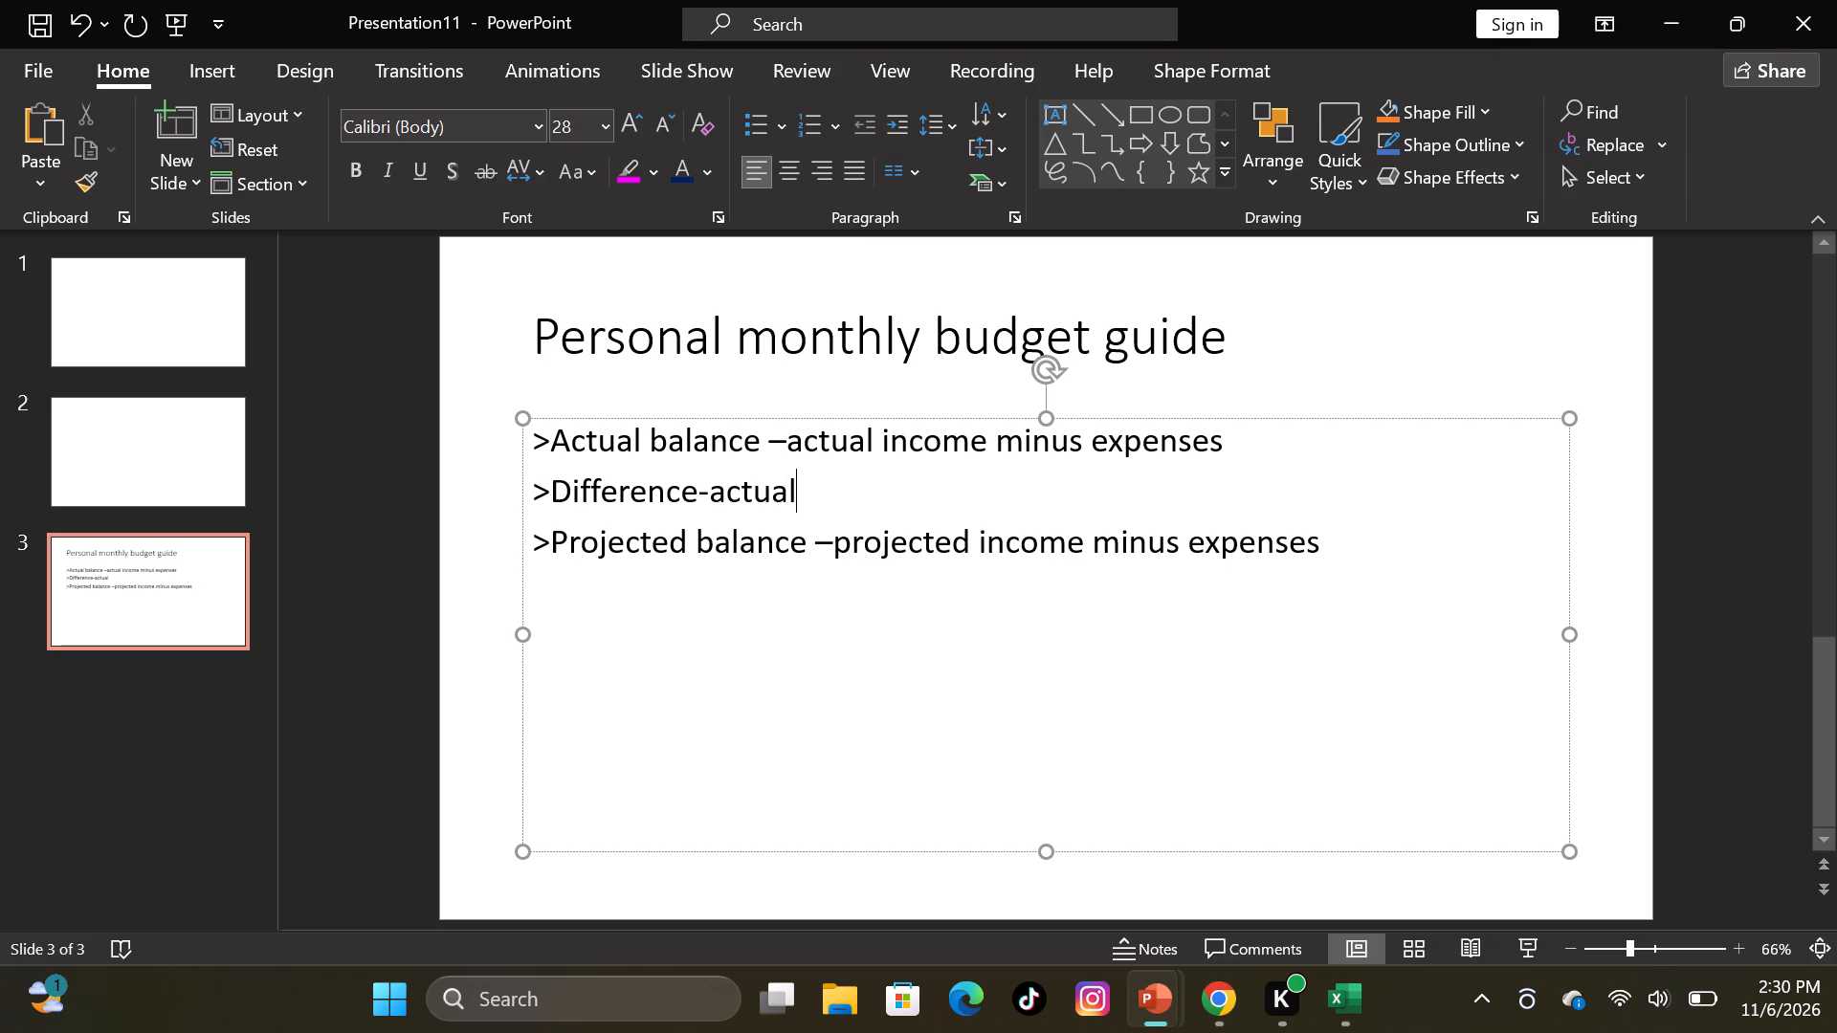
pyautogui.press('space')
pyautogui.write('minus')
pyautogui.press('space')
pyautogui.write('projected')
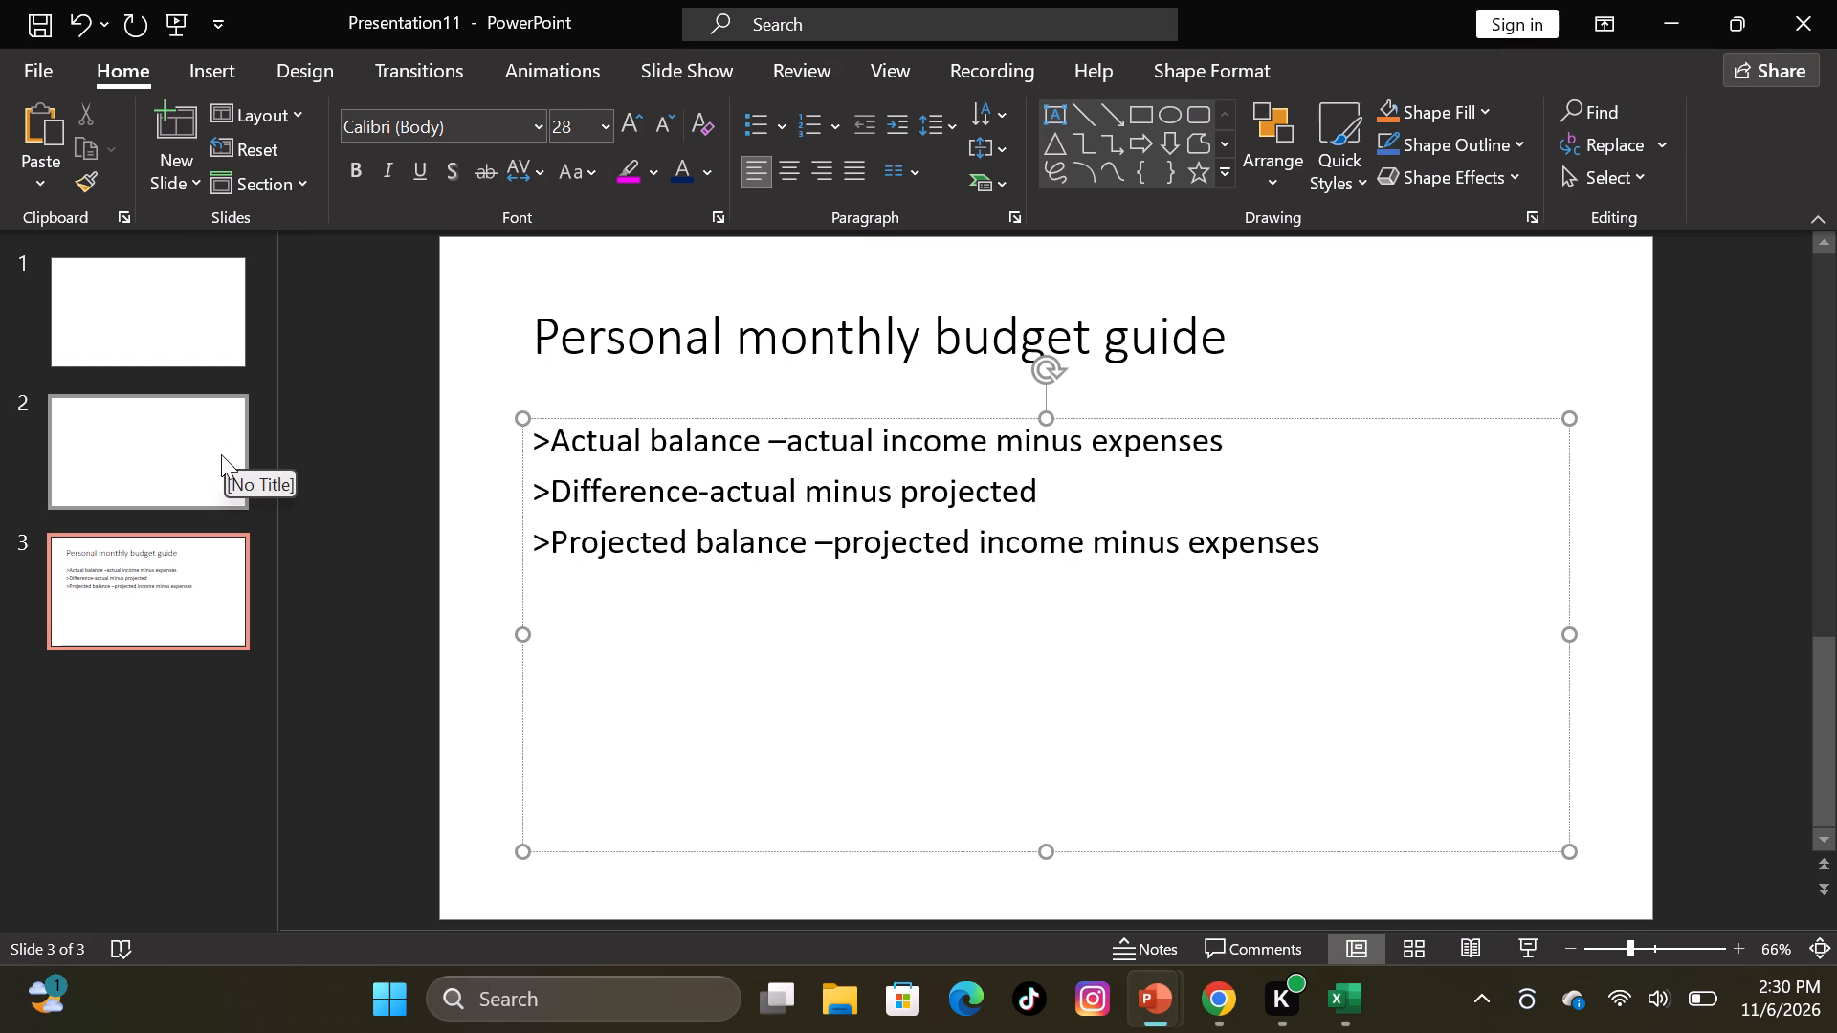
# Cut the blank slide 2 from the presentation.
pyautogui.rightClick(143, 424)
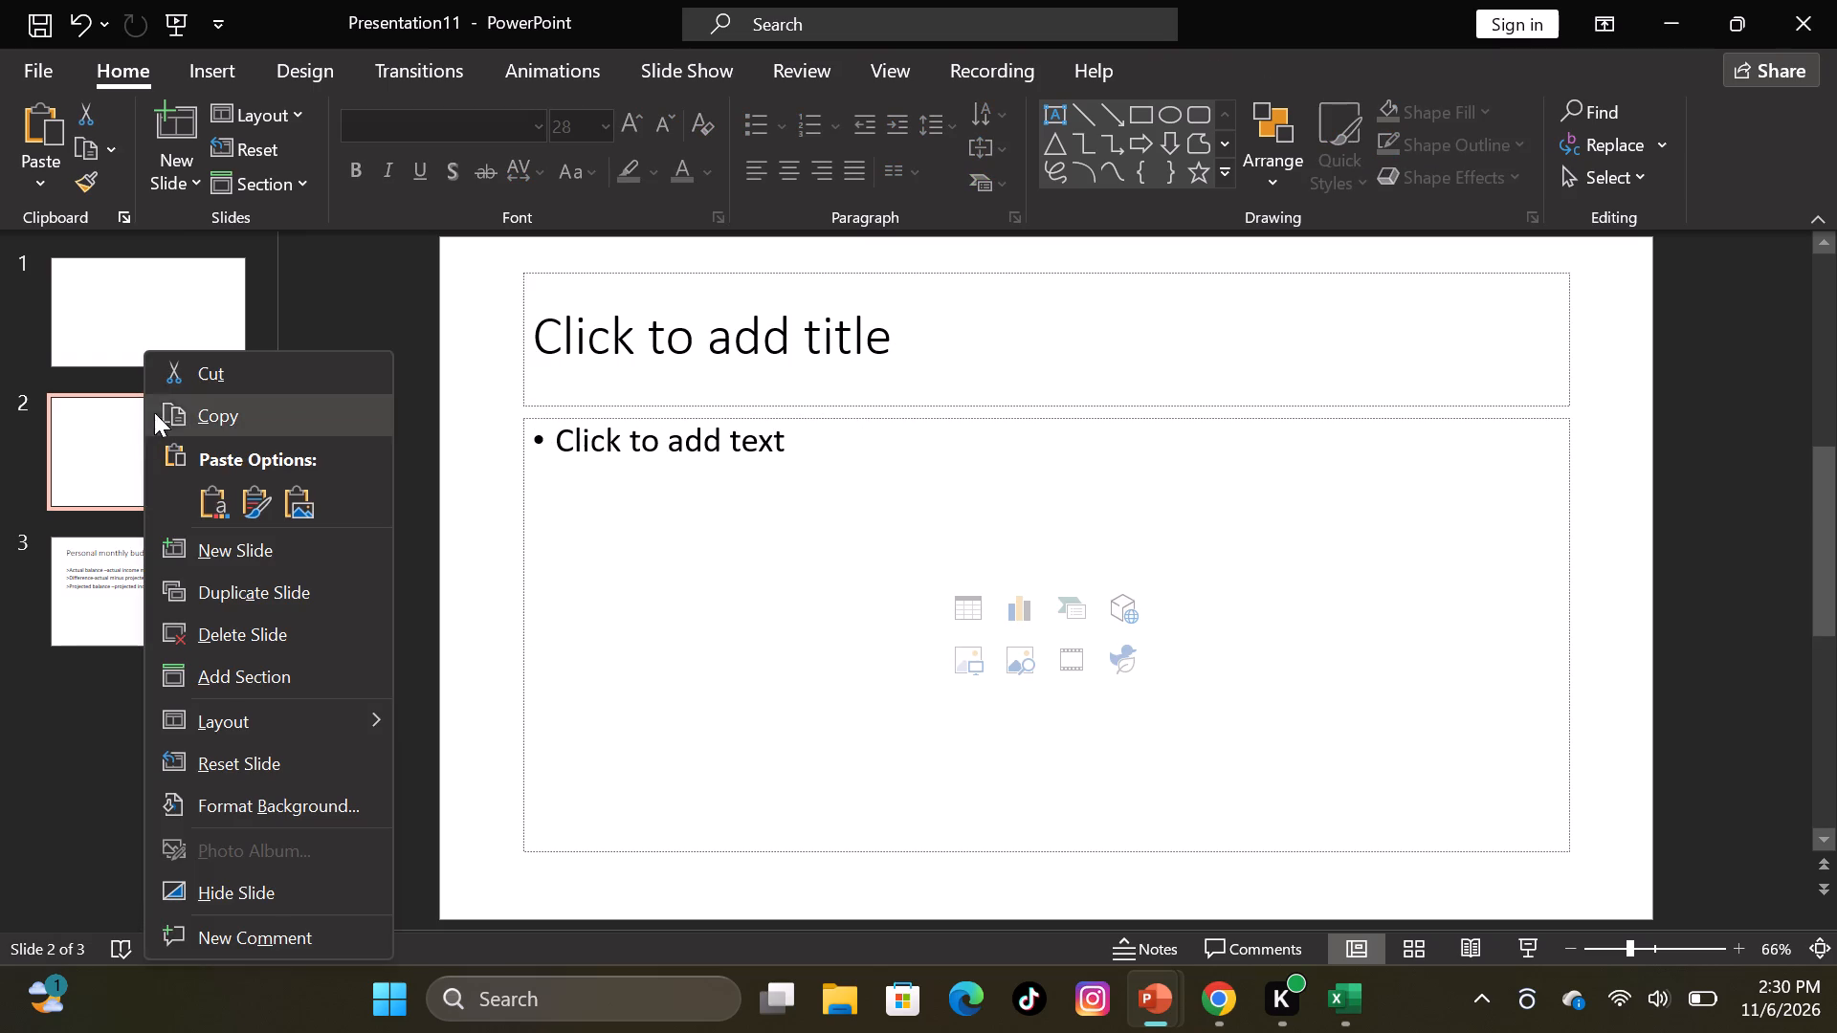
pyautogui.click(232, 369)
# Cut the blank first slide from the presentation.
pyautogui.rightClick(176, 337)
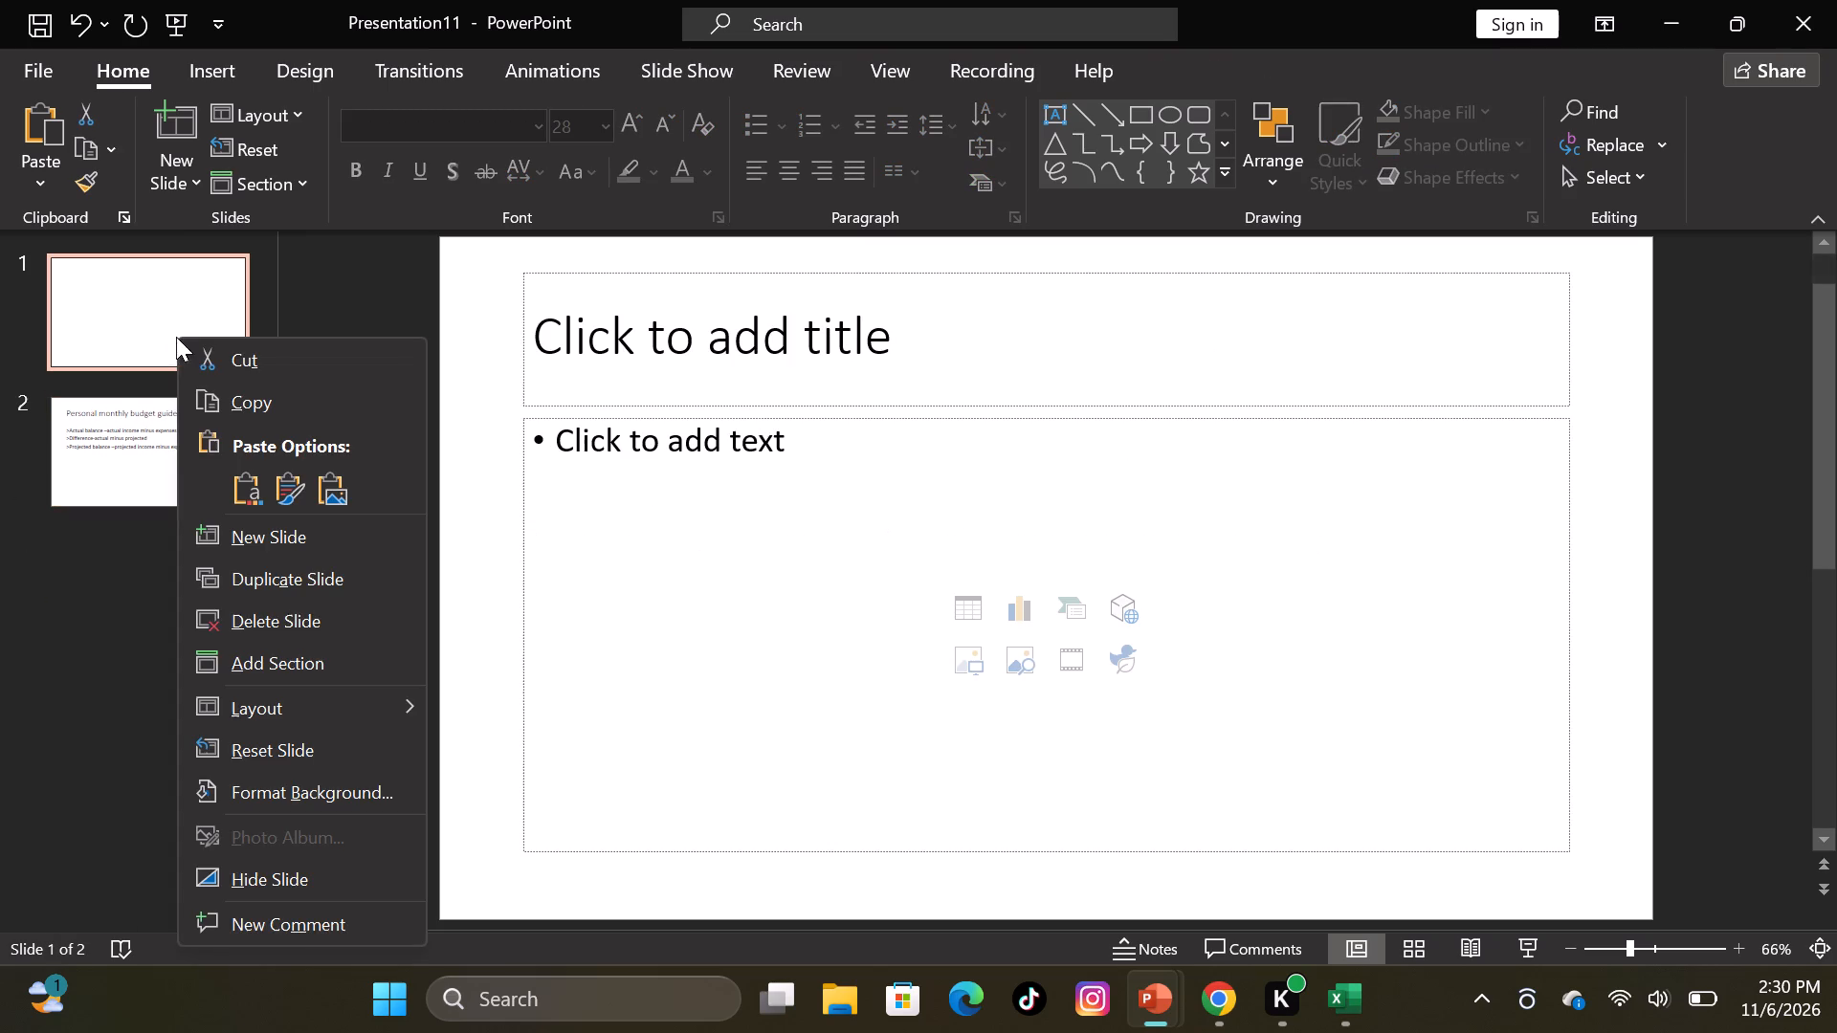
pyautogui.click(243, 362)
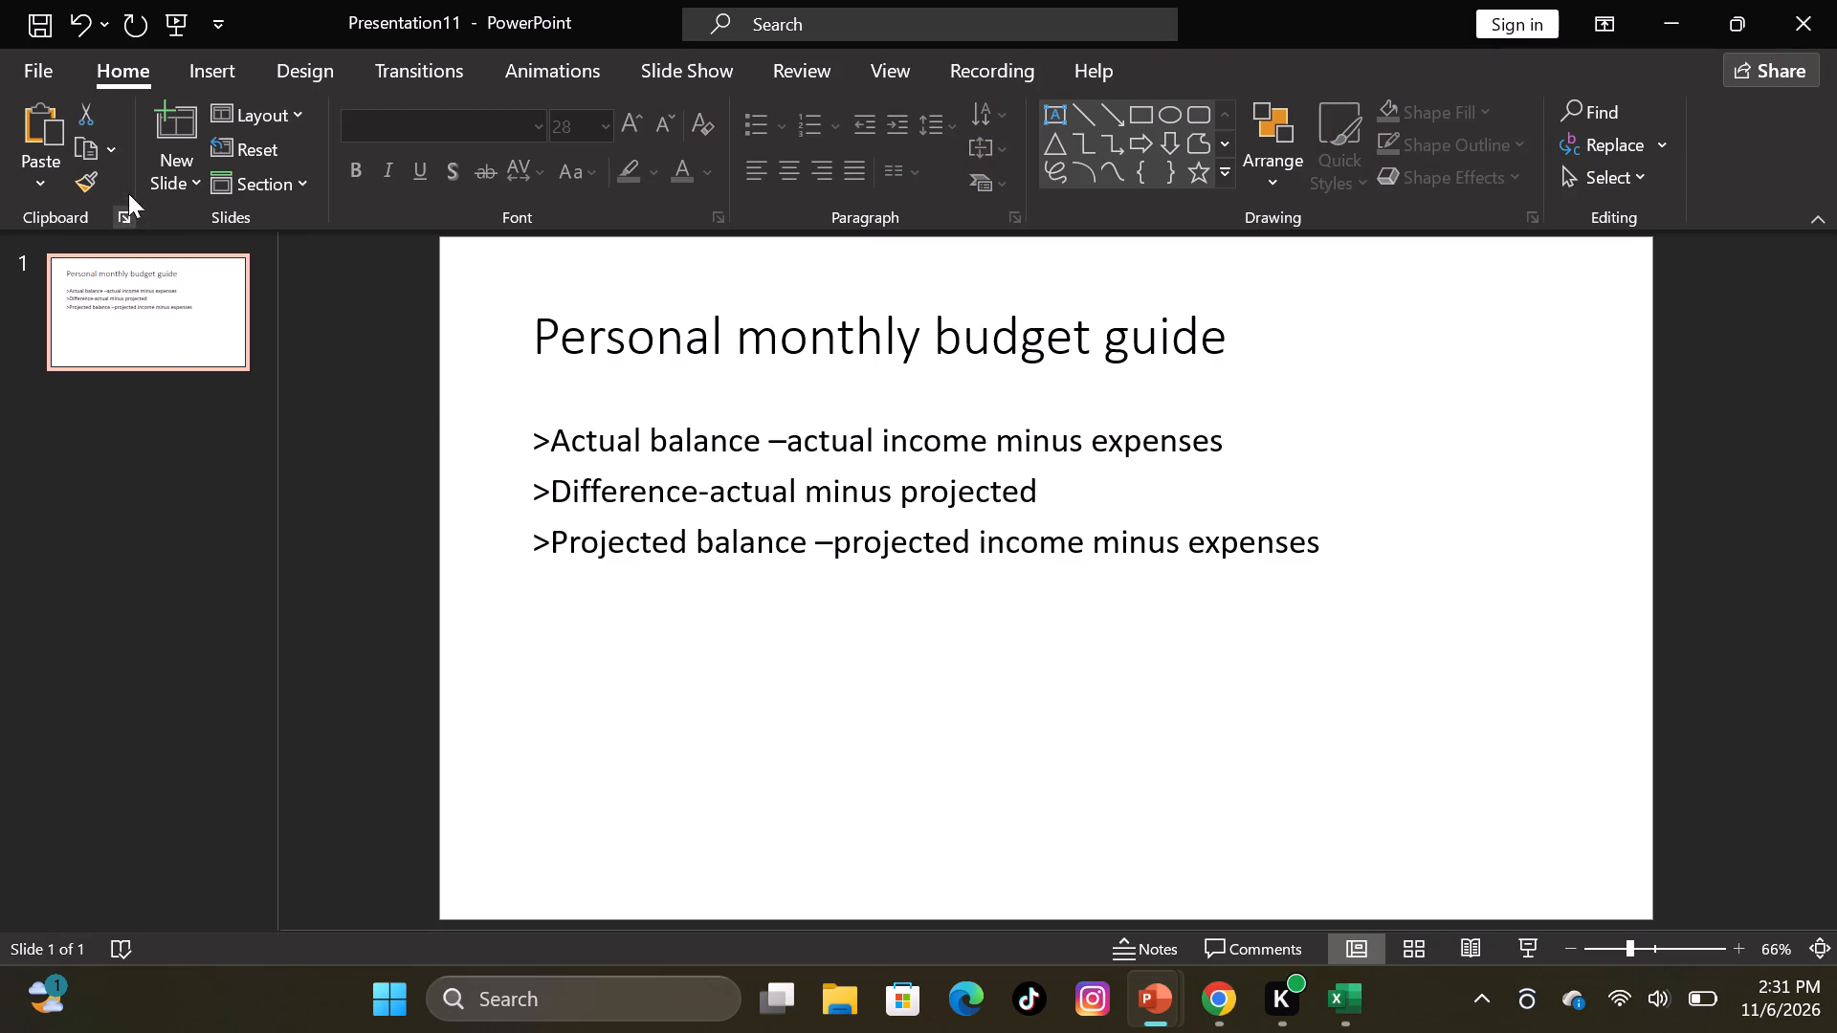
# Add two new Title and Content slides after the budget guide slide.
pyautogui.click(174, 179)
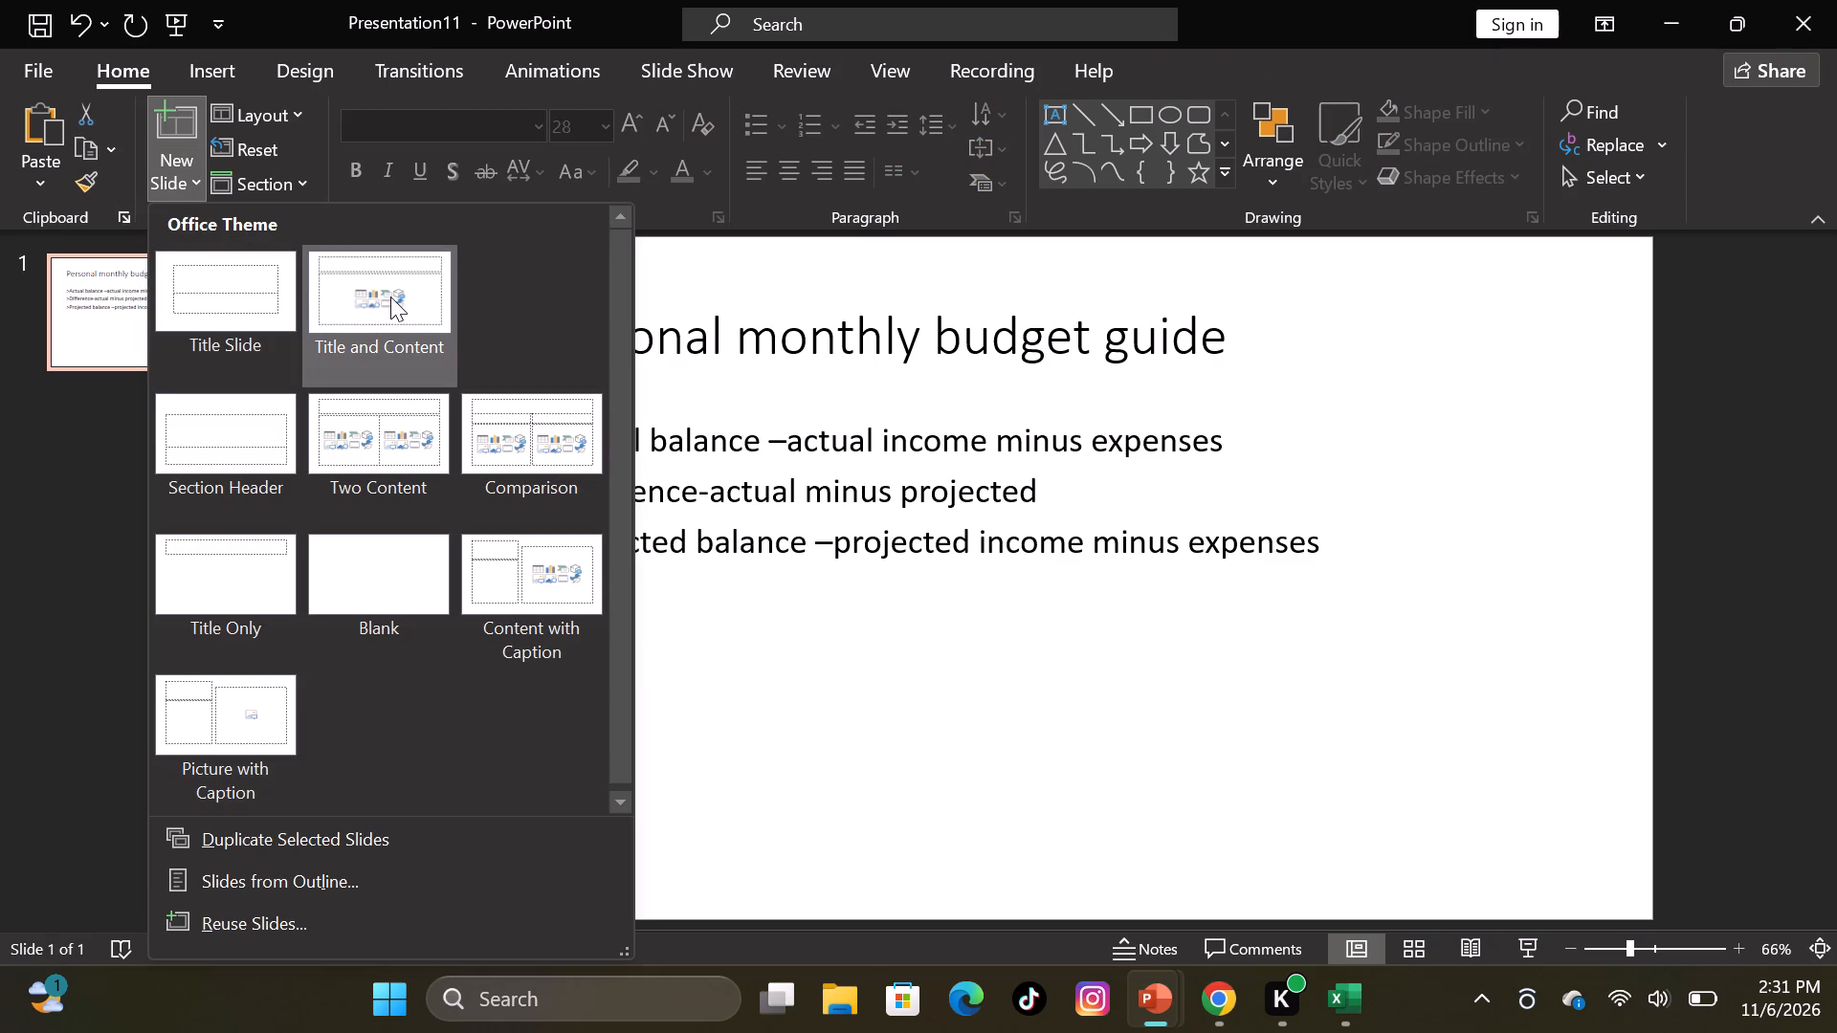
pyautogui.click(392, 298)
pyautogui.click(175, 186)
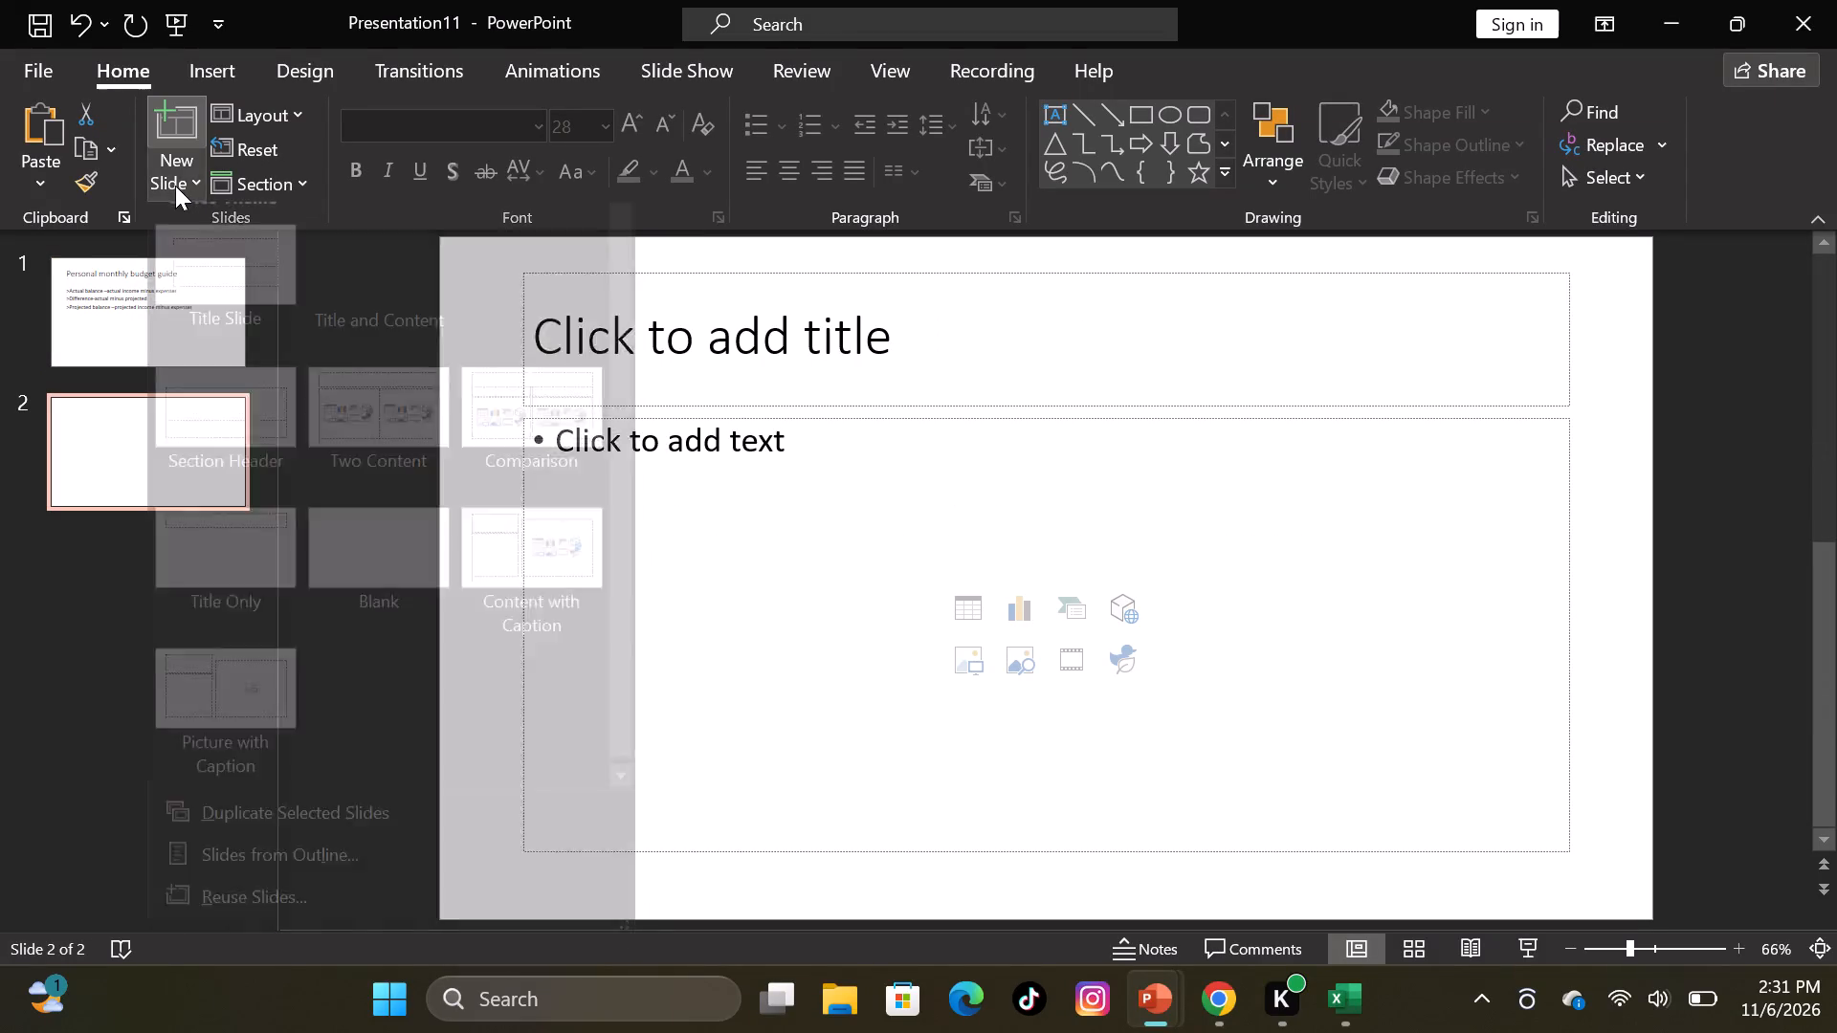
pyautogui.click(367, 298)
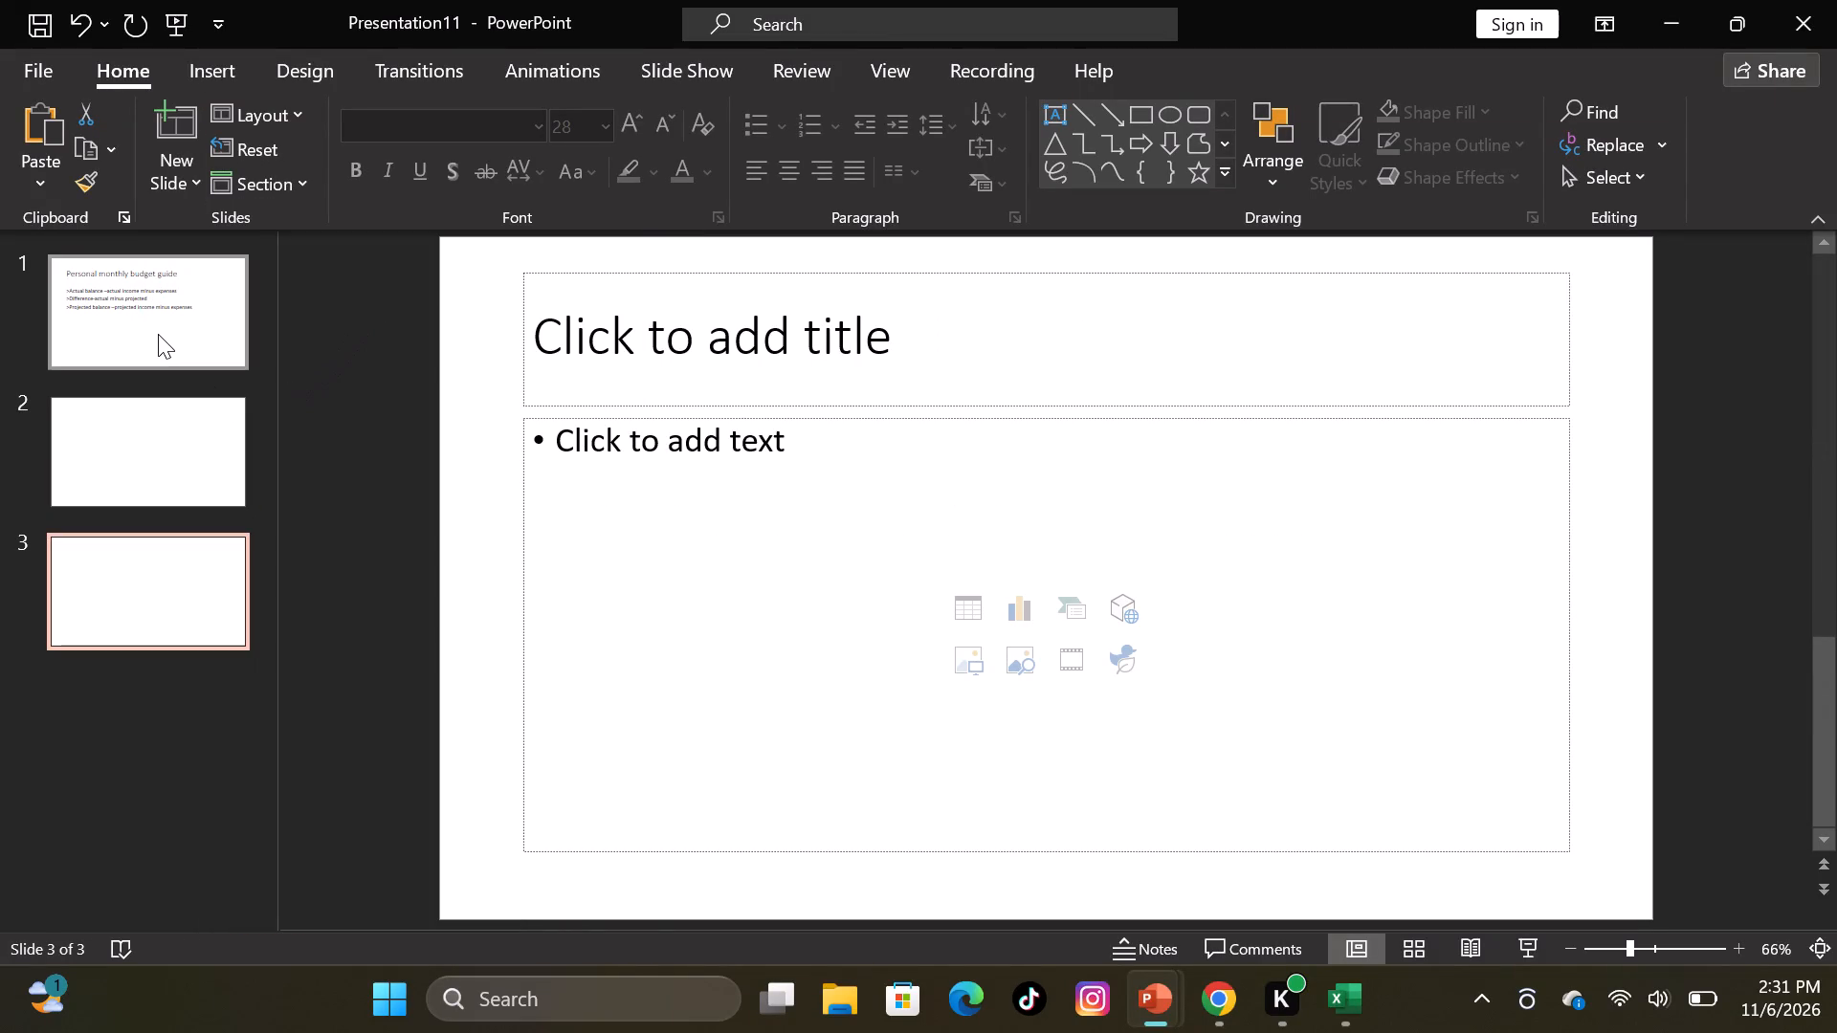
# Enter "Projected monthly income" as the title of slide 2.
pyautogui.click(158, 334)
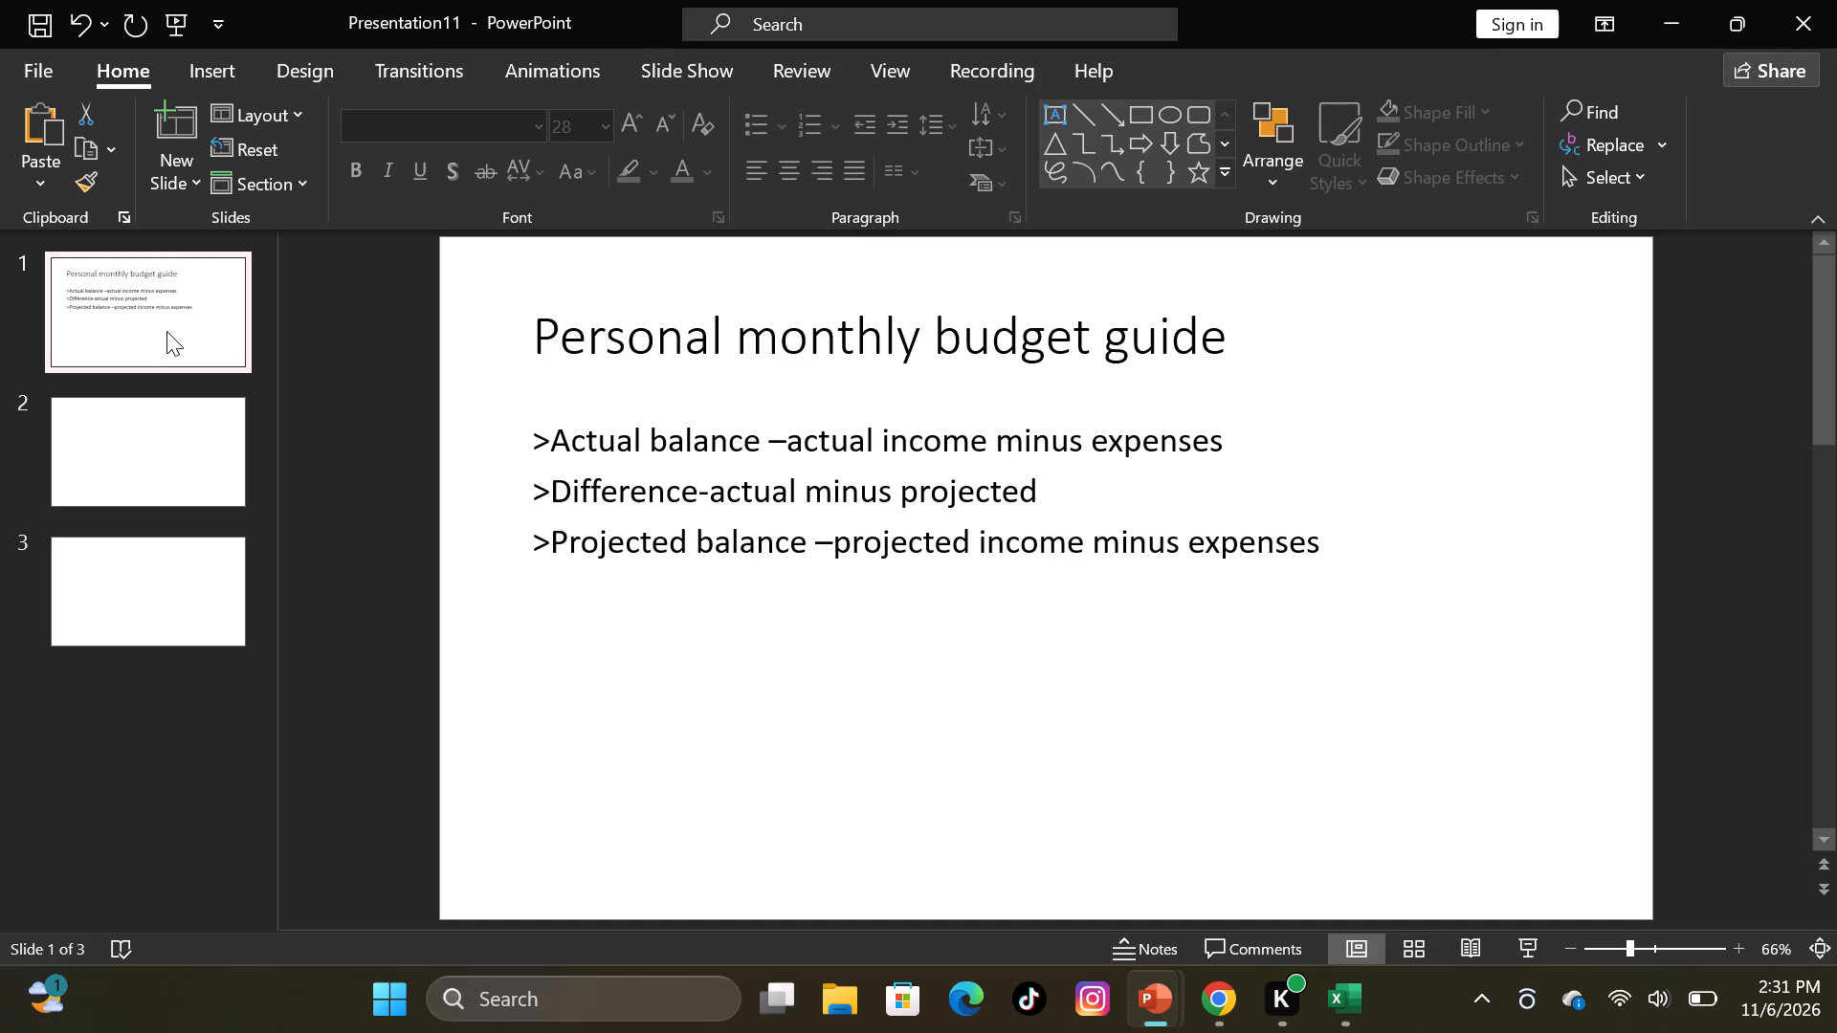
pyautogui.click(205, 449)
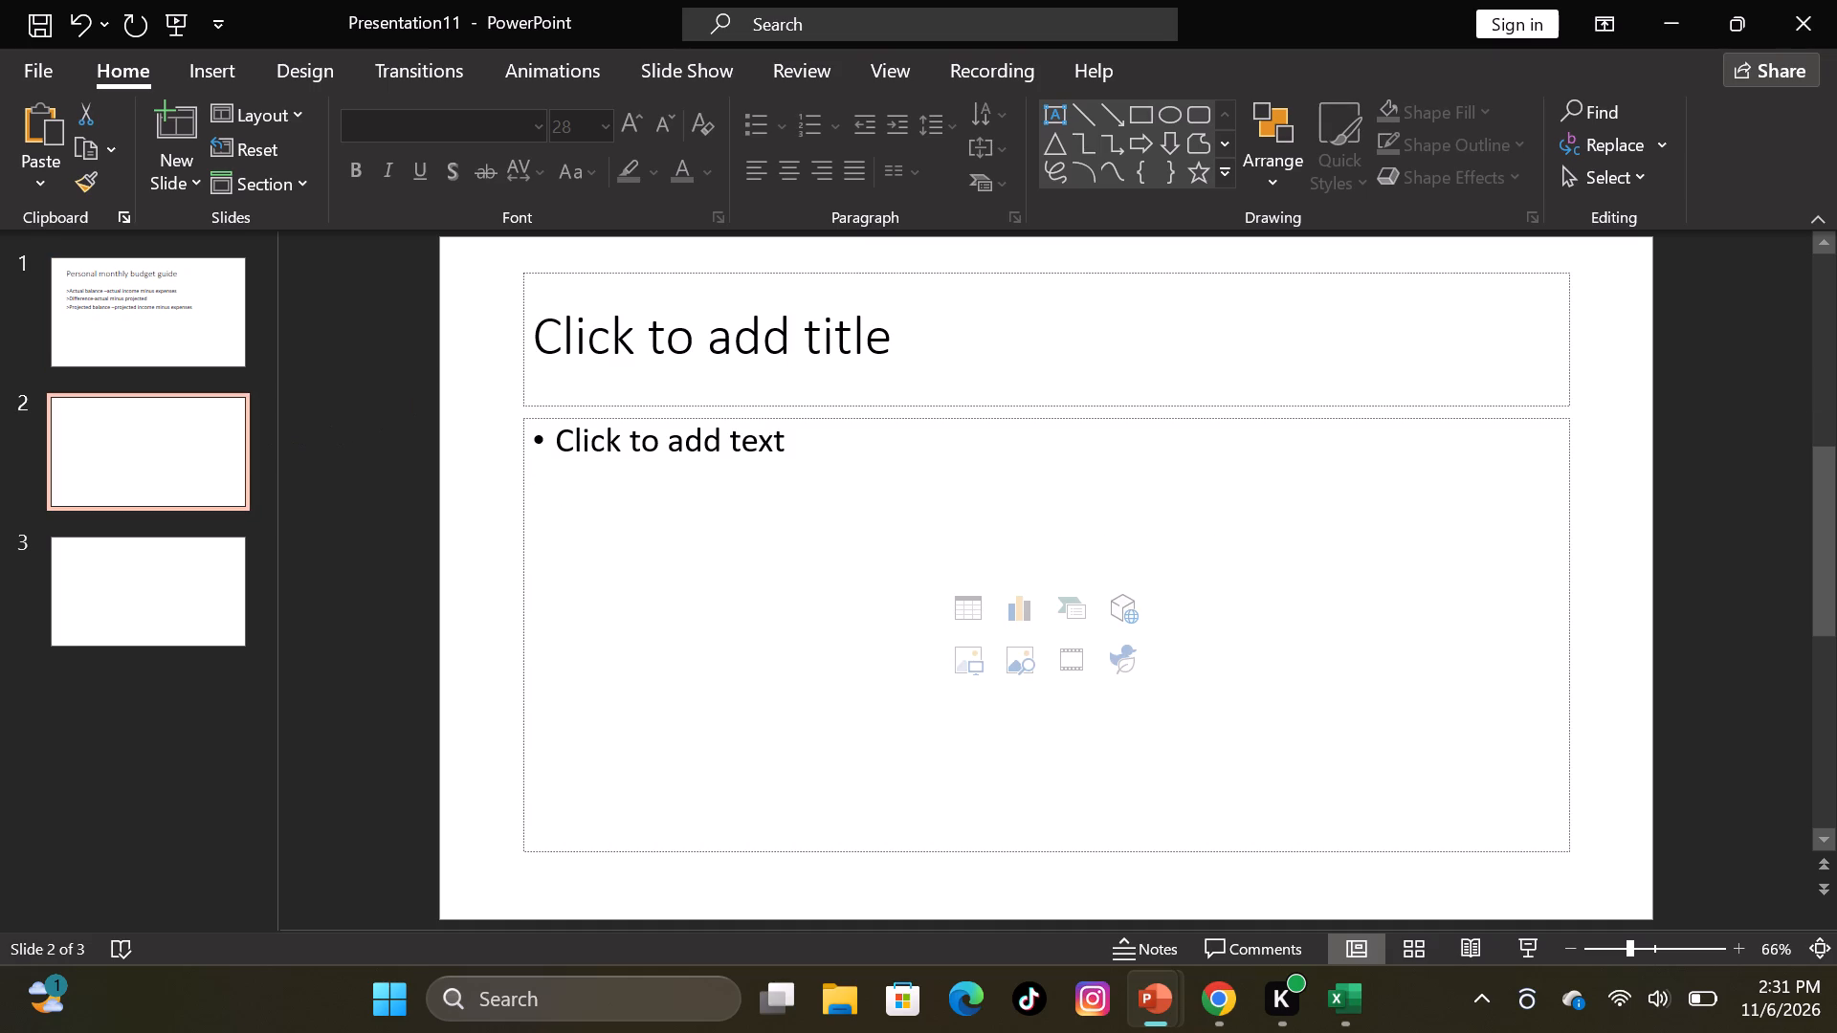
pyautogui.click(890, 361)
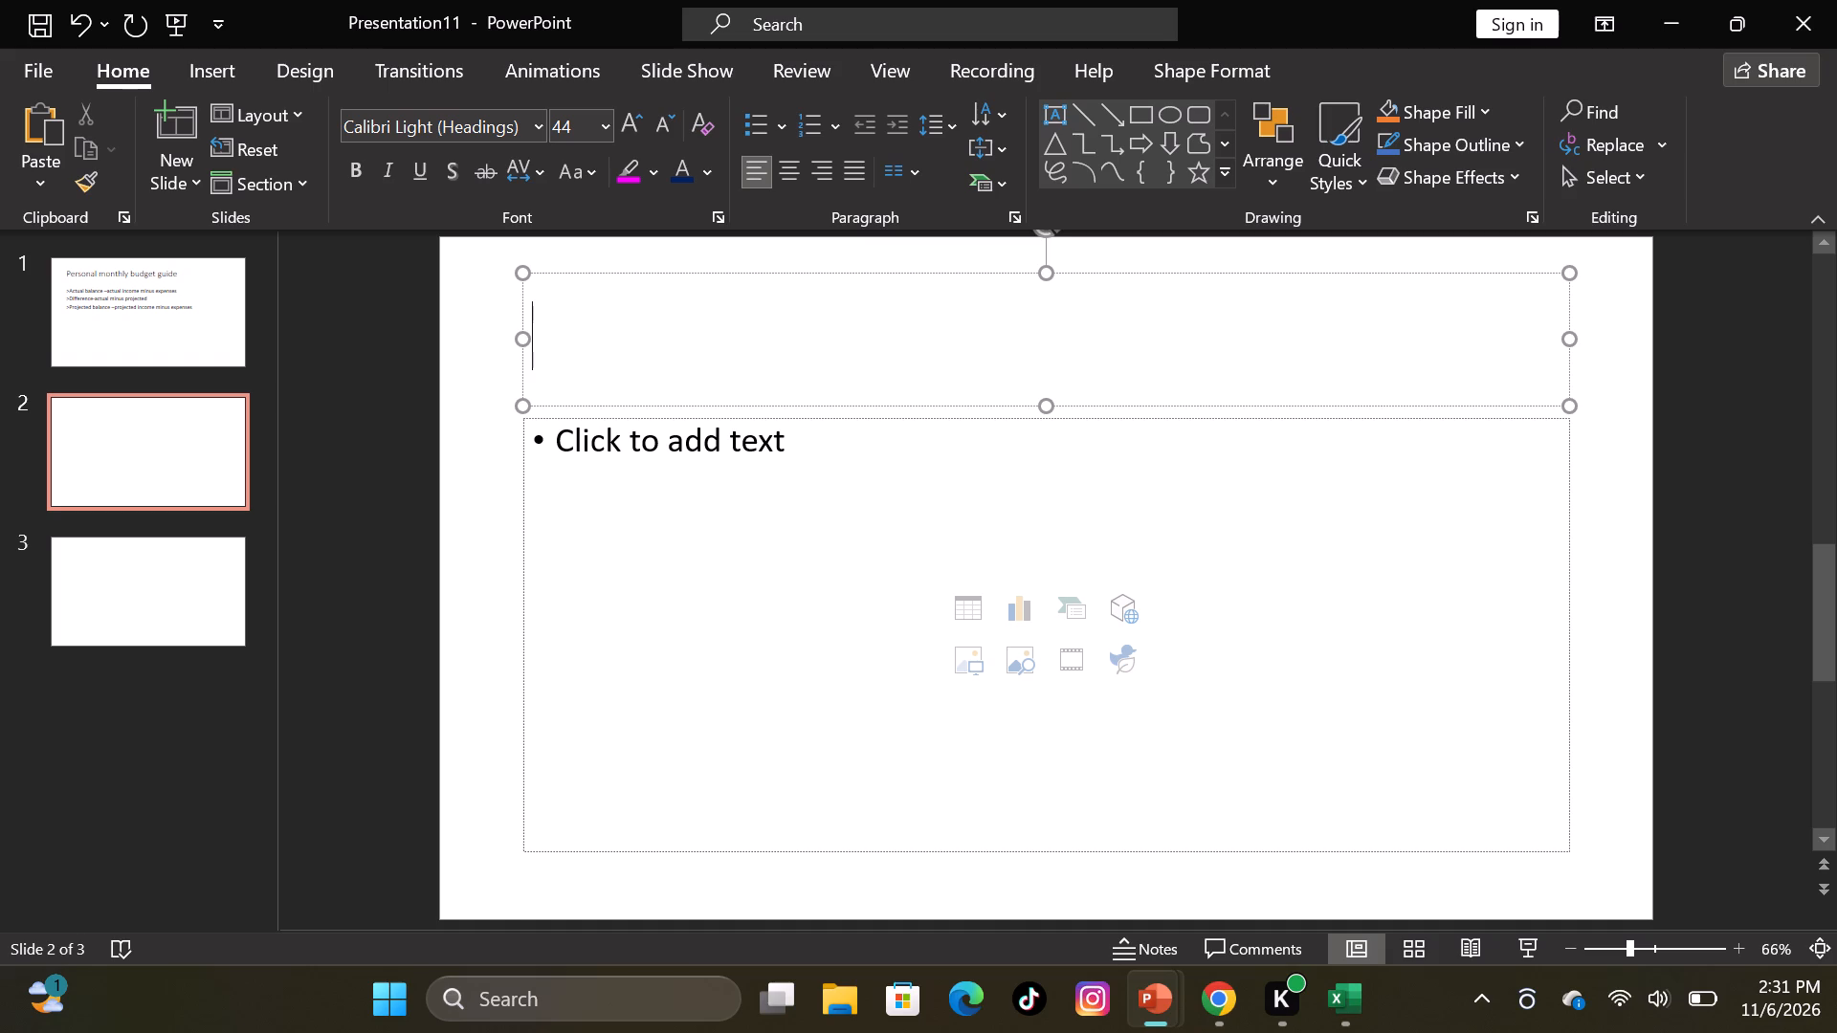
pyautogui.press('p')
pyautogui.write('rojecte')
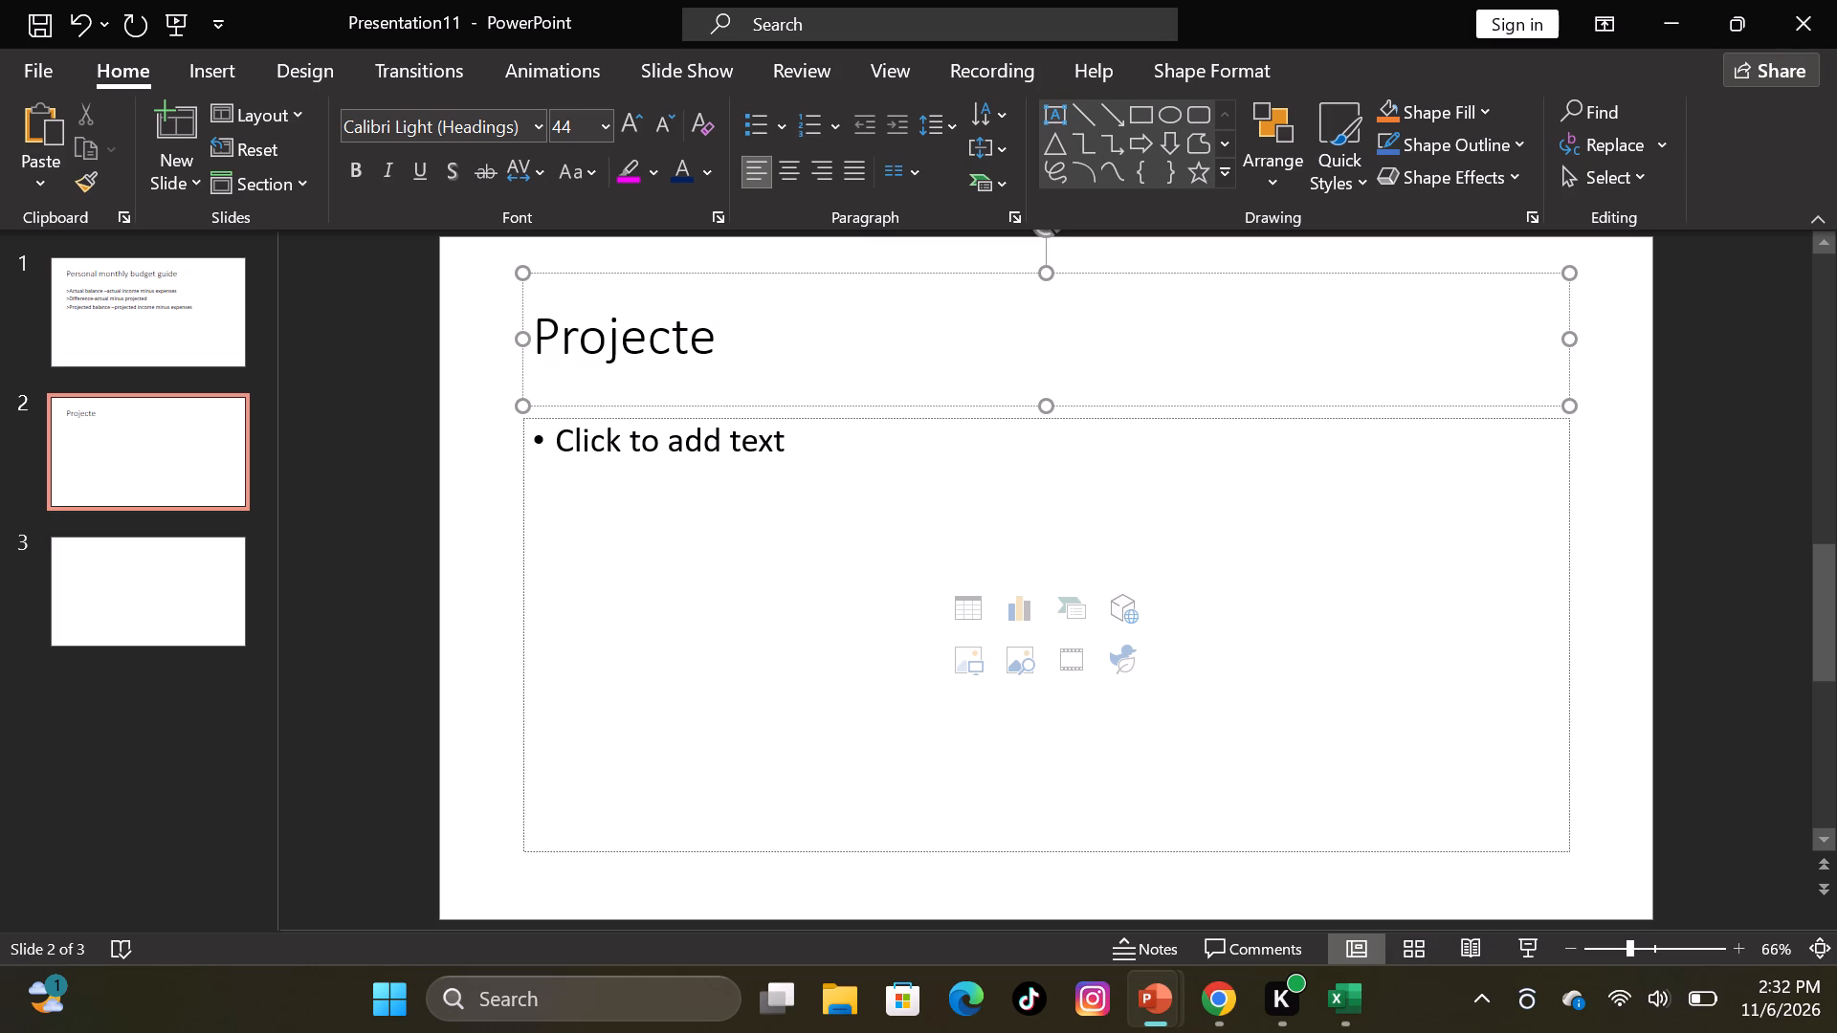
pyautogui.write('d')
pyautogui.press('space')
pyautogui.write('monthly')
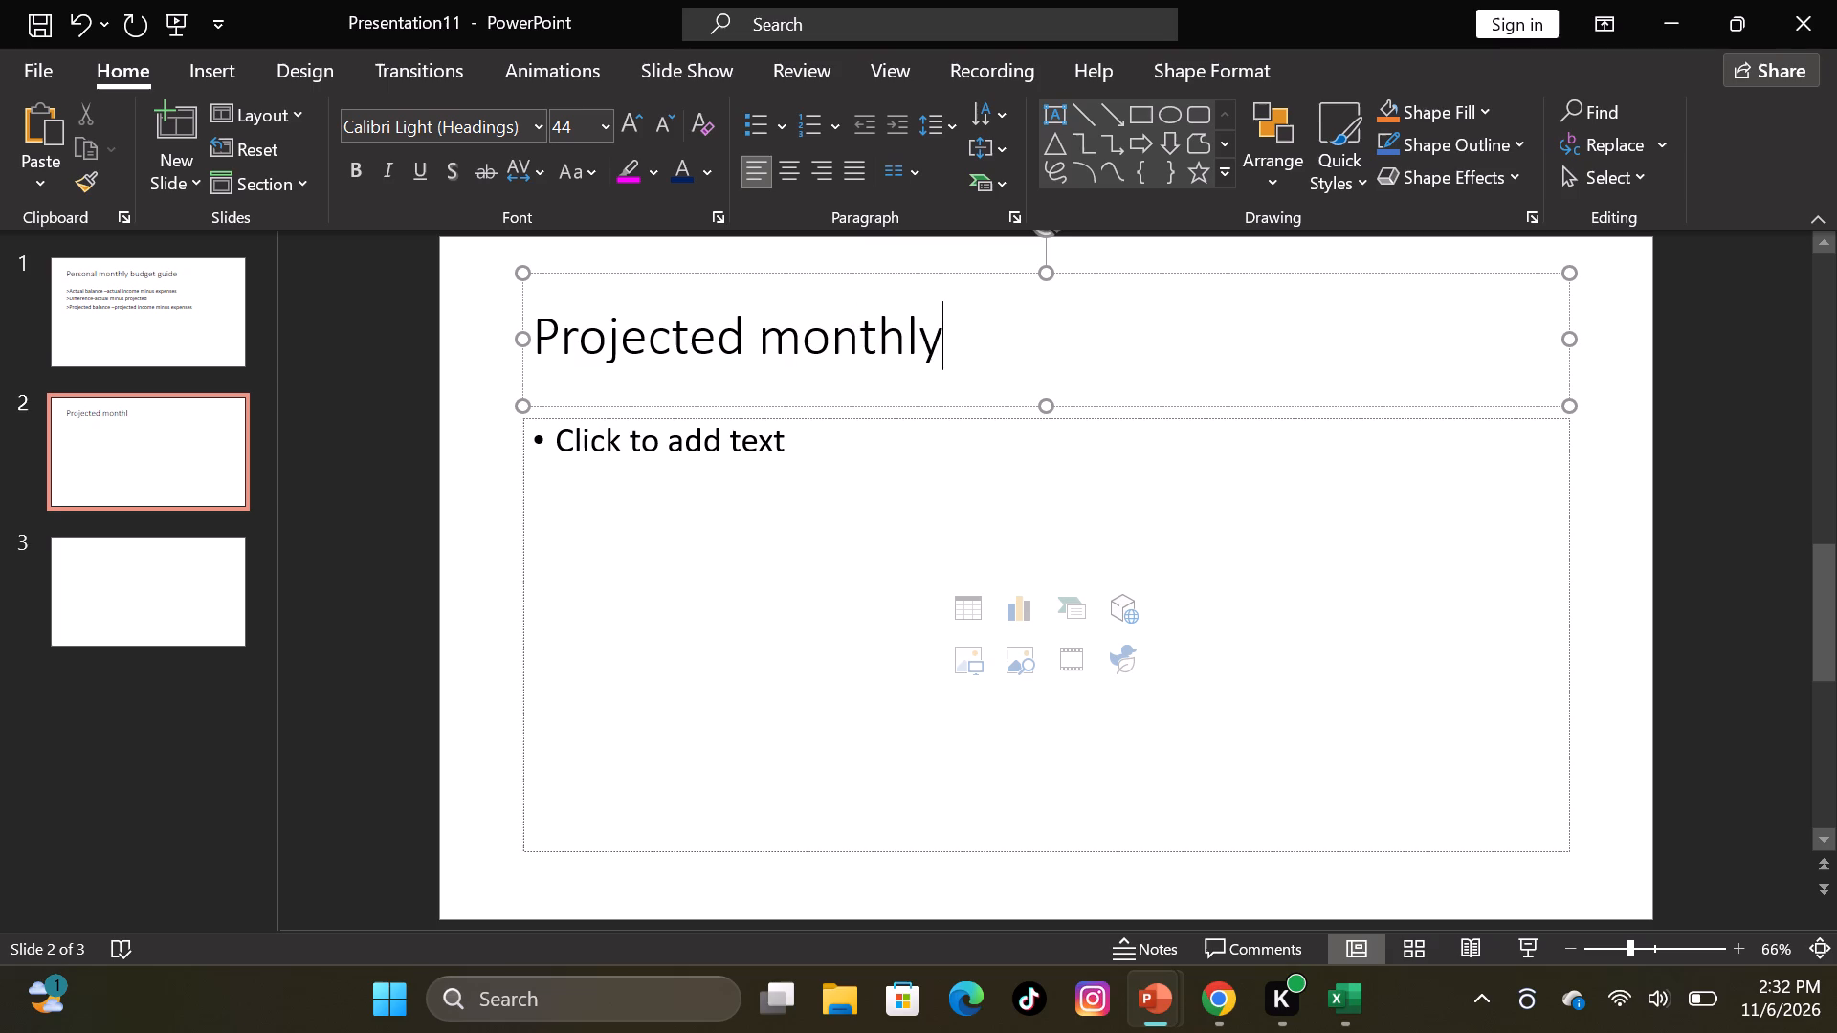
pyautogui.press('space')
pyautogui.write('income')
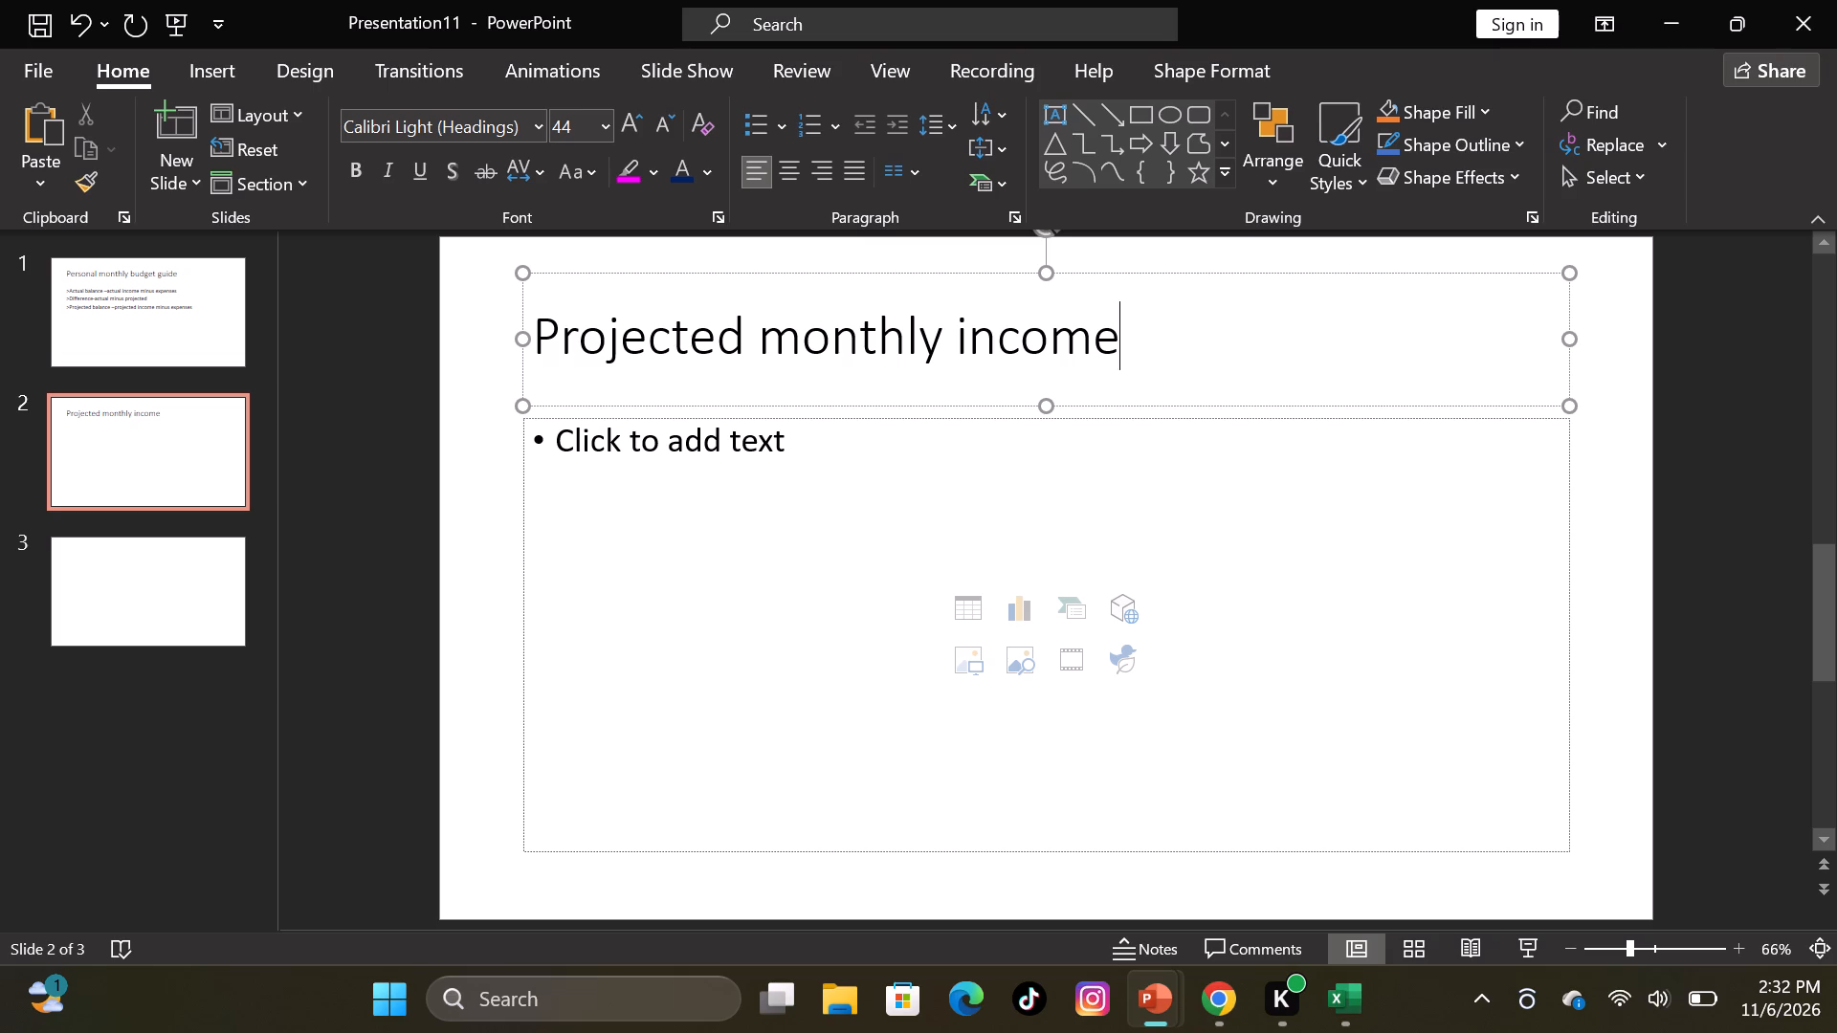
# Insert a table with two columns and three rows in slide 2's content area.
pyautogui.click(819, 445)
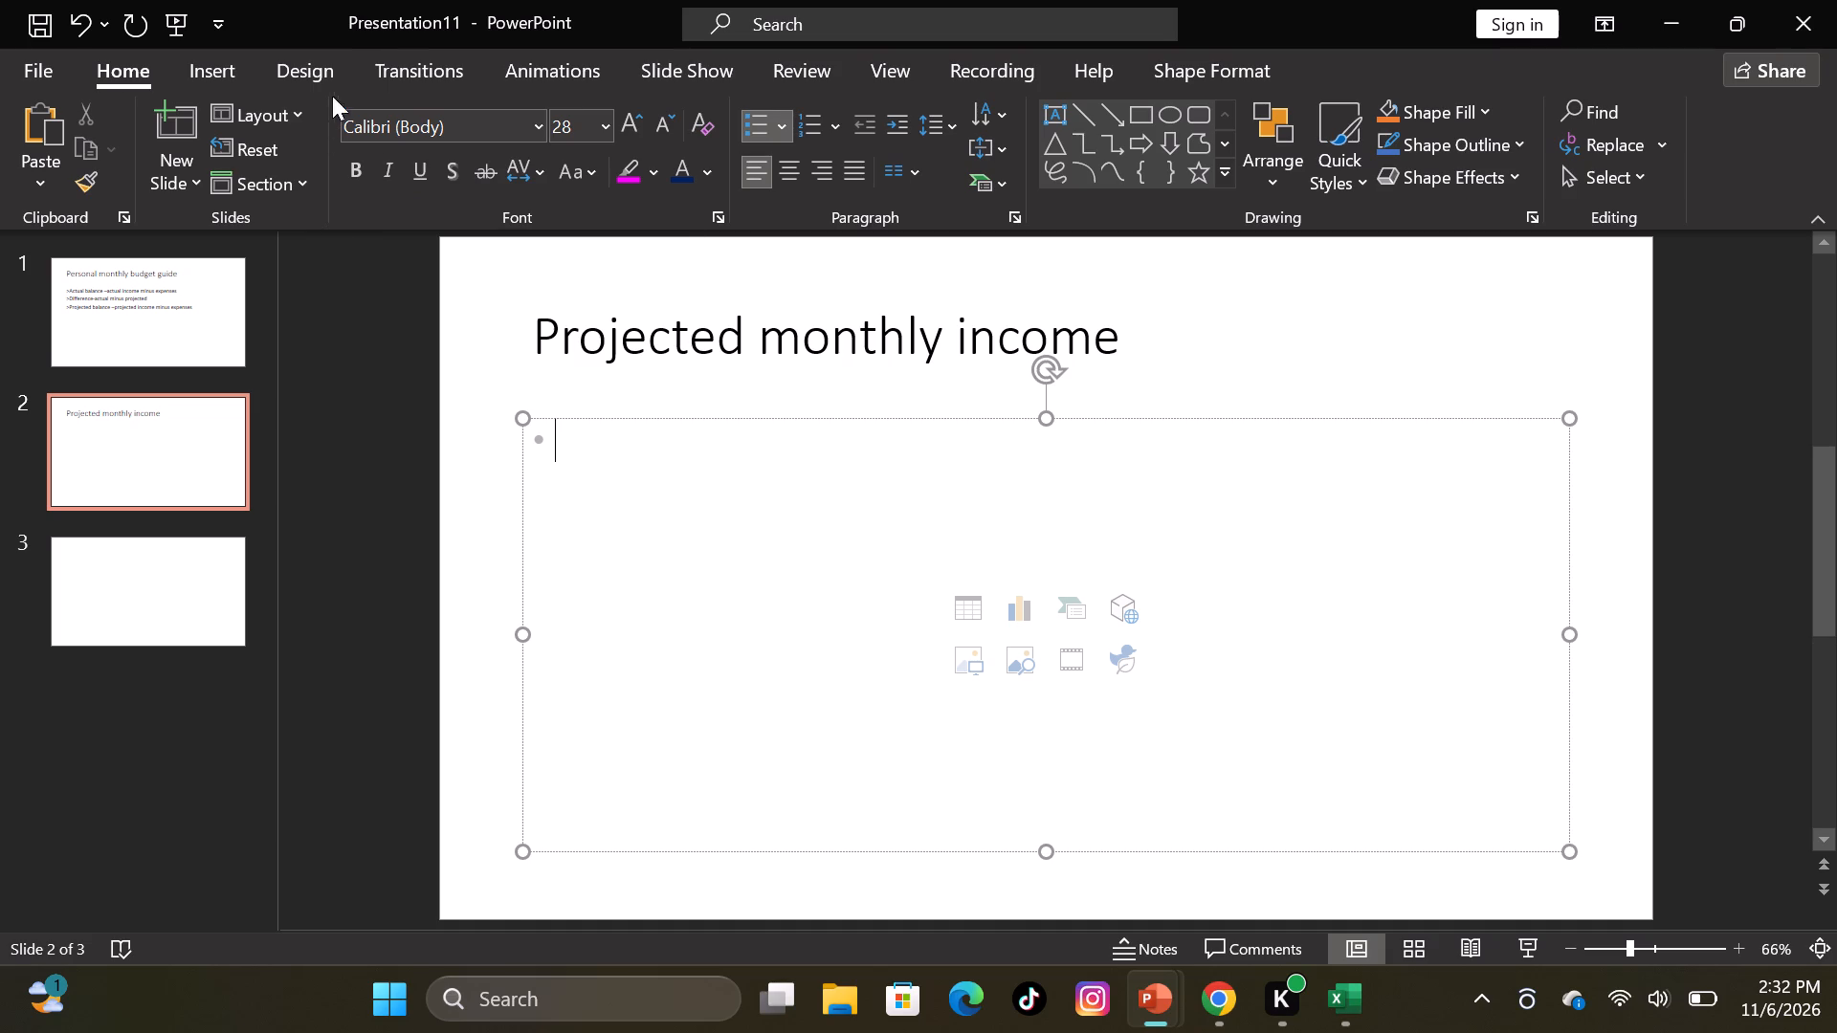
pyautogui.click(207, 78)
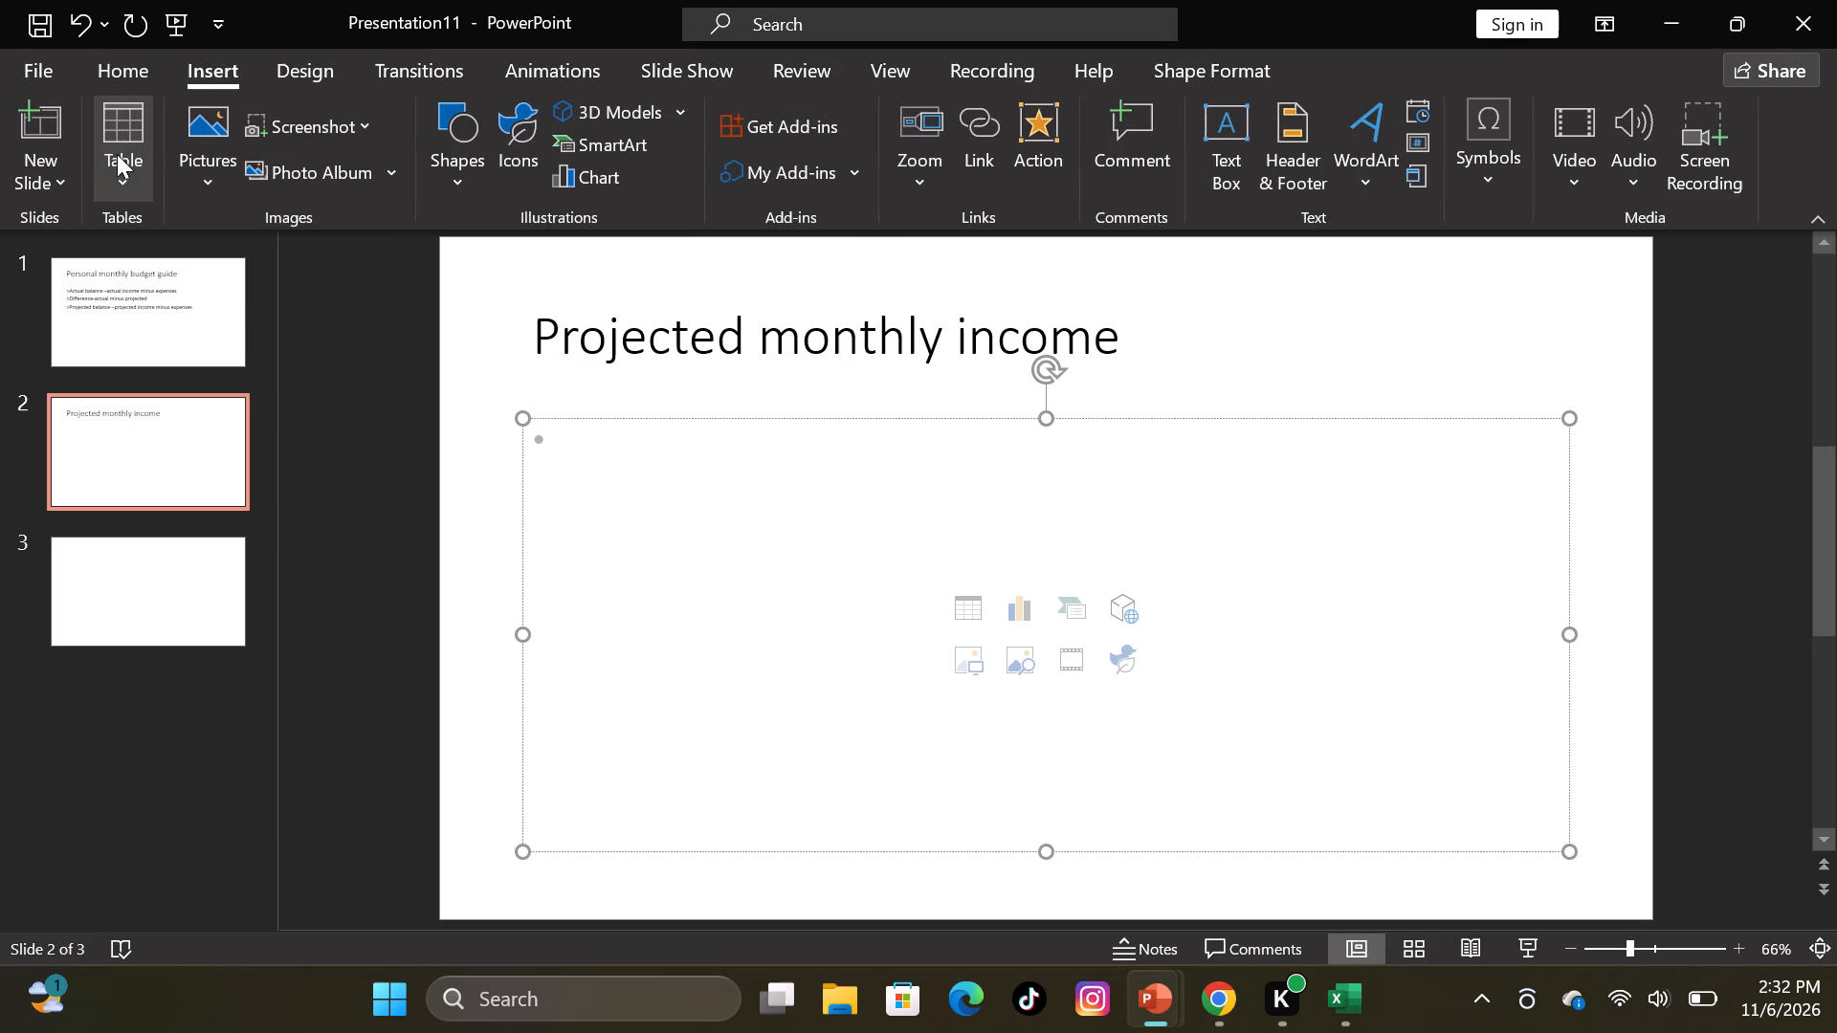
pyautogui.click(119, 148)
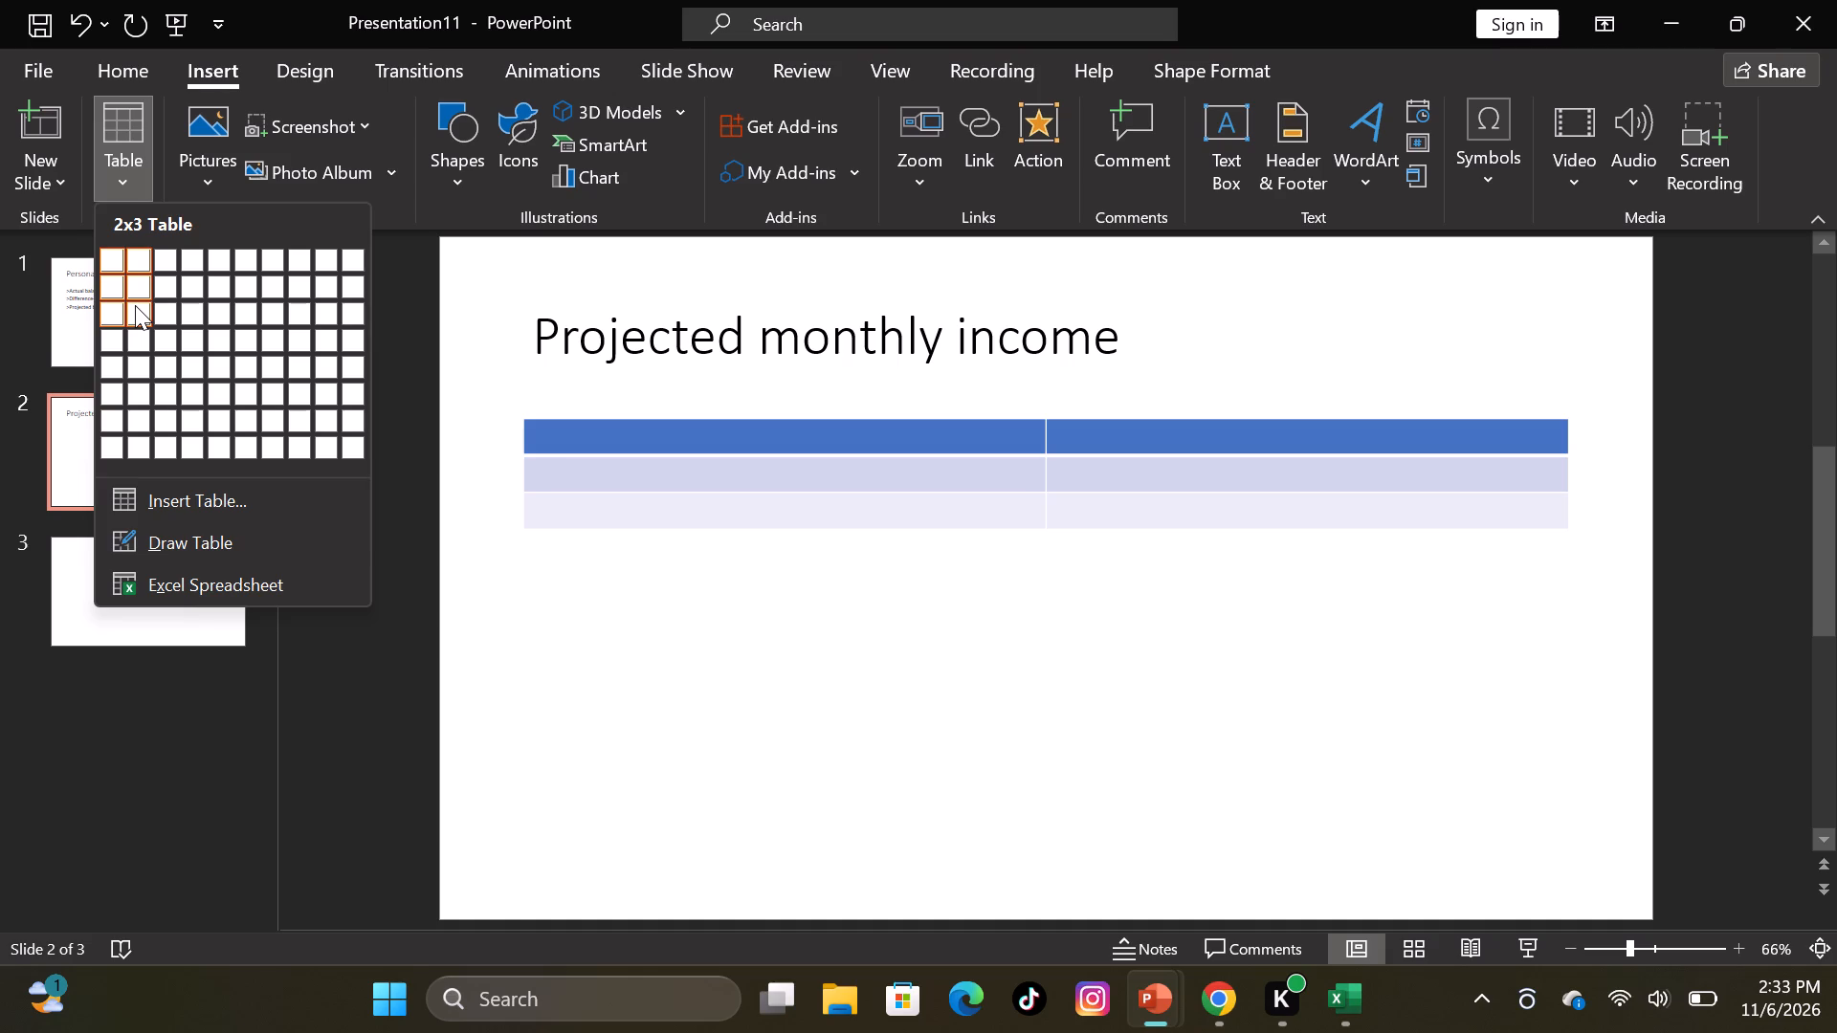
pyautogui.click(135, 305)
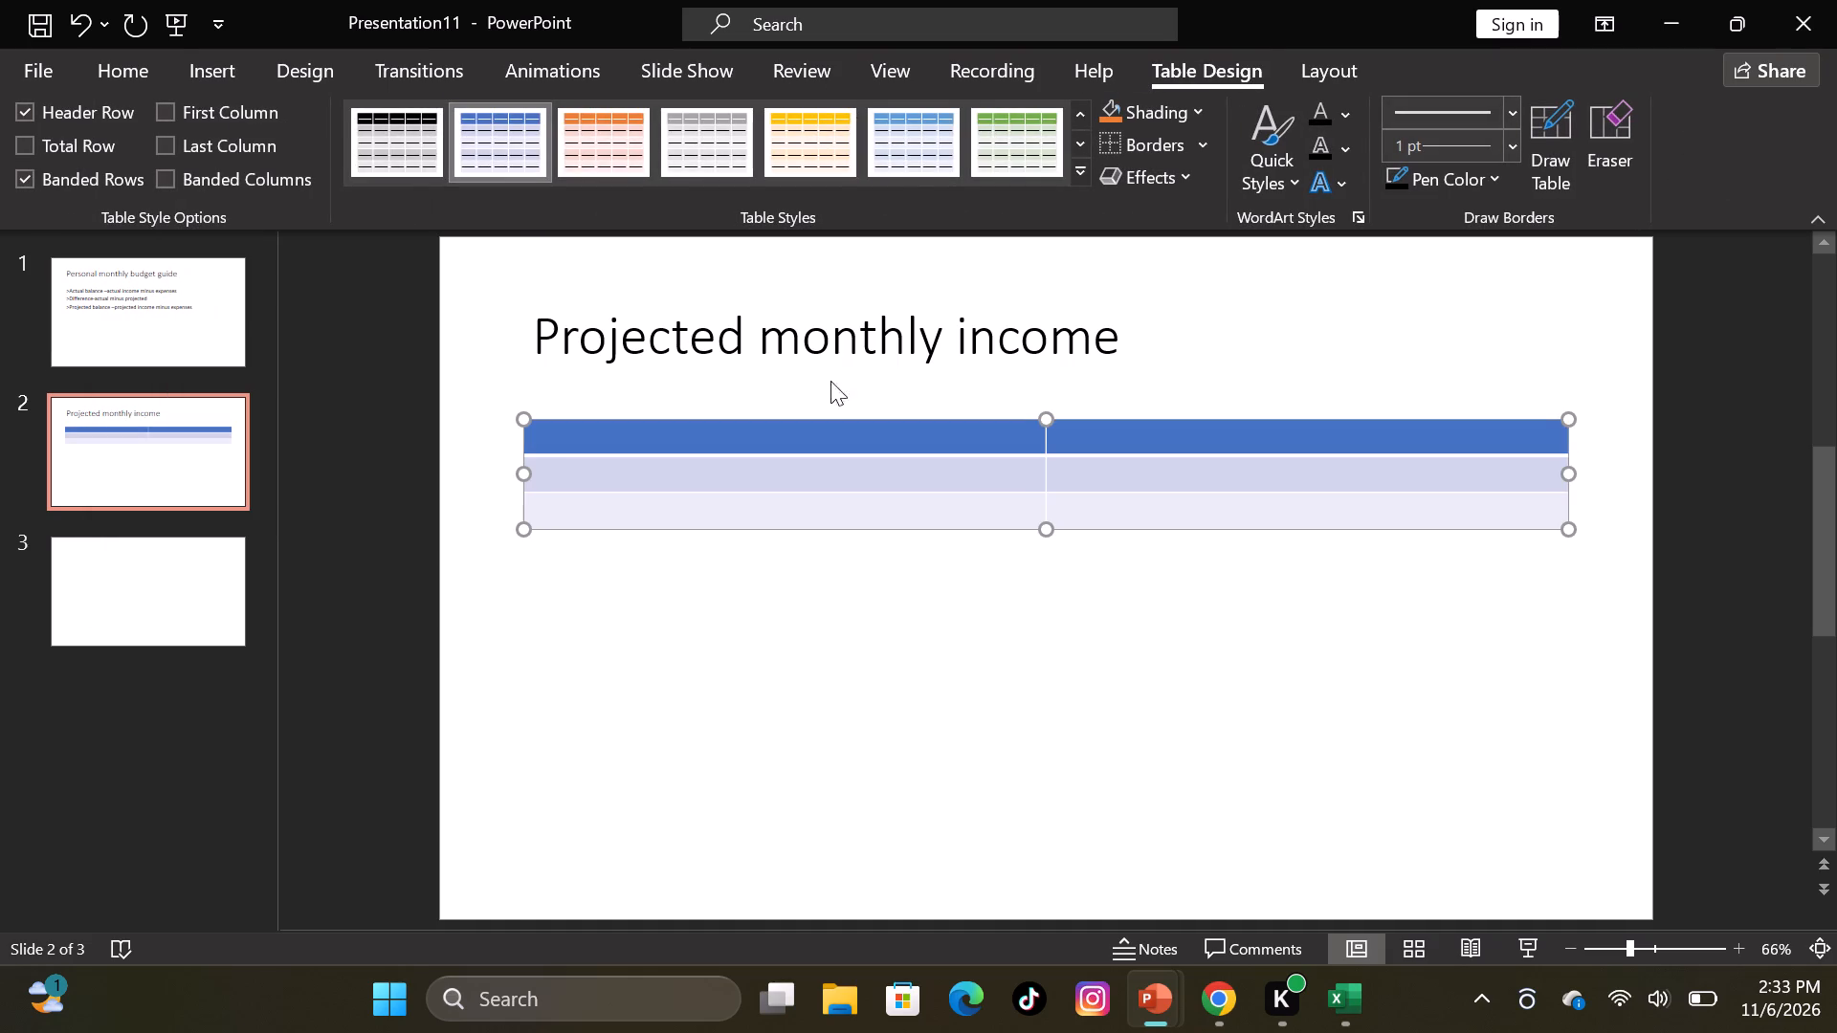
# Label the first two rows of the table's first column "Income 1" and "Extra income".
pyautogui.click(884, 428)
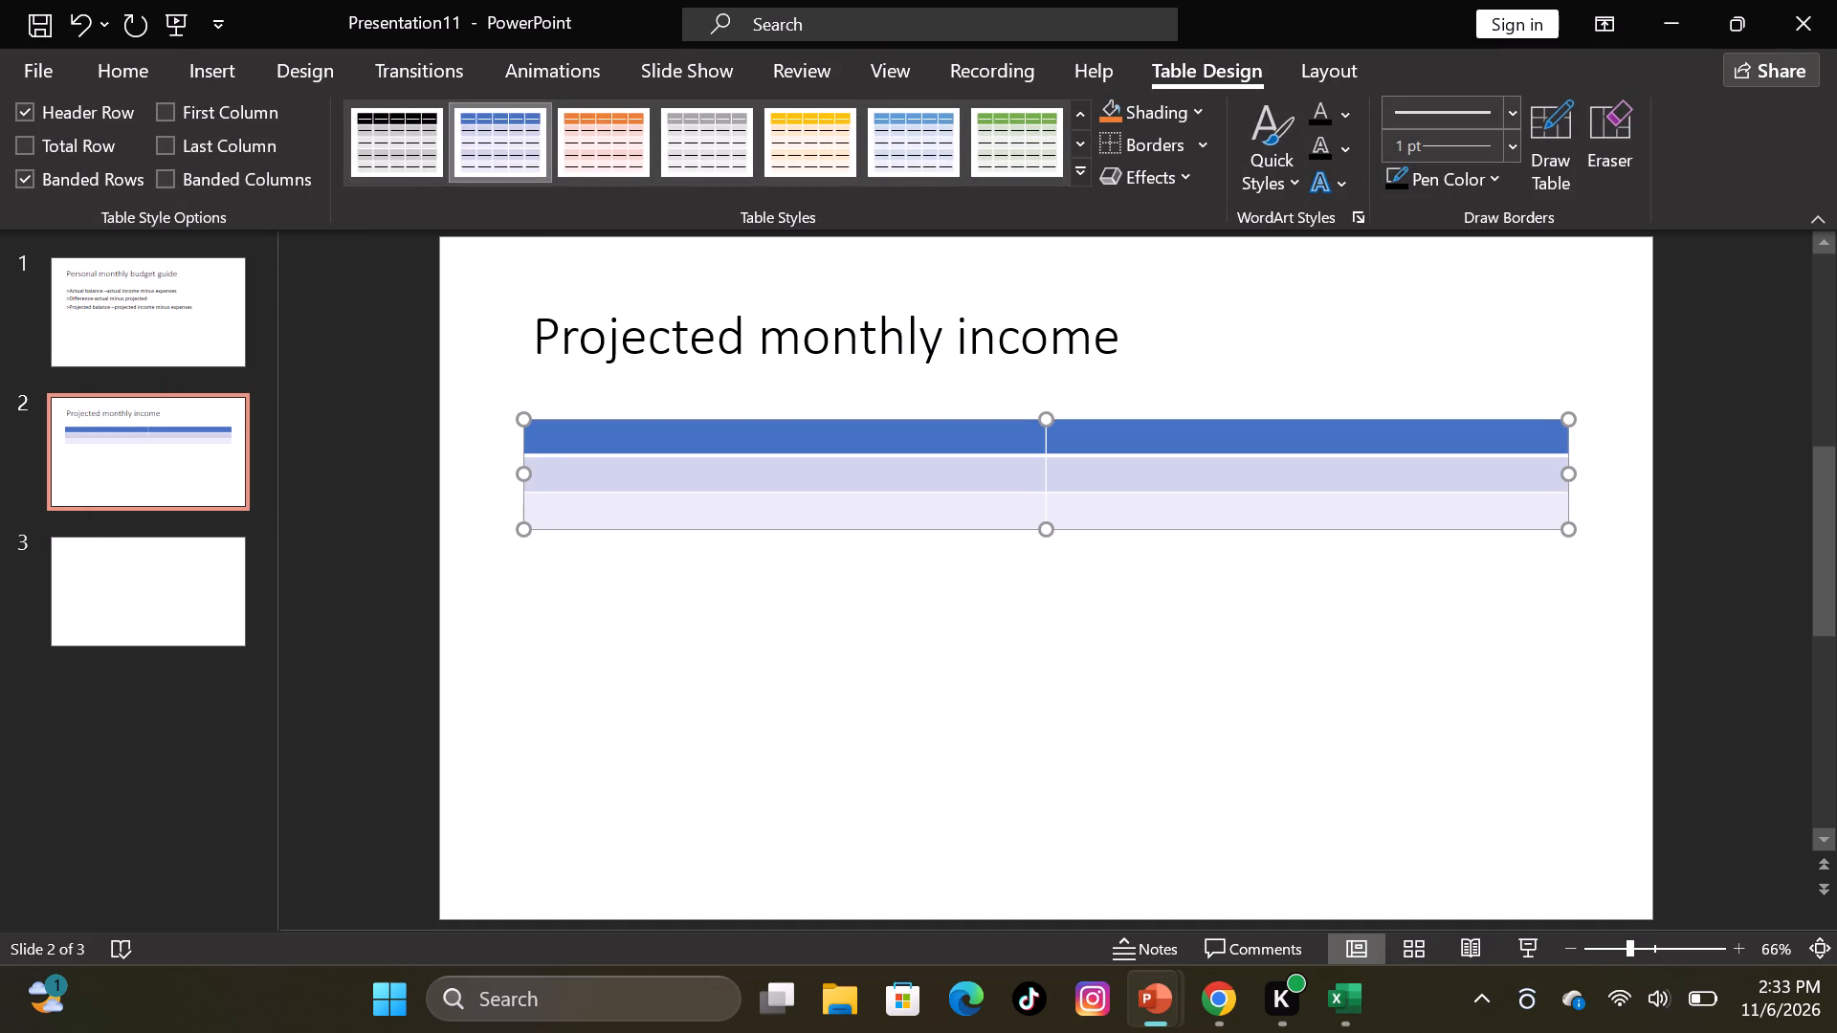
pyautogui.click(863, 433)
pyautogui.press('i')
pyautogui.press('space')
pyautogui.press('1')
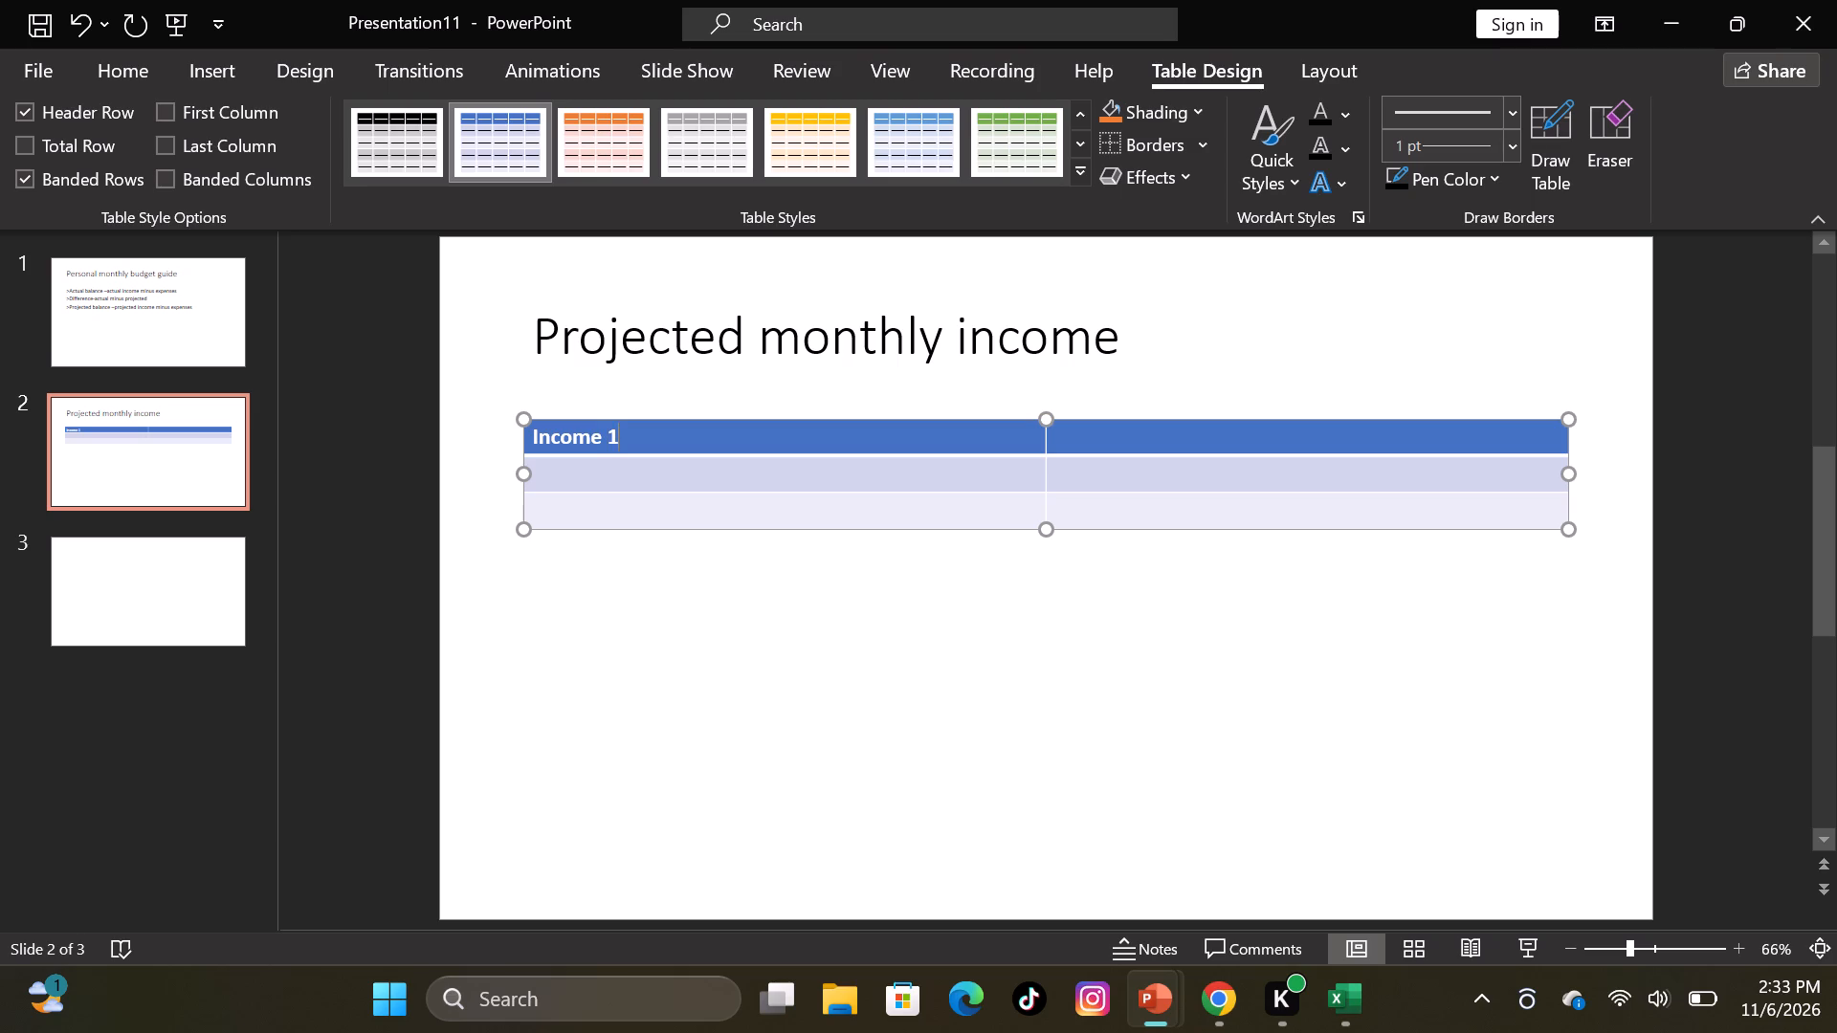
pyautogui.press('Down')
pyautogui.press('e')
pyautogui.write('xtr')
pyautogui.press('a')
pyautogui.press('space')
pyautogui.write('income')
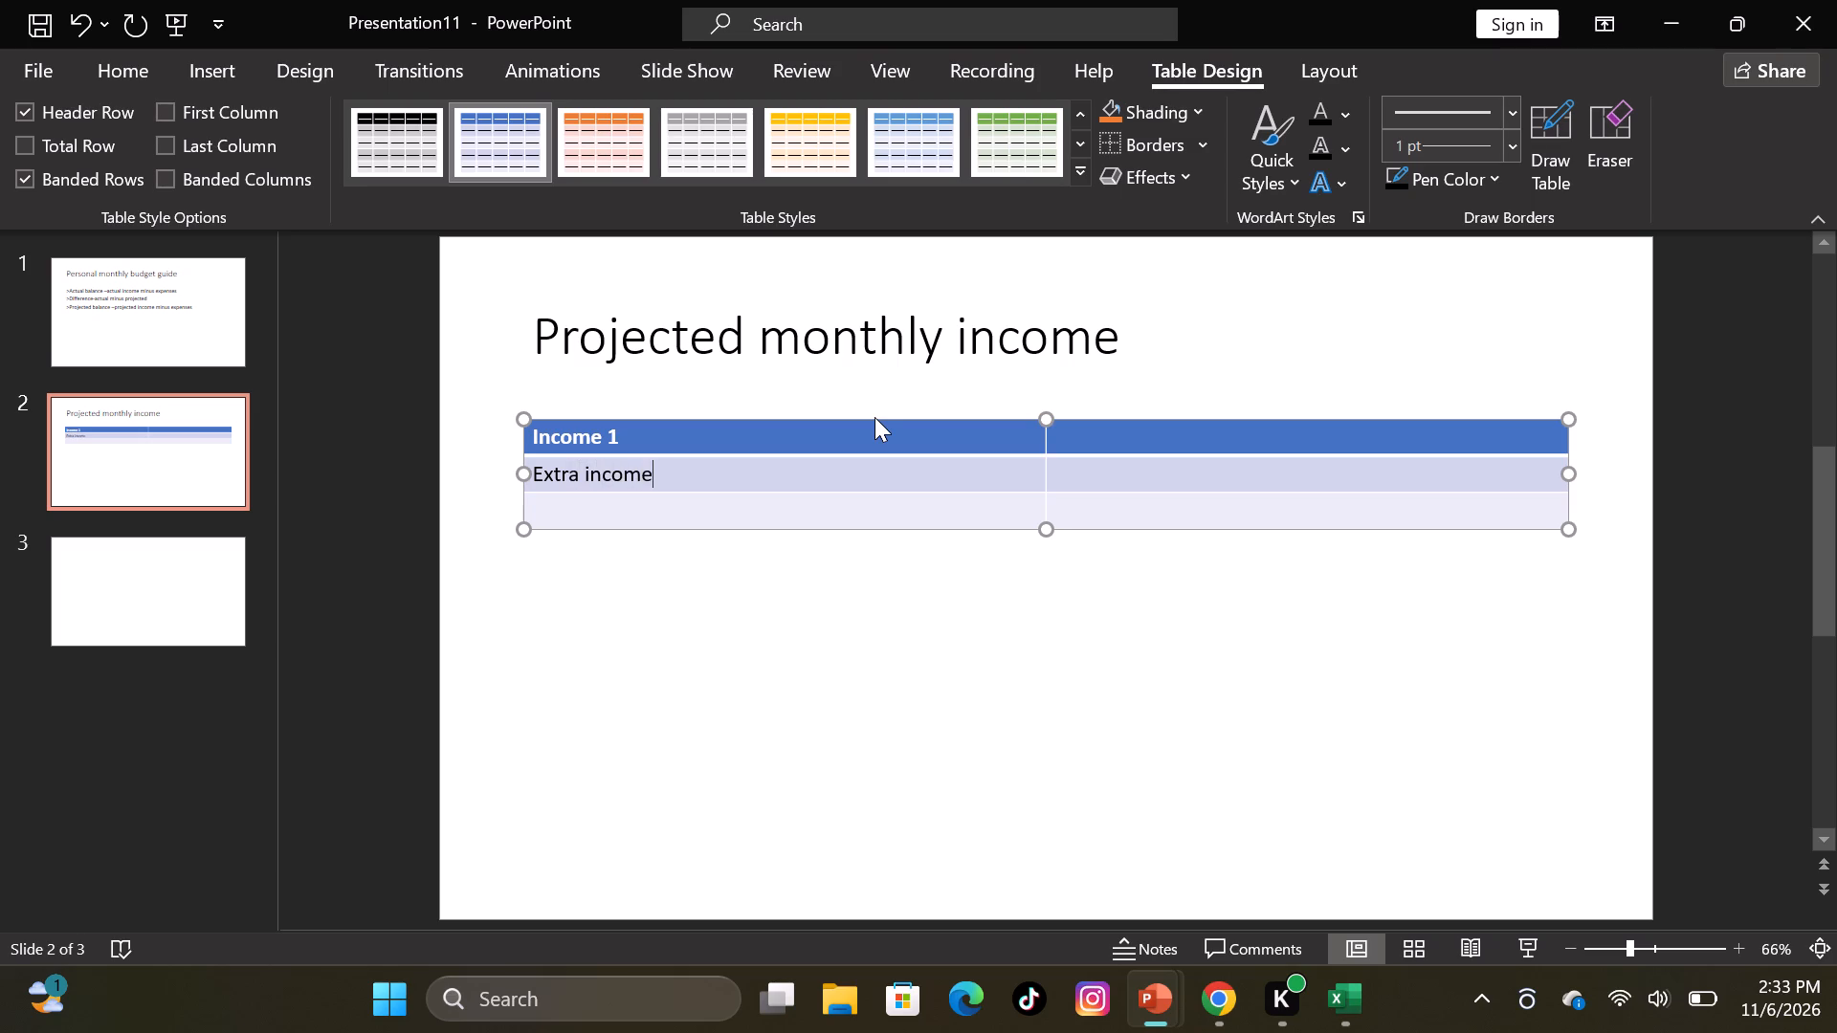
# Enter "Total monthly income" in the third row of the table's first column.
pyautogui.press('Down')
pyautogui.press('t')
pyautogui.write('otal')
pyautogui.press('space')
pyautogui.write('monthl')
pyautogui.press('y')
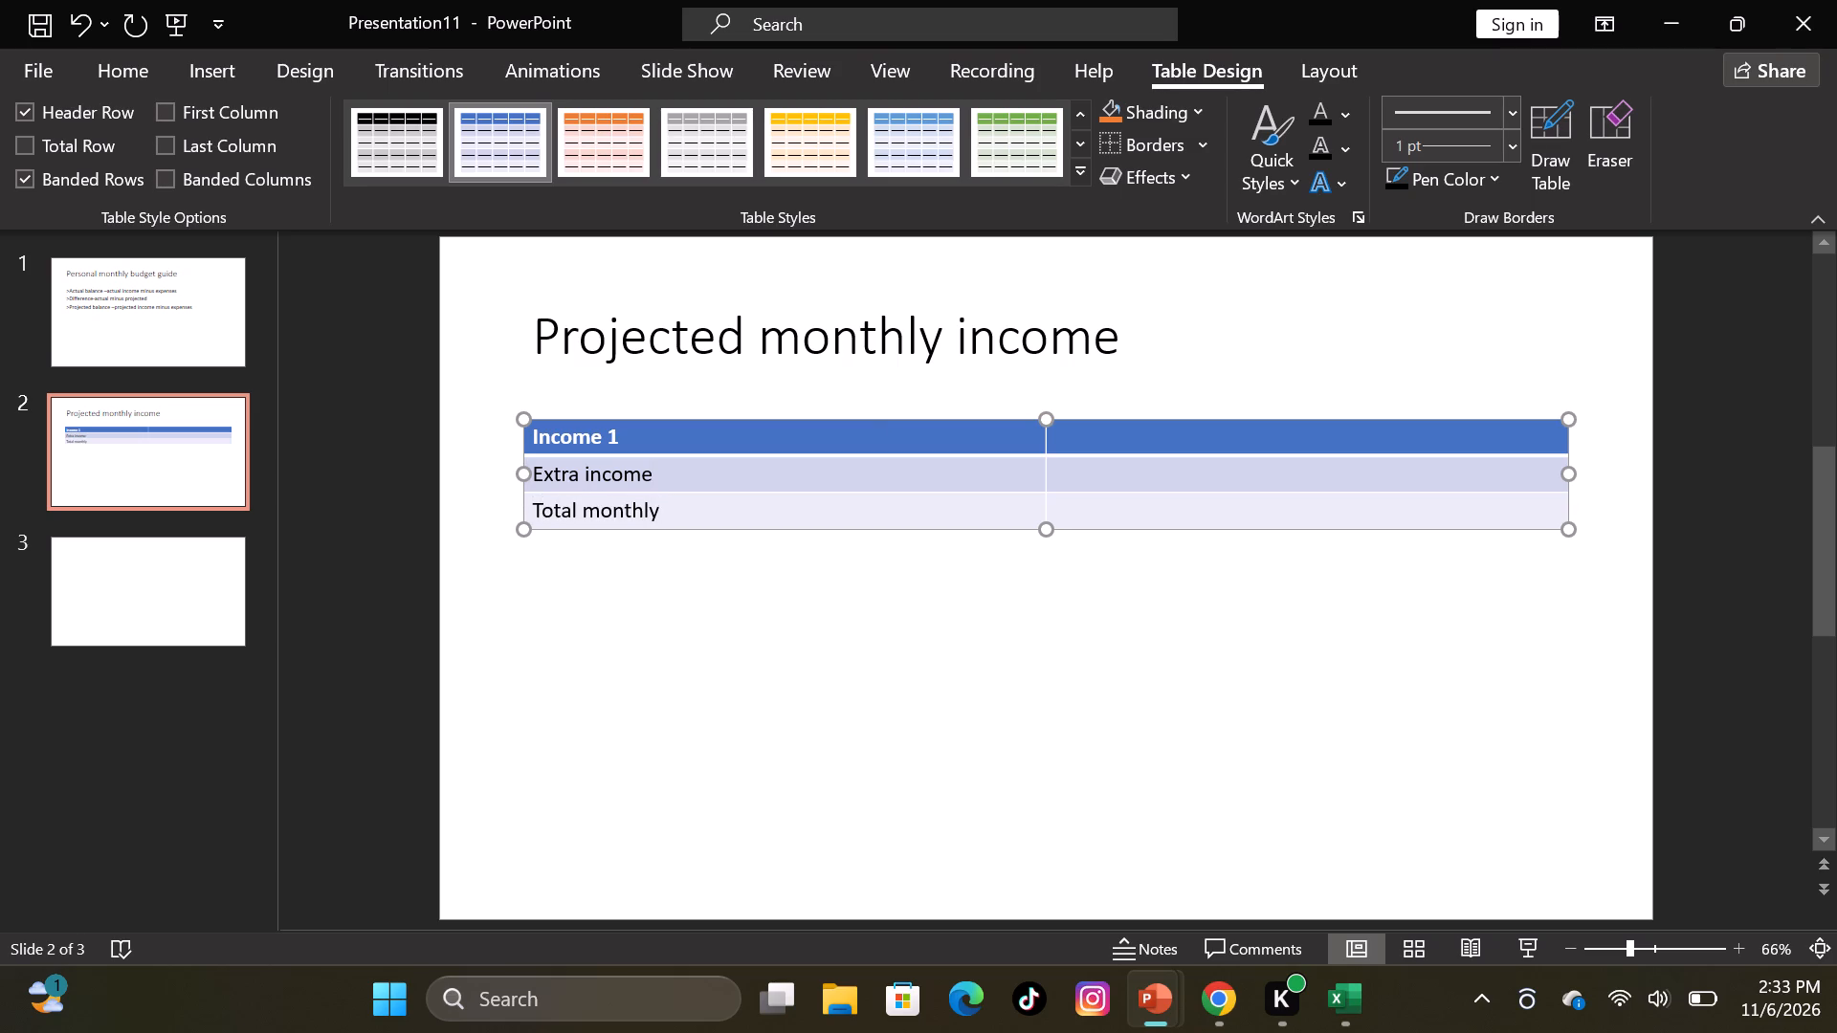
pyautogui.press('space')
pyautogui.write('income')
# Enter $4,300 as the Income 1 amount in the table's second column.
pyautogui.press('Right')
pyautogui.press('Up')
pyautogui.press('Up')
pyautogui.hotkey('shift', '$')
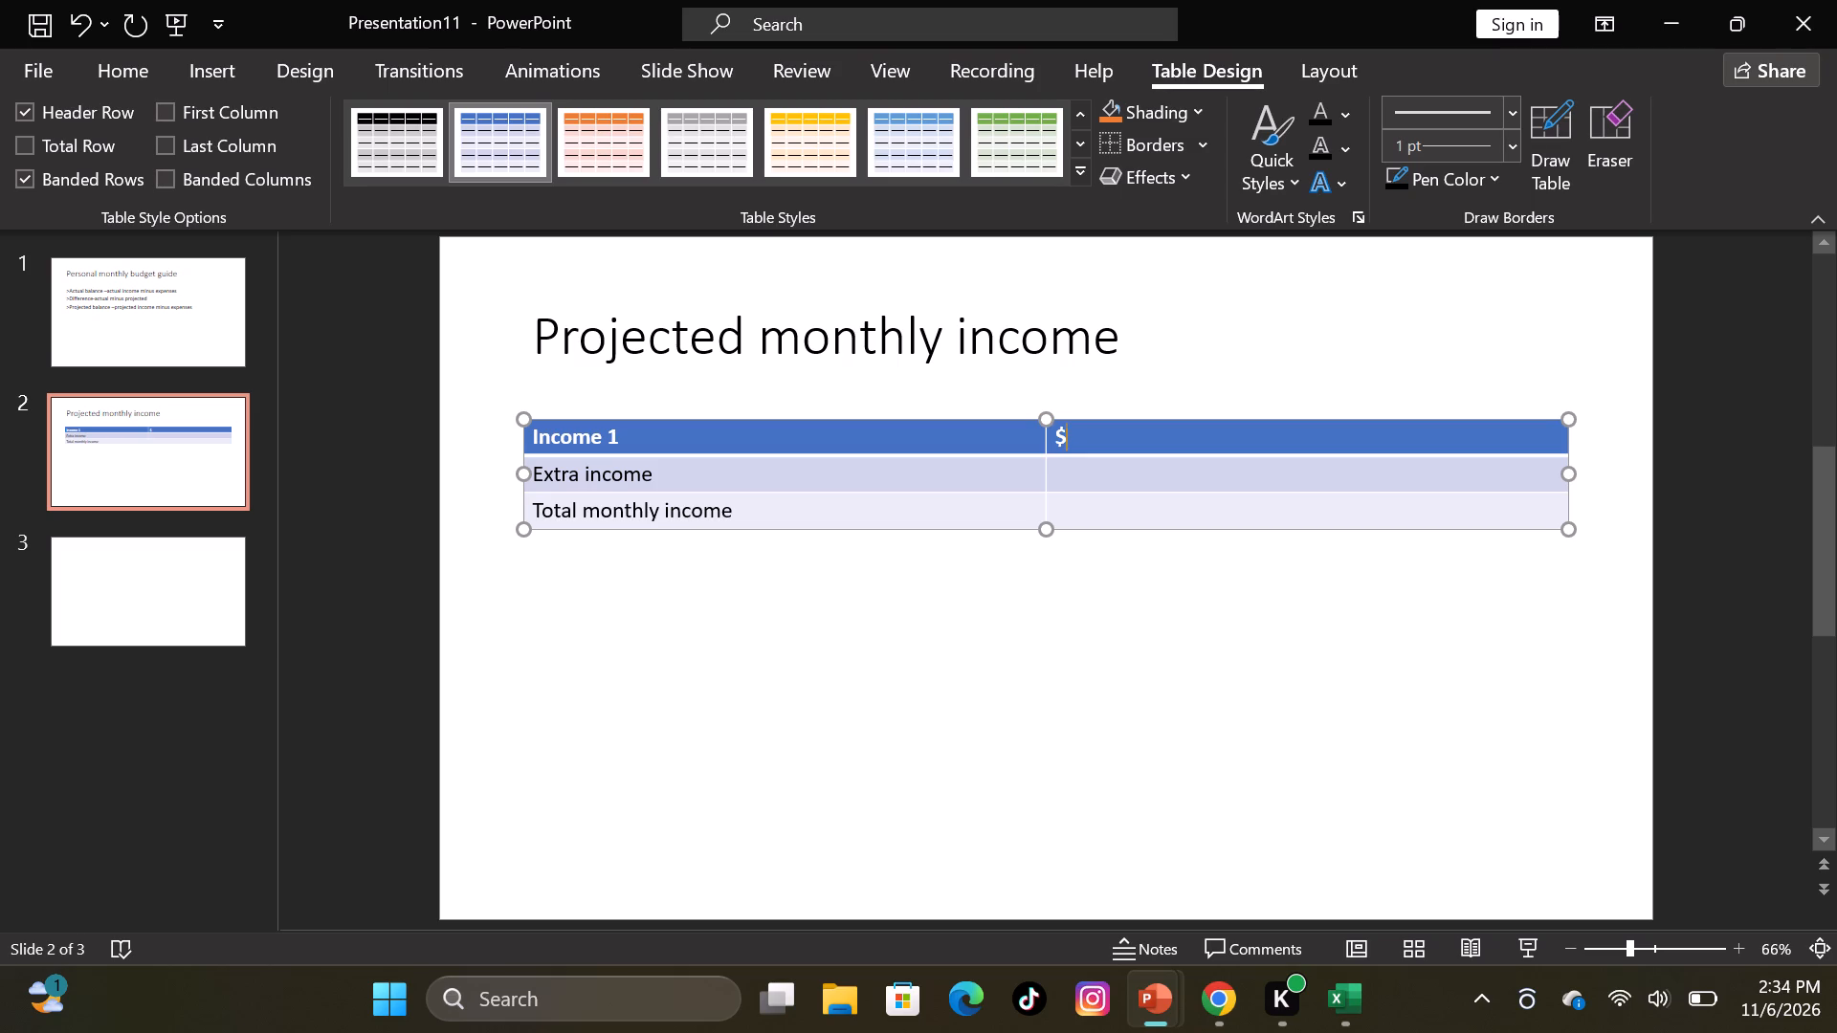
pyautogui.press('4')
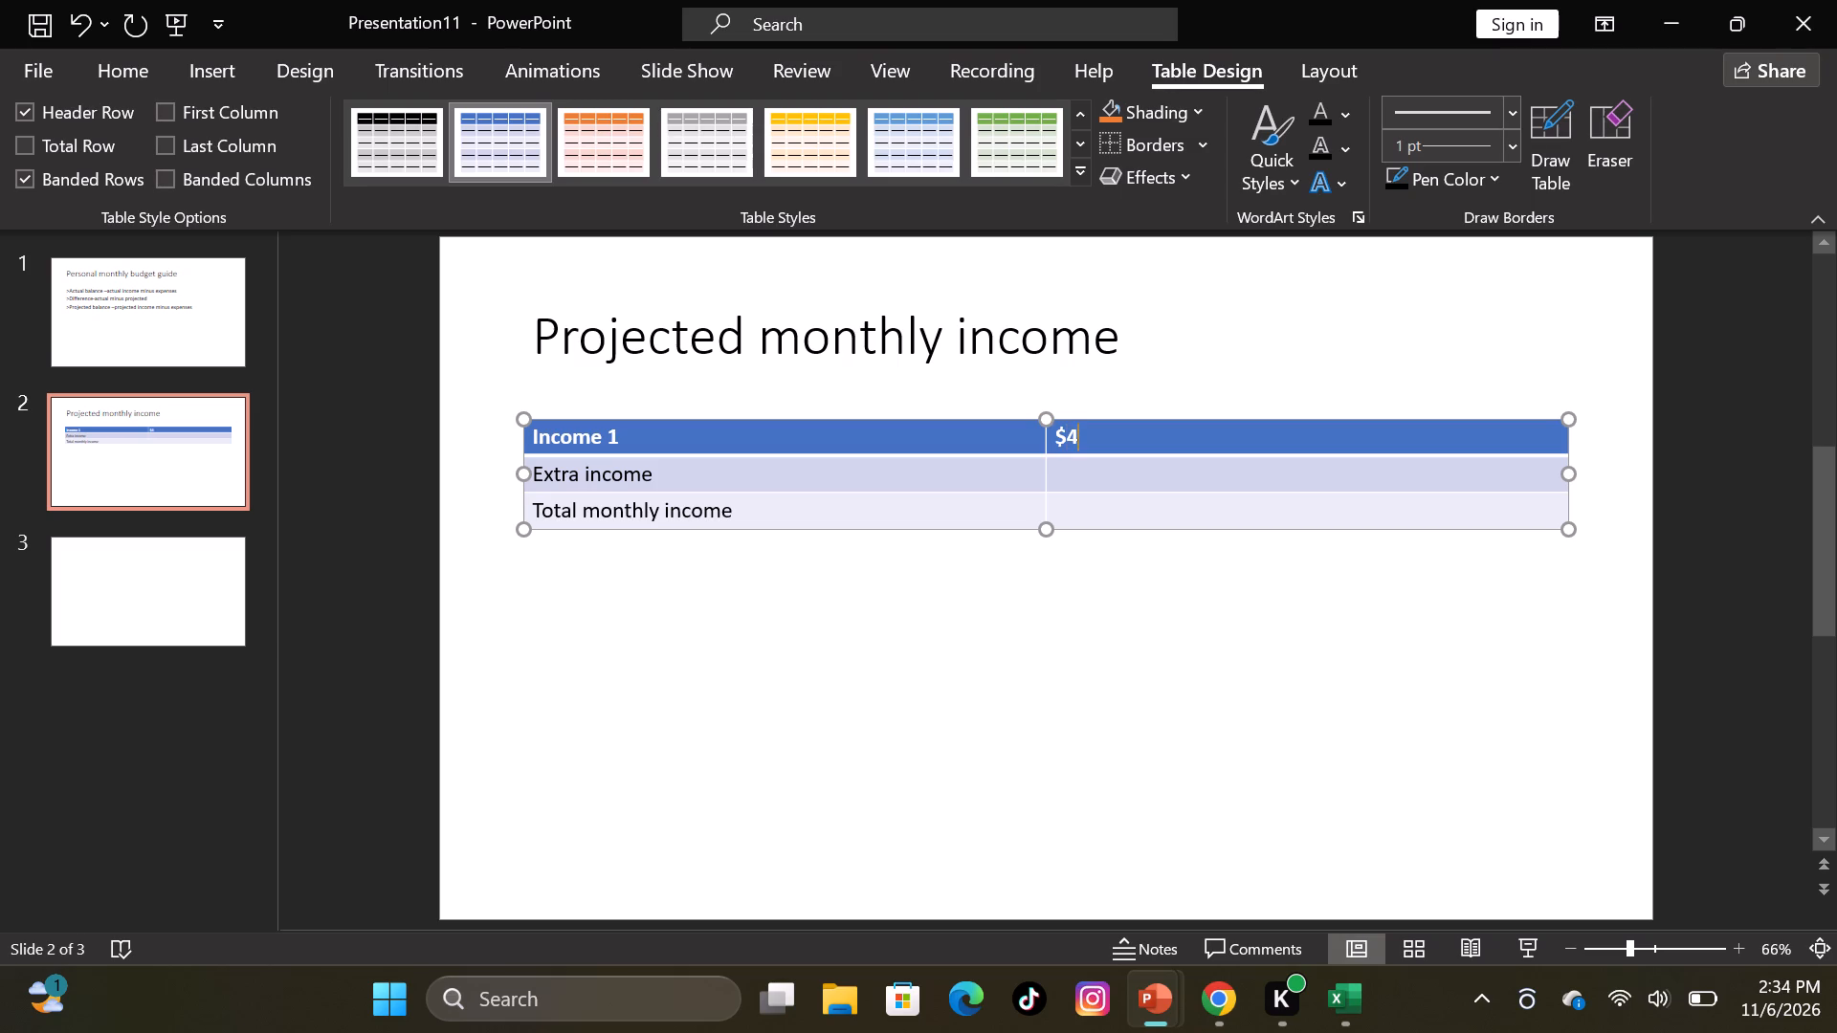
pyautogui.press(',')
pyautogui.write('300')
# Extend the Income 1 amount in slide 2's table to two decimal places, as $4,300.00.
pyautogui.press('.')
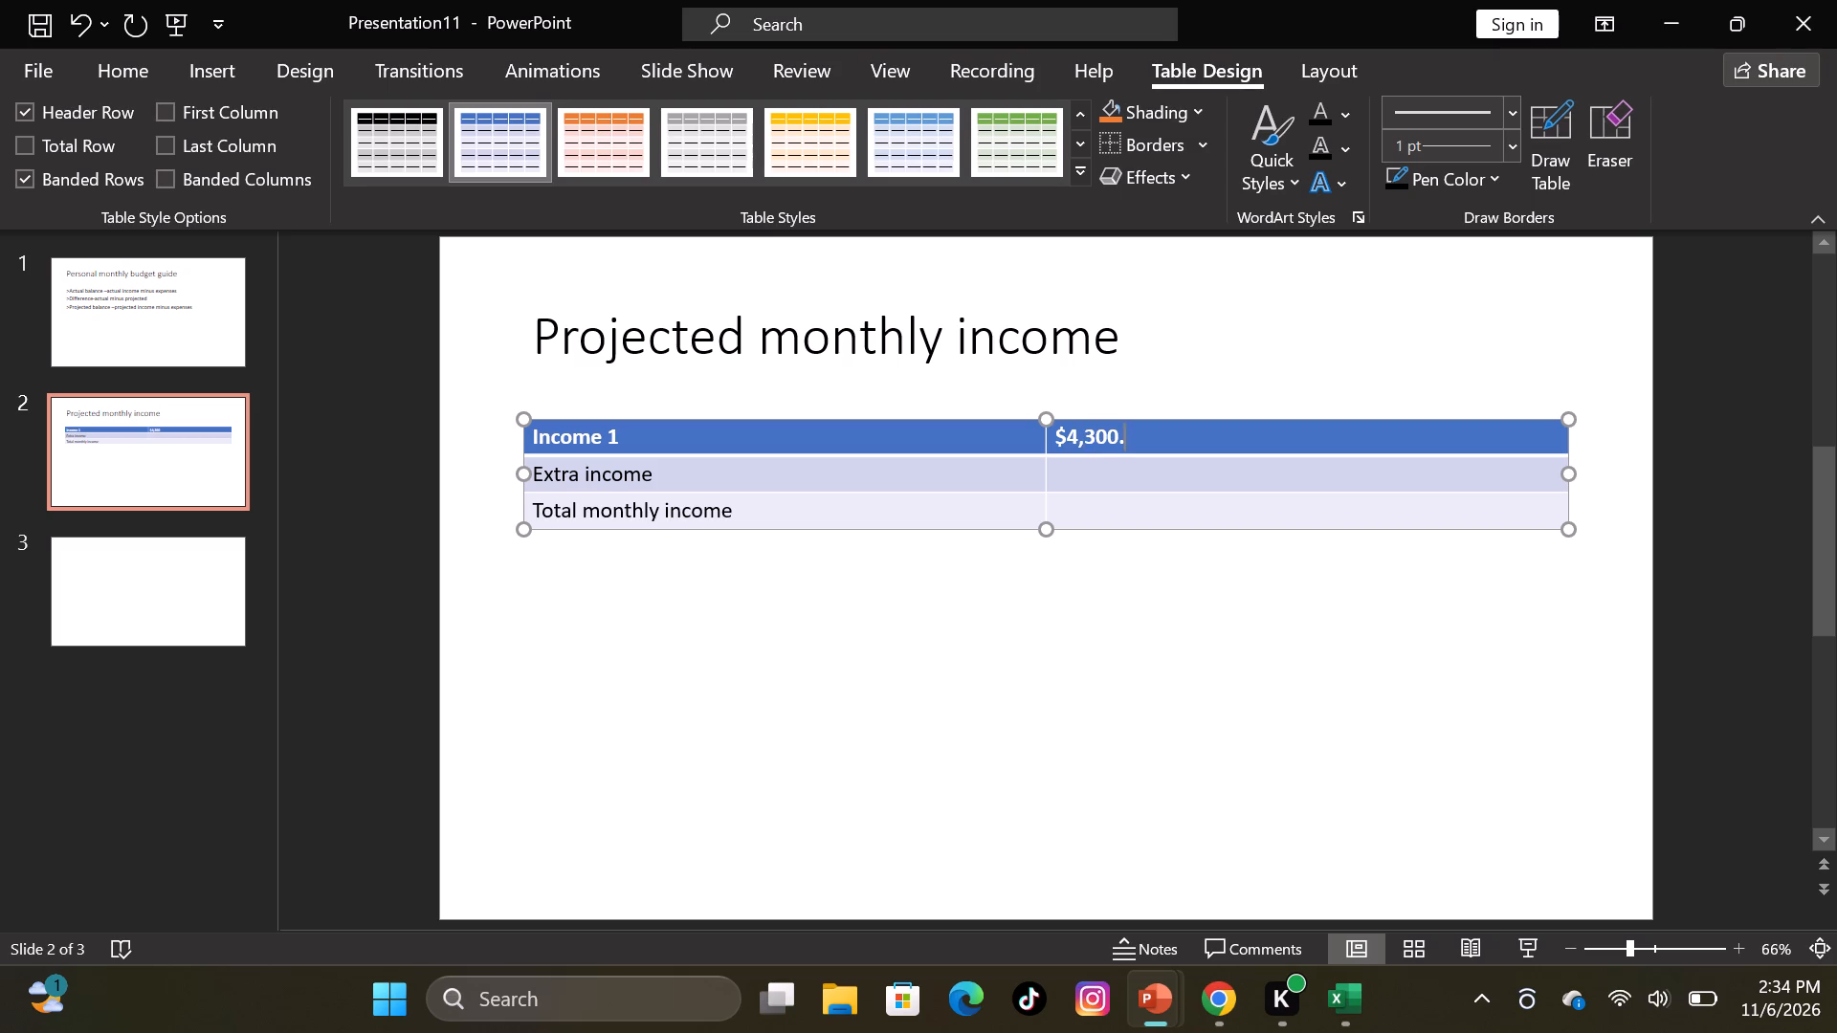
pyautogui.write('00')
# Enter $300.00 for Extra income and $4,600.00 for Total monthly income in the table's second column.
pyautogui.press('Down')
pyautogui.hotkey('shift', '$')
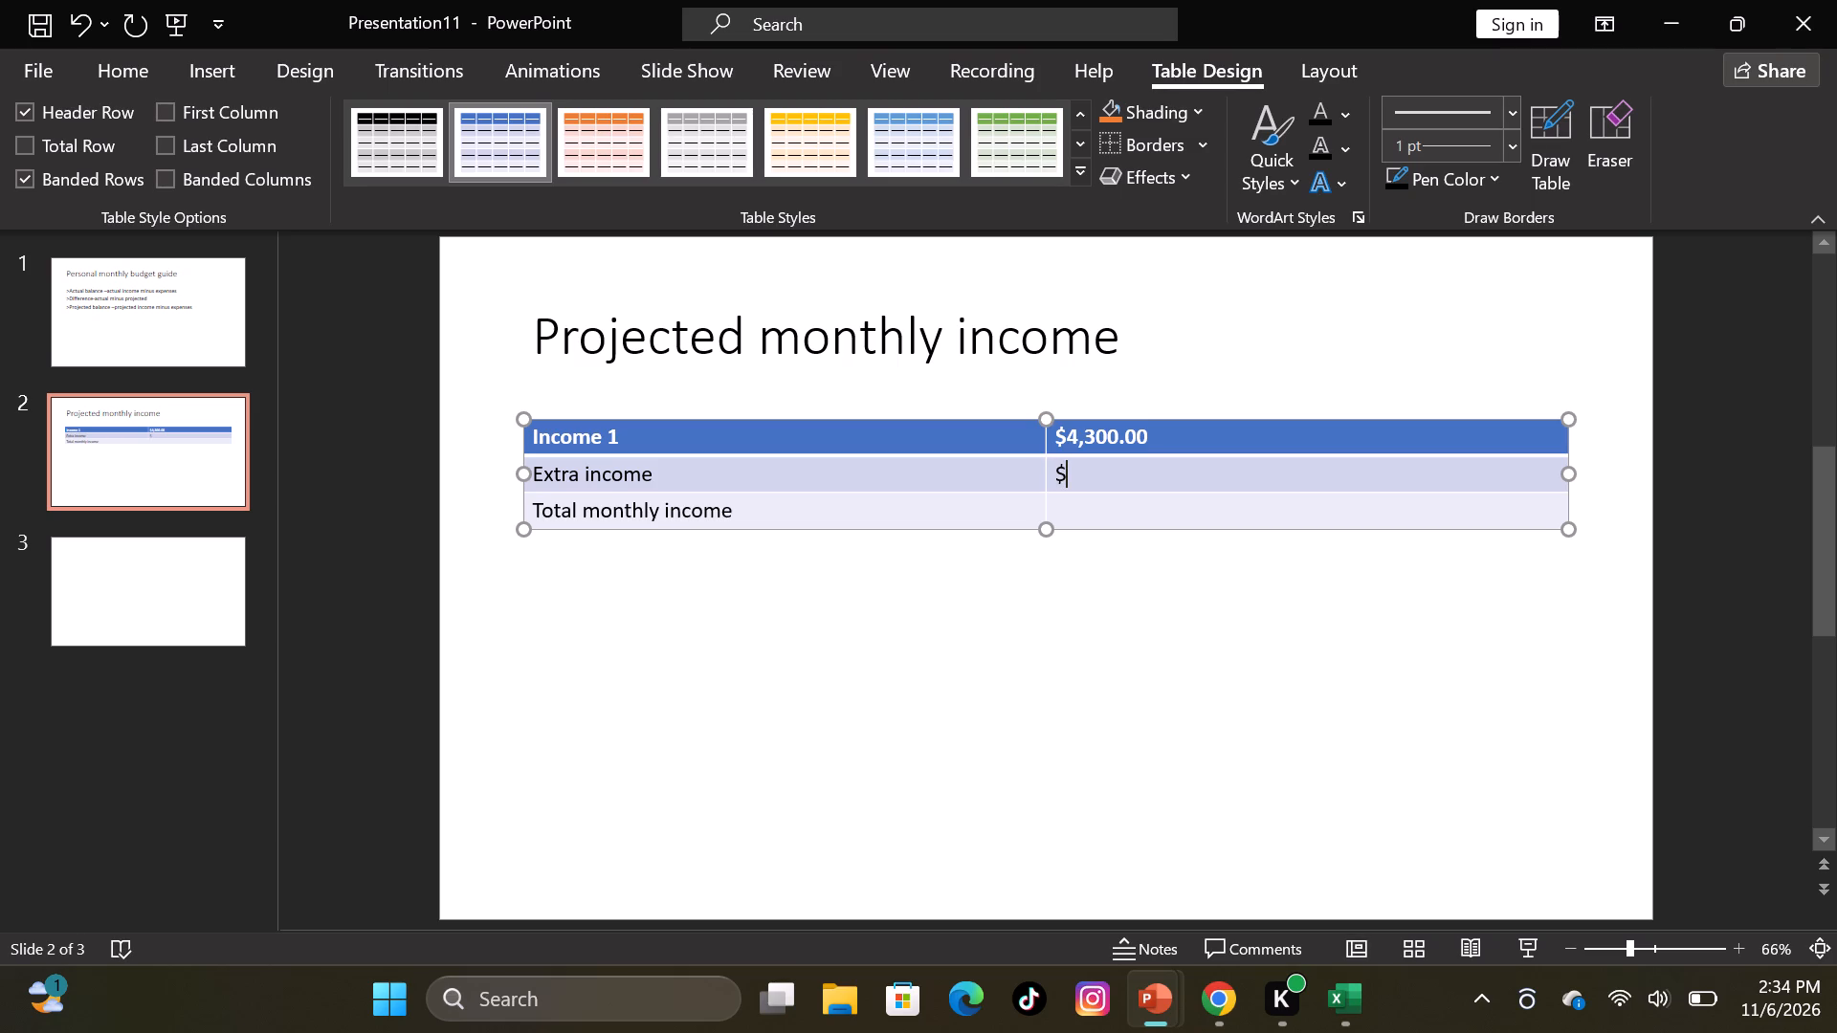
pyautogui.write('300')
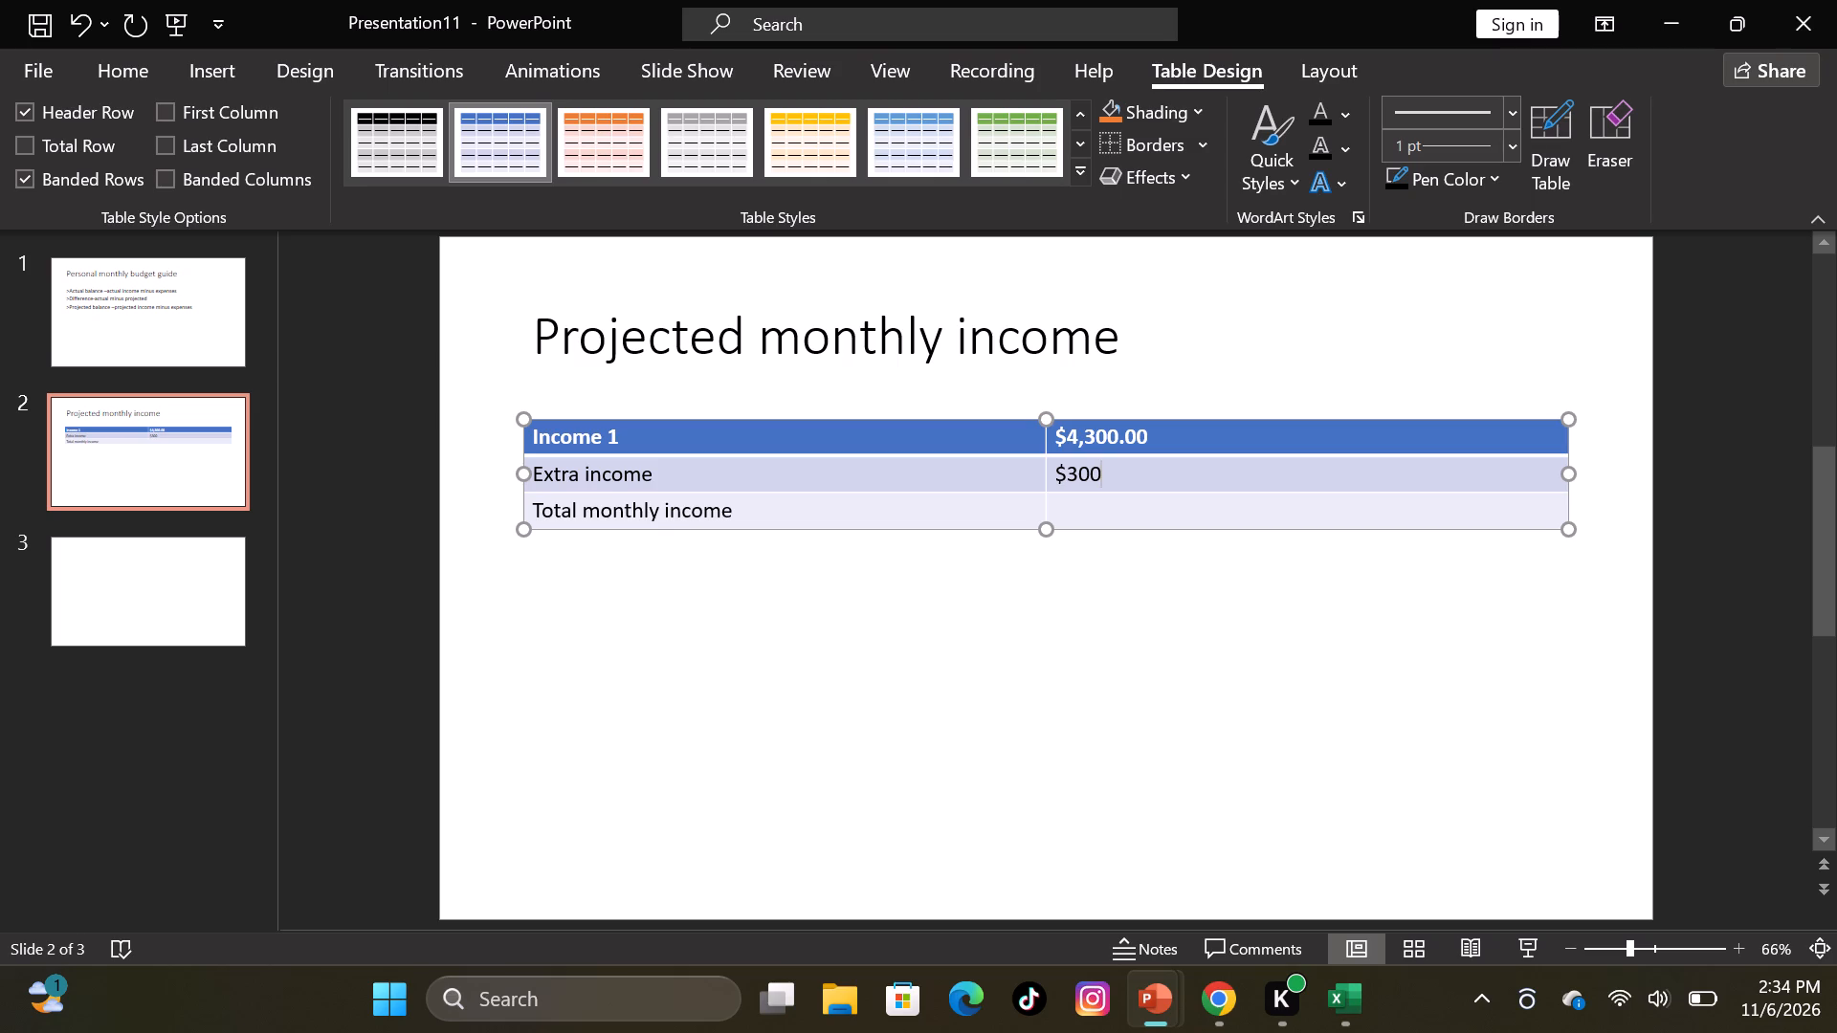
pyautogui.press('.')
pyautogui.write('00')
pyautogui.press('Down')
pyautogui.hotkey('shift', '$')
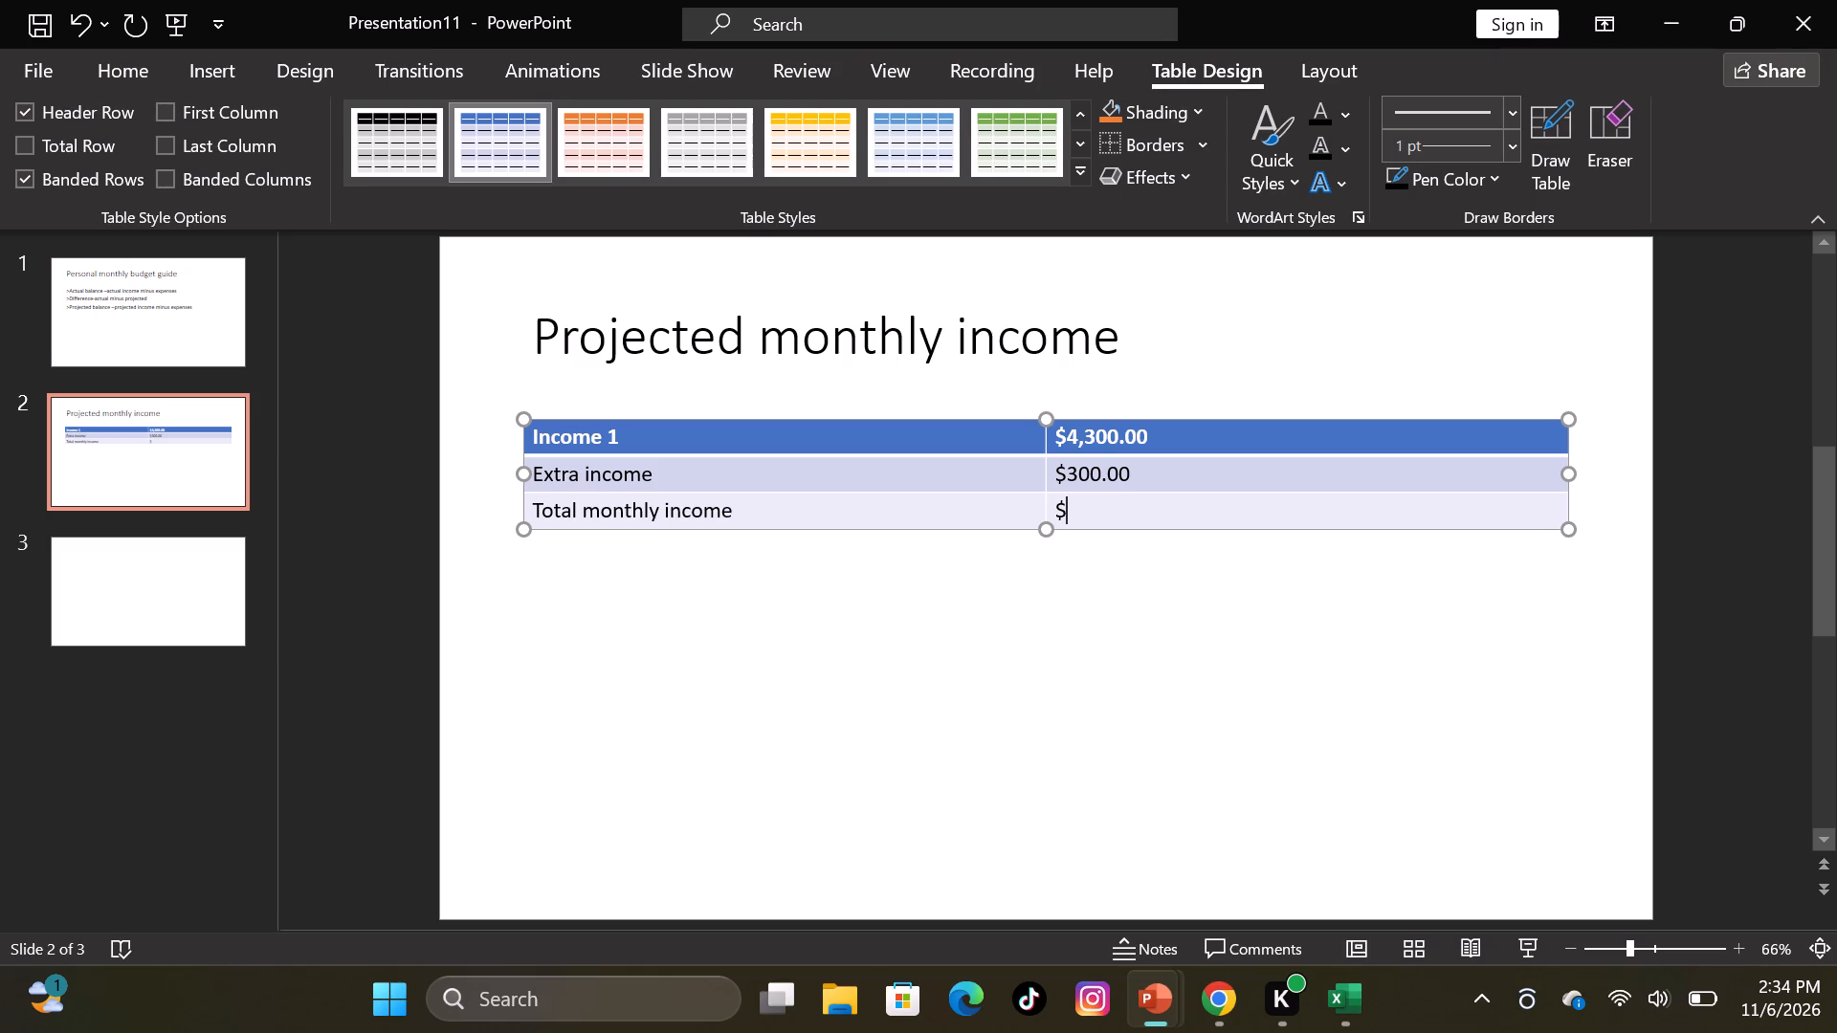
pyautogui.press('4')
pyautogui.press(',')
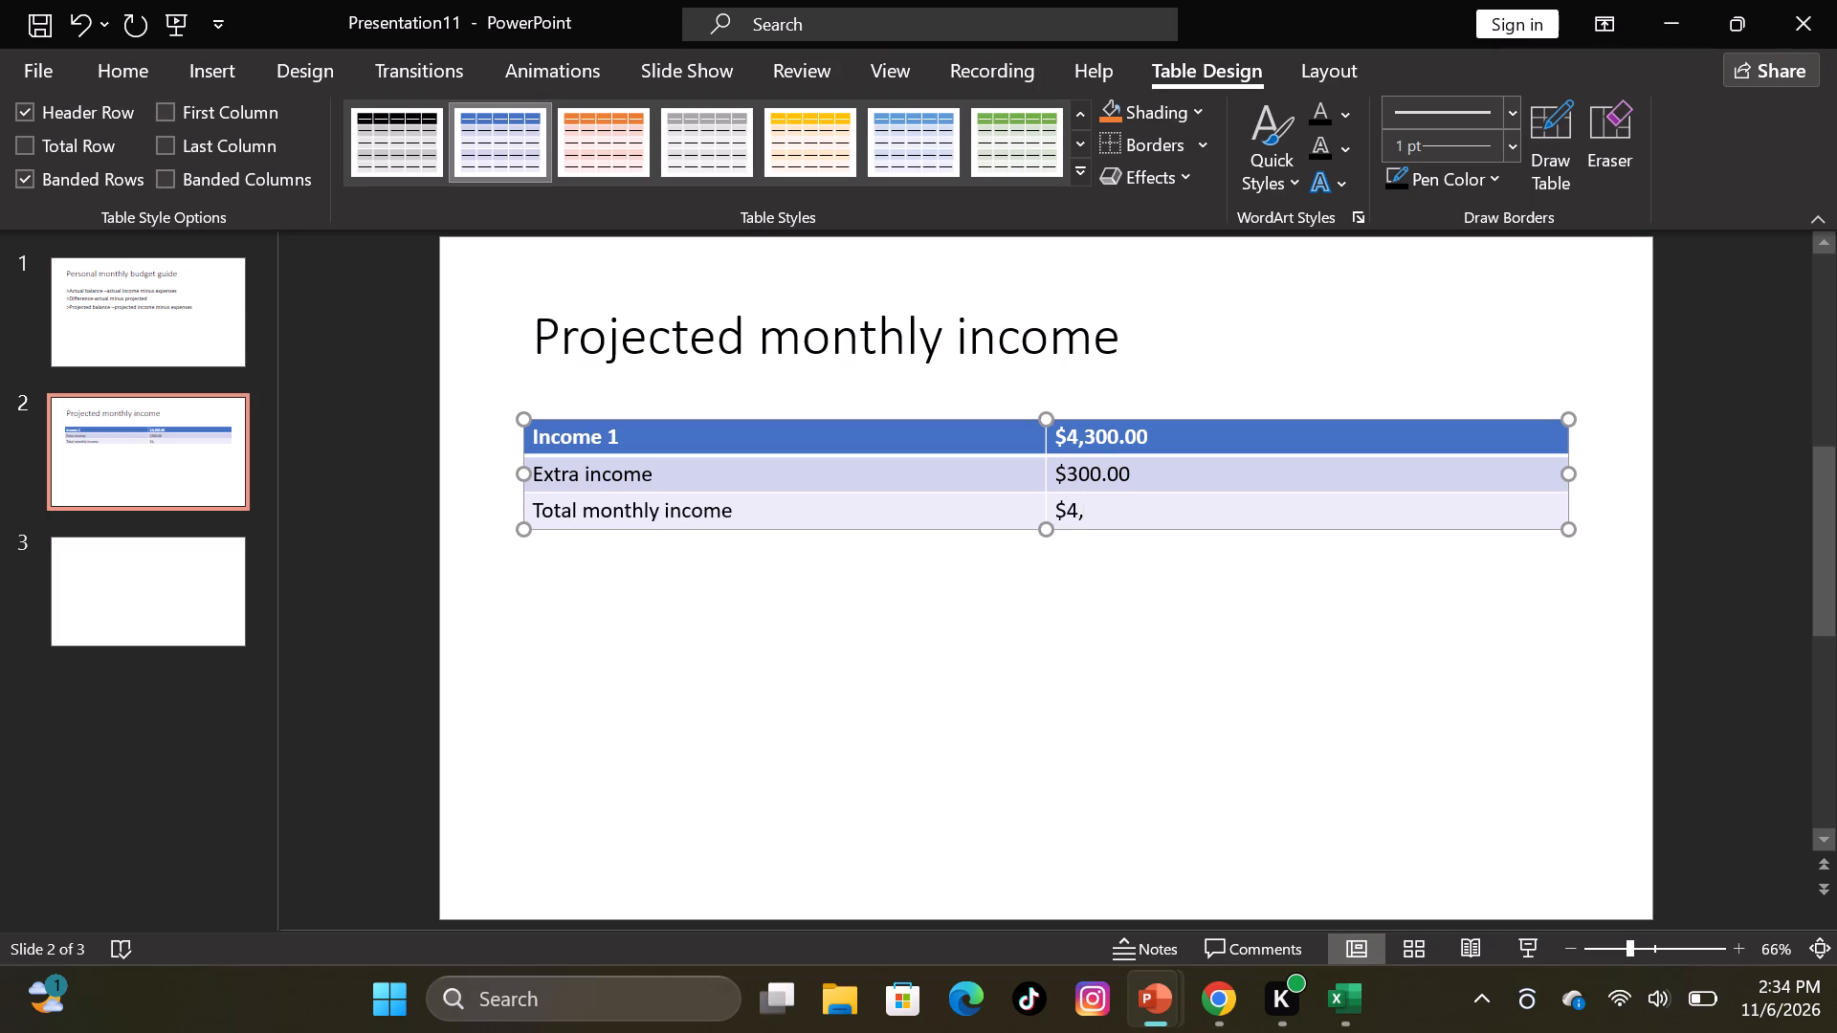
pyautogui.press('6')
pyautogui.write('00')
pyautogui.write('.00')
# Enter "Actual monthly income" as the title of slide 3.
pyautogui.click(210, 575)
pyautogui.click(190, 431)
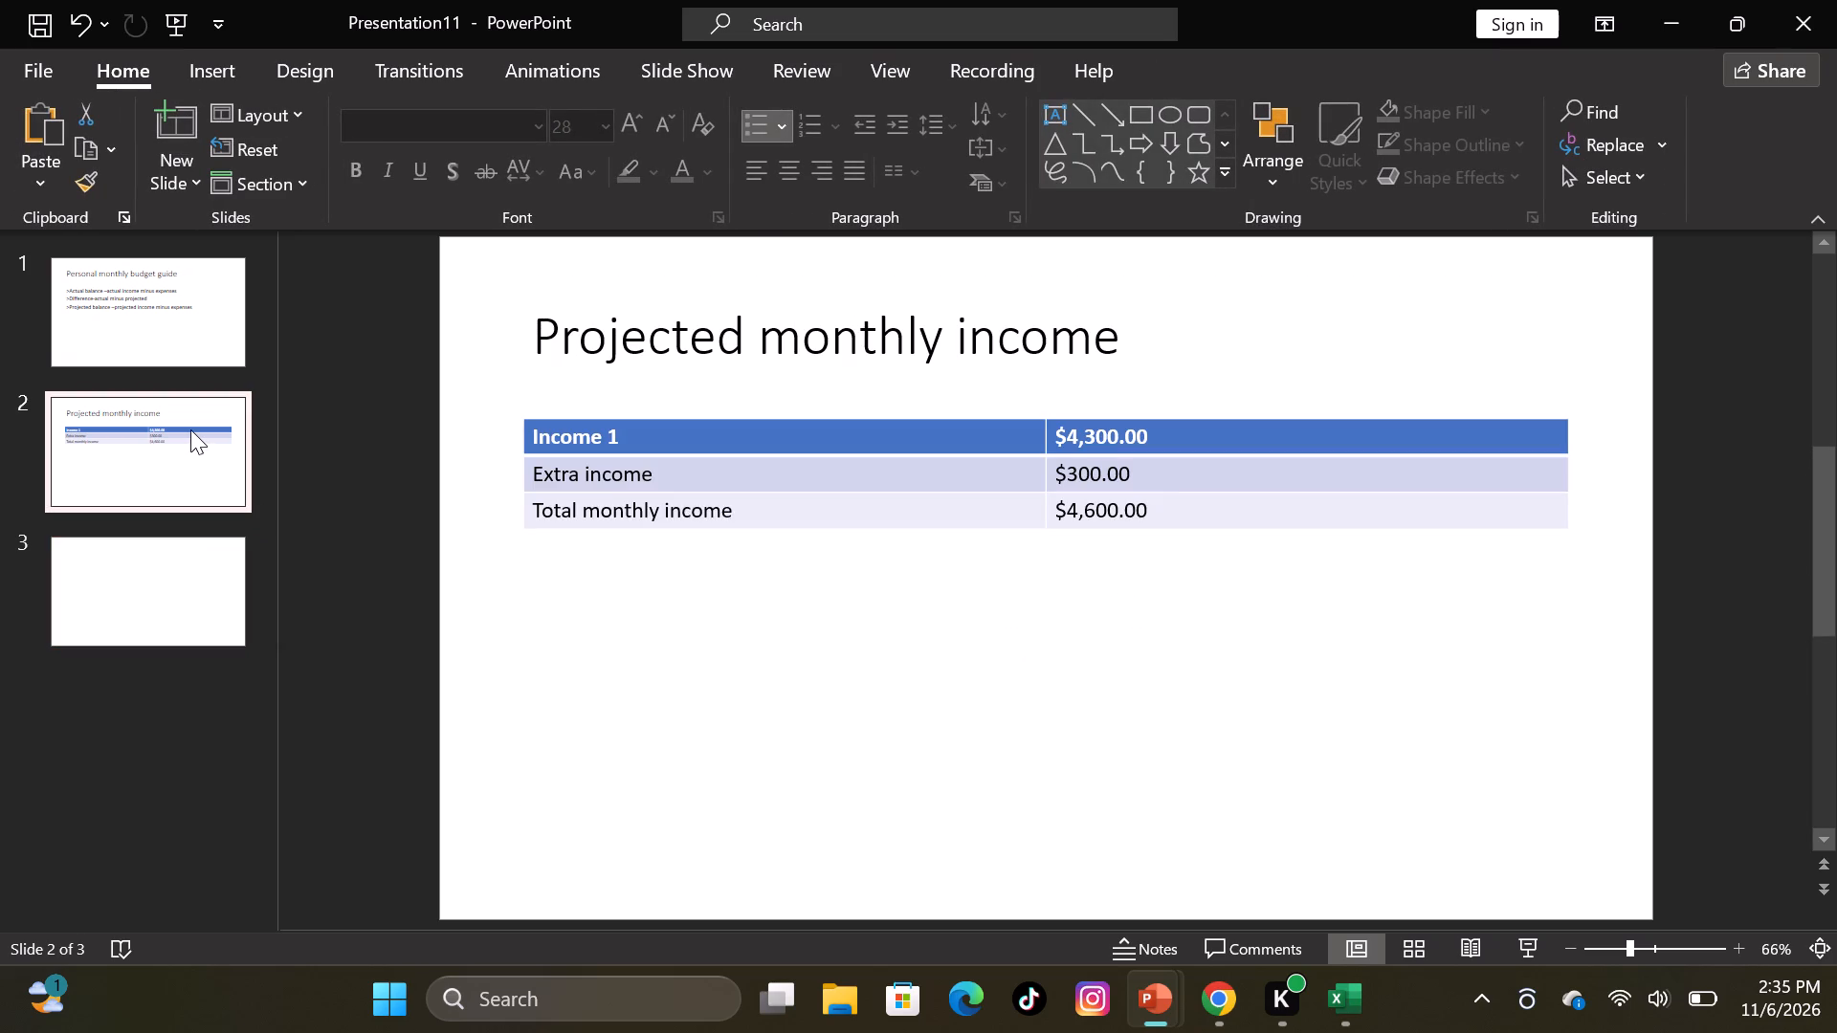
pyautogui.click(181, 575)
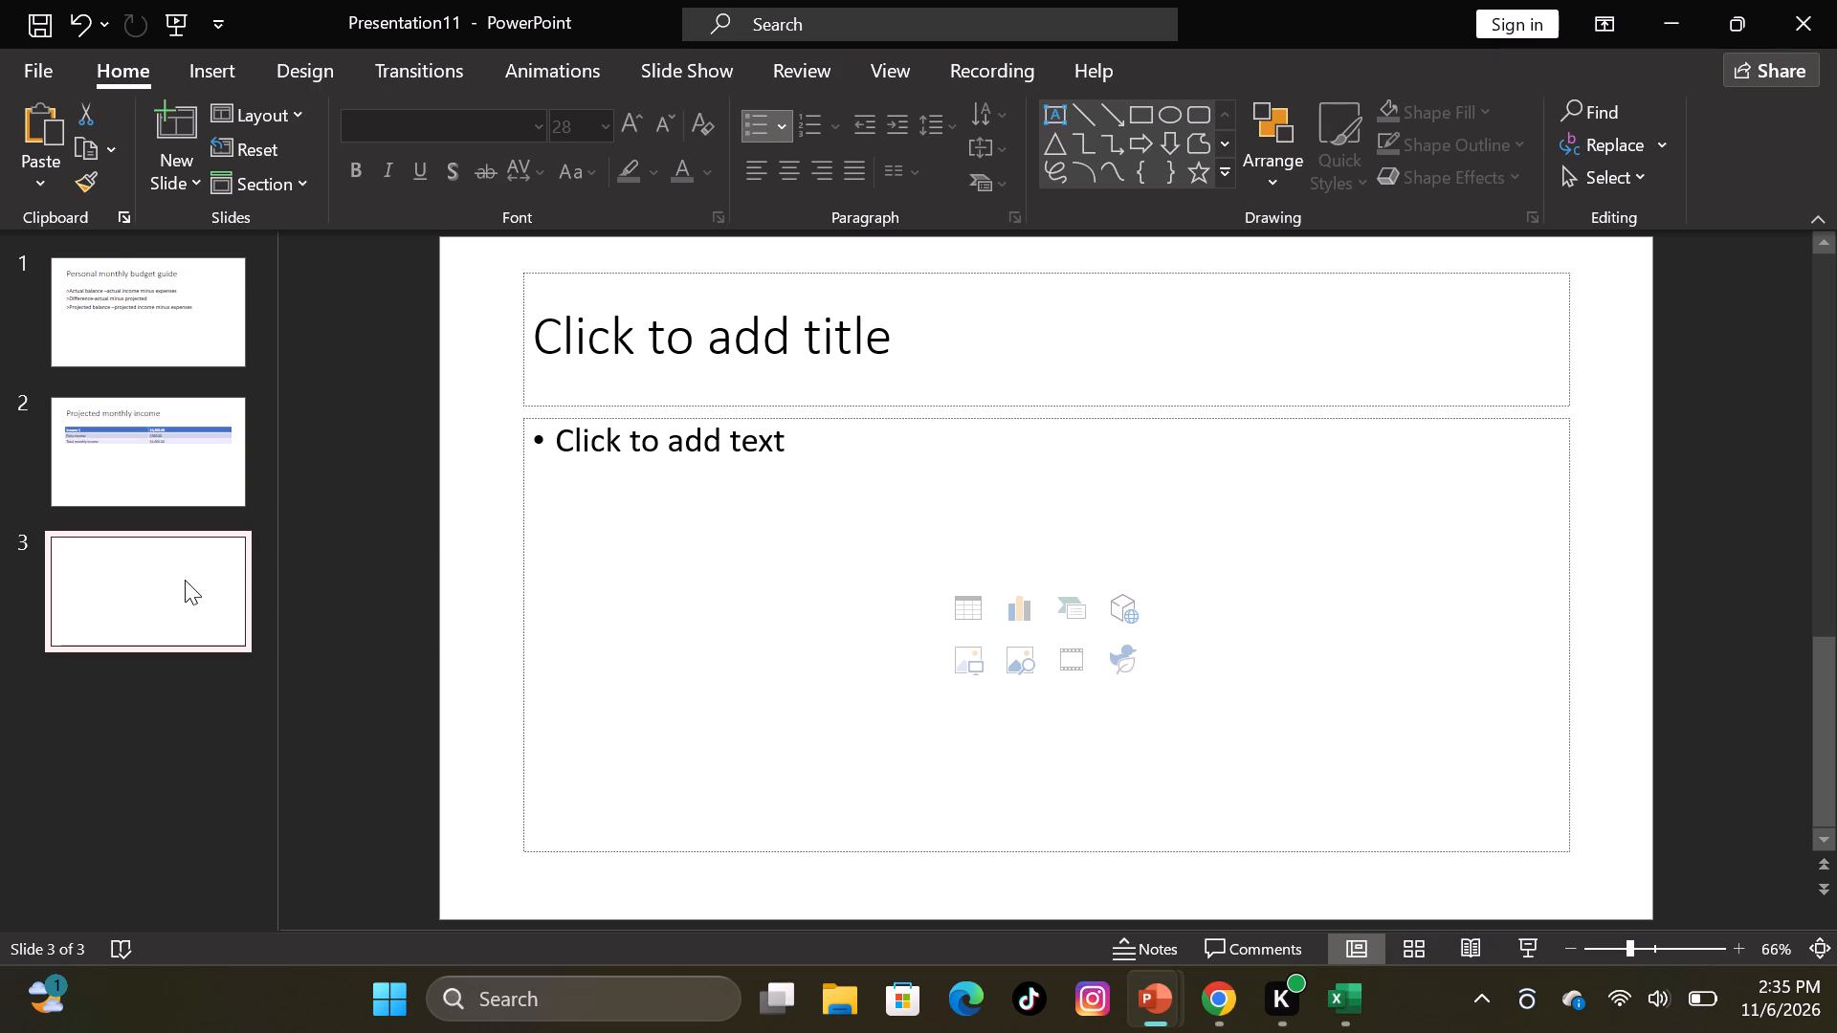
pyautogui.click(796, 357)
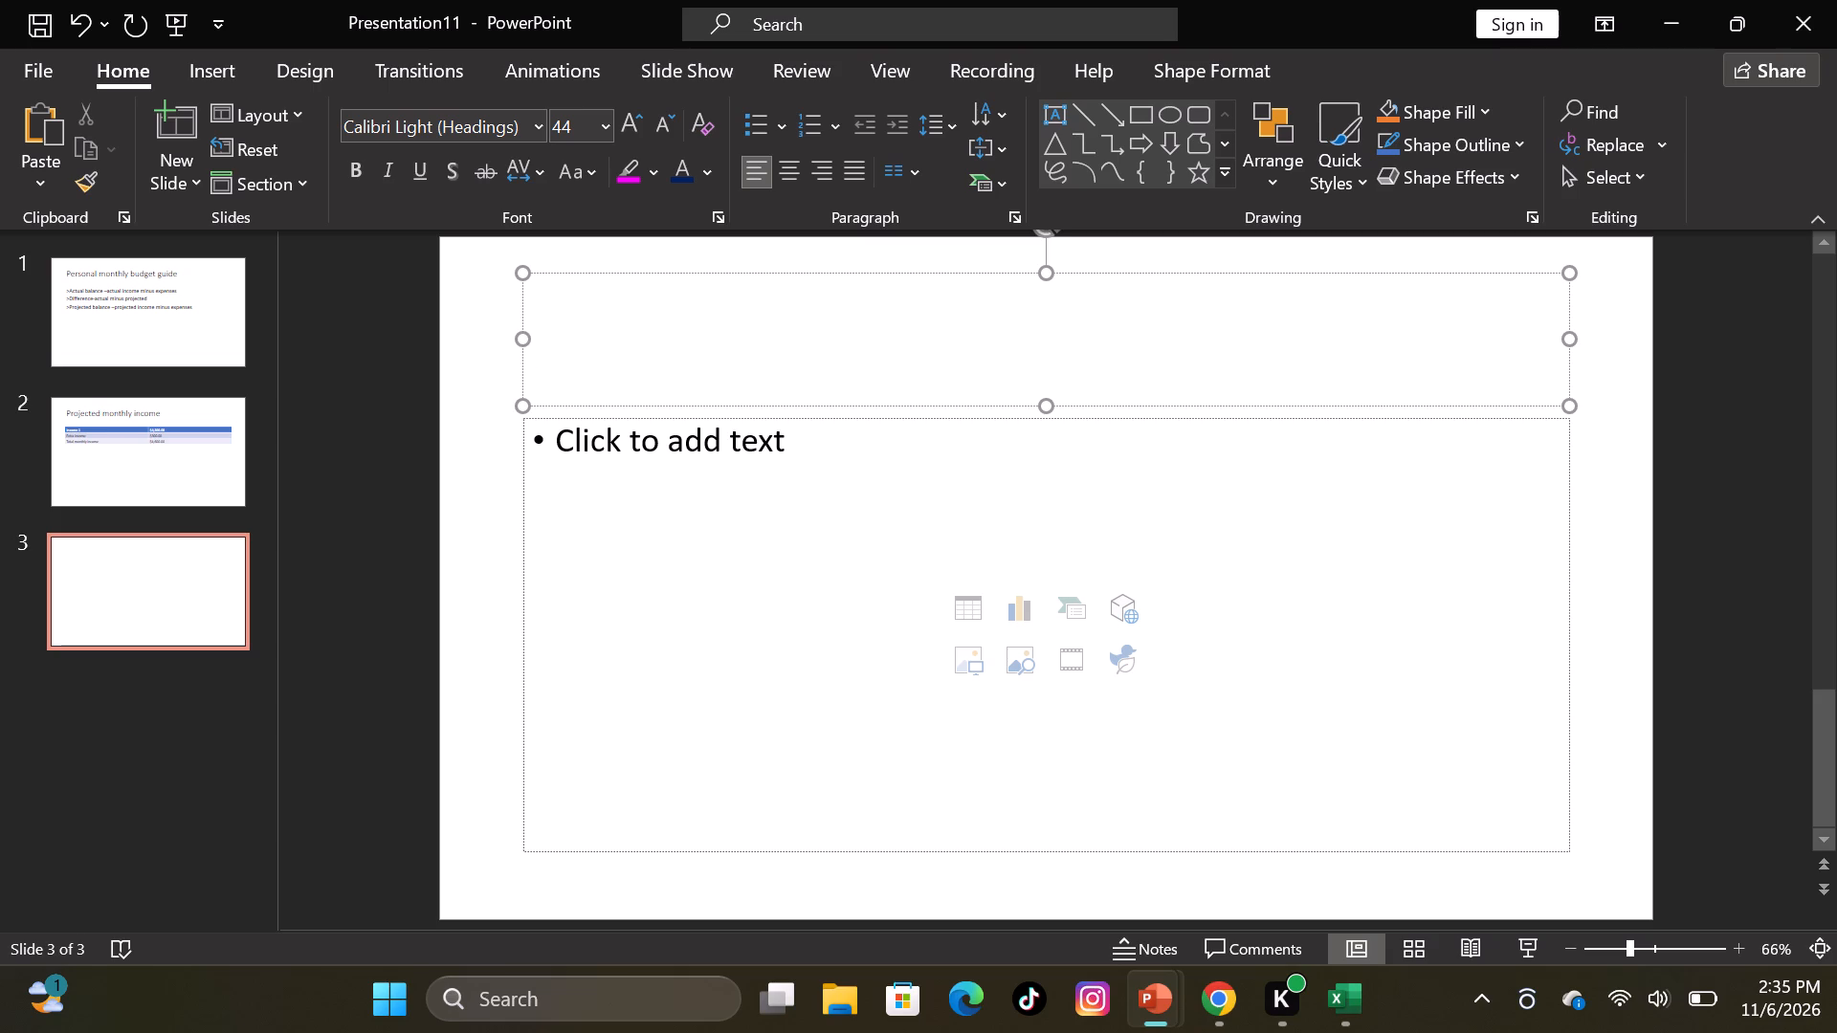
pyautogui.press('a')
pyautogui.write('tu')
pyautogui.write('al')
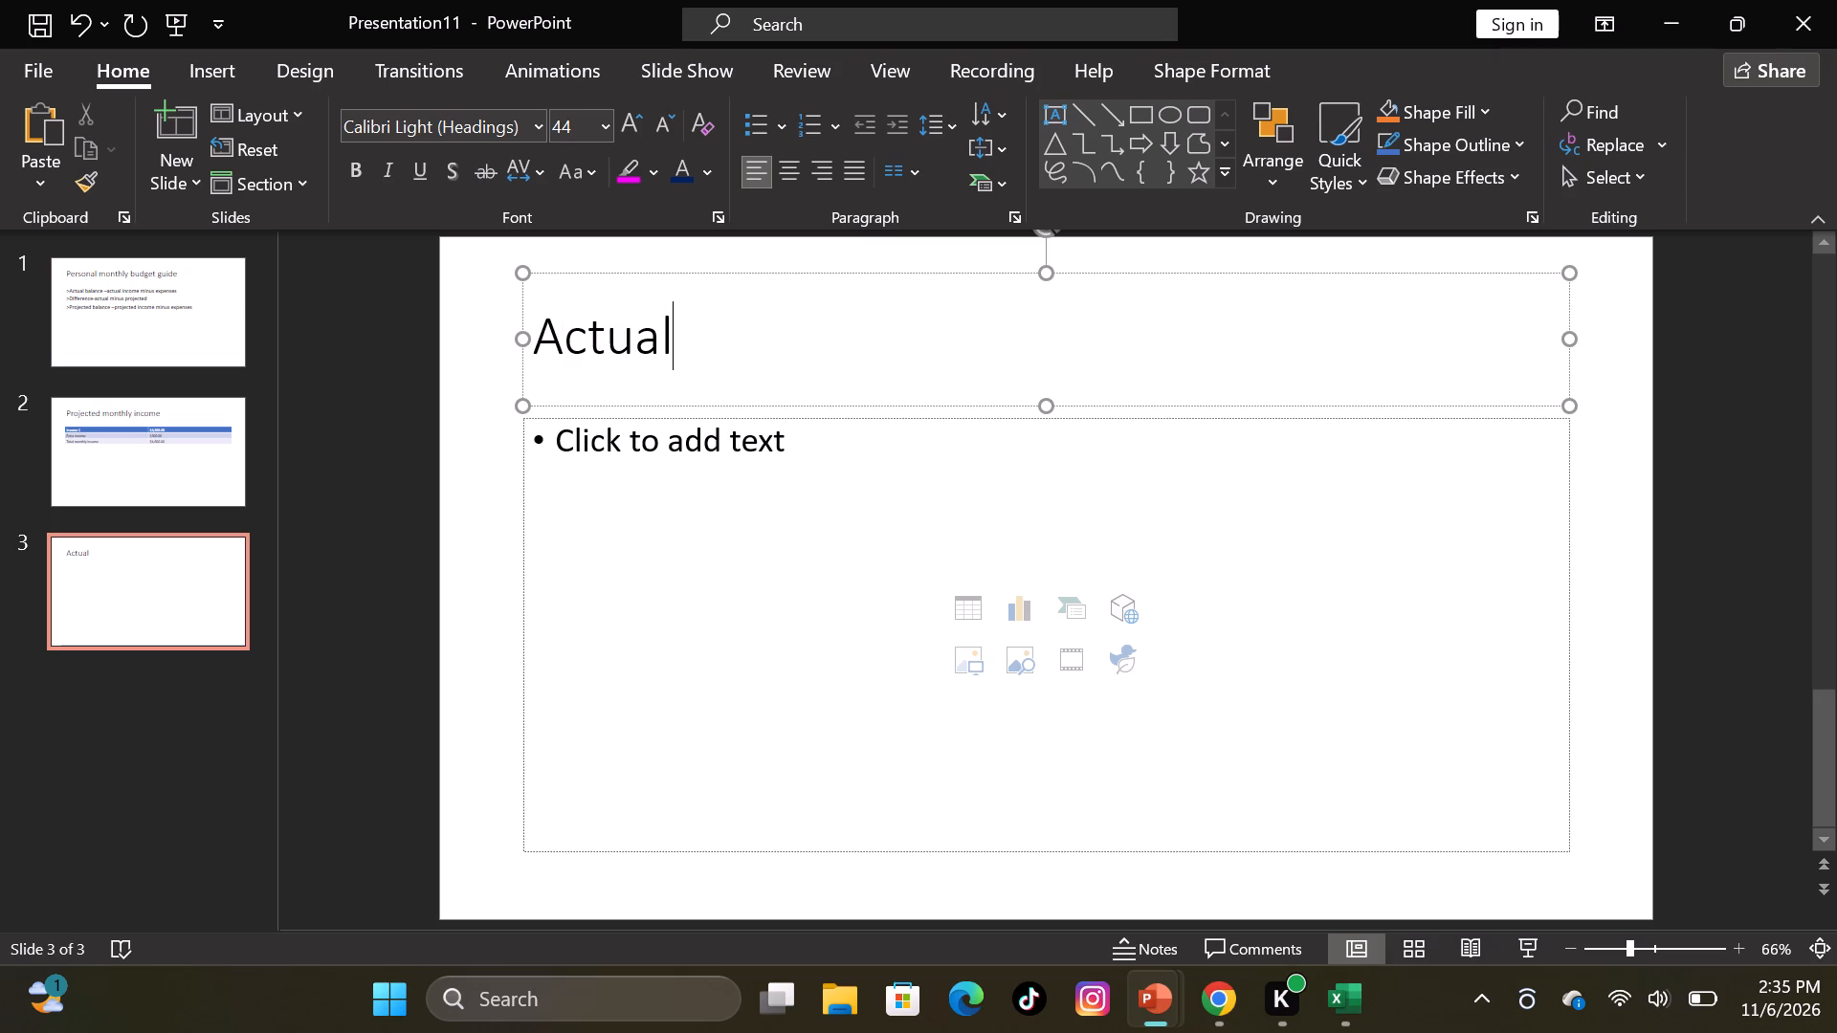
pyautogui.press('space')
pyautogui.write('monthly in')
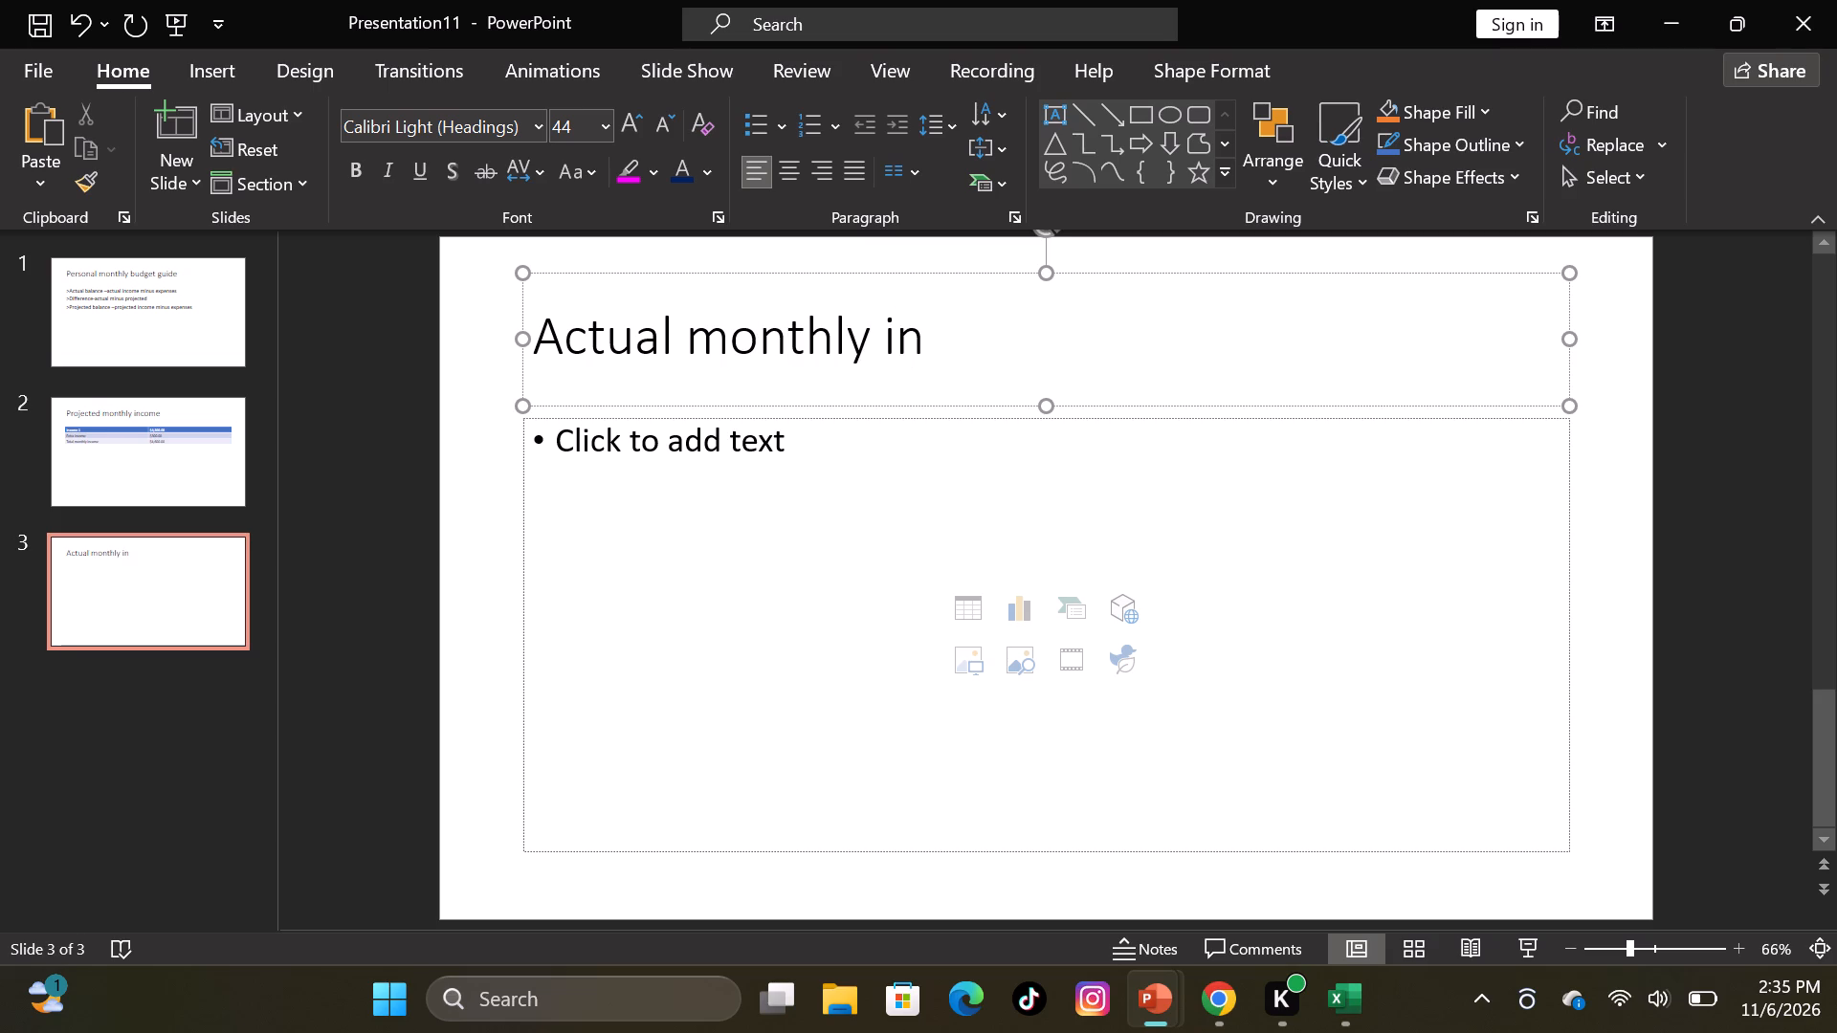
pyautogui.write('come')
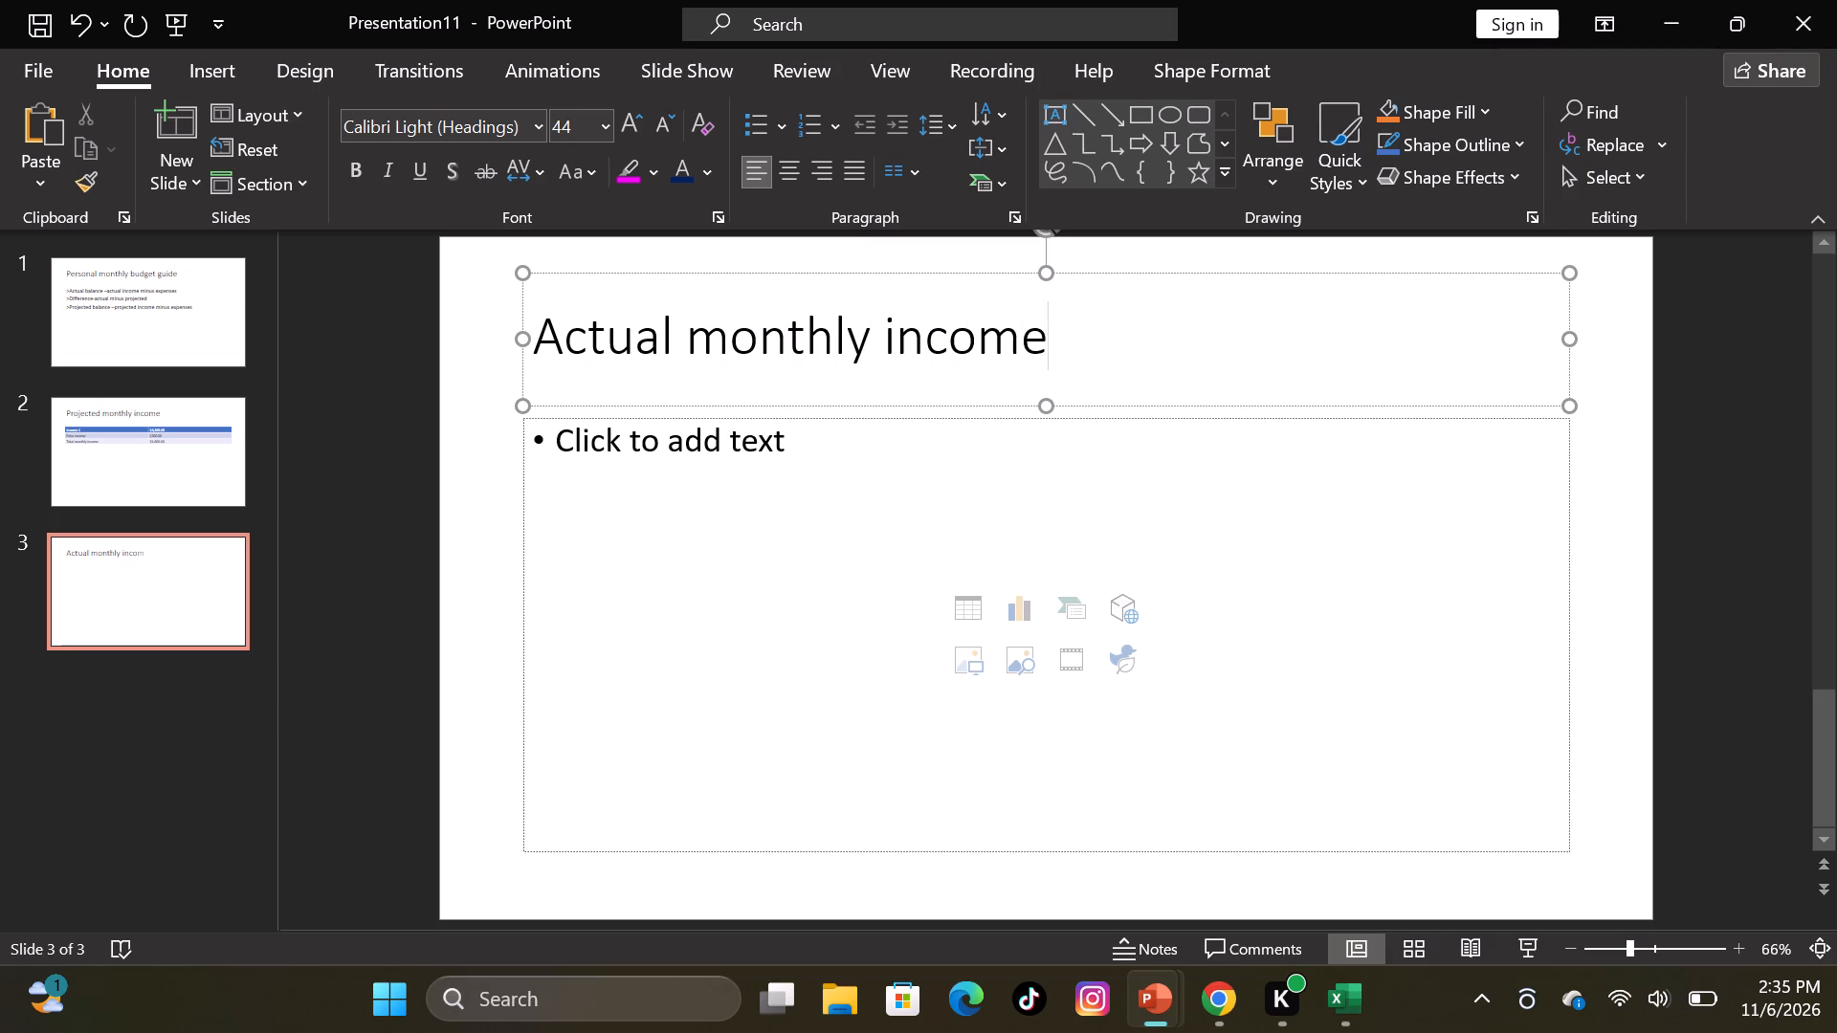
# Insert a table with two columns and three rows in slide 3's content area.
pyautogui.click(644, 478)
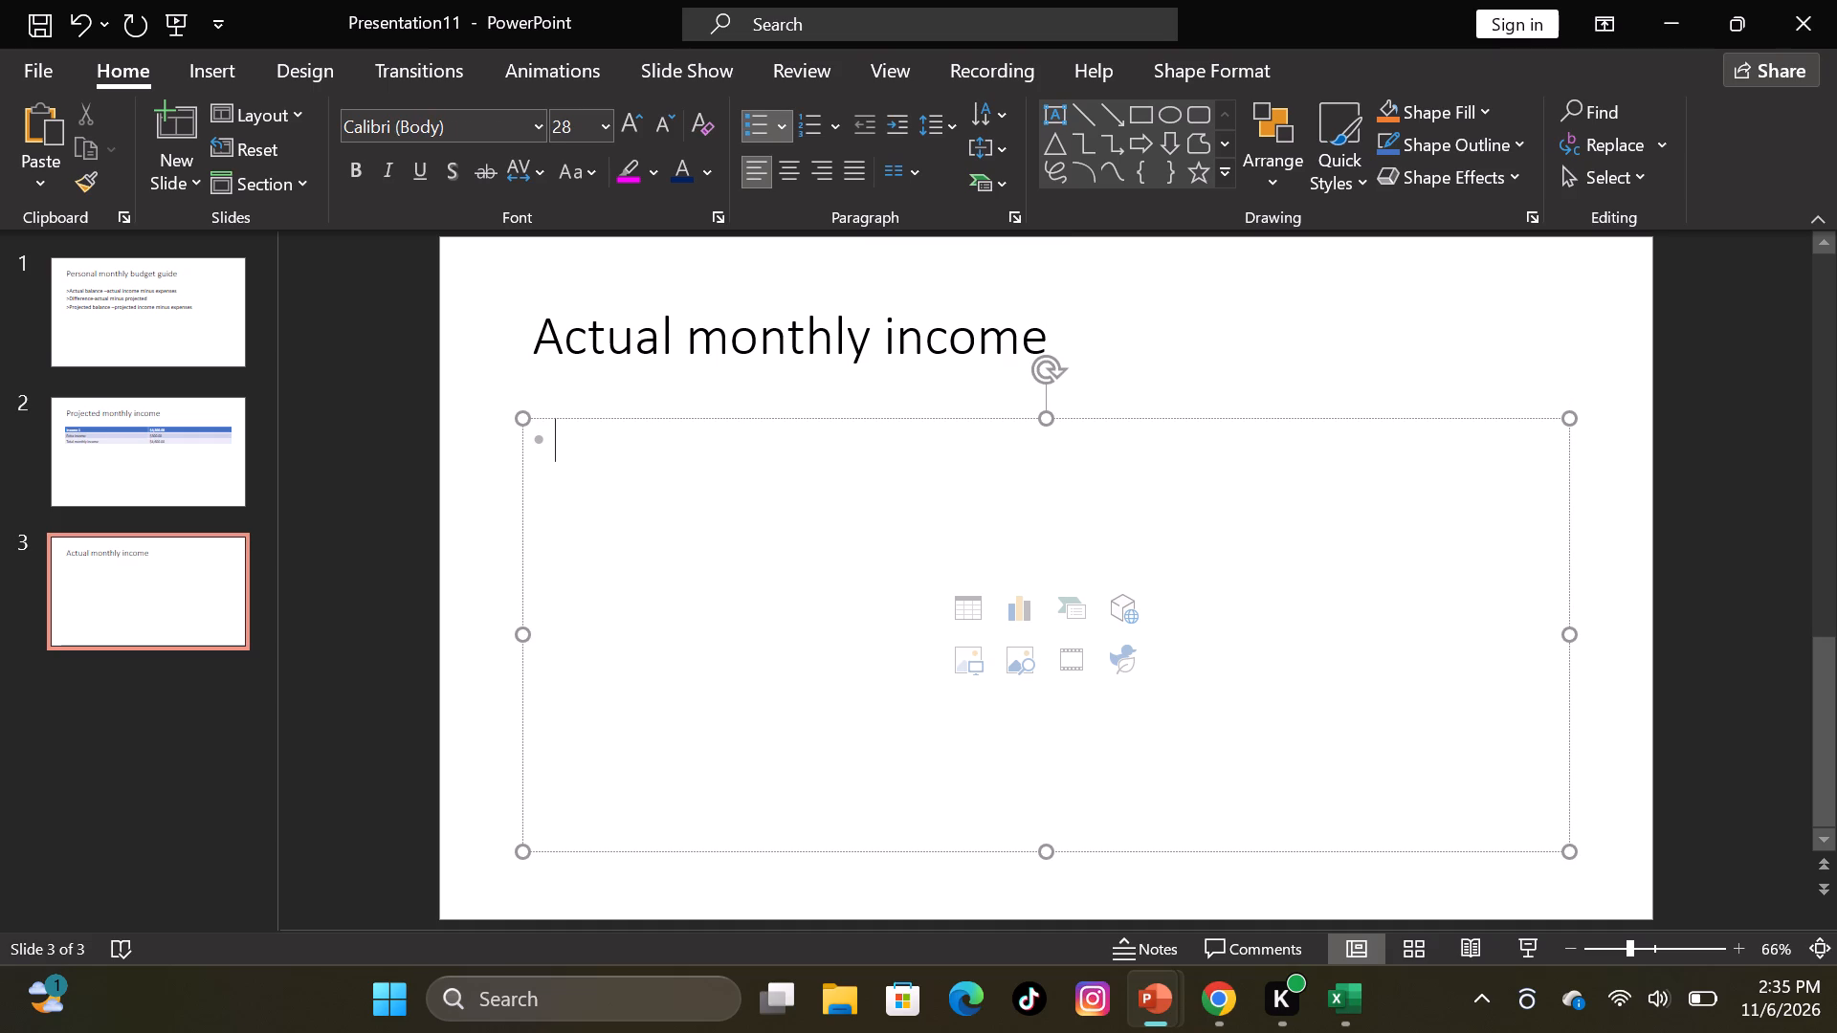
pyautogui.click(200, 74)
pyautogui.click(122, 171)
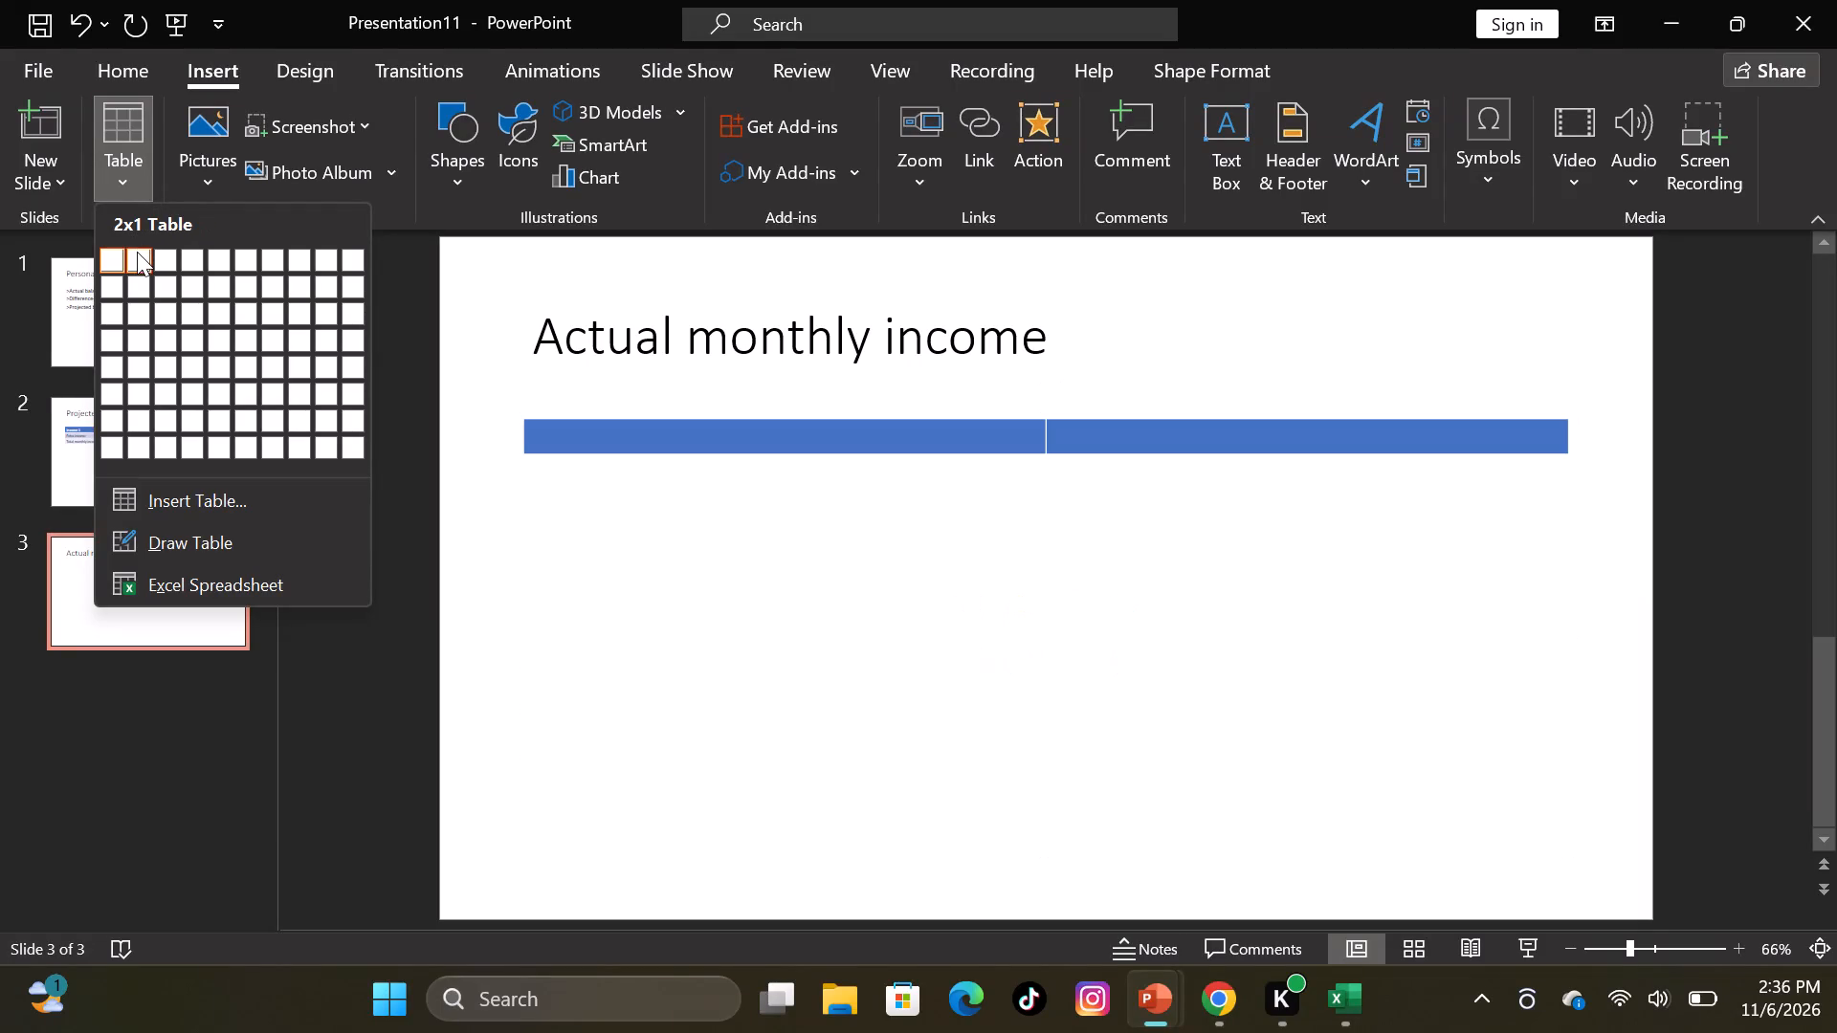
pyautogui.click(145, 310)
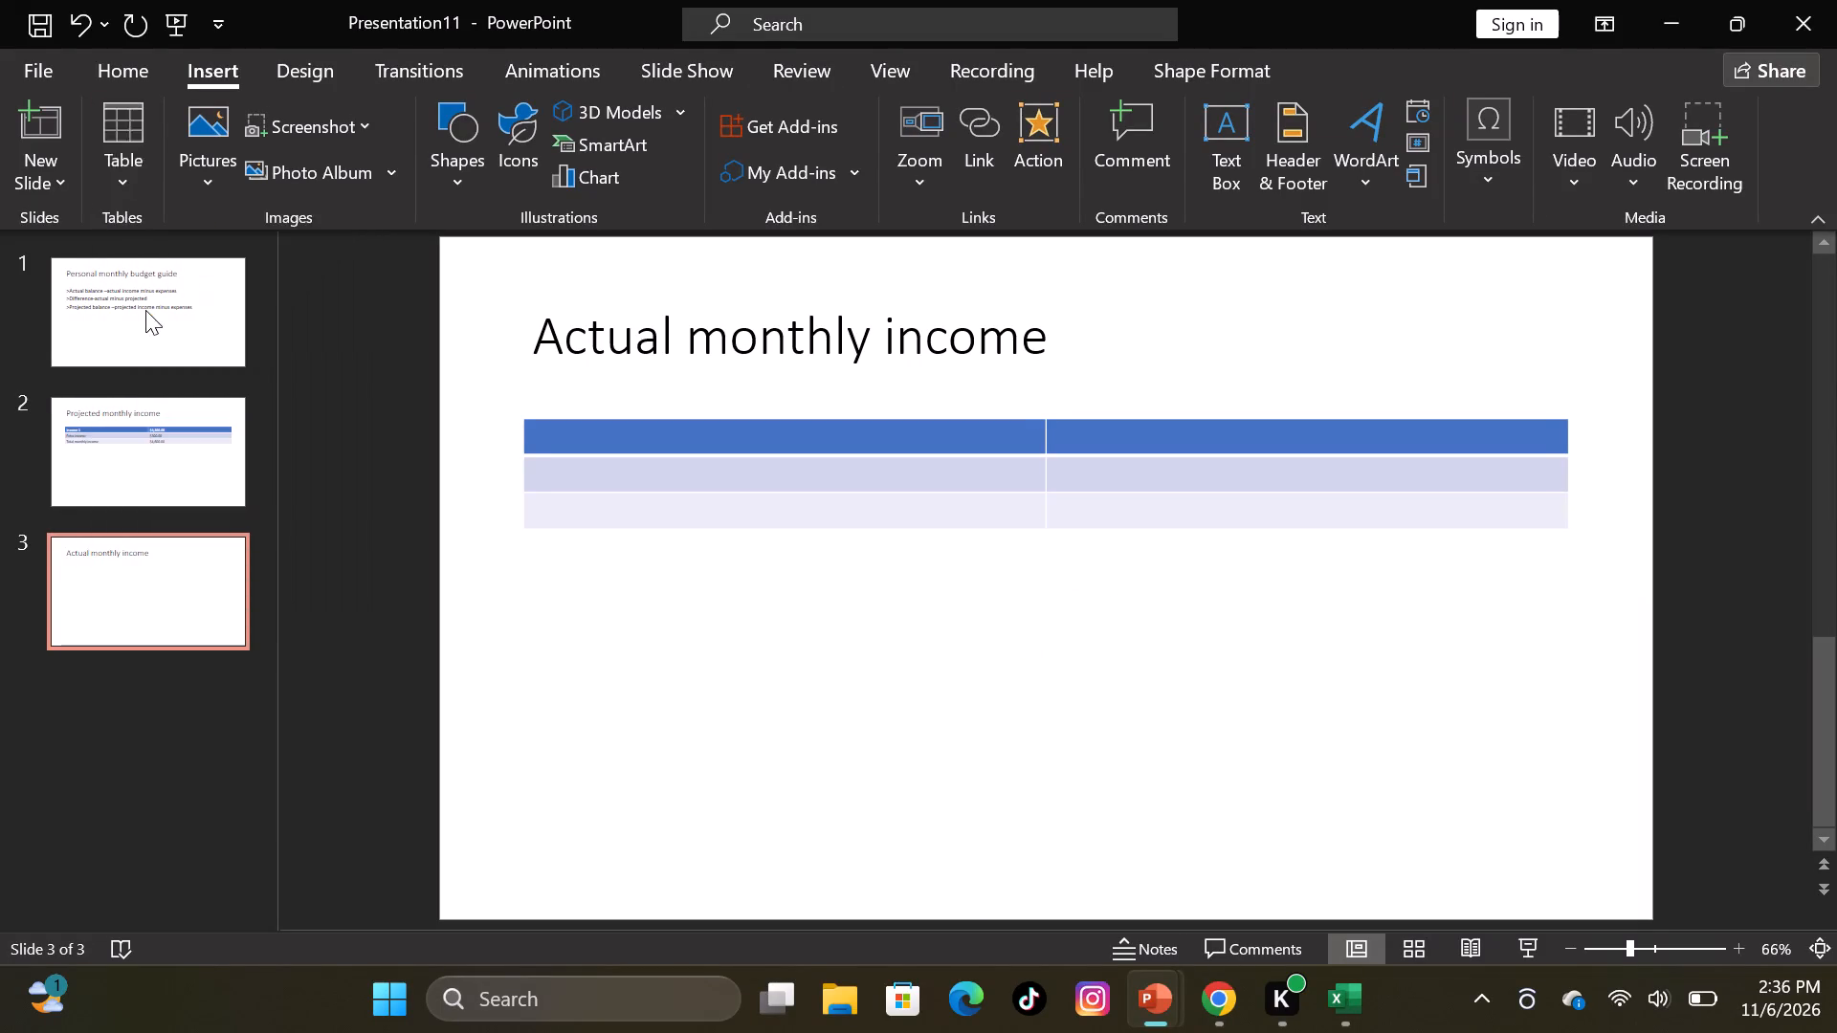
# Label the first two rows of the new table's first column "Income 1" and "Extra income".
pyautogui.click(704, 429)
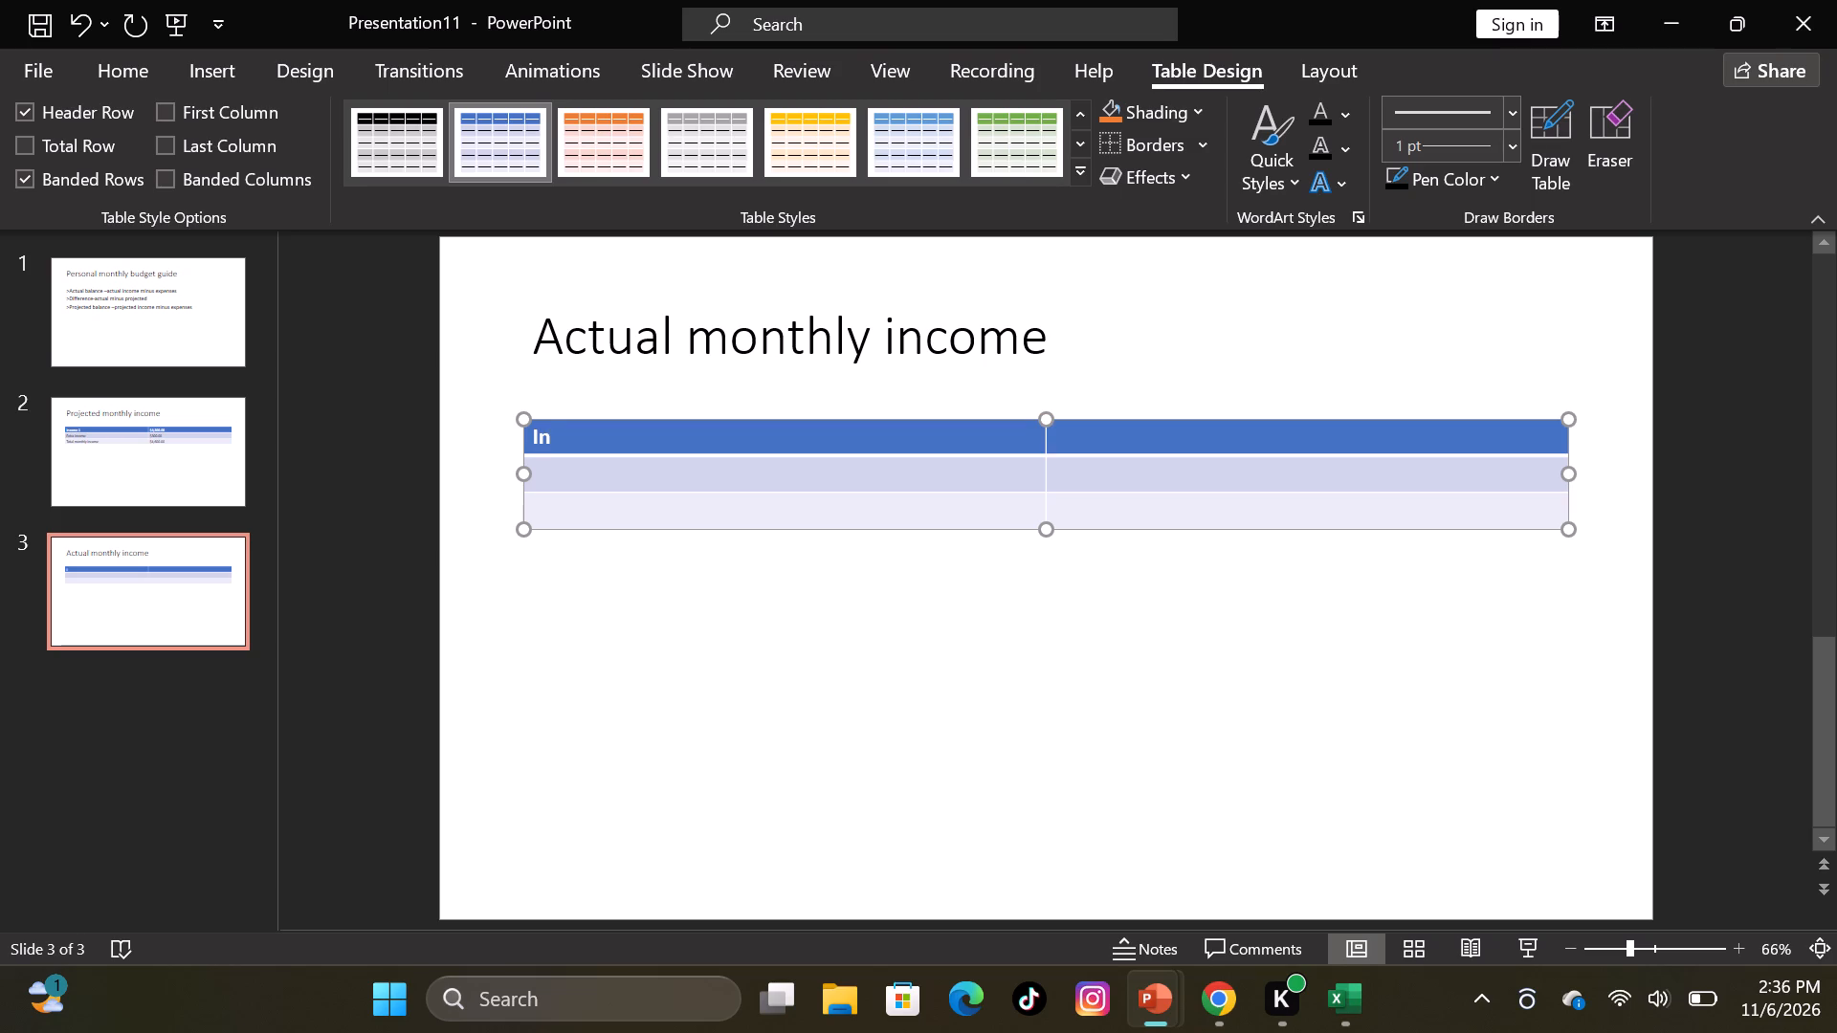
pyautogui.write('come 1')
pyautogui.press('Down')
pyautogui.press('e')
pyautogui.write('xt')
pyautogui.write('ra')
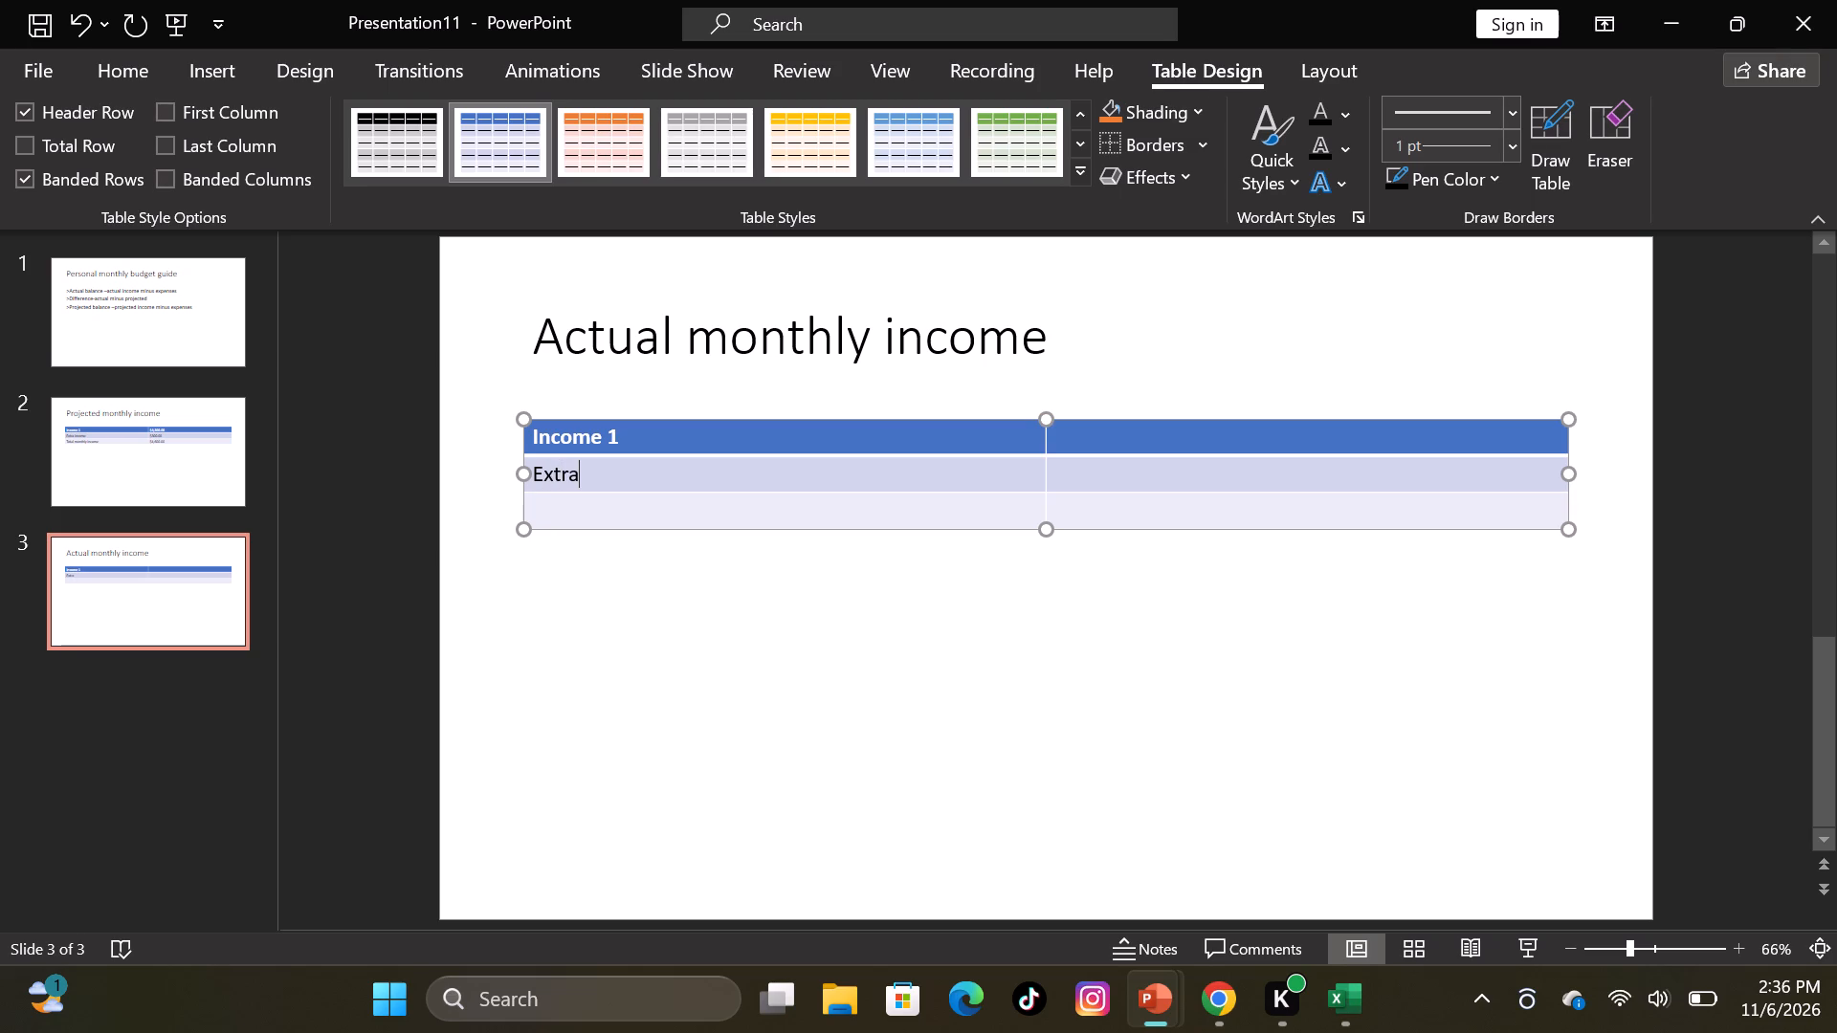
pyautogui.press('space')
pyautogui.write('inv')
pyautogui.press('BackSpace')
pyautogui.write('come')
# Enter "Total monthly income" in the third row of the table's first column.
pyautogui.press('Down')
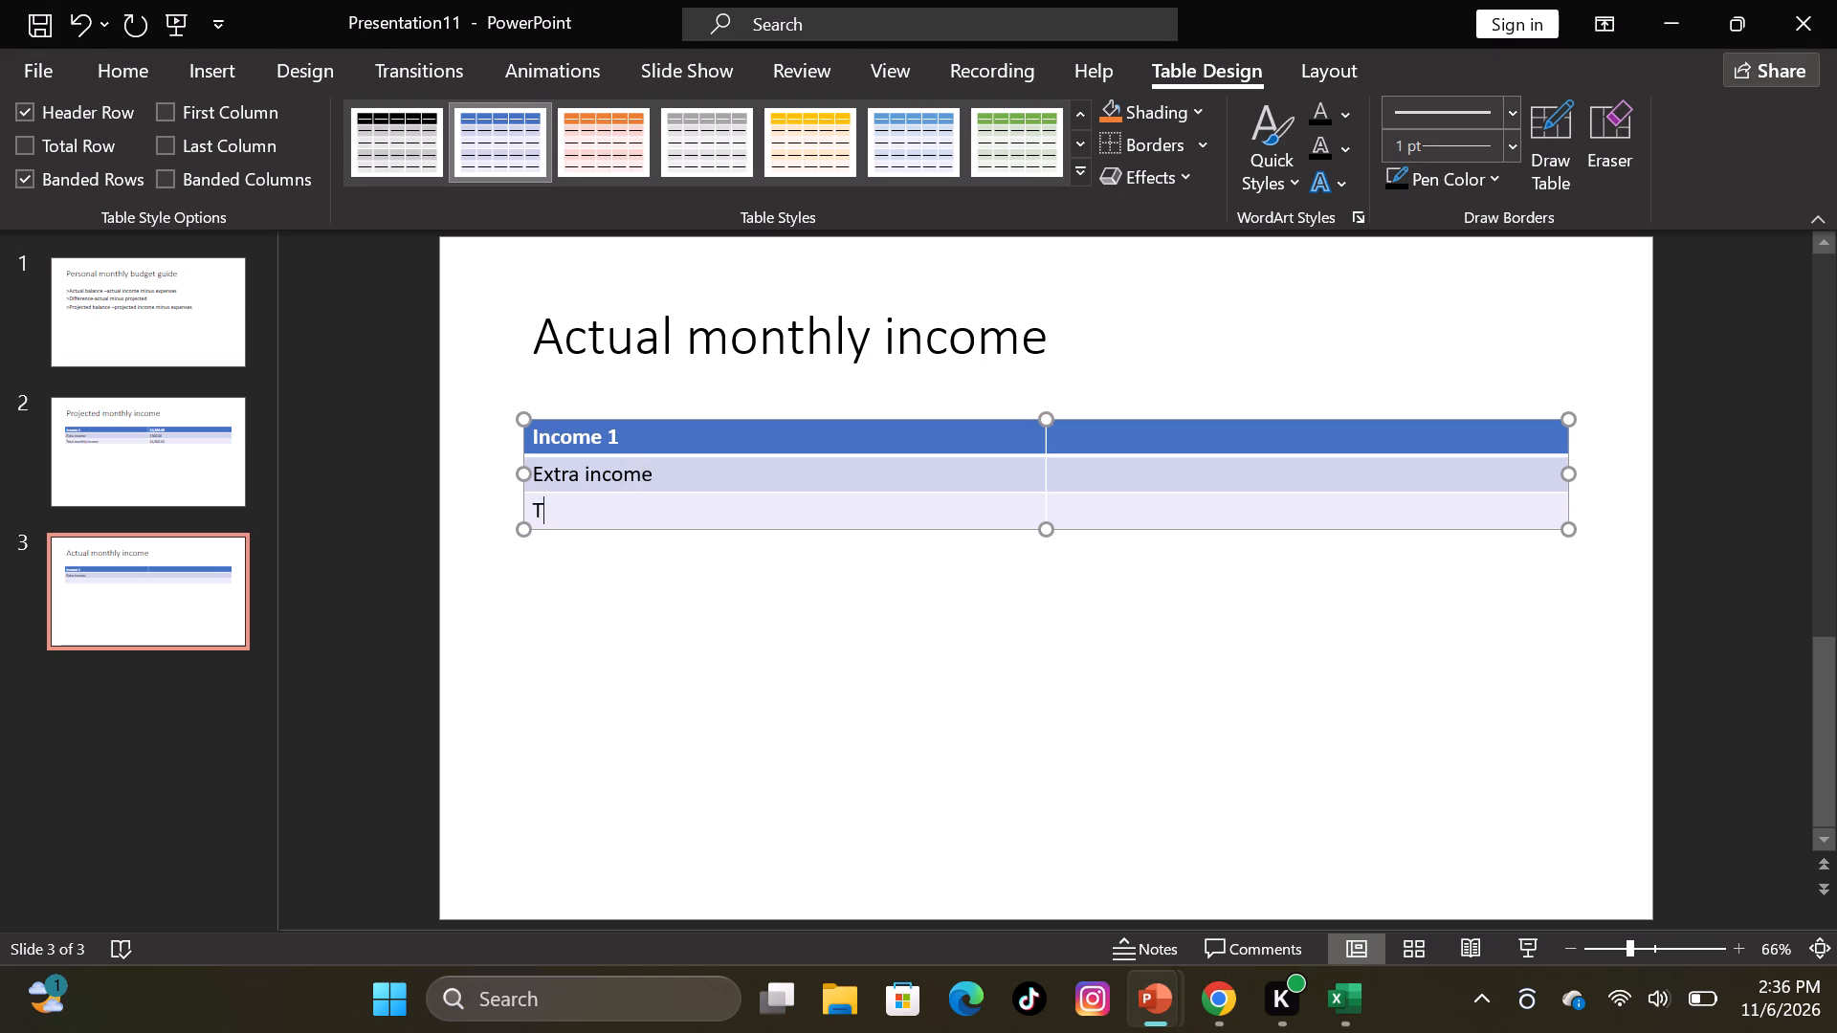
pyautogui.write('ota')
pyautogui.press('l')
pyautogui.press('space')
pyautogui.write('month')
pyautogui.write('ly')
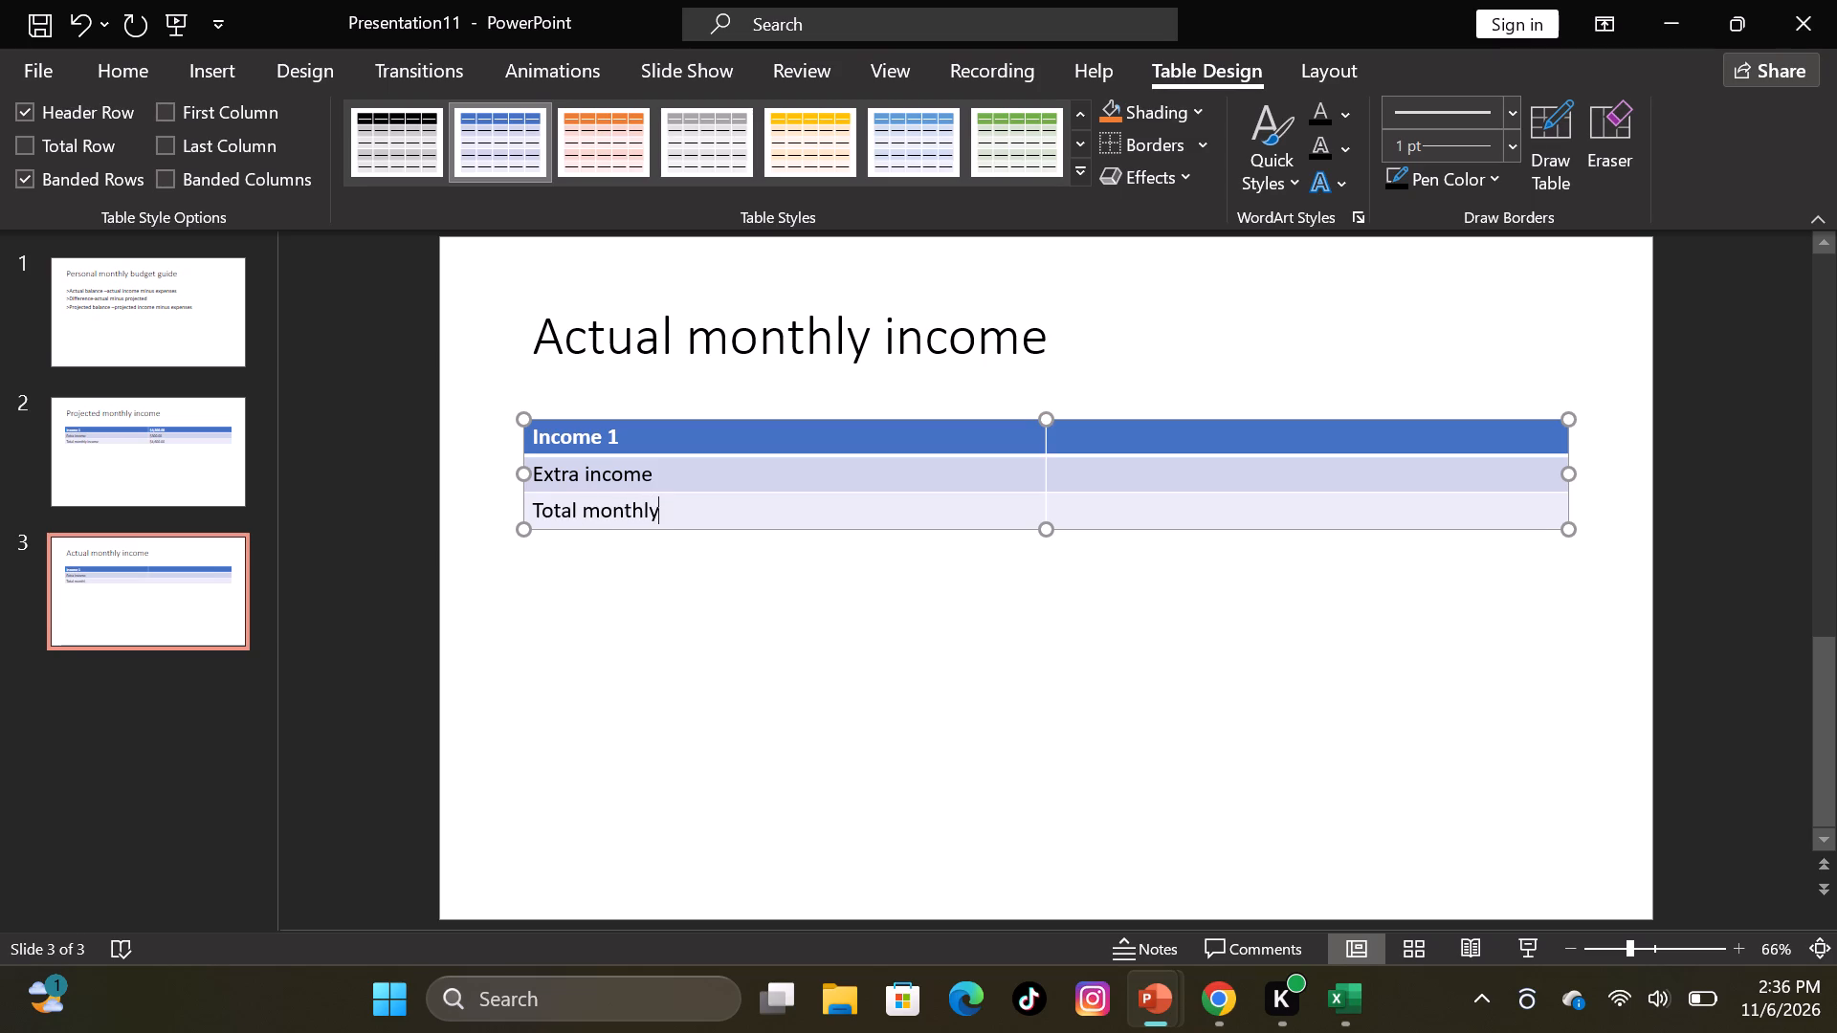
pyautogui.press('space')
pyautogui.write('income')
# Enter $4,000.00 for Income 1 and $300.00 for Extra income in the second column of slide 3's table.
pyautogui.press('Right')
pyautogui.press('Up')
pyautogui.press('Up')
pyautogui.hotkey('shift', '$')
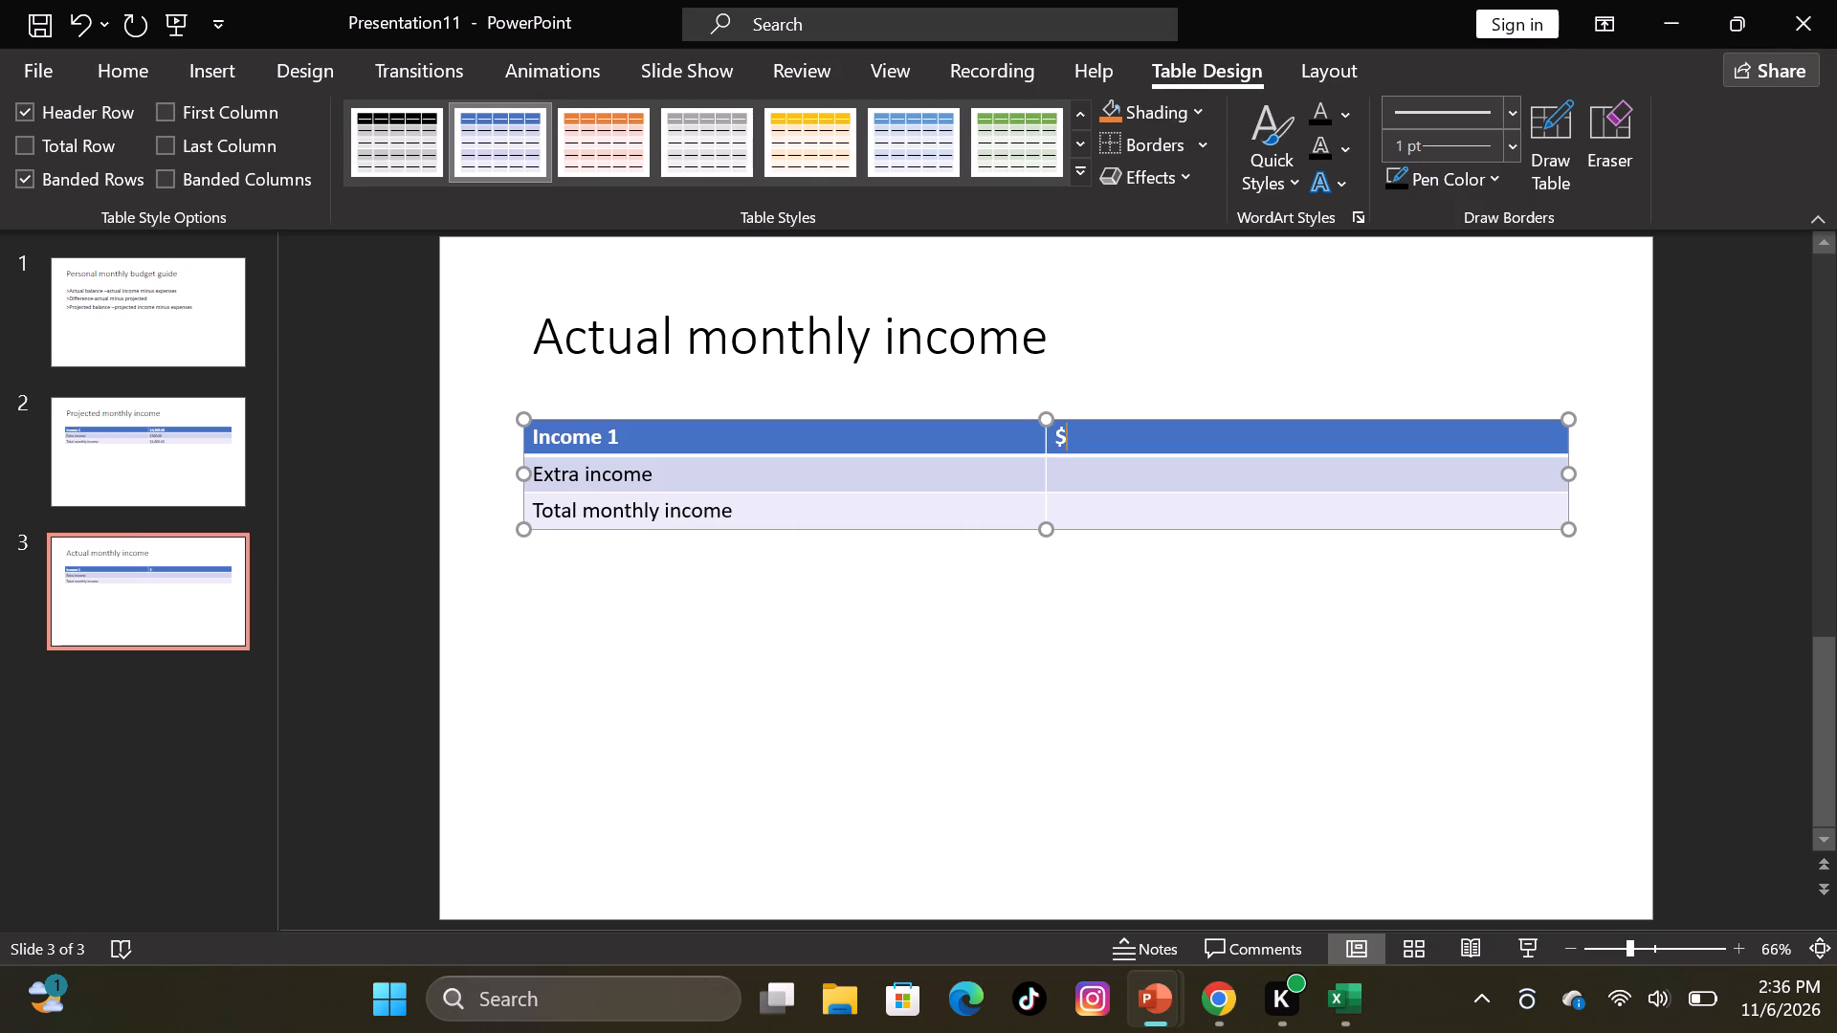
pyautogui.write('4,000')
pyautogui.write('.00')
pyautogui.press('Down')
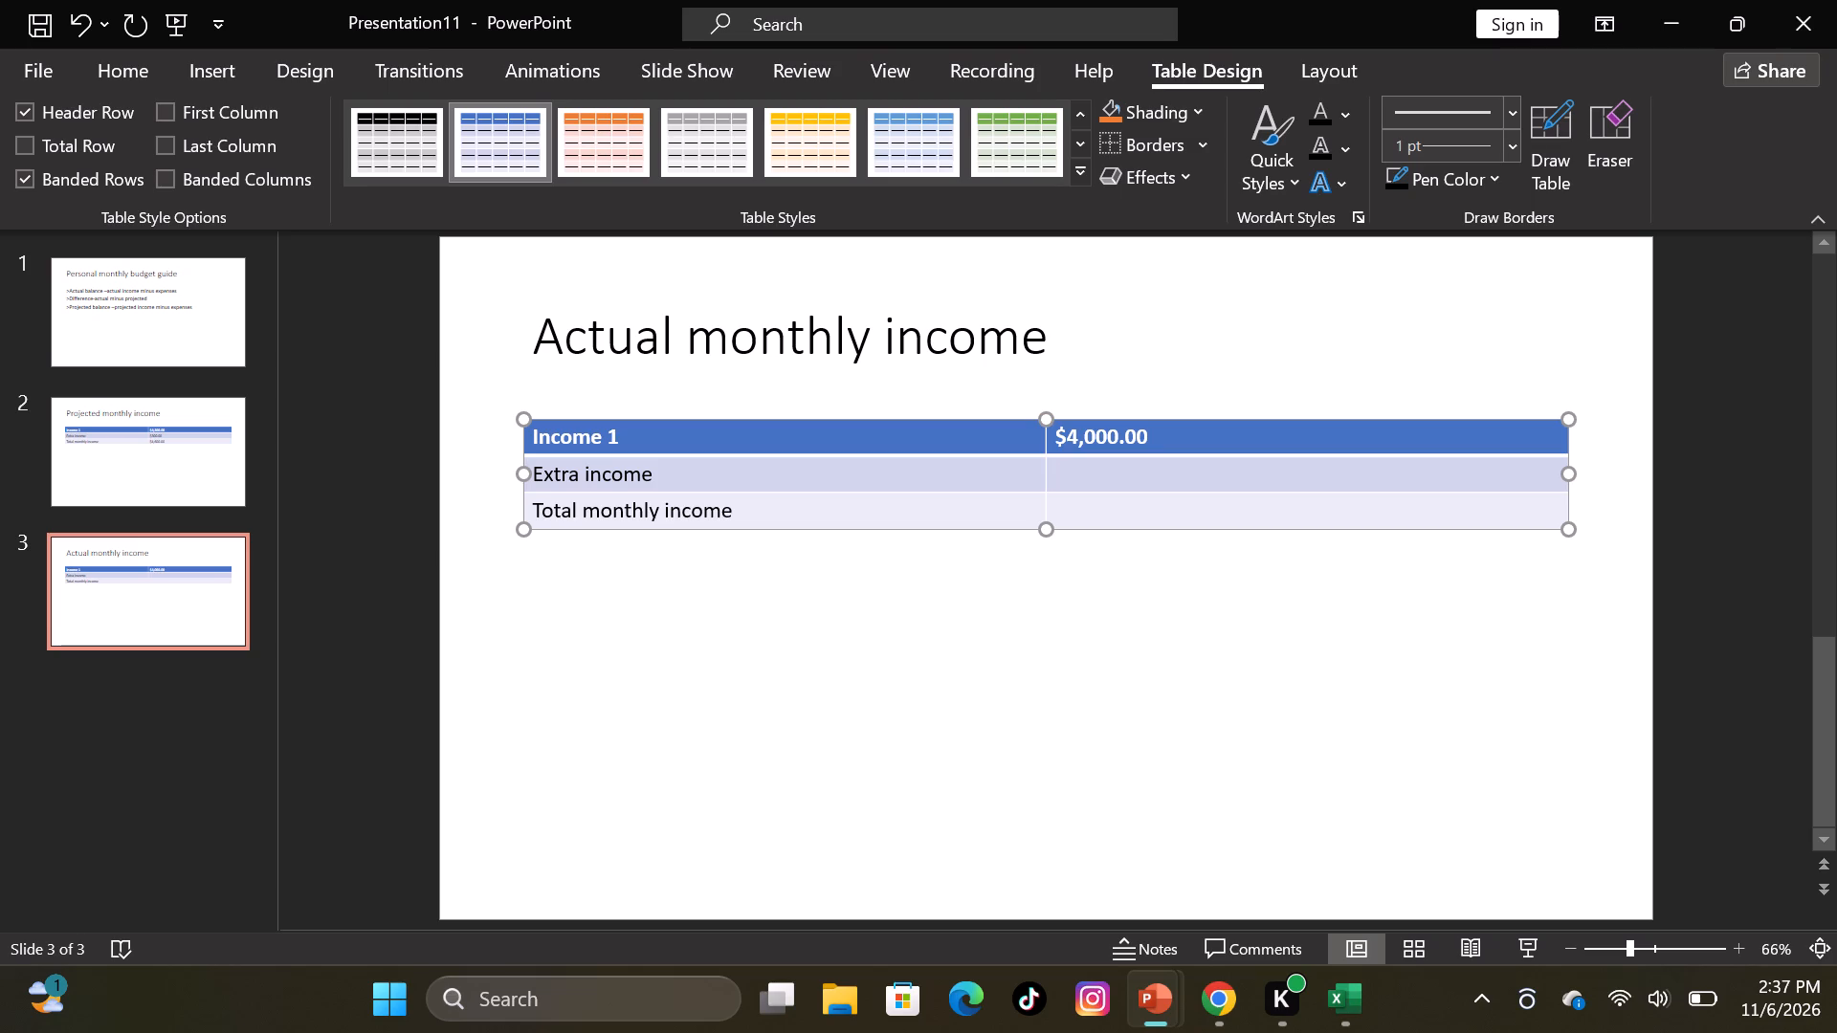
pyautogui.hotkey('shift', '$')
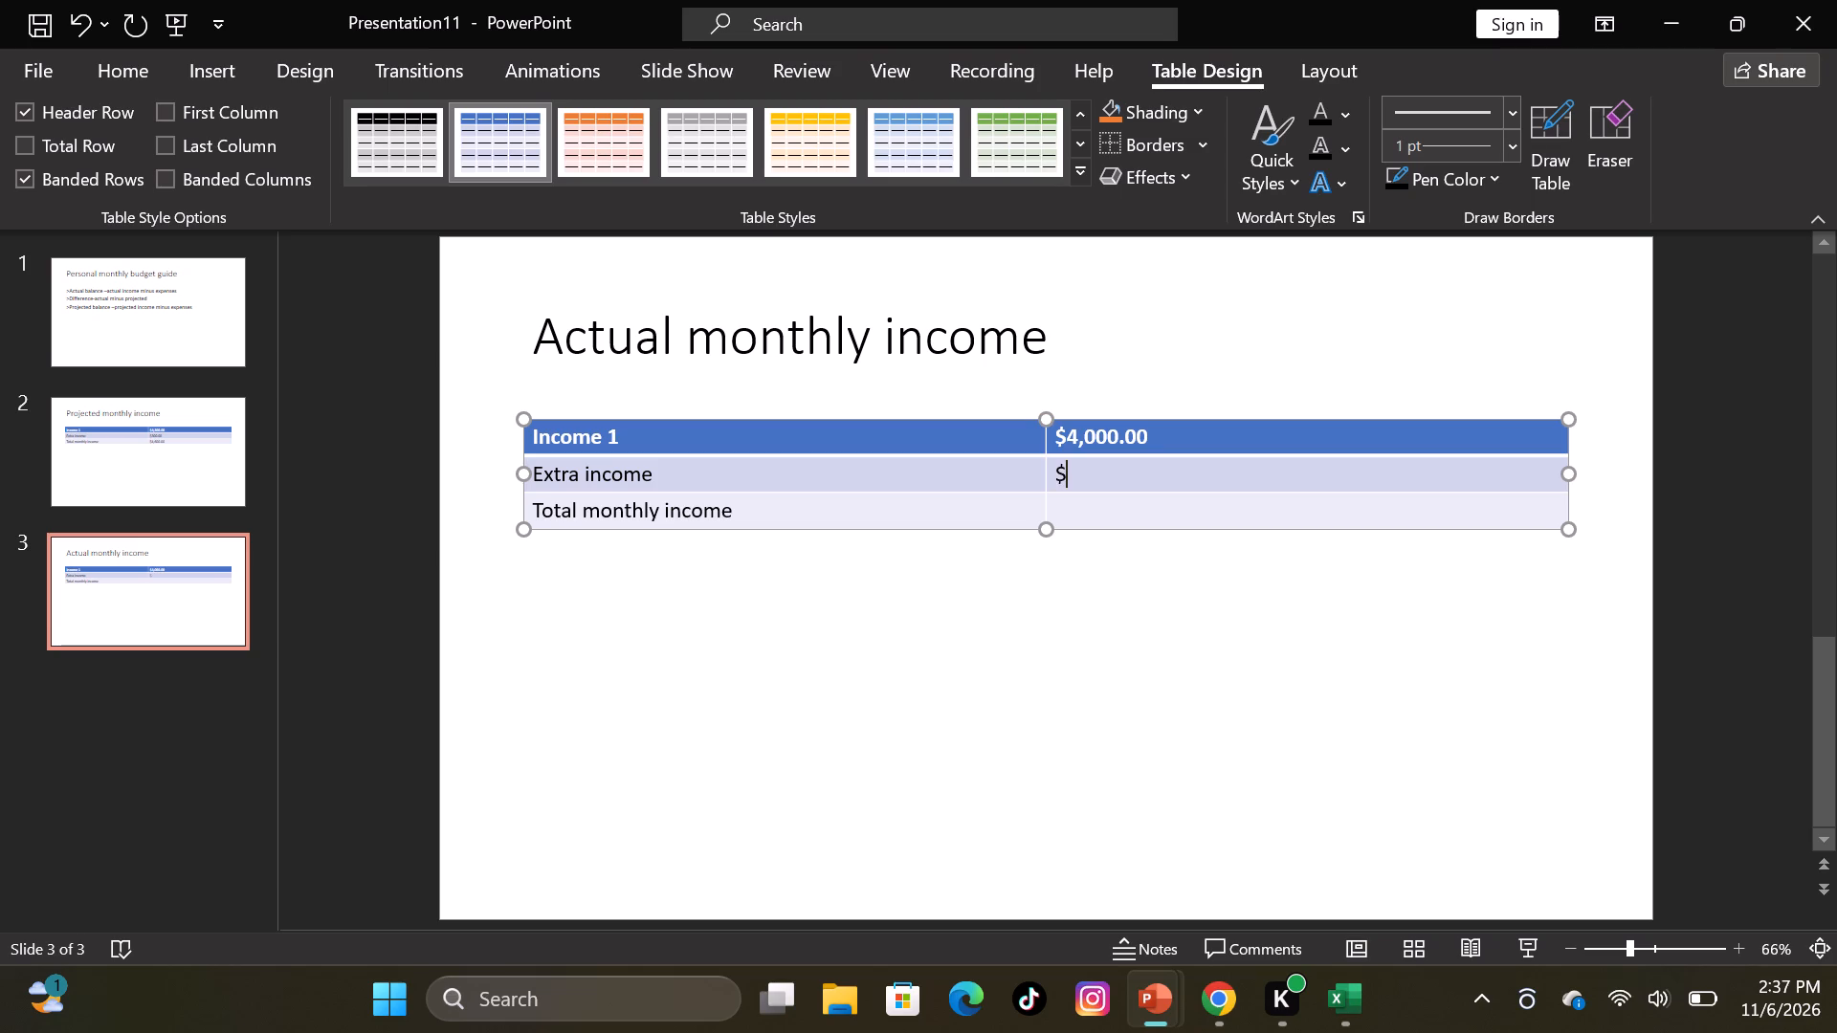
pyautogui.write('300')
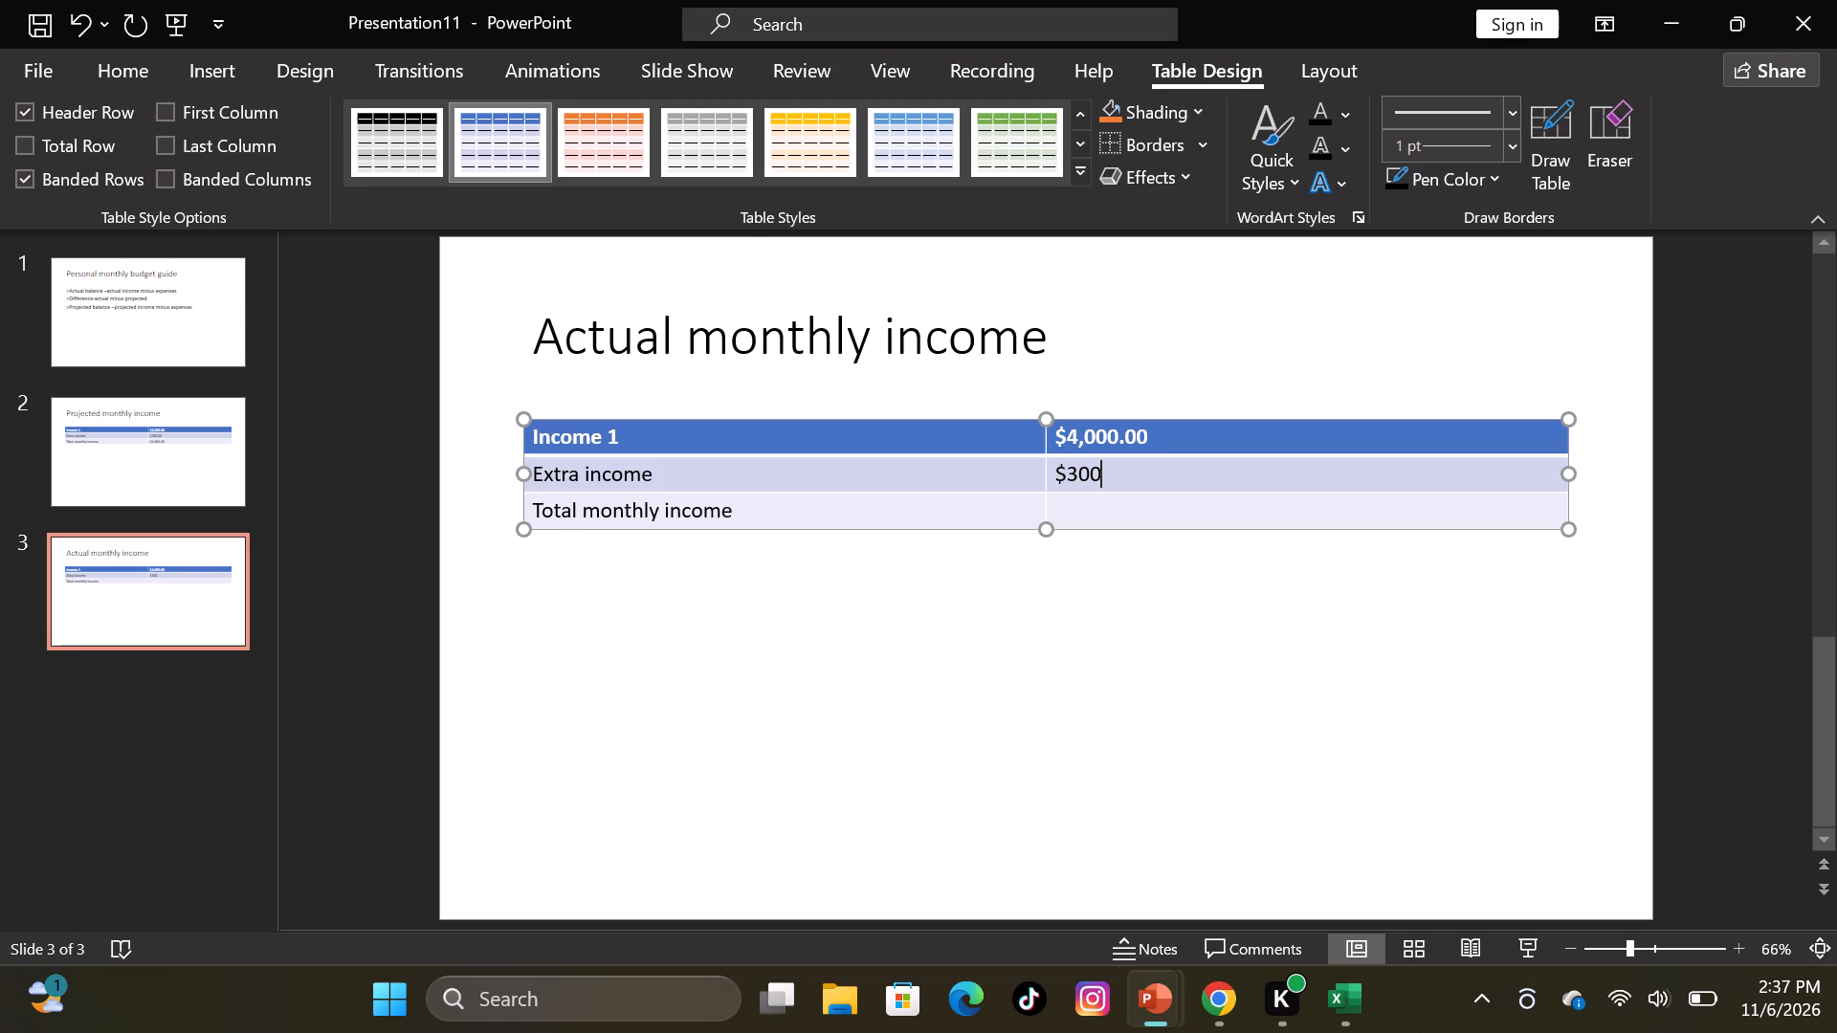
pyautogui.write('.00')
pyautogui.press('Return')
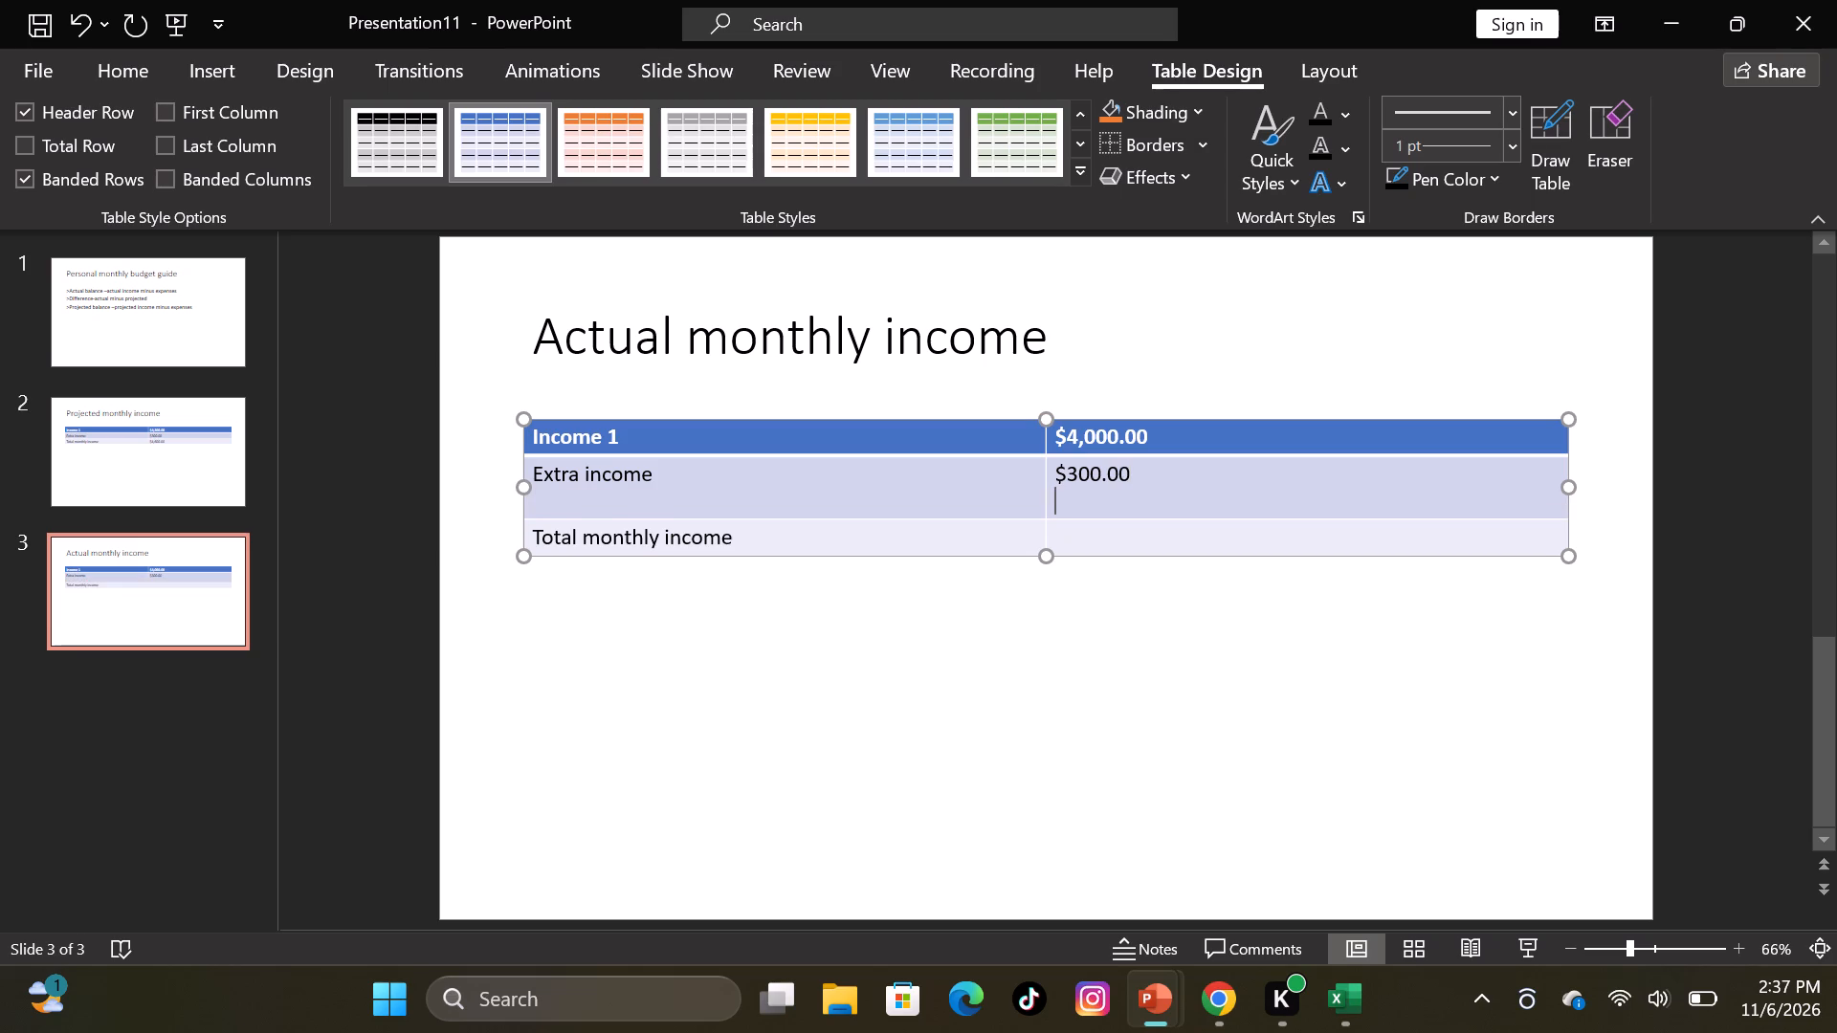
pyautogui.press('BackSpace')
# Enter $4,300.00 as the Total monthly income amount in slide 3's table.
pyautogui.press('Down')
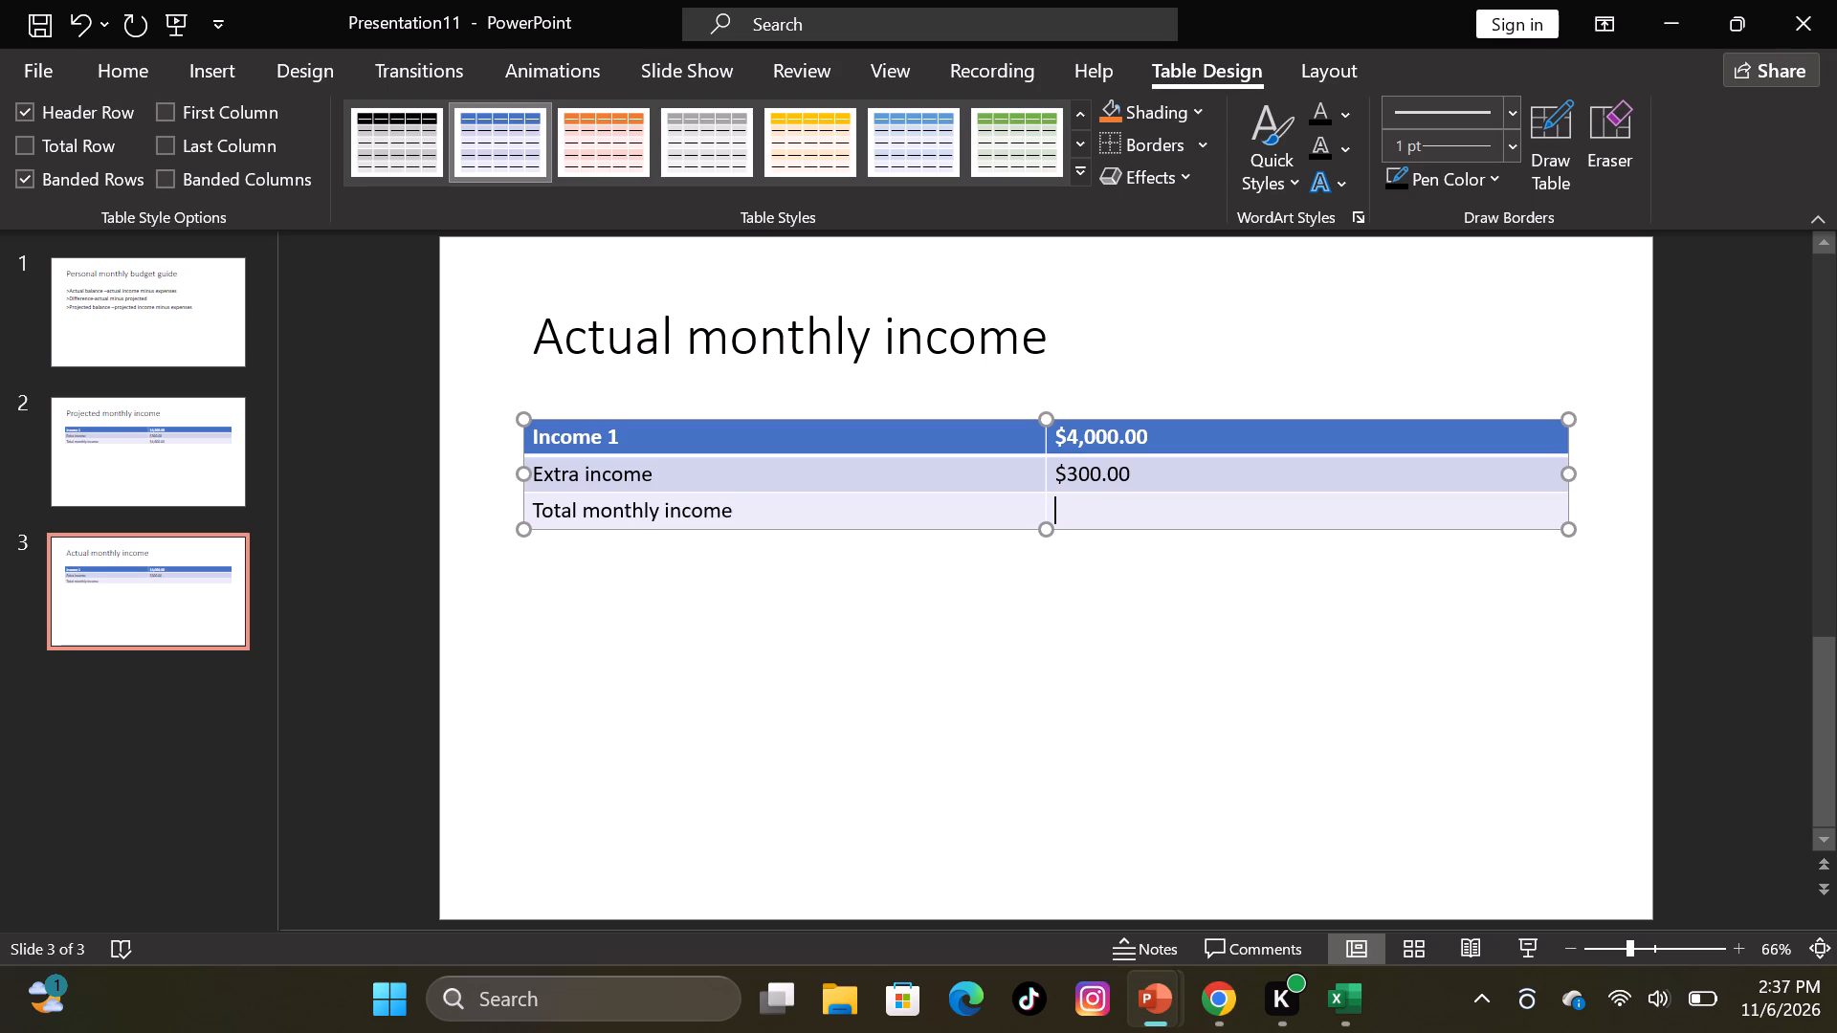
pyautogui.hotkey('shift', '$')
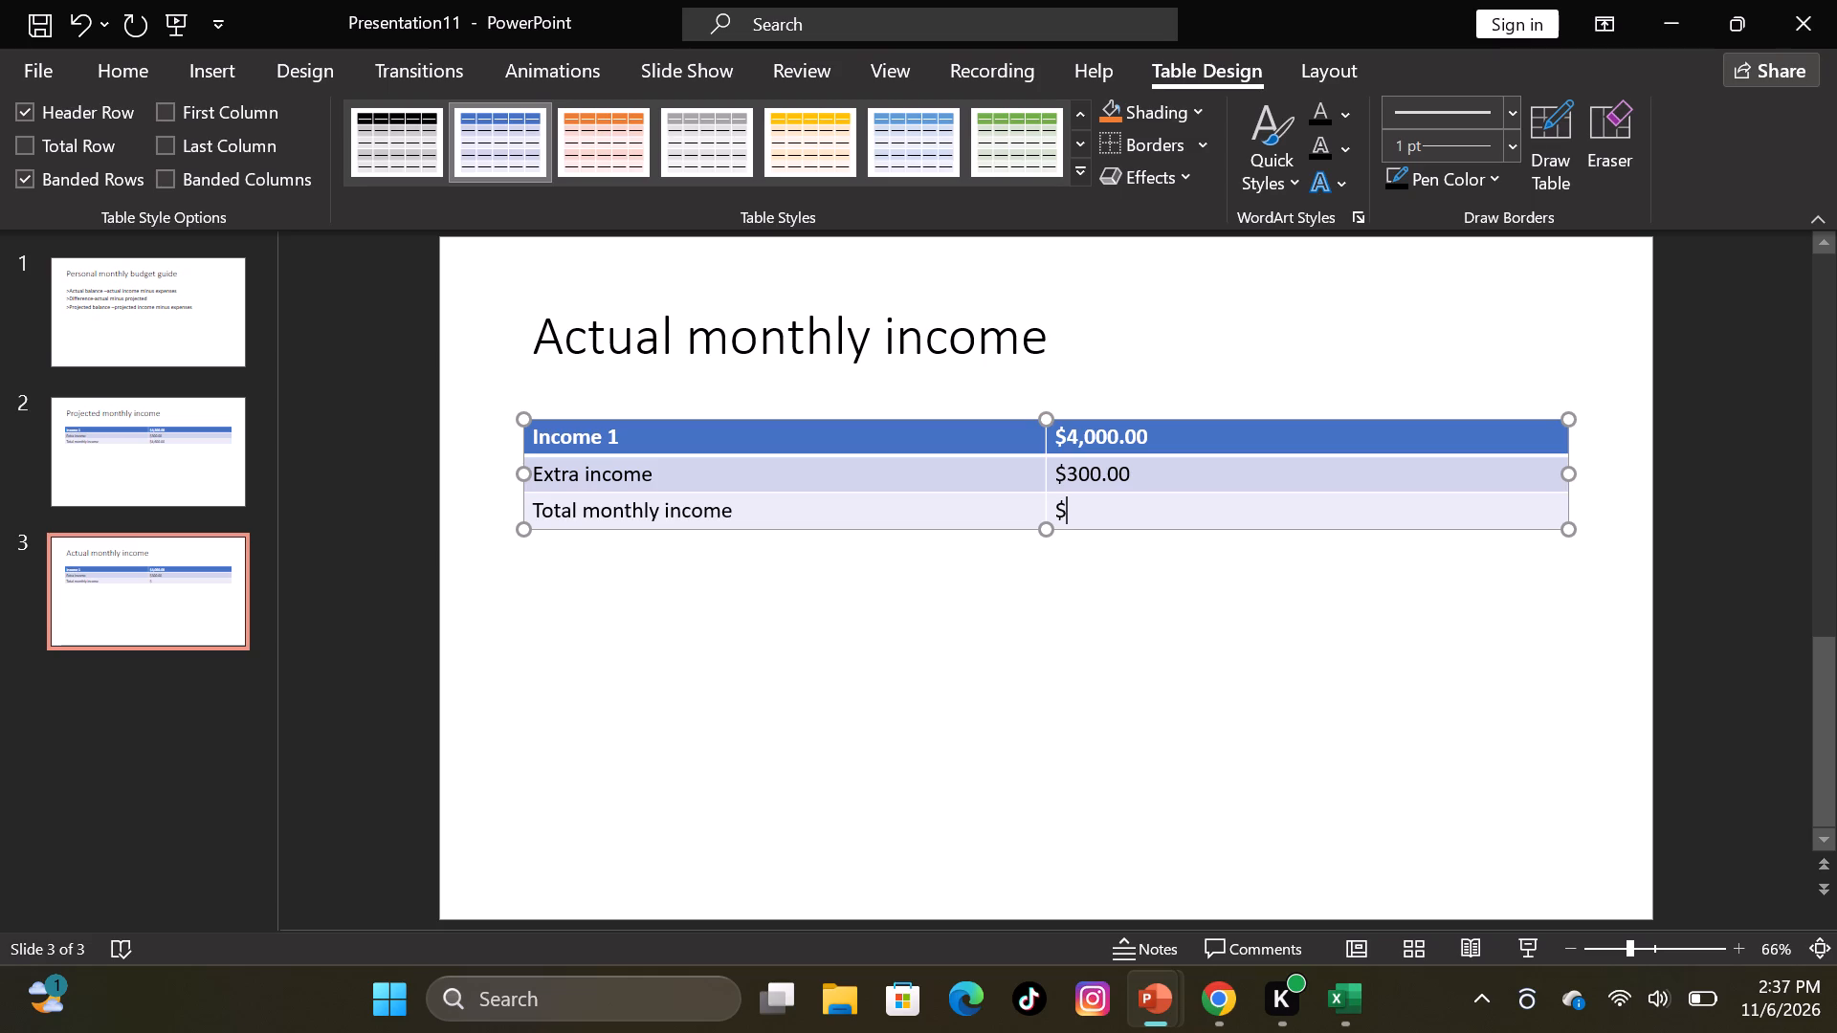
pyautogui.press('4')
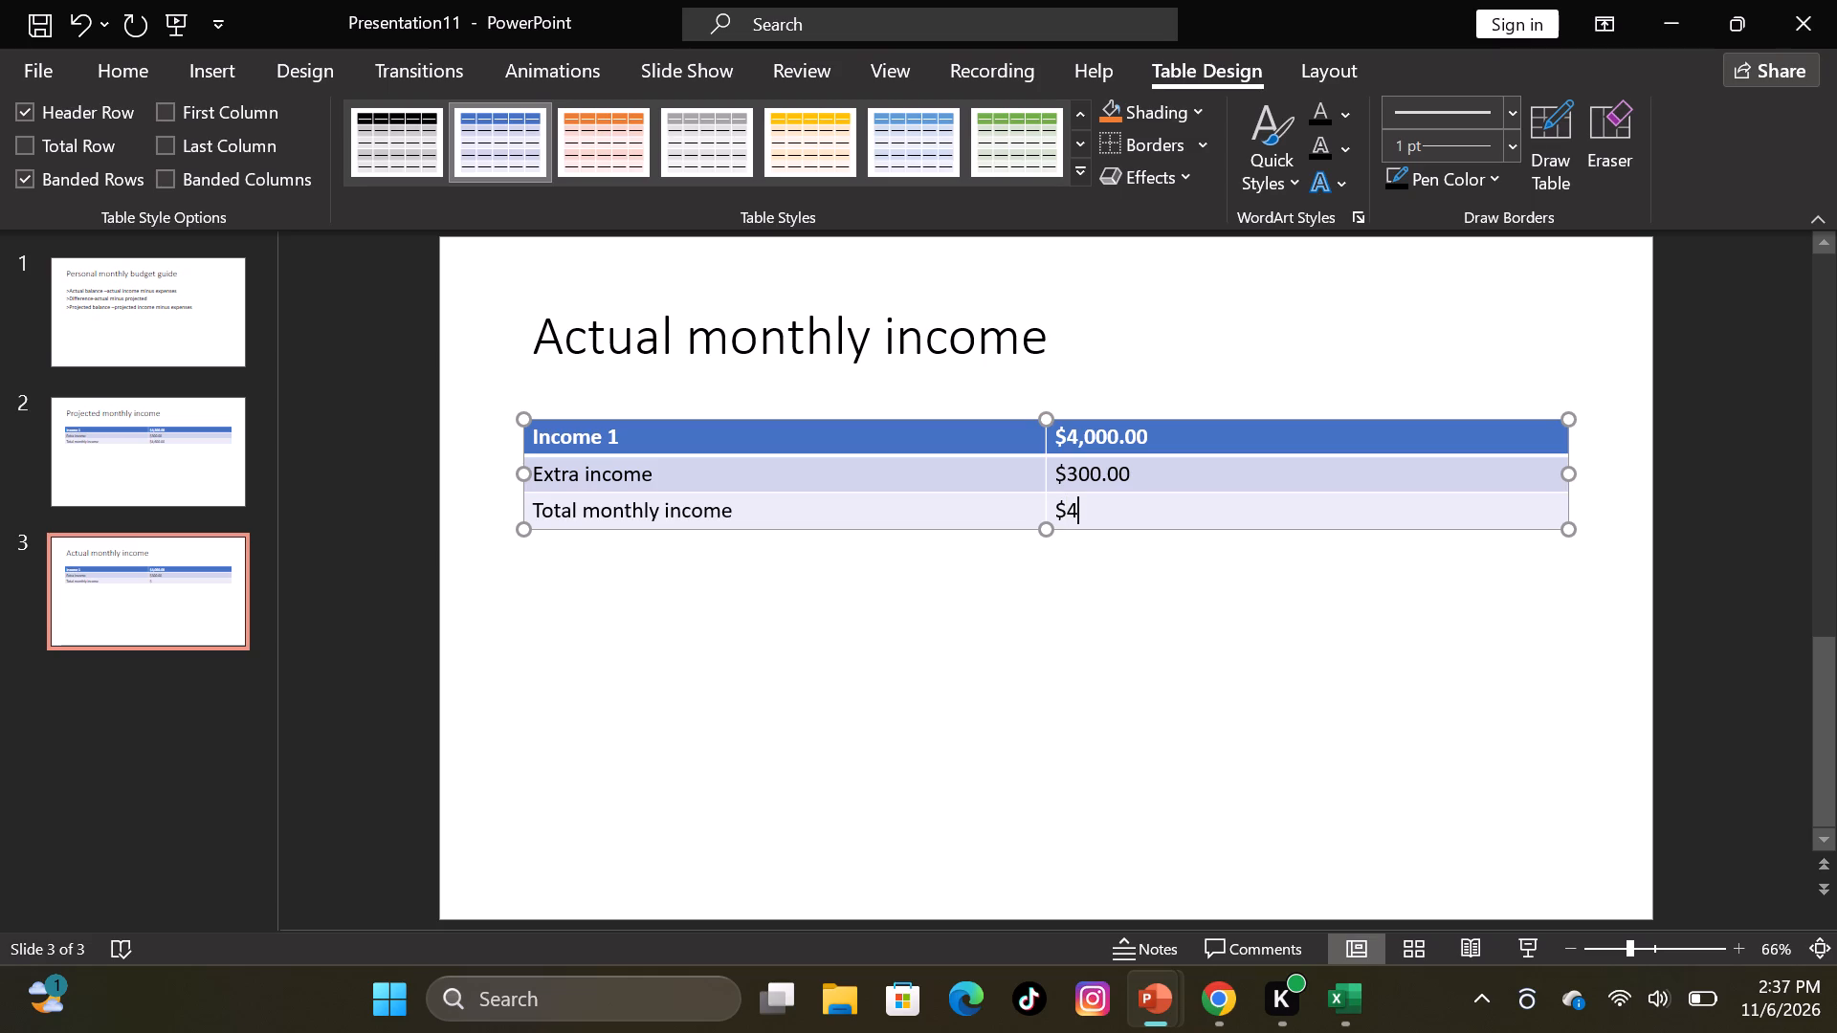
pyautogui.write(',3')
pyautogui.write('00')
pyautogui.write('.00')
# Apply the pale design theme with the wooden floor strip and crimson accents to the presentation, starting from slide 1.
pyautogui.click(138, 297)
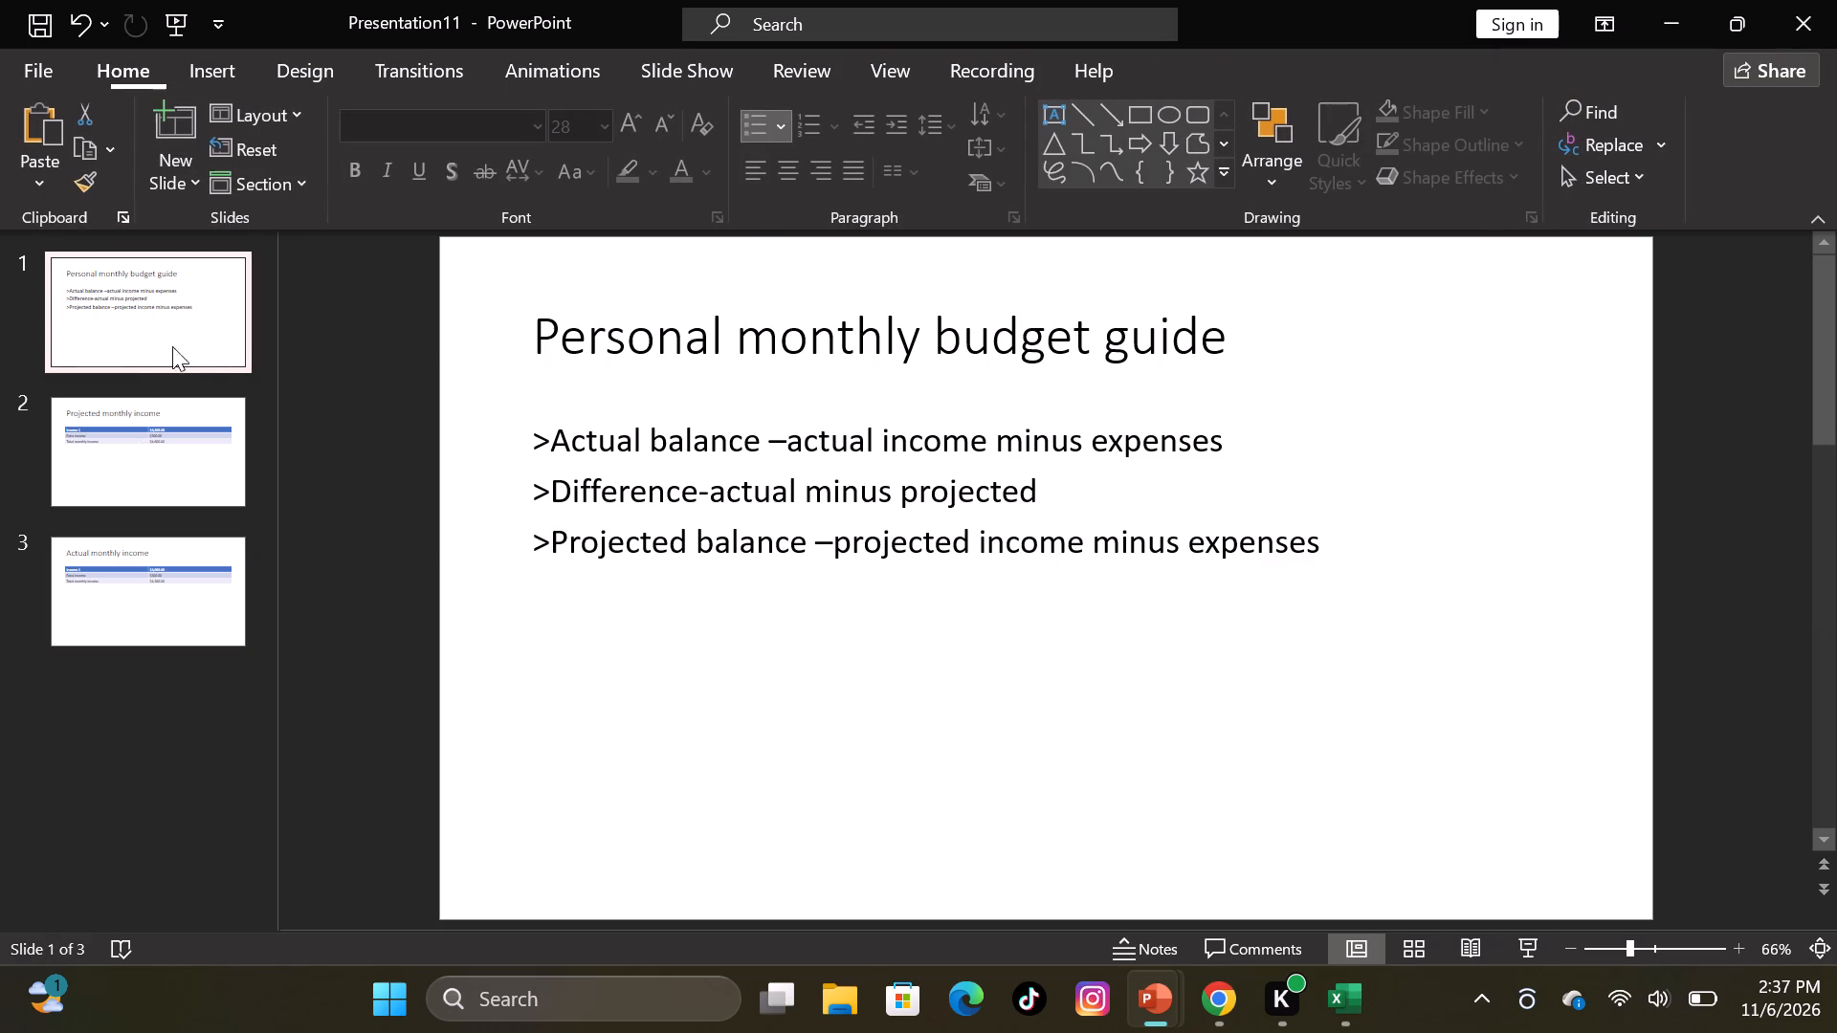
pyautogui.click(680, 307)
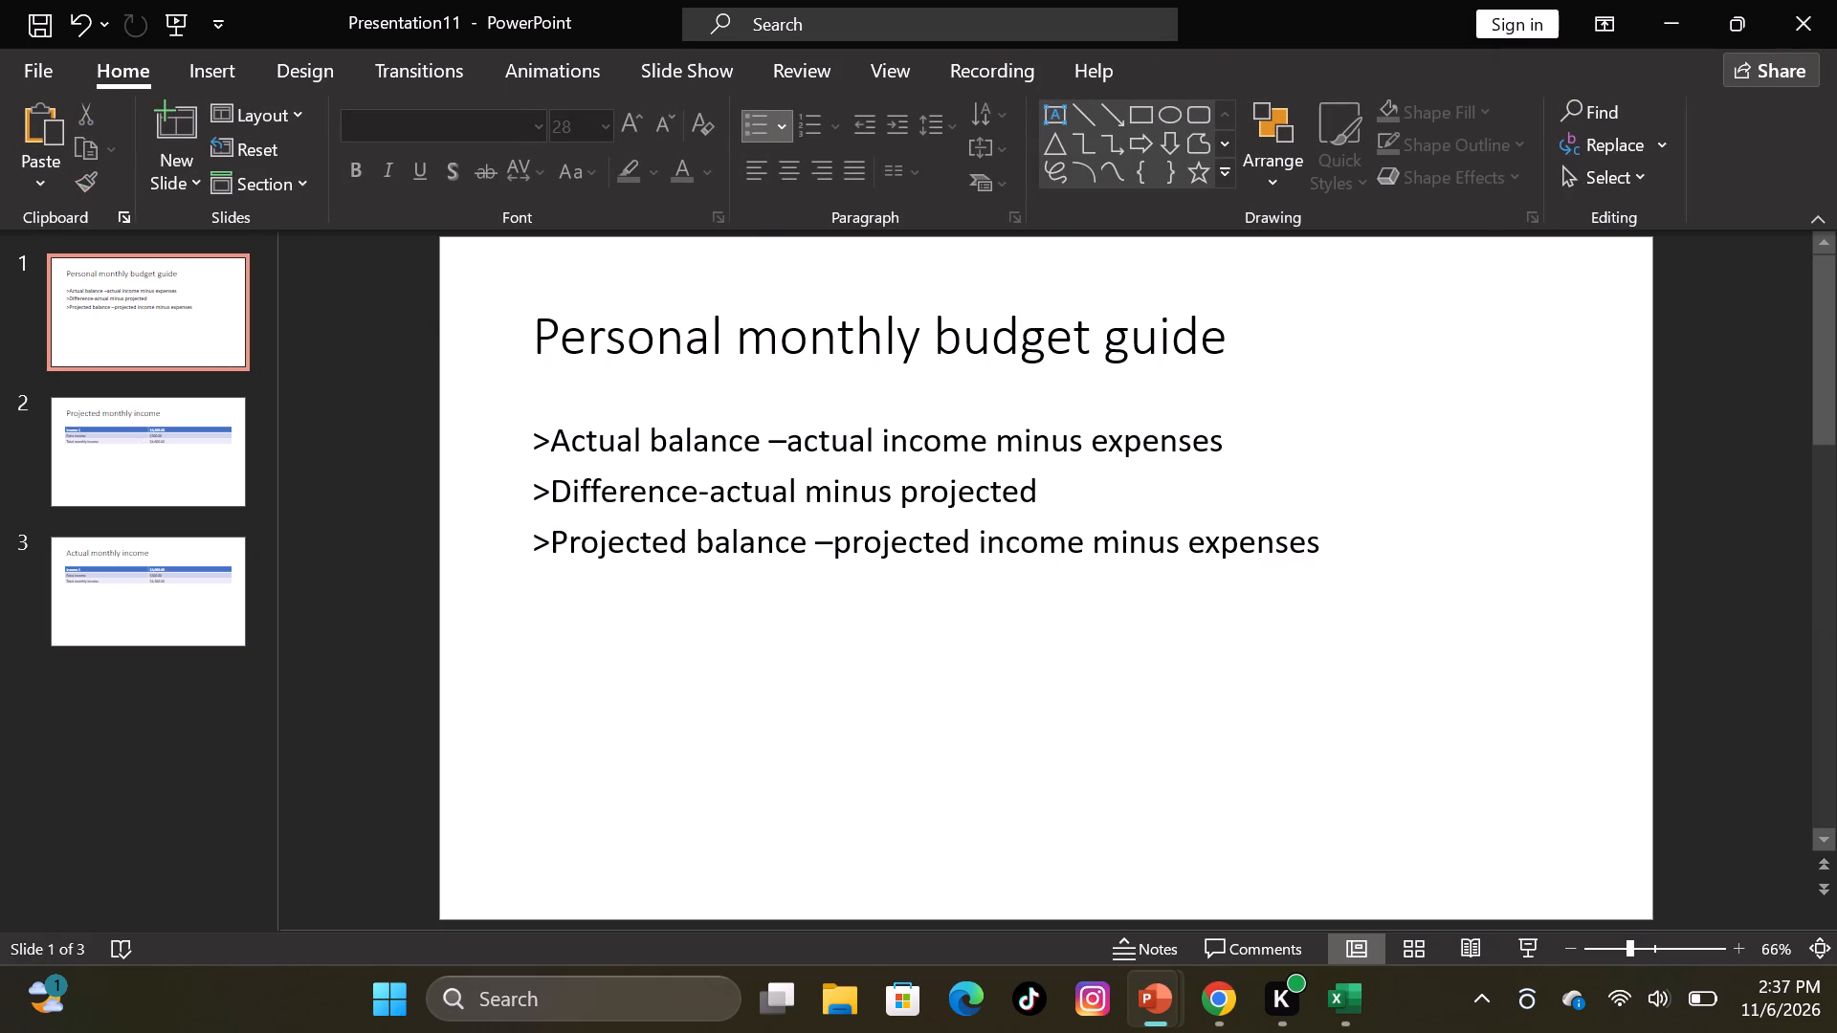
pyautogui.click(668, 347)
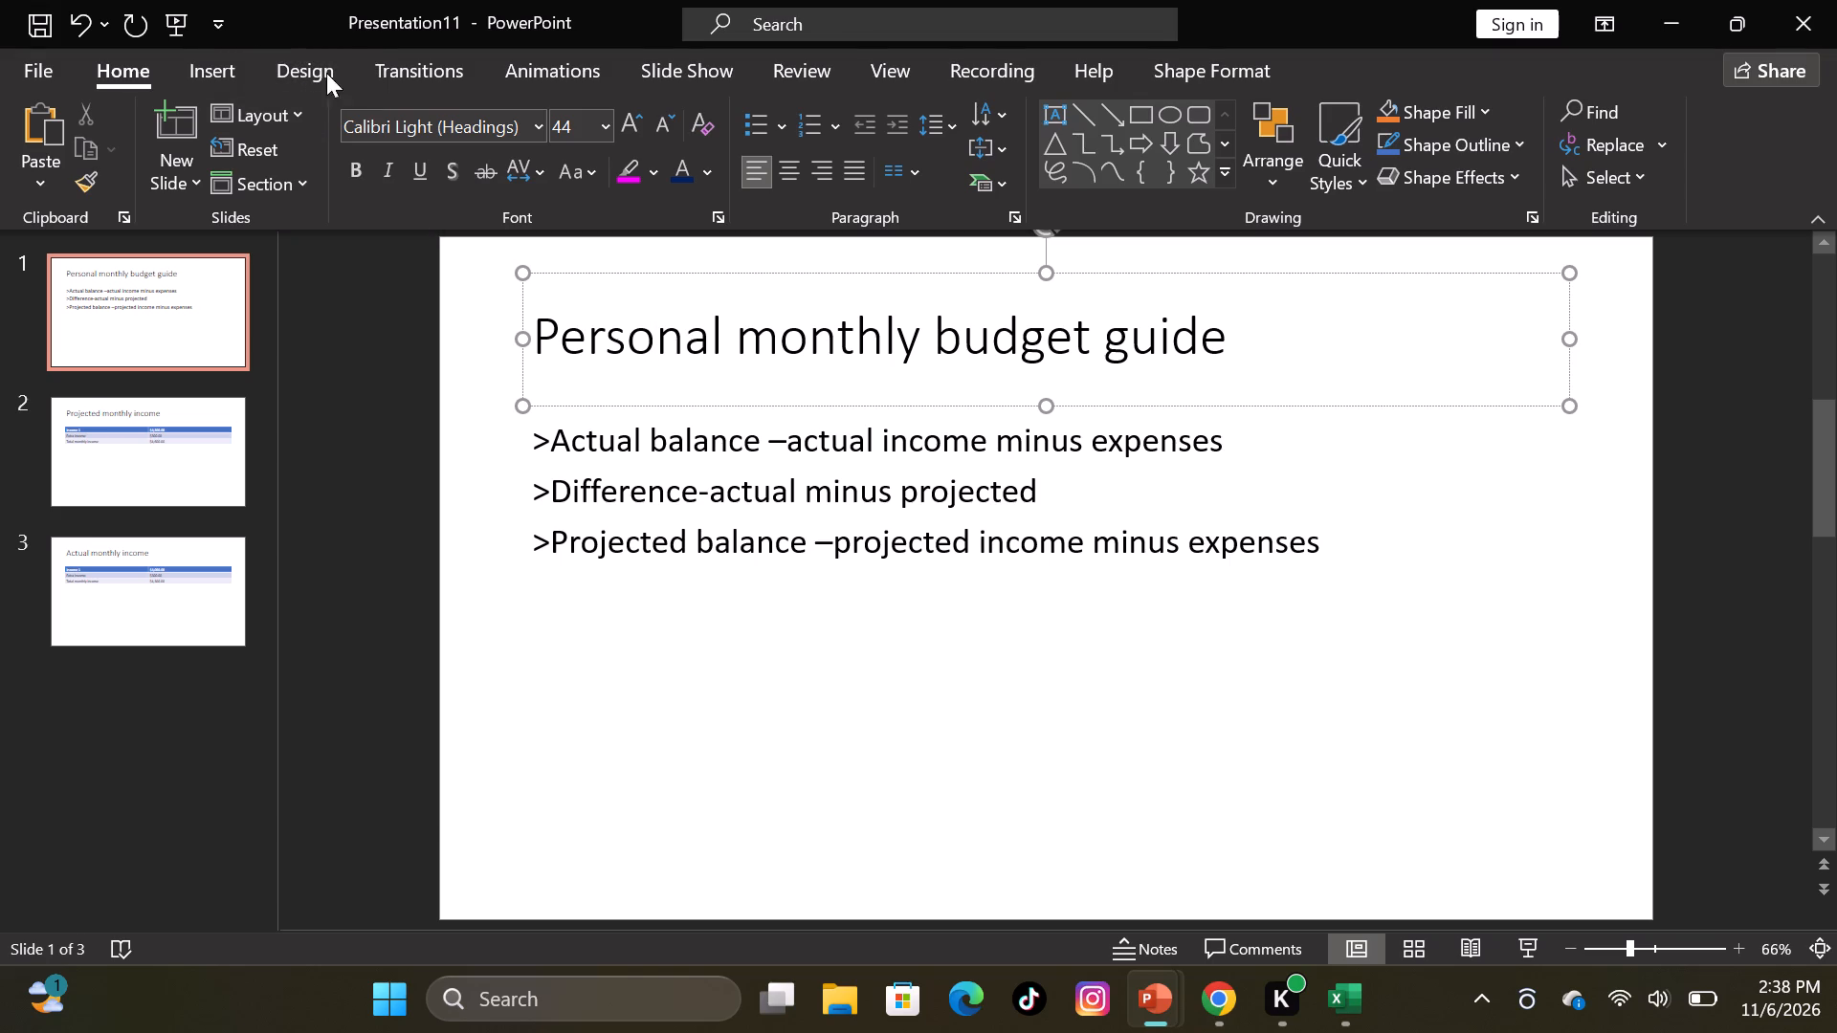
pyautogui.click(300, 65)
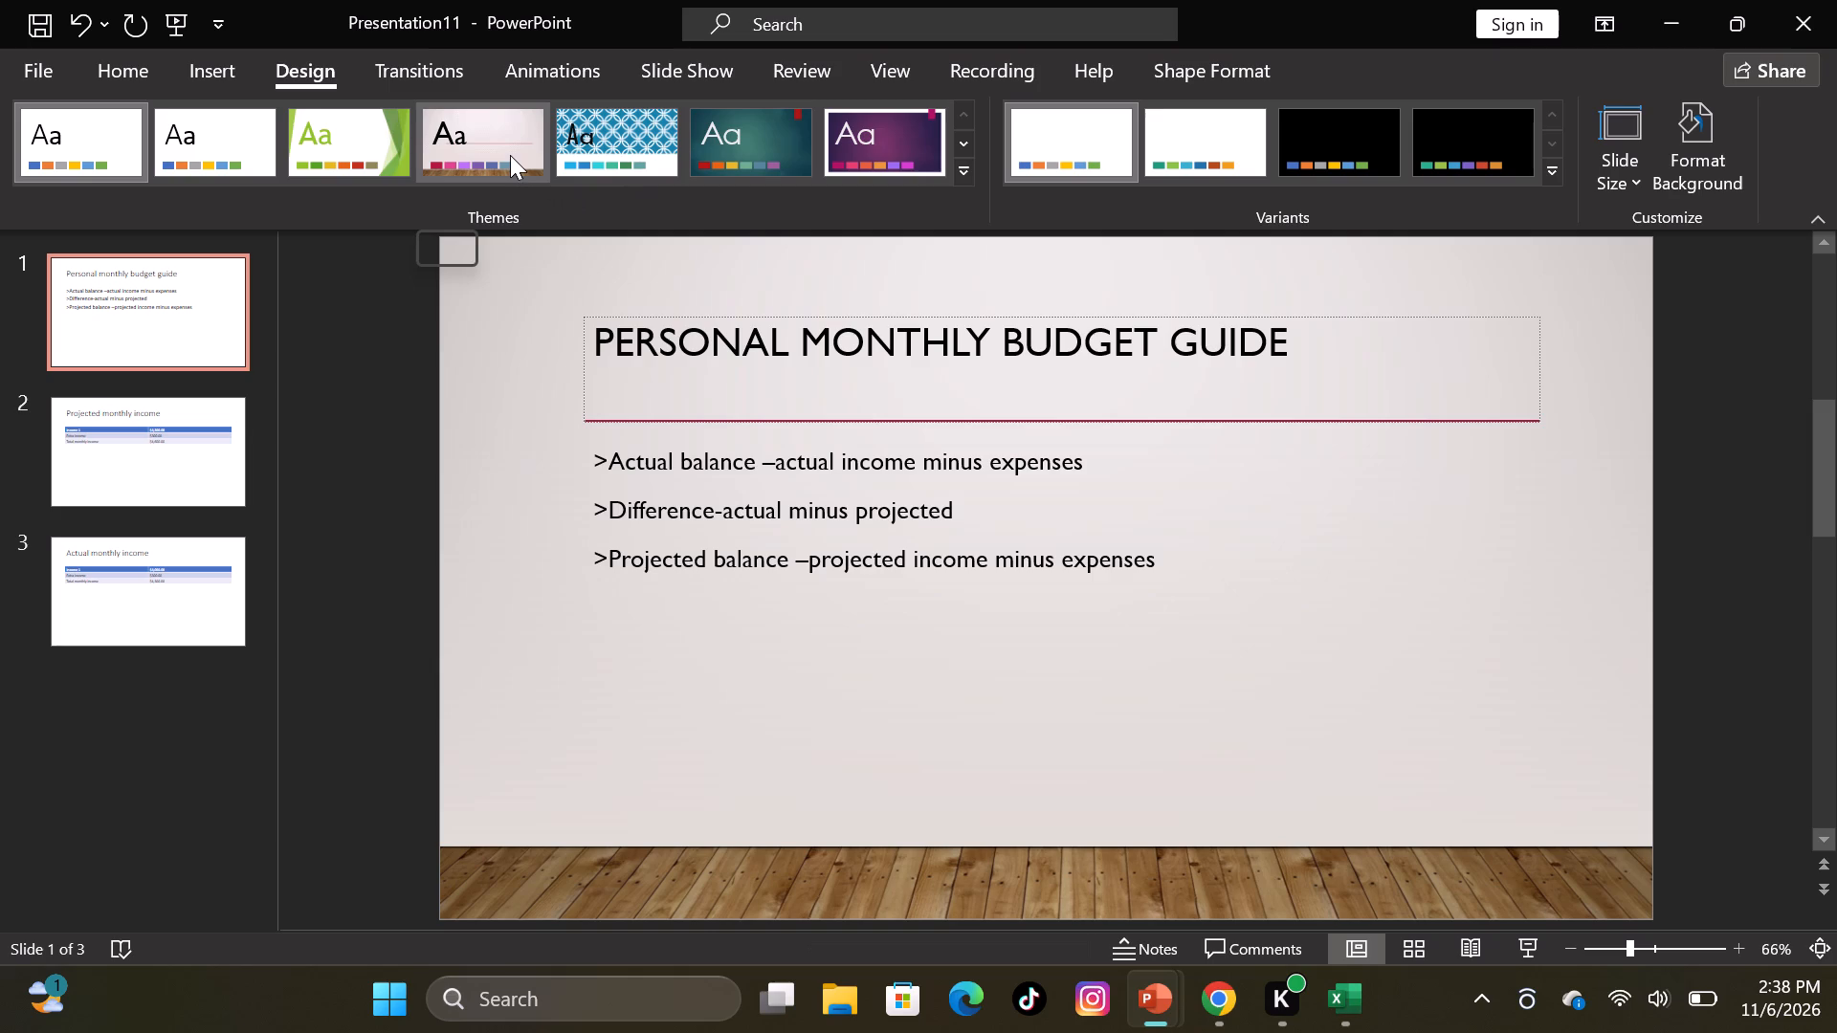
pyautogui.click(512, 150)
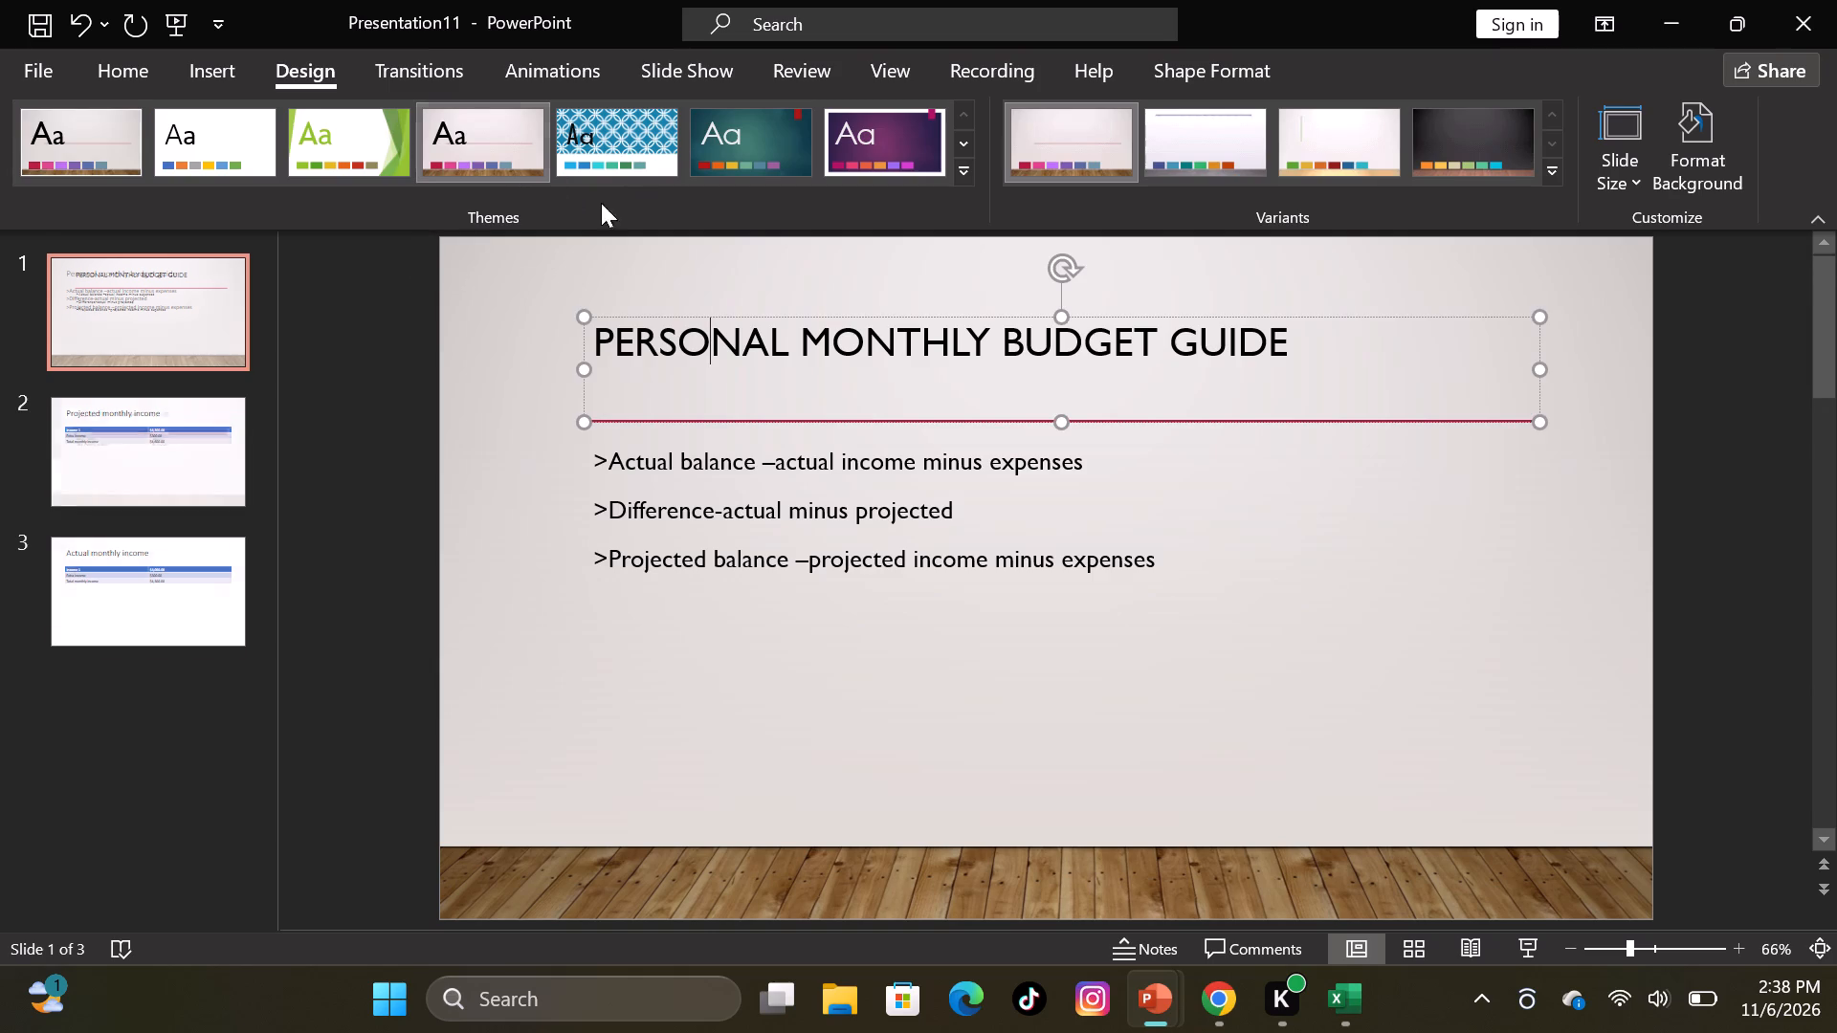
# Apply the bold blue shadowed WordArt style to the full "Personal monthly budget guide" title on slide 1.
pyautogui.click(850, 386)
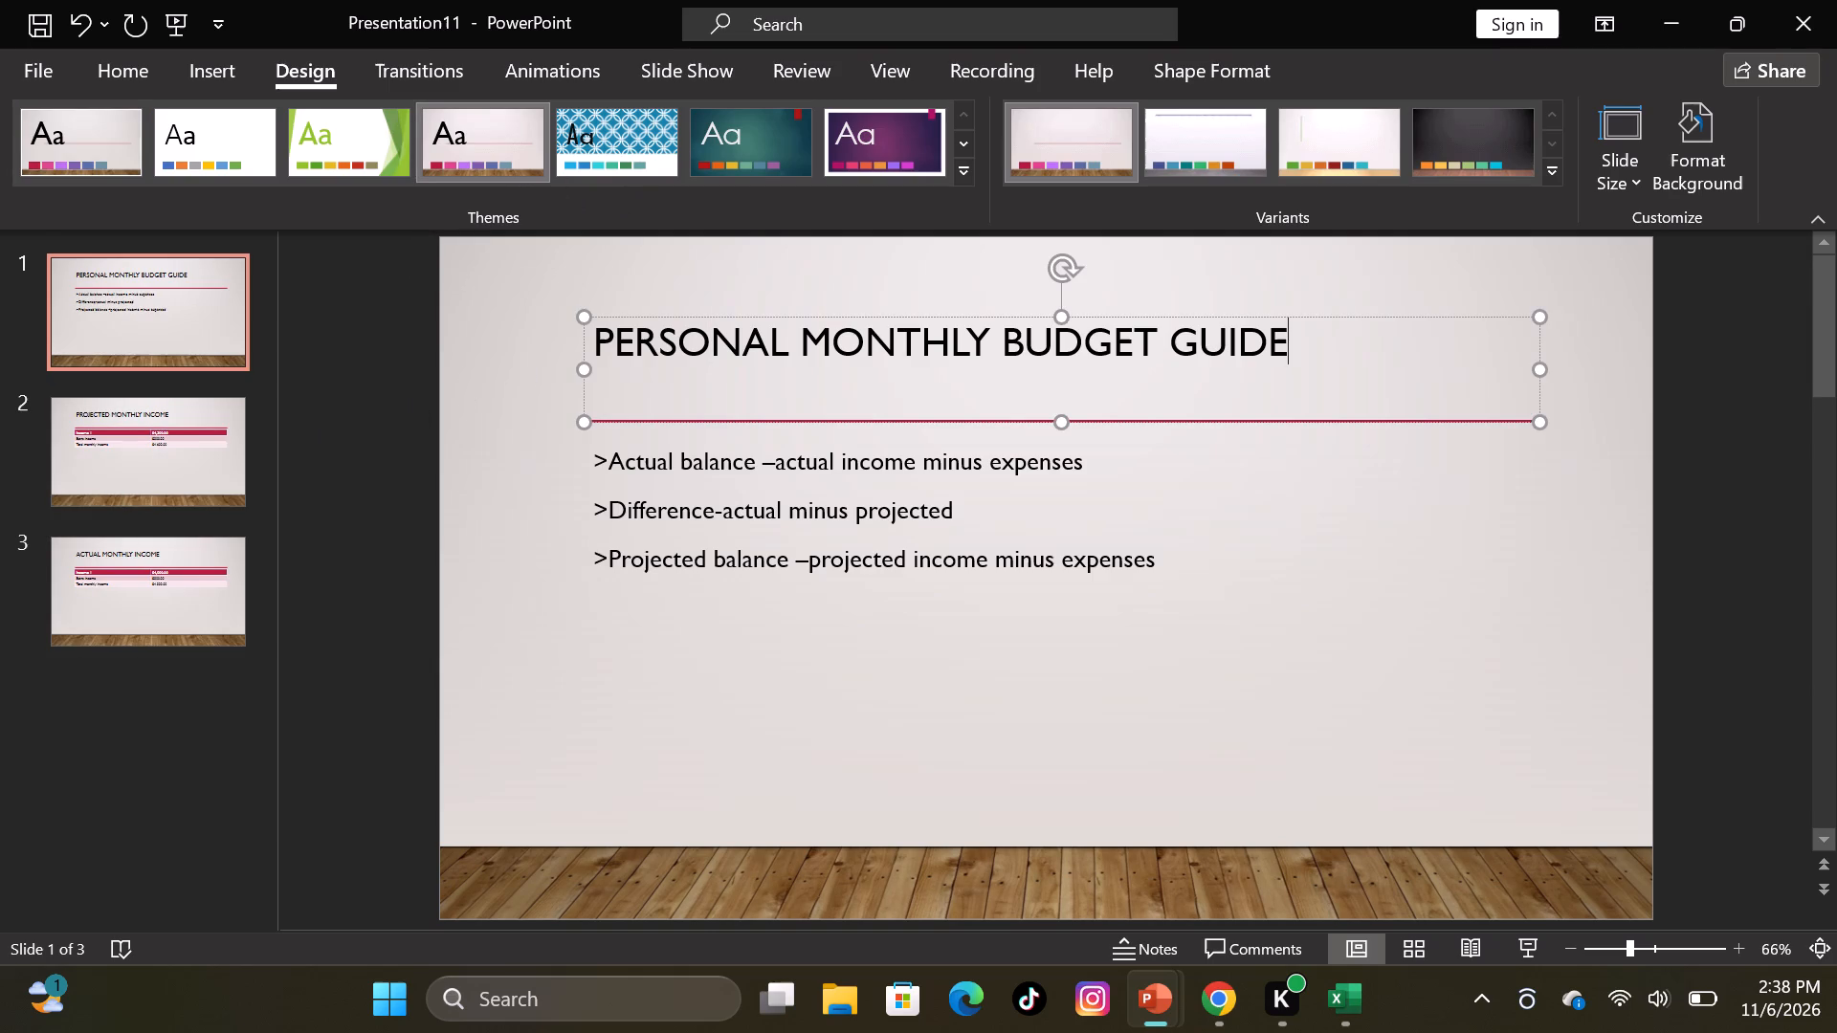
pyautogui.moveTo(596, 341); pyautogui.dragTo(1154, 282)
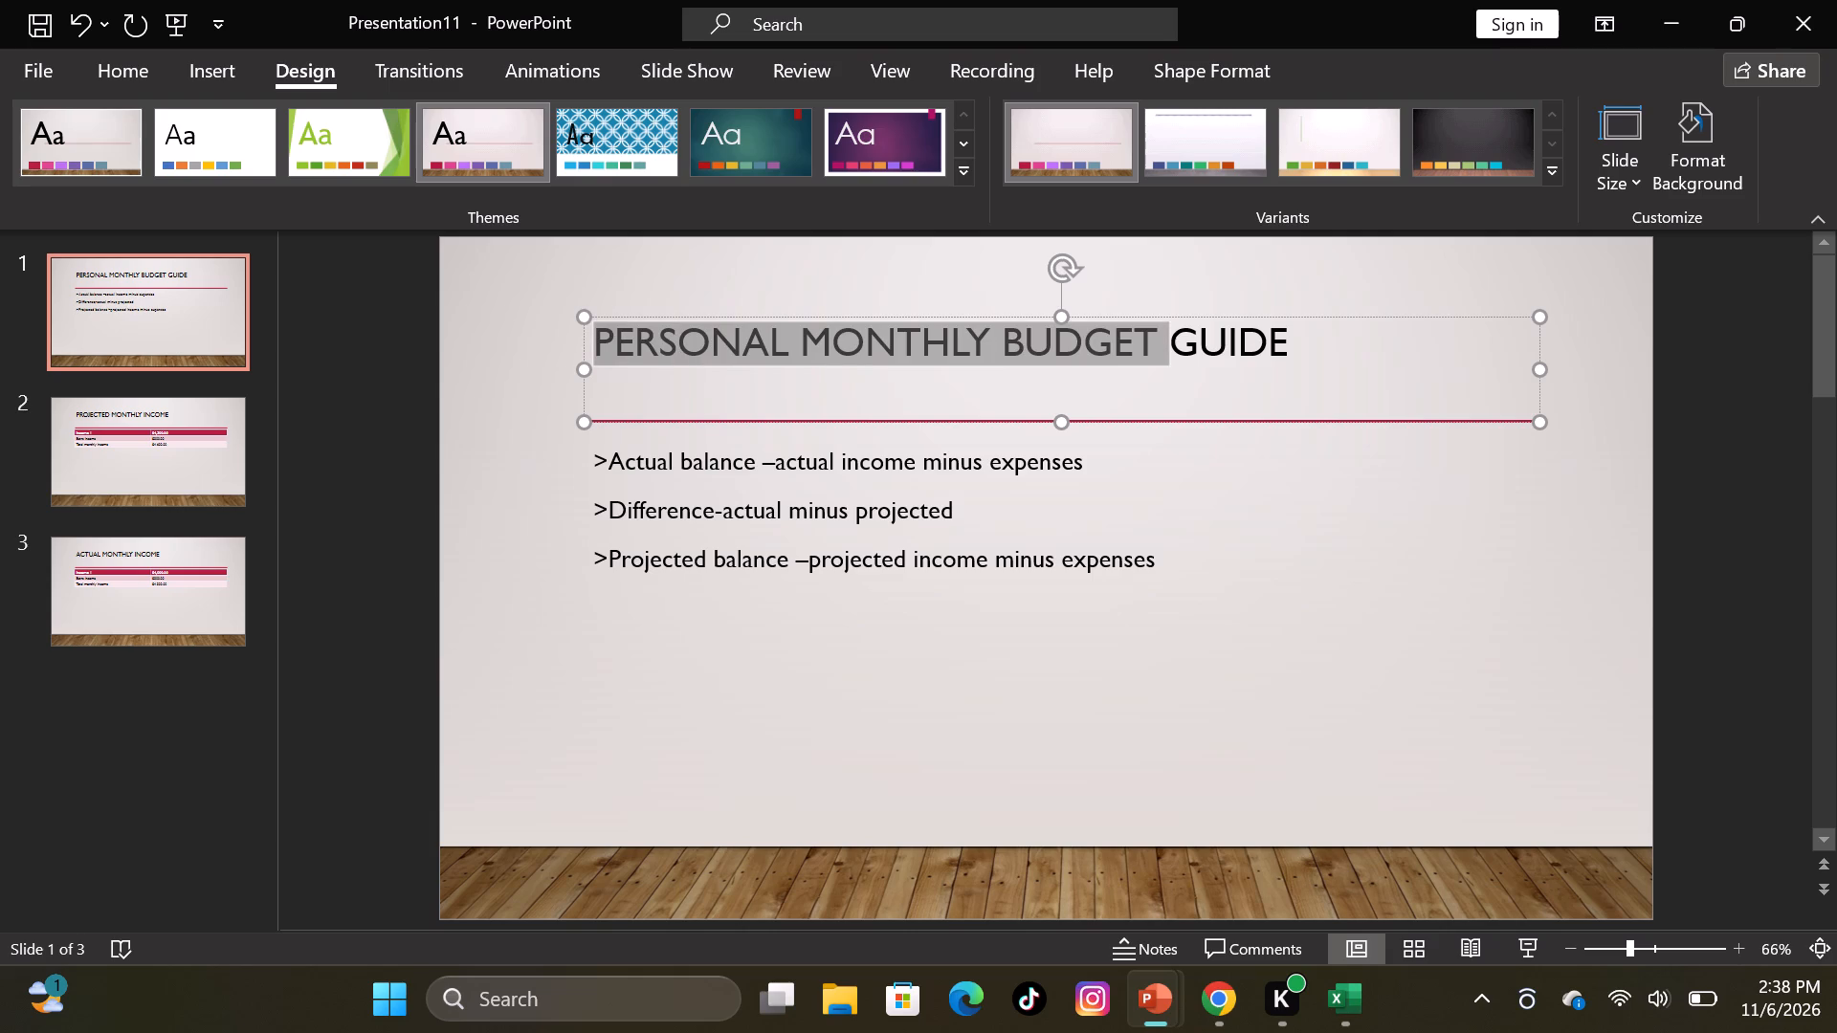
pyautogui.moveTo(1154, 282); pyautogui.dragTo(1234, 275)
pyautogui.click(1191, 72)
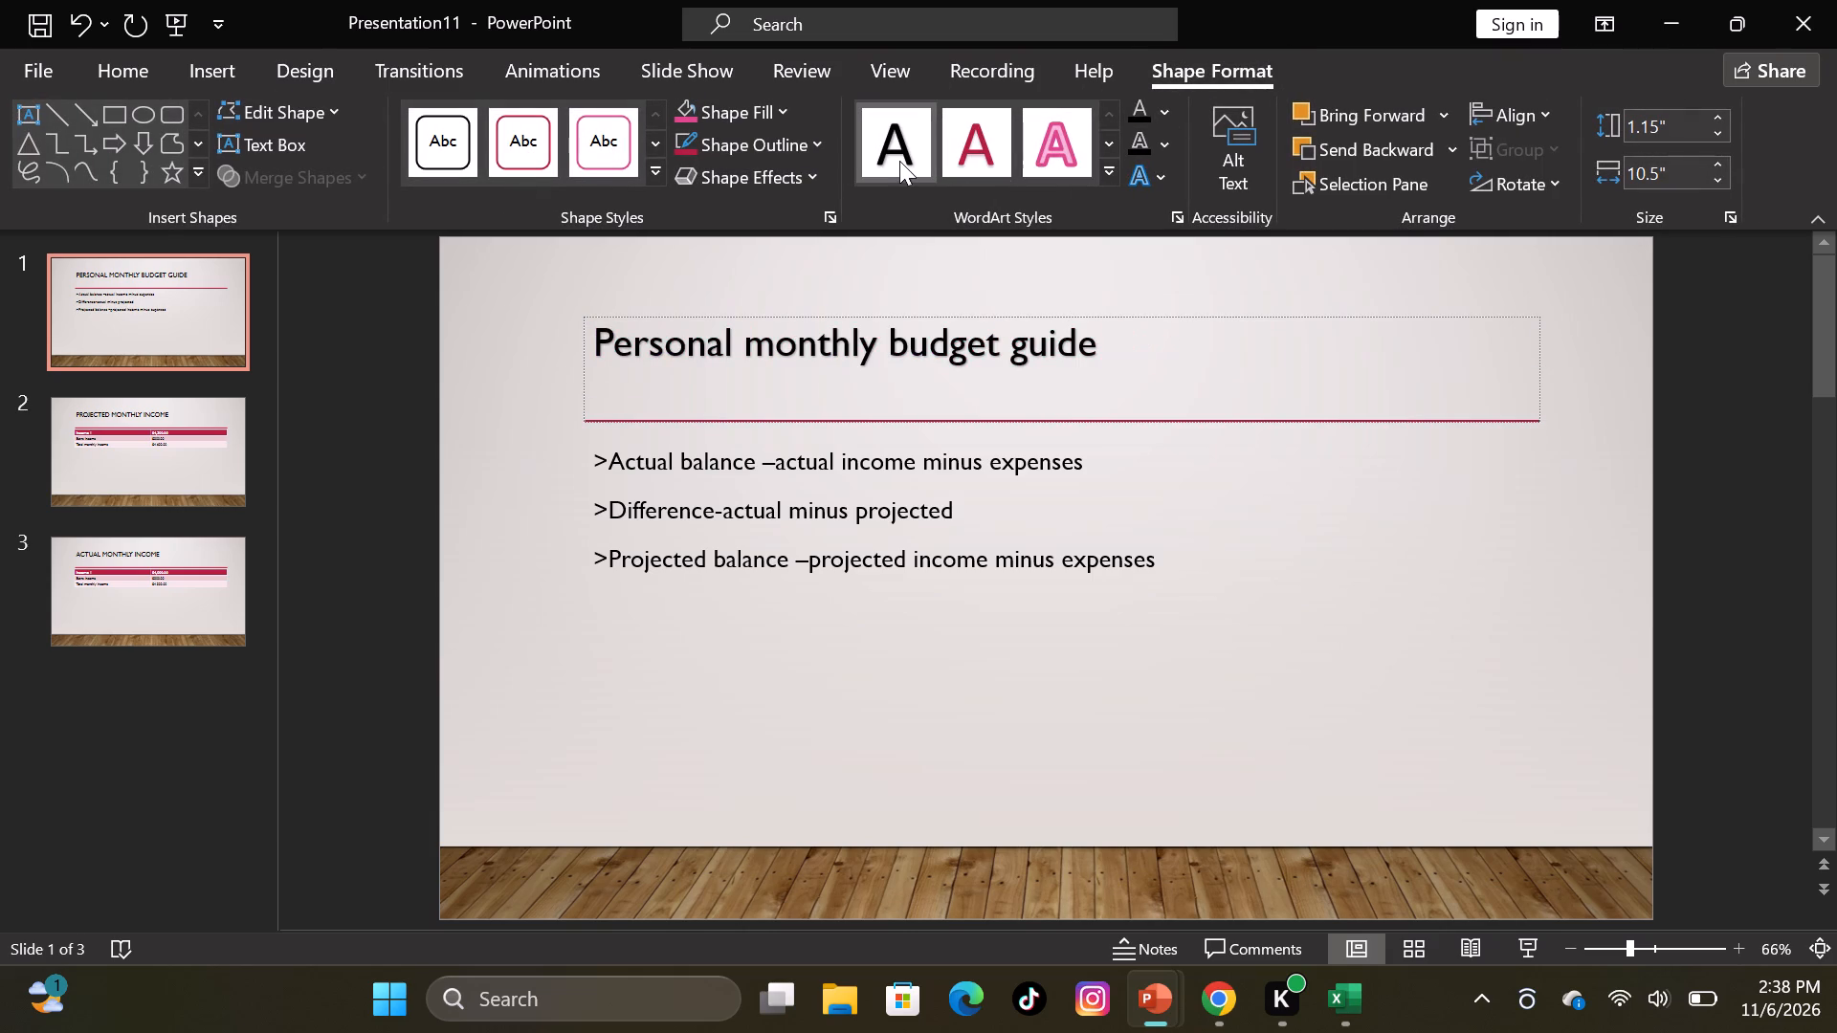
pyautogui.click(1107, 165)
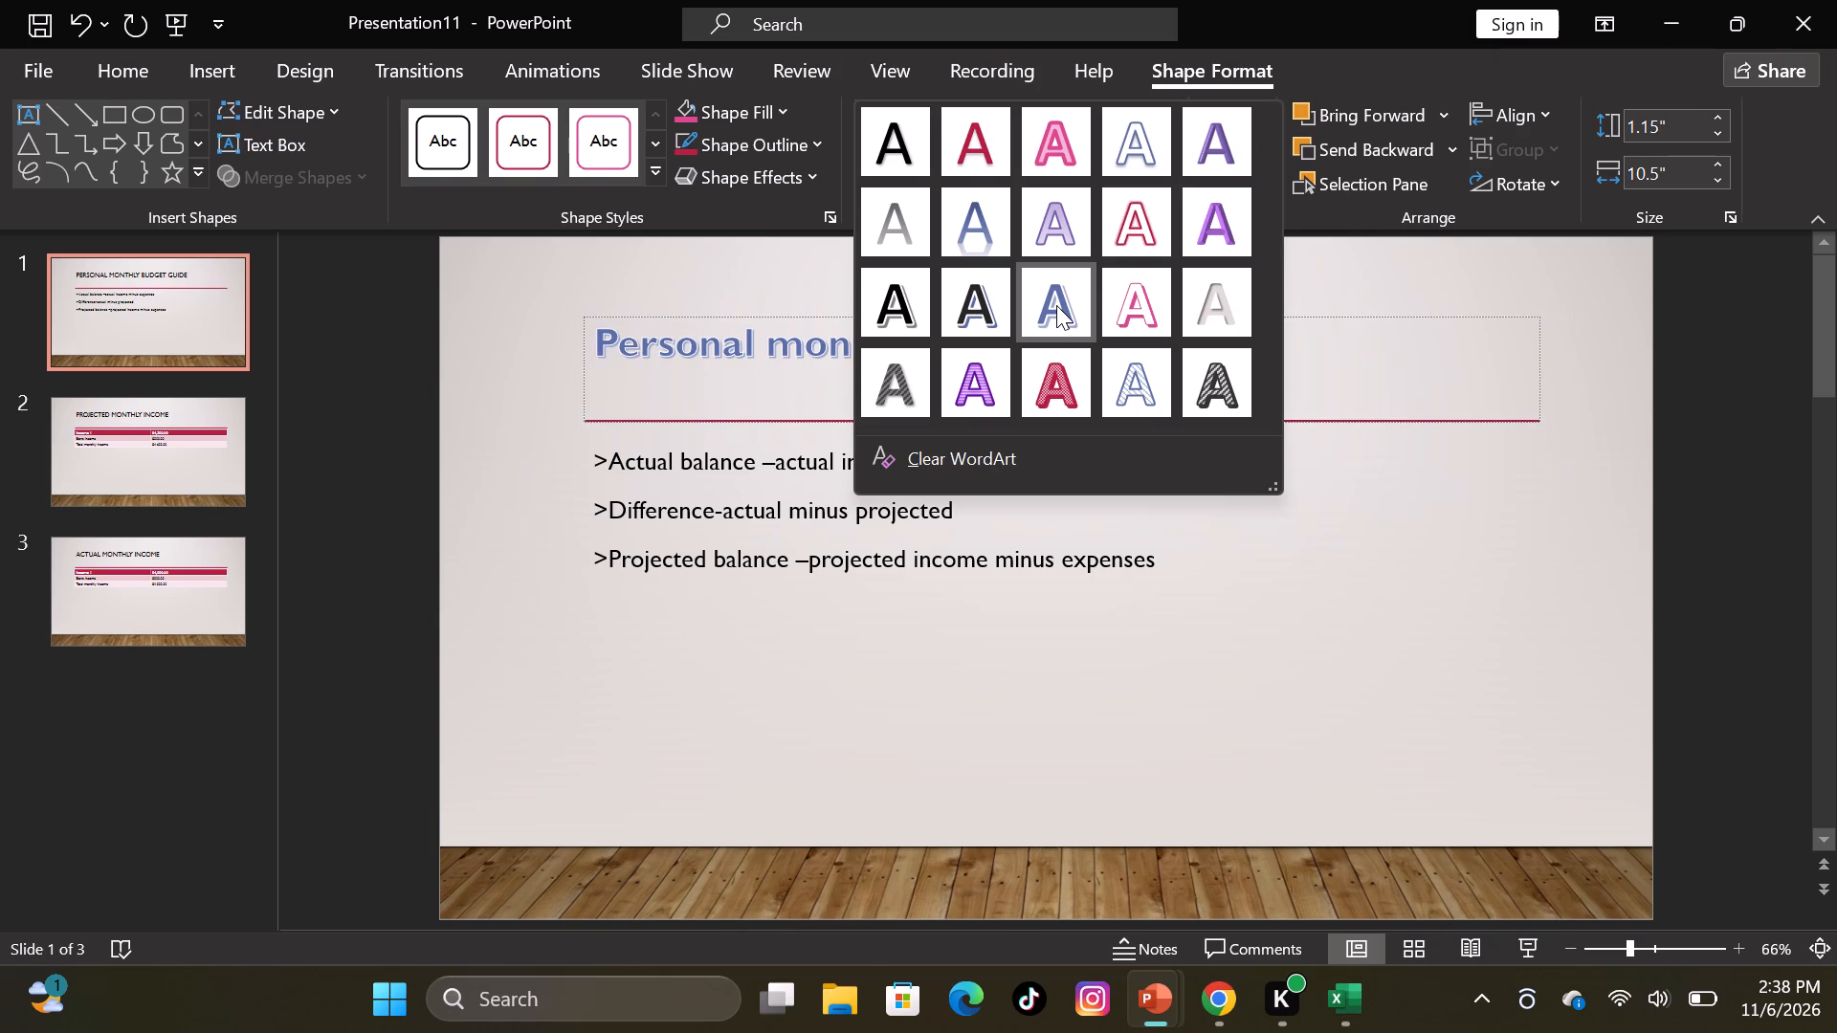
pyautogui.click(1056, 305)
pyautogui.click(523, 323)
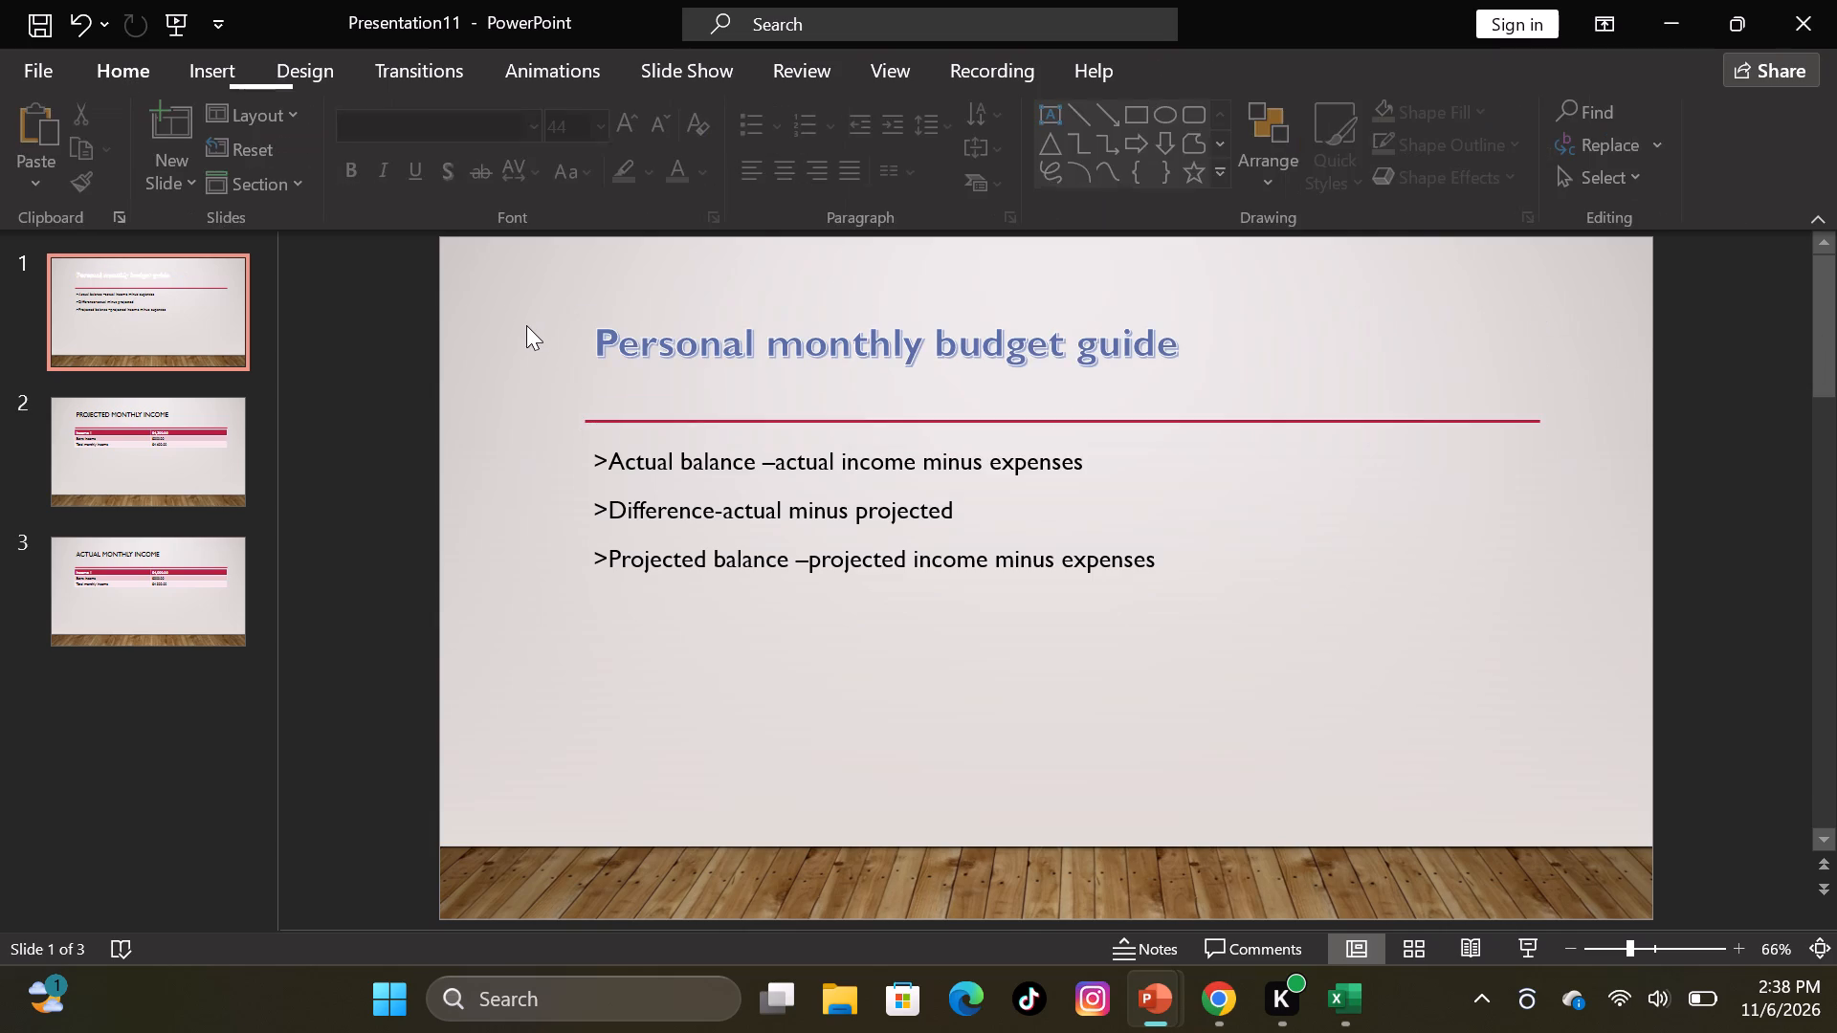
# Apply the solid blue fill theme shape style with white text to slide 1's balance definitions box.
pyautogui.click(676, 470)
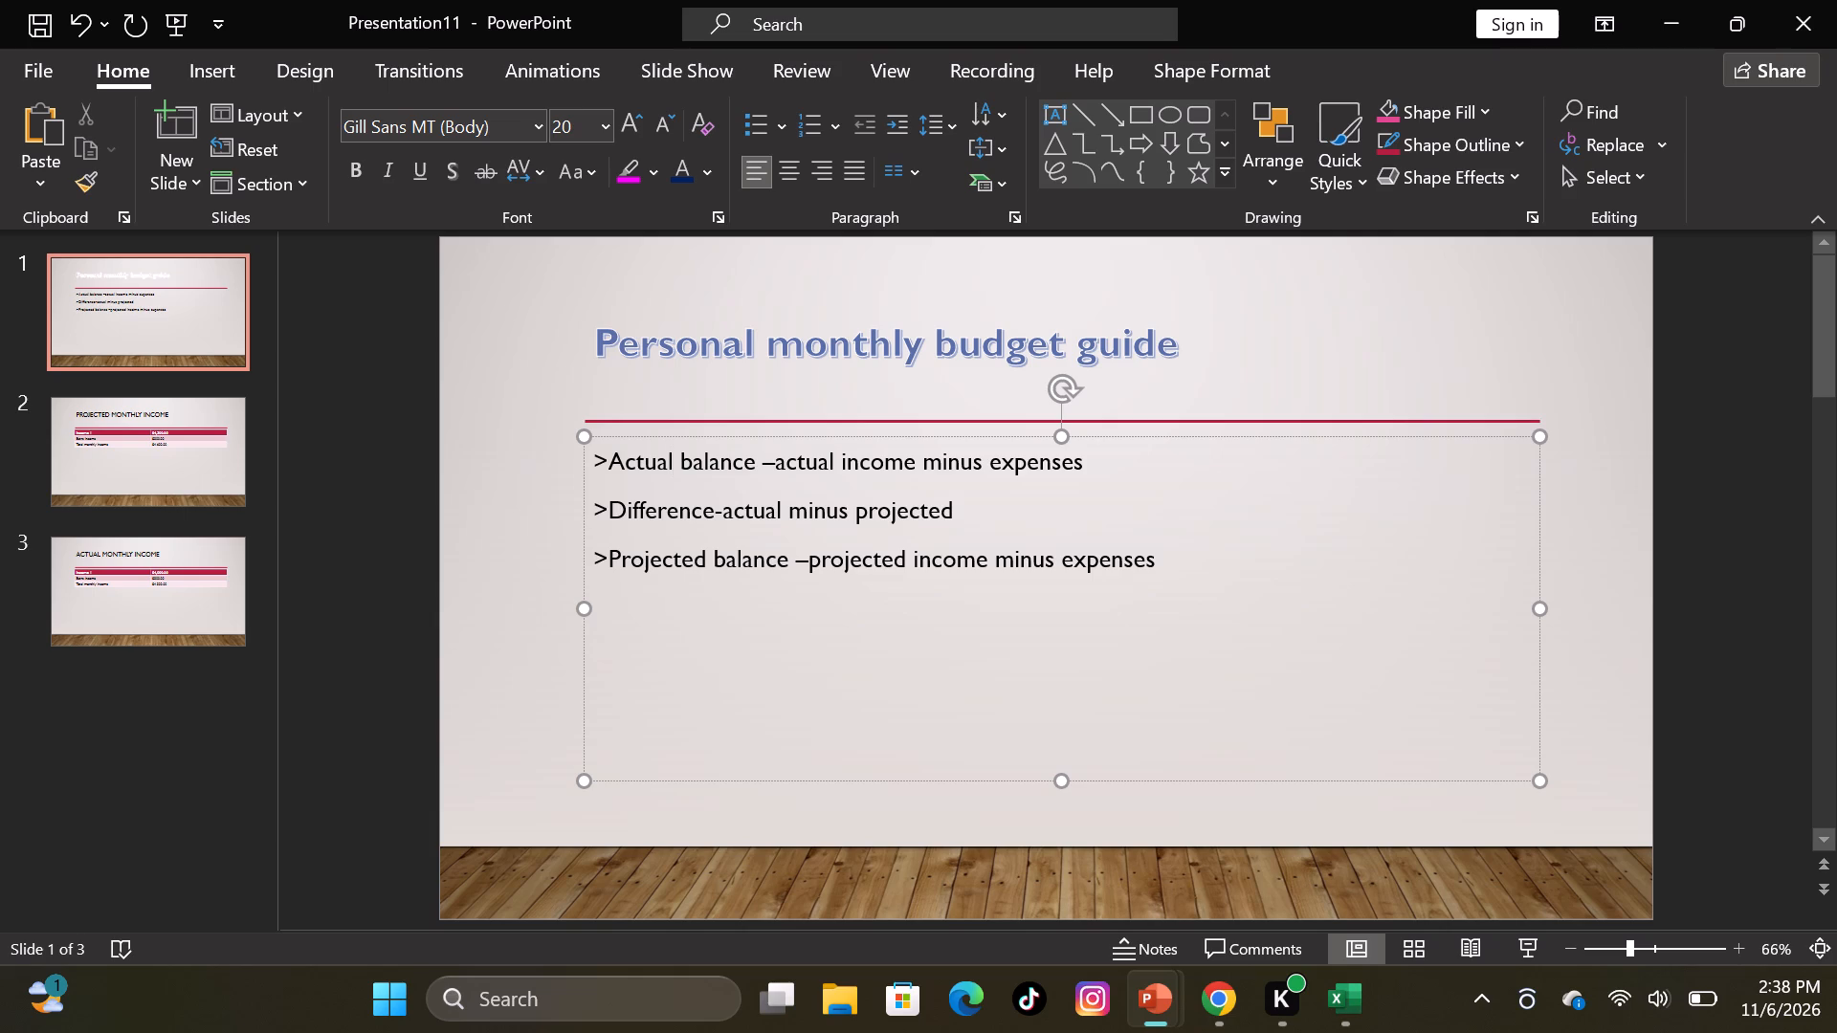
pyautogui.moveTo(600, 457); pyautogui.dragTo(1102, 527)
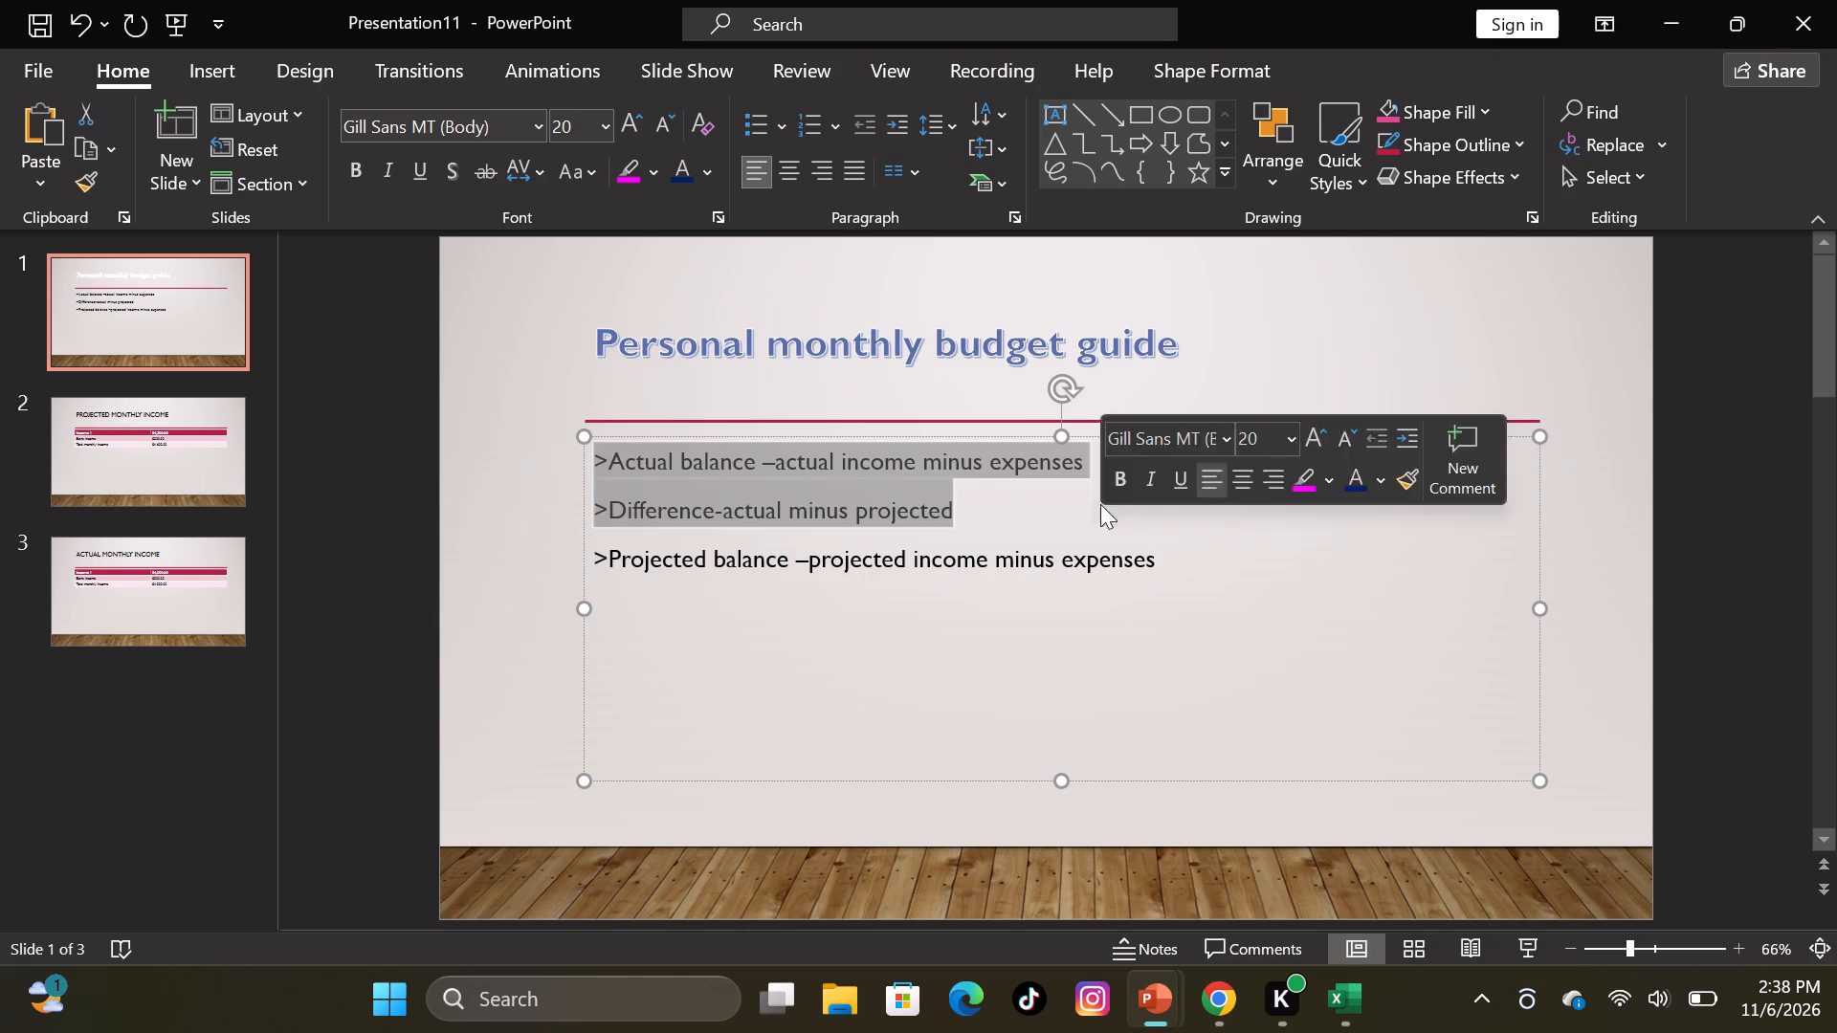
pyautogui.click(1200, 69)
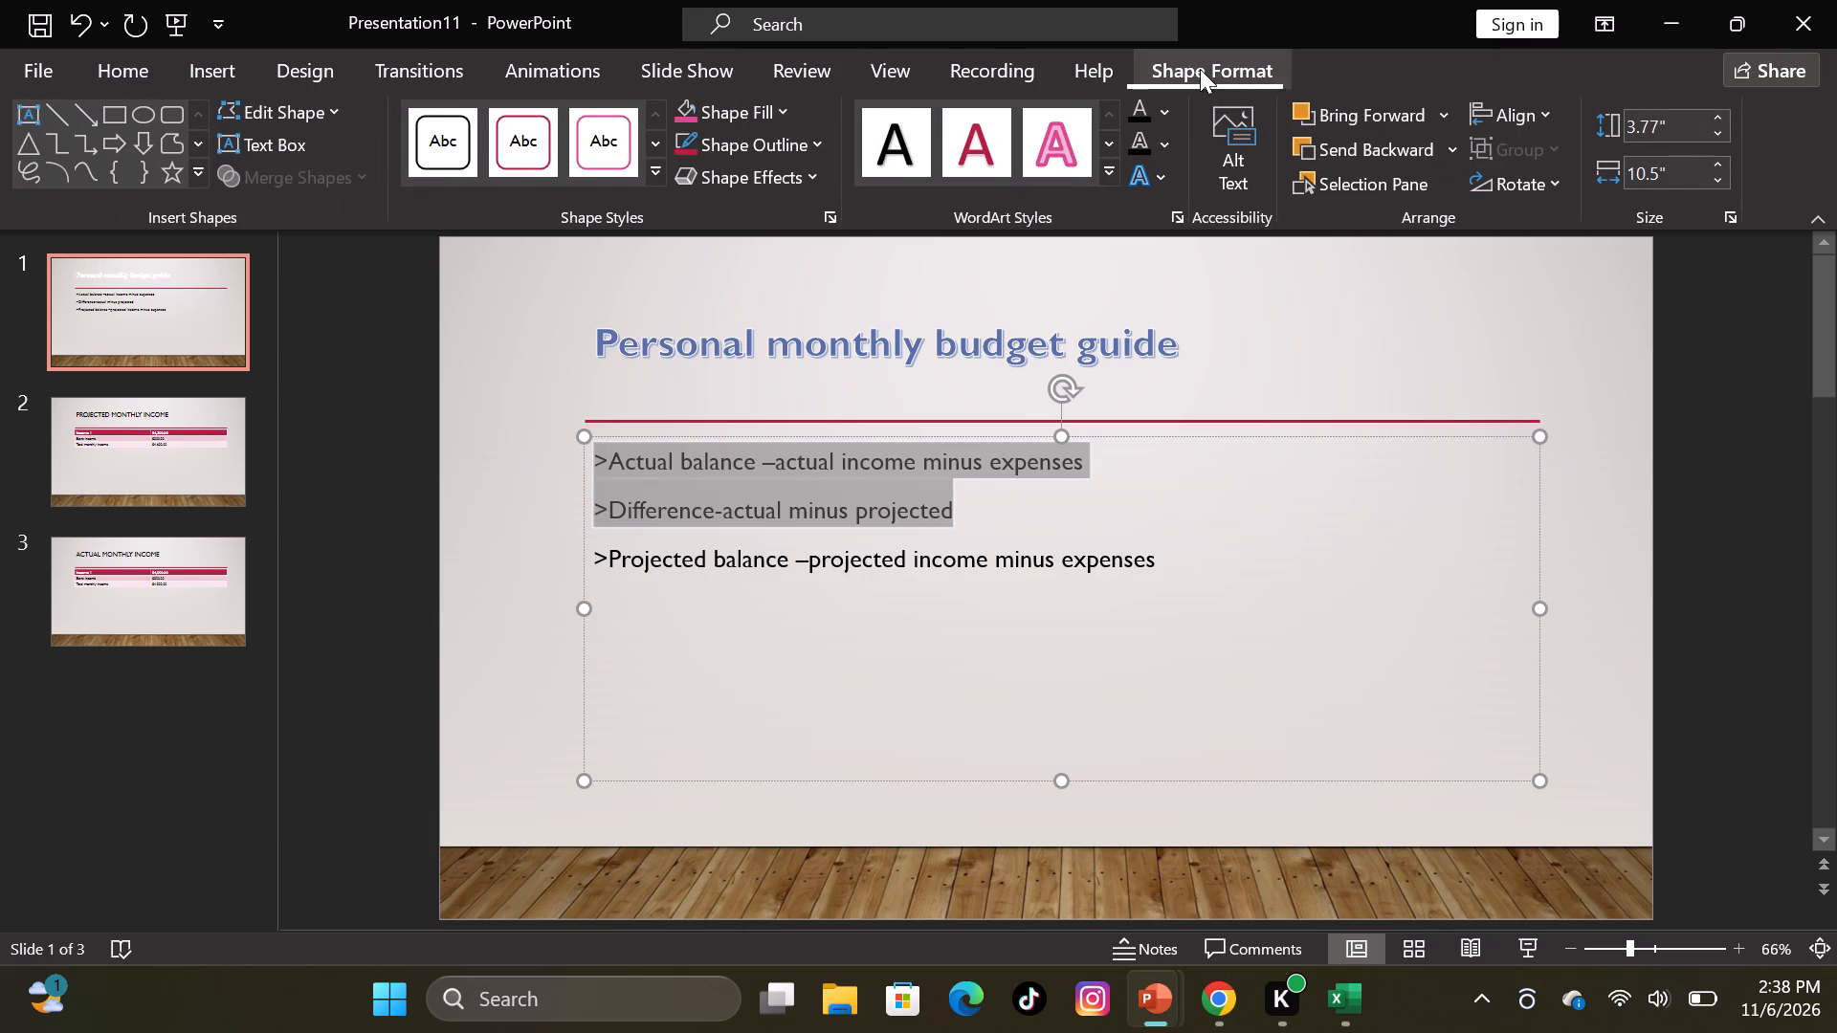
pyautogui.click(1317, 606)
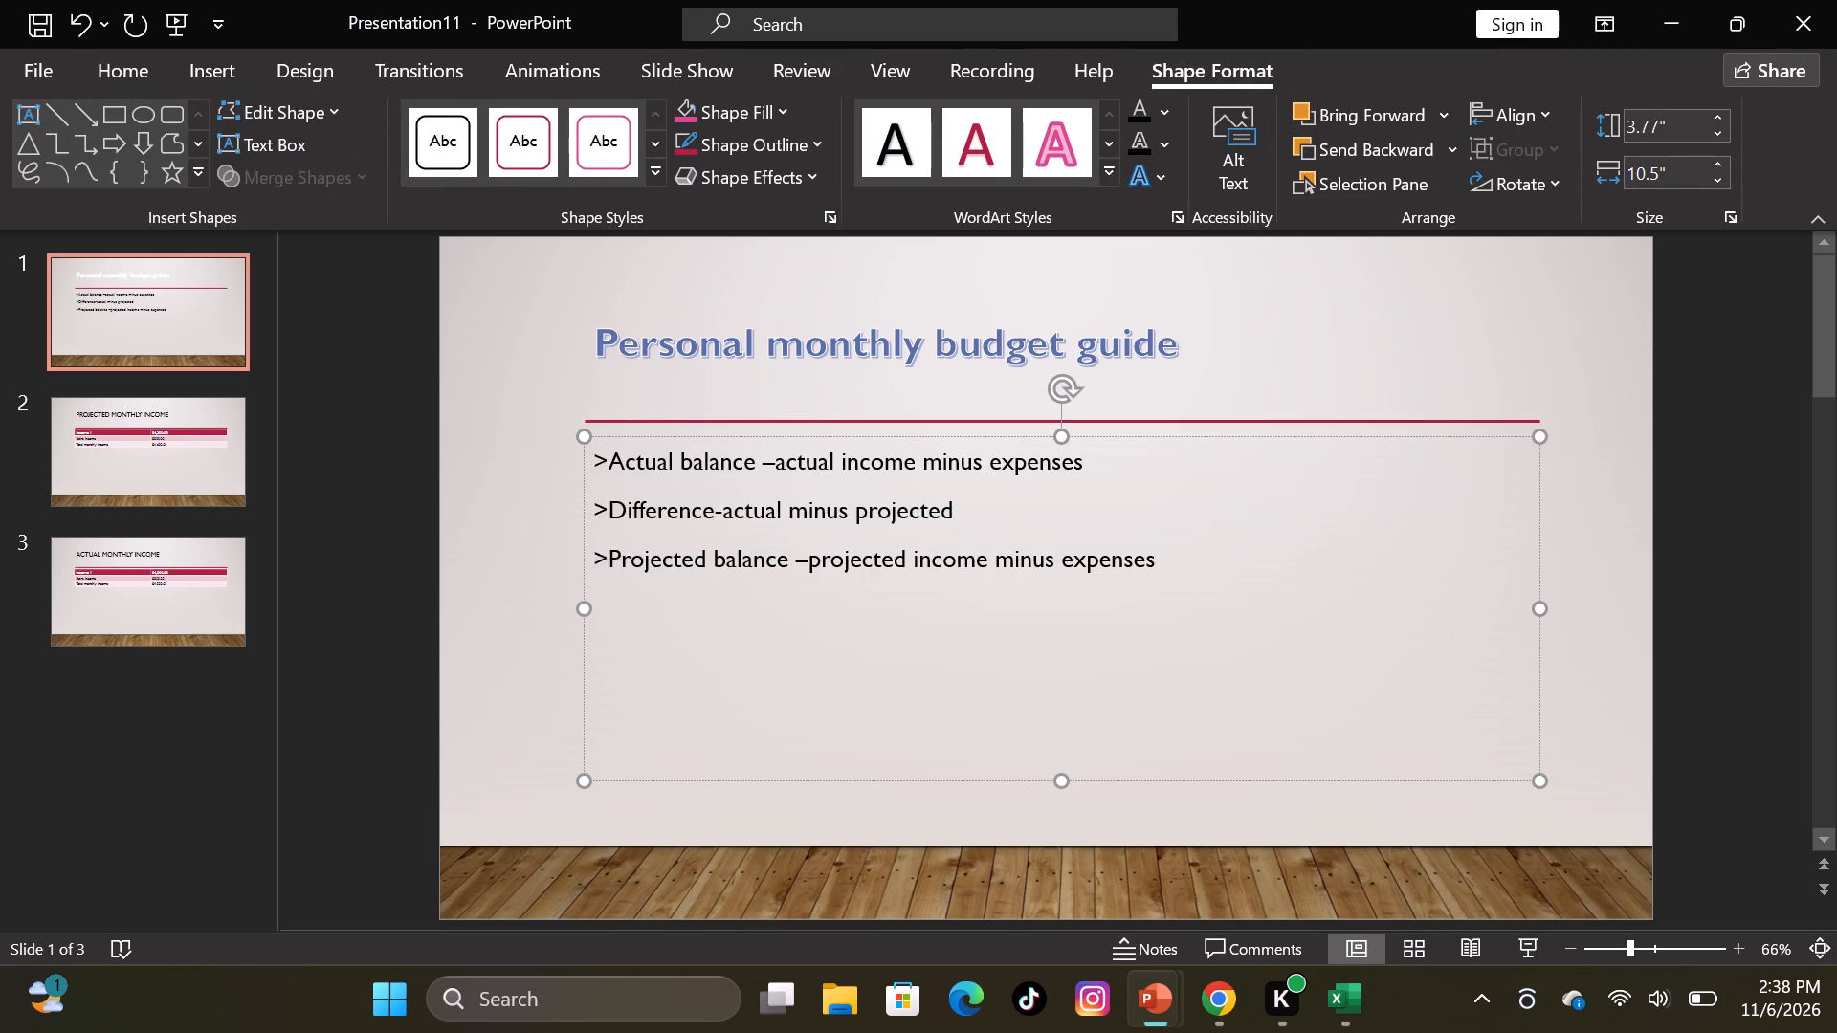
pyautogui.moveTo(598, 452); pyautogui.dragTo(653, 566)
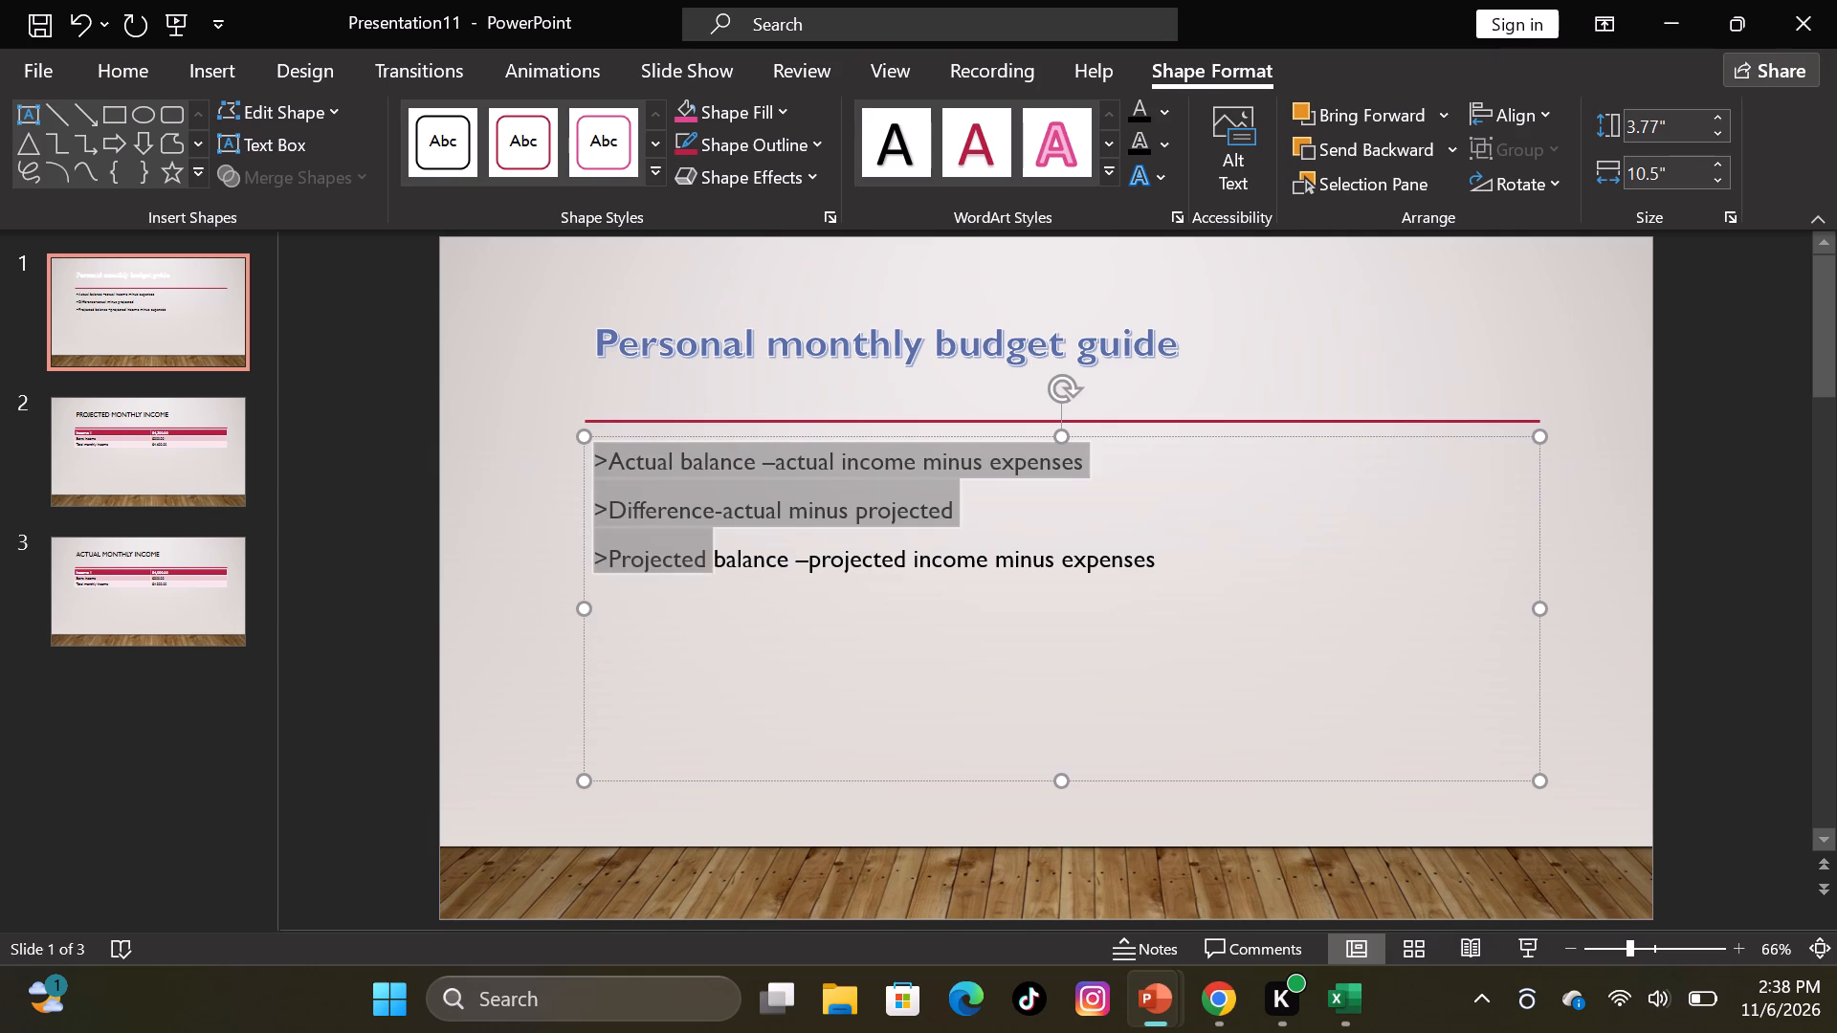
pyautogui.moveTo(653, 566); pyautogui.dragTo(1118, 560)
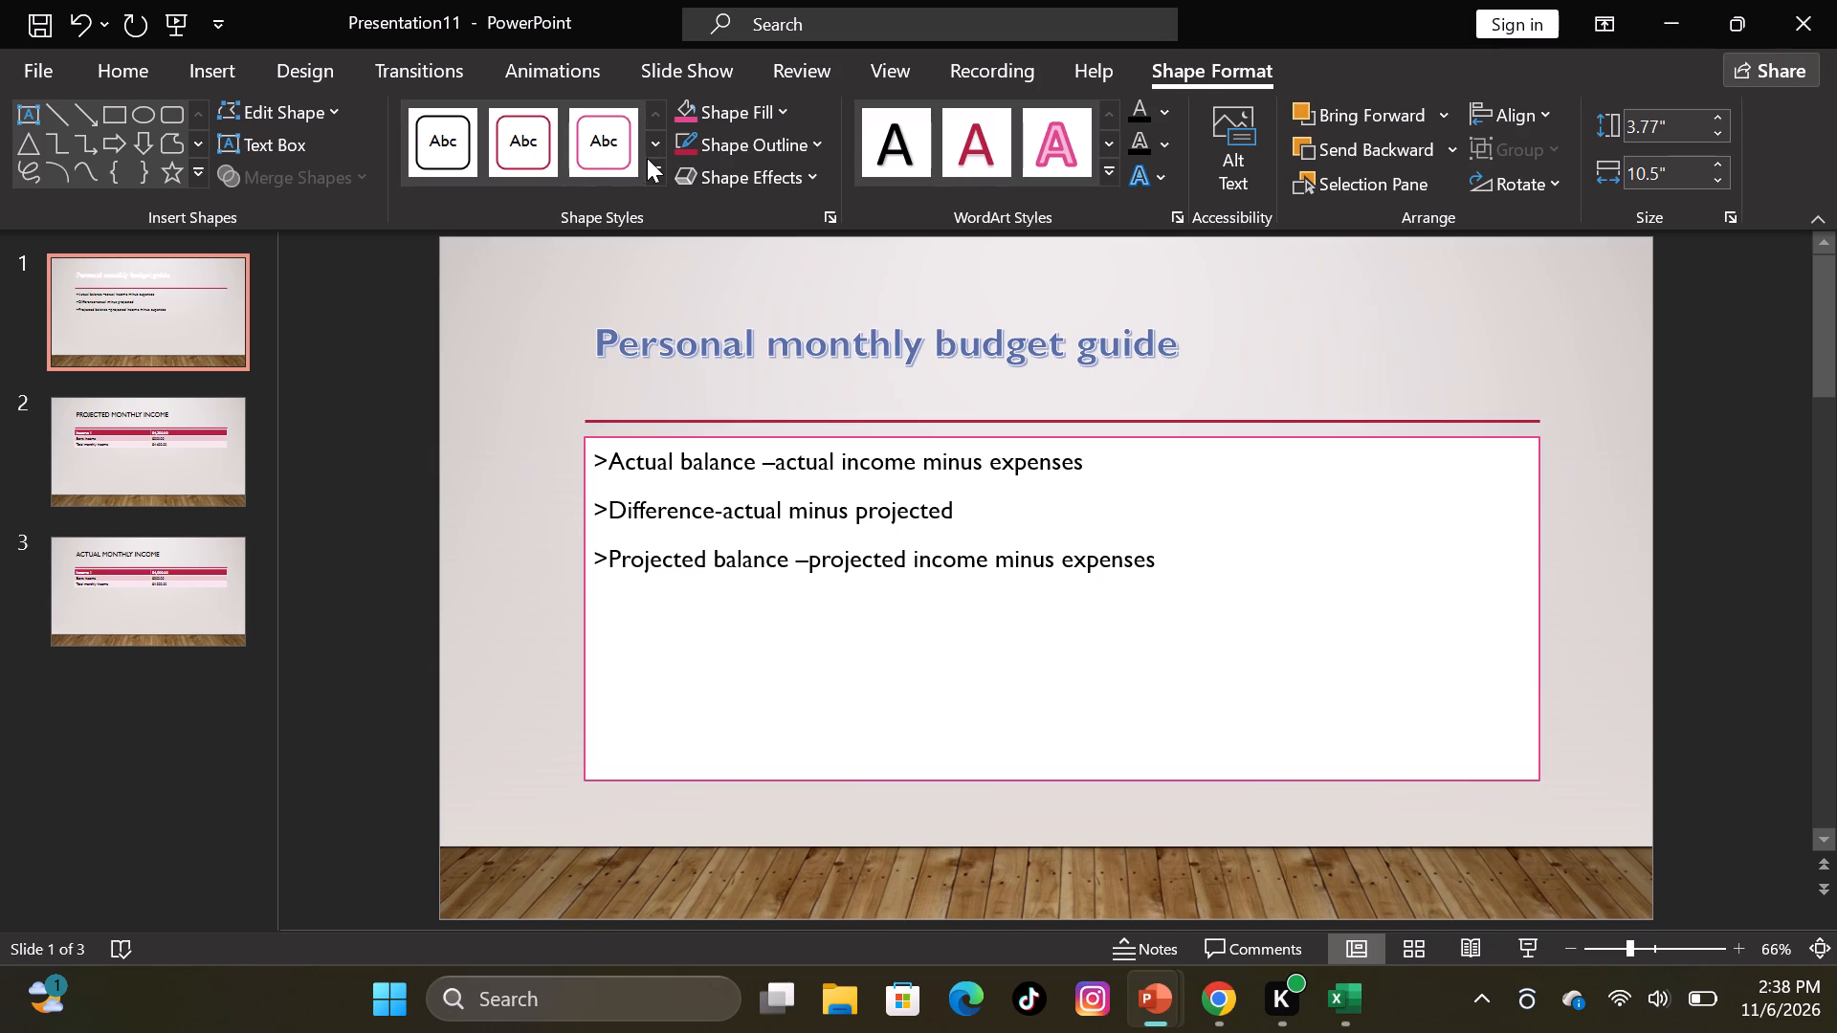
pyautogui.click(649, 158)
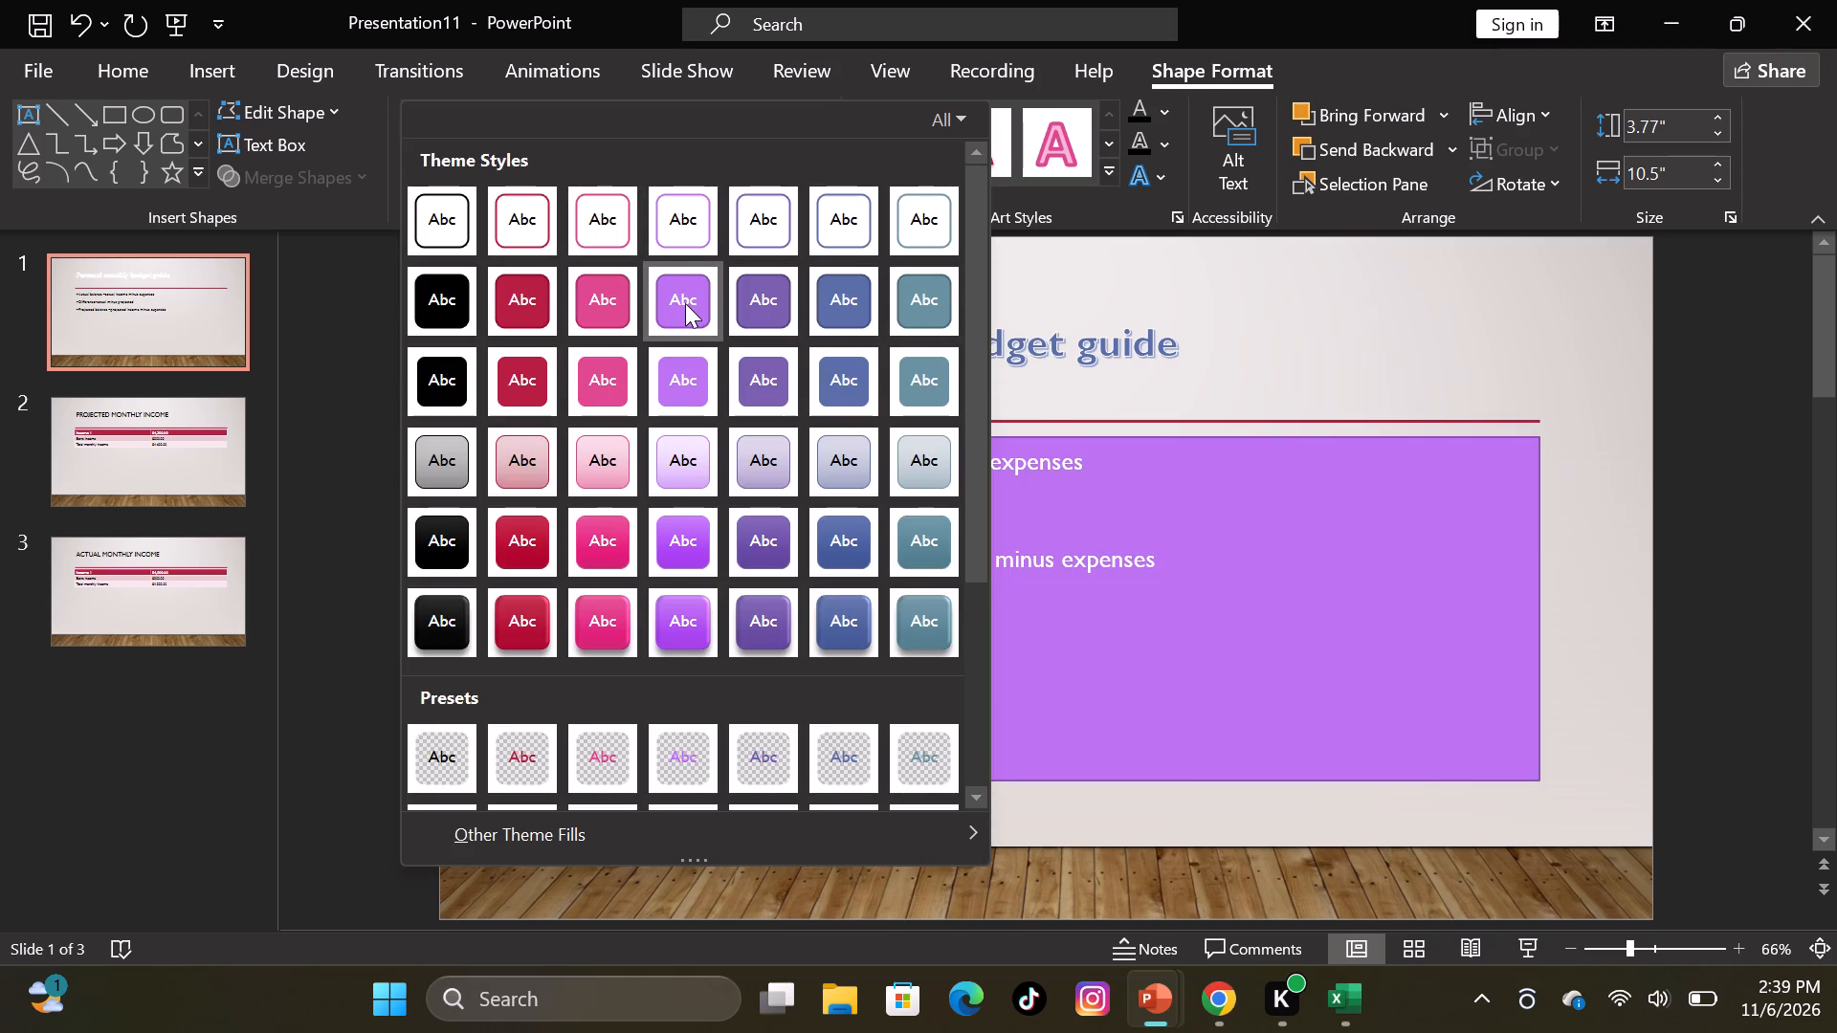
pyautogui.click(839, 285)
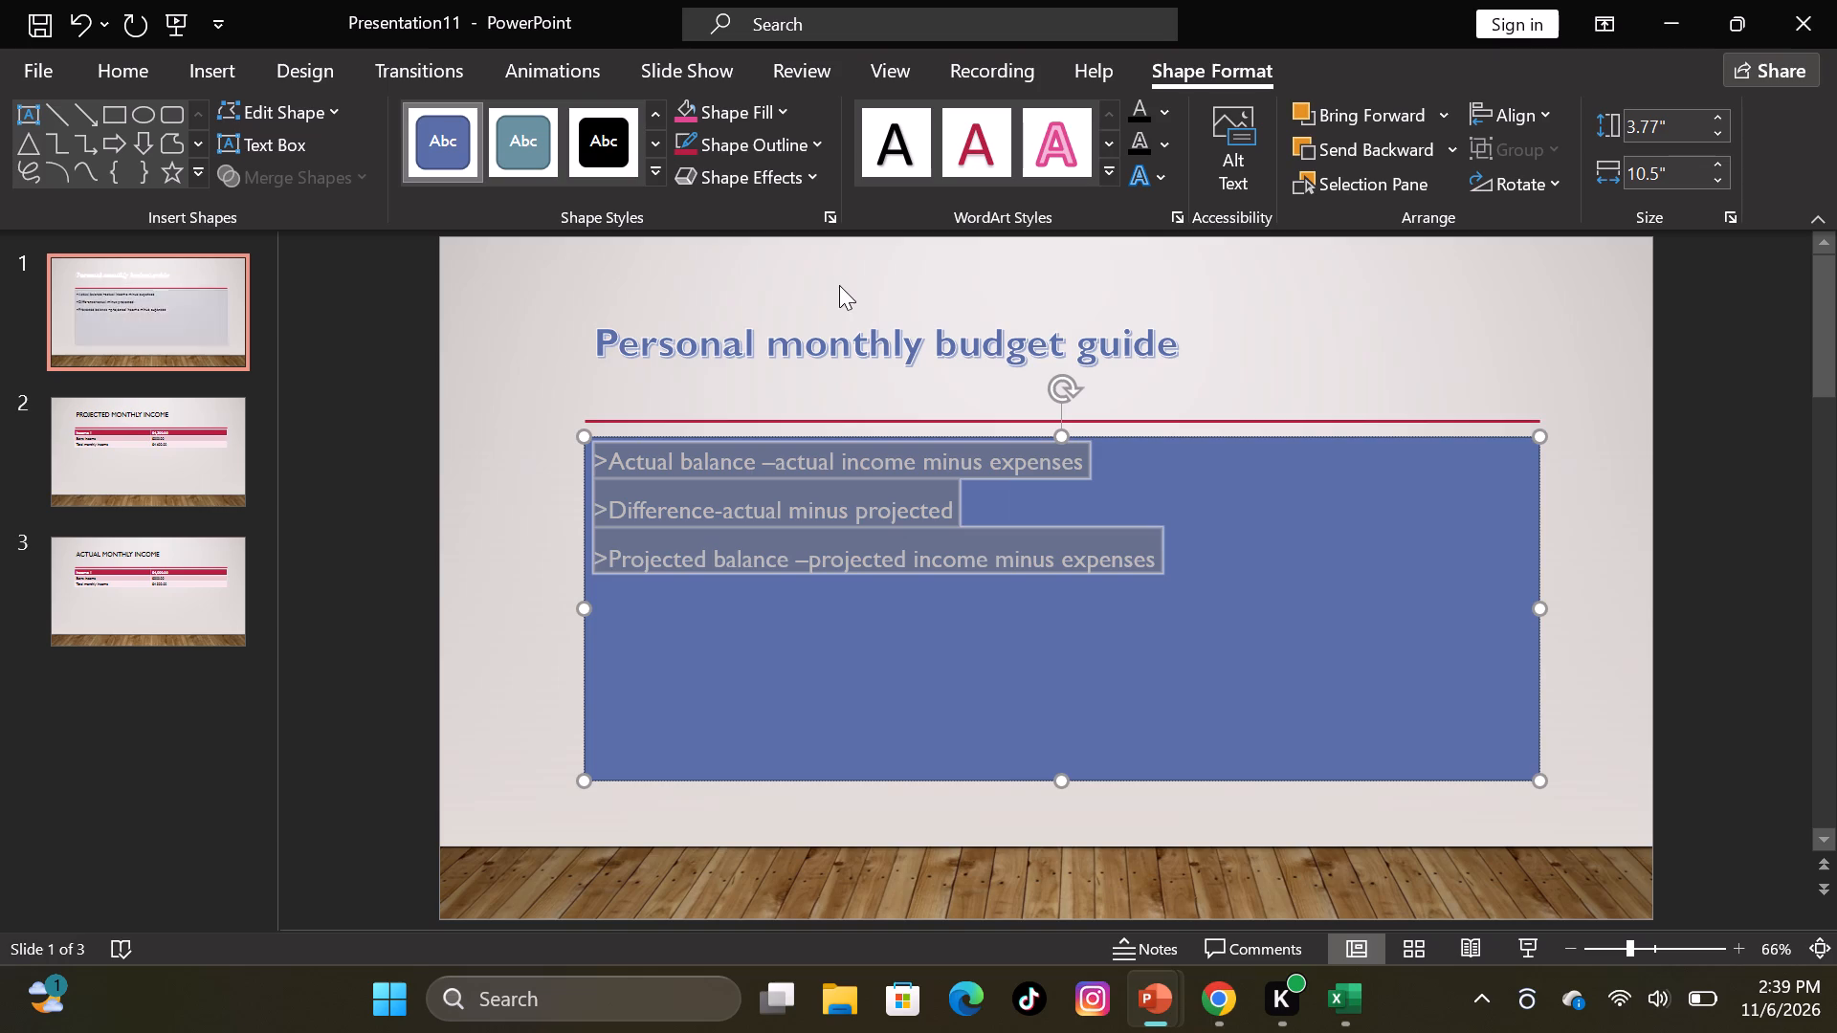
pyautogui.click(560, 354)
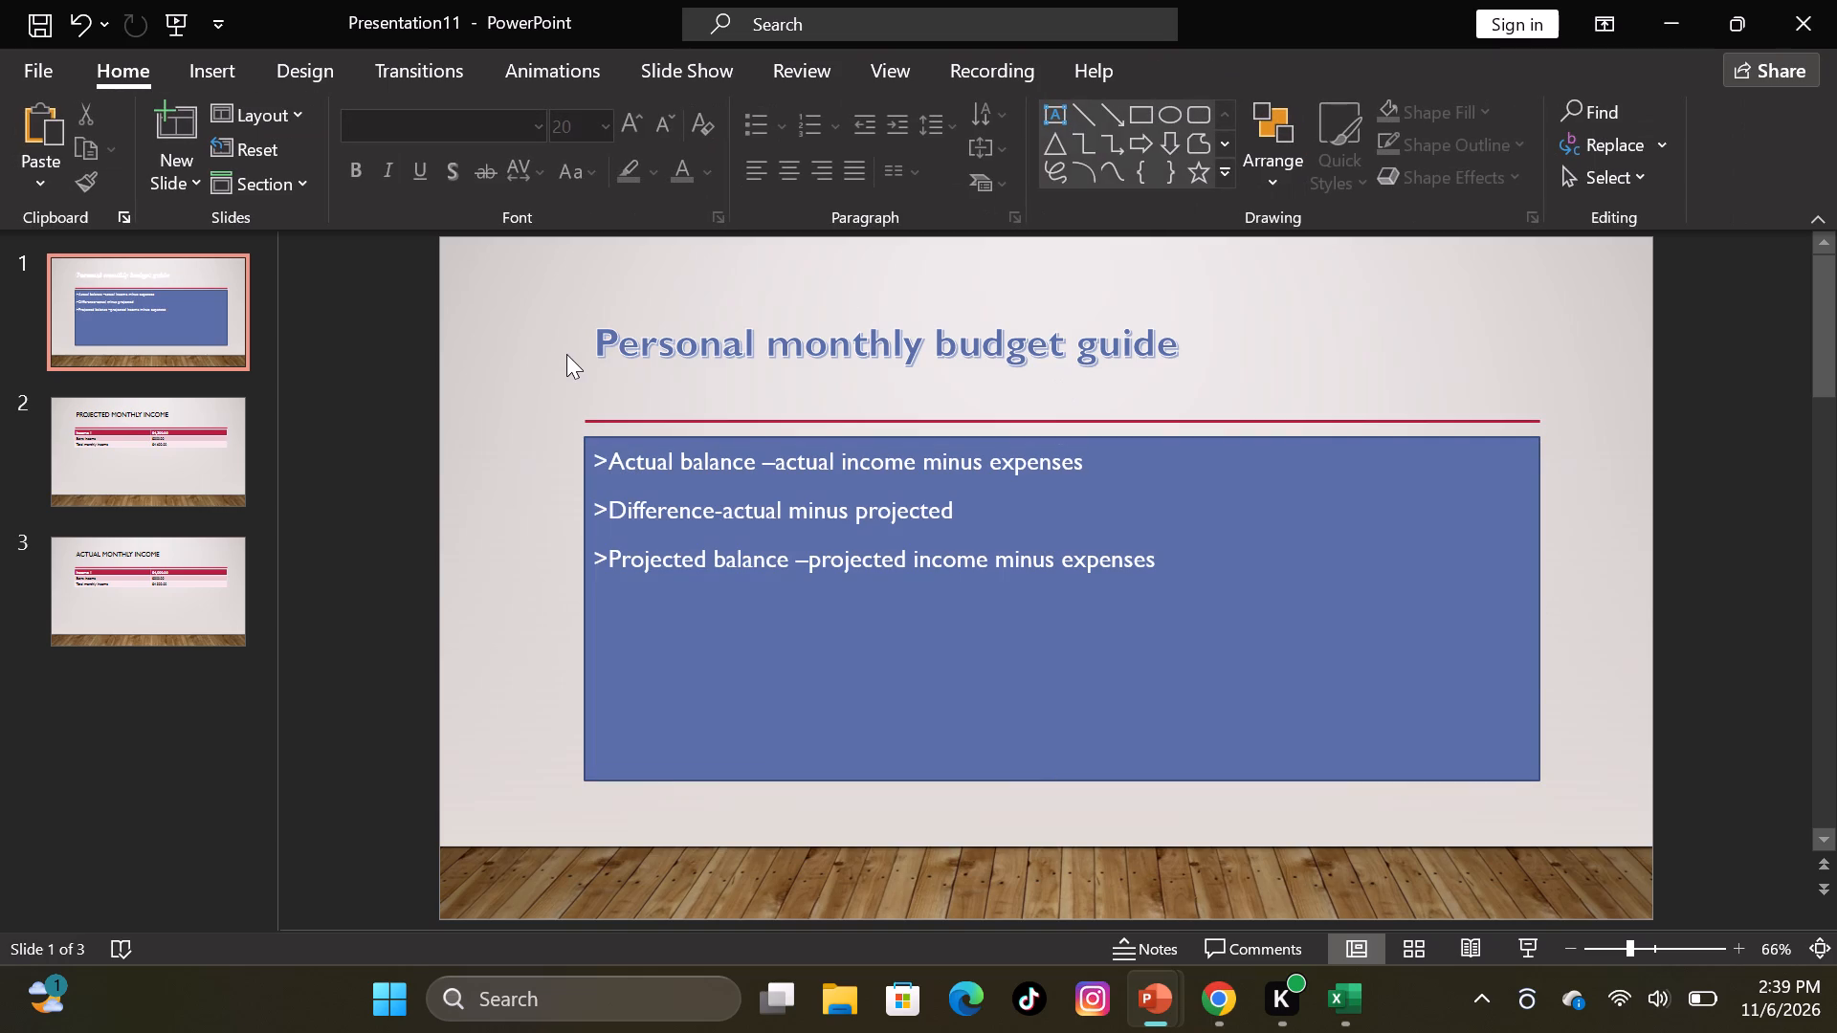
# Apply the solid teal fill theme shape style to the balance definitions box on slide 1.
pyautogui.click(752, 339)
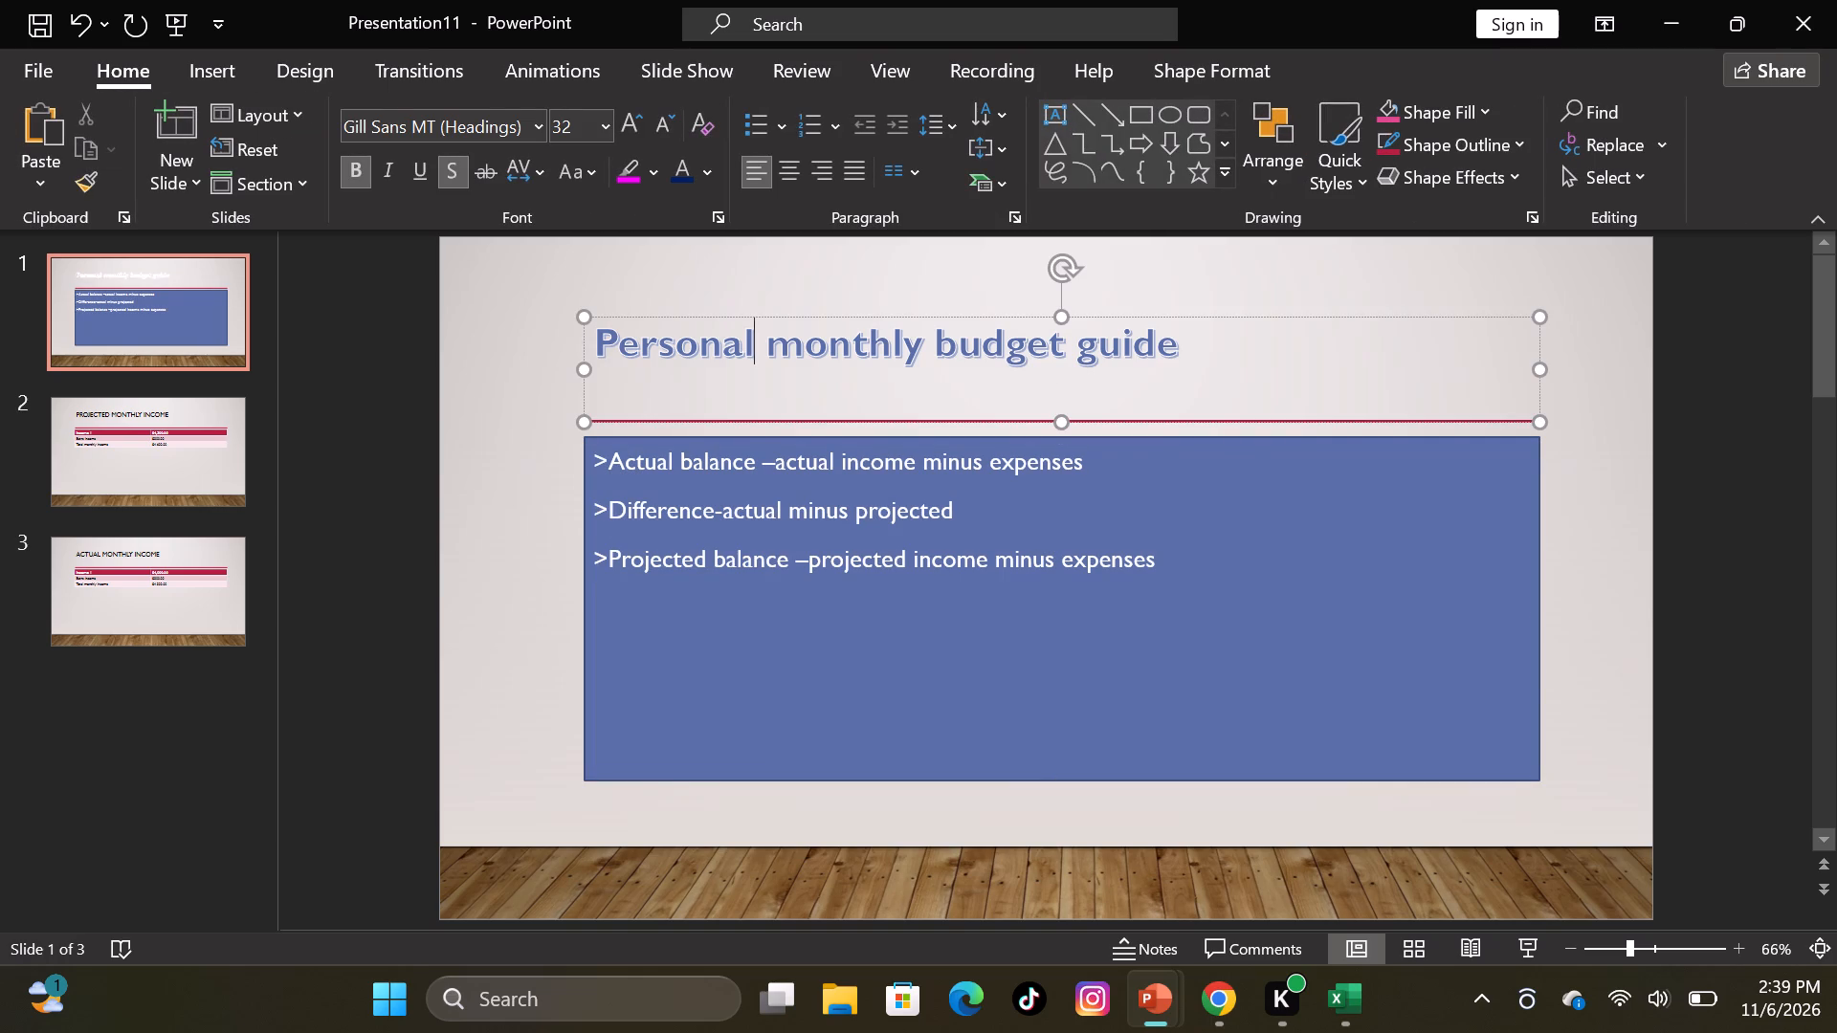
pyautogui.click(764, 473)
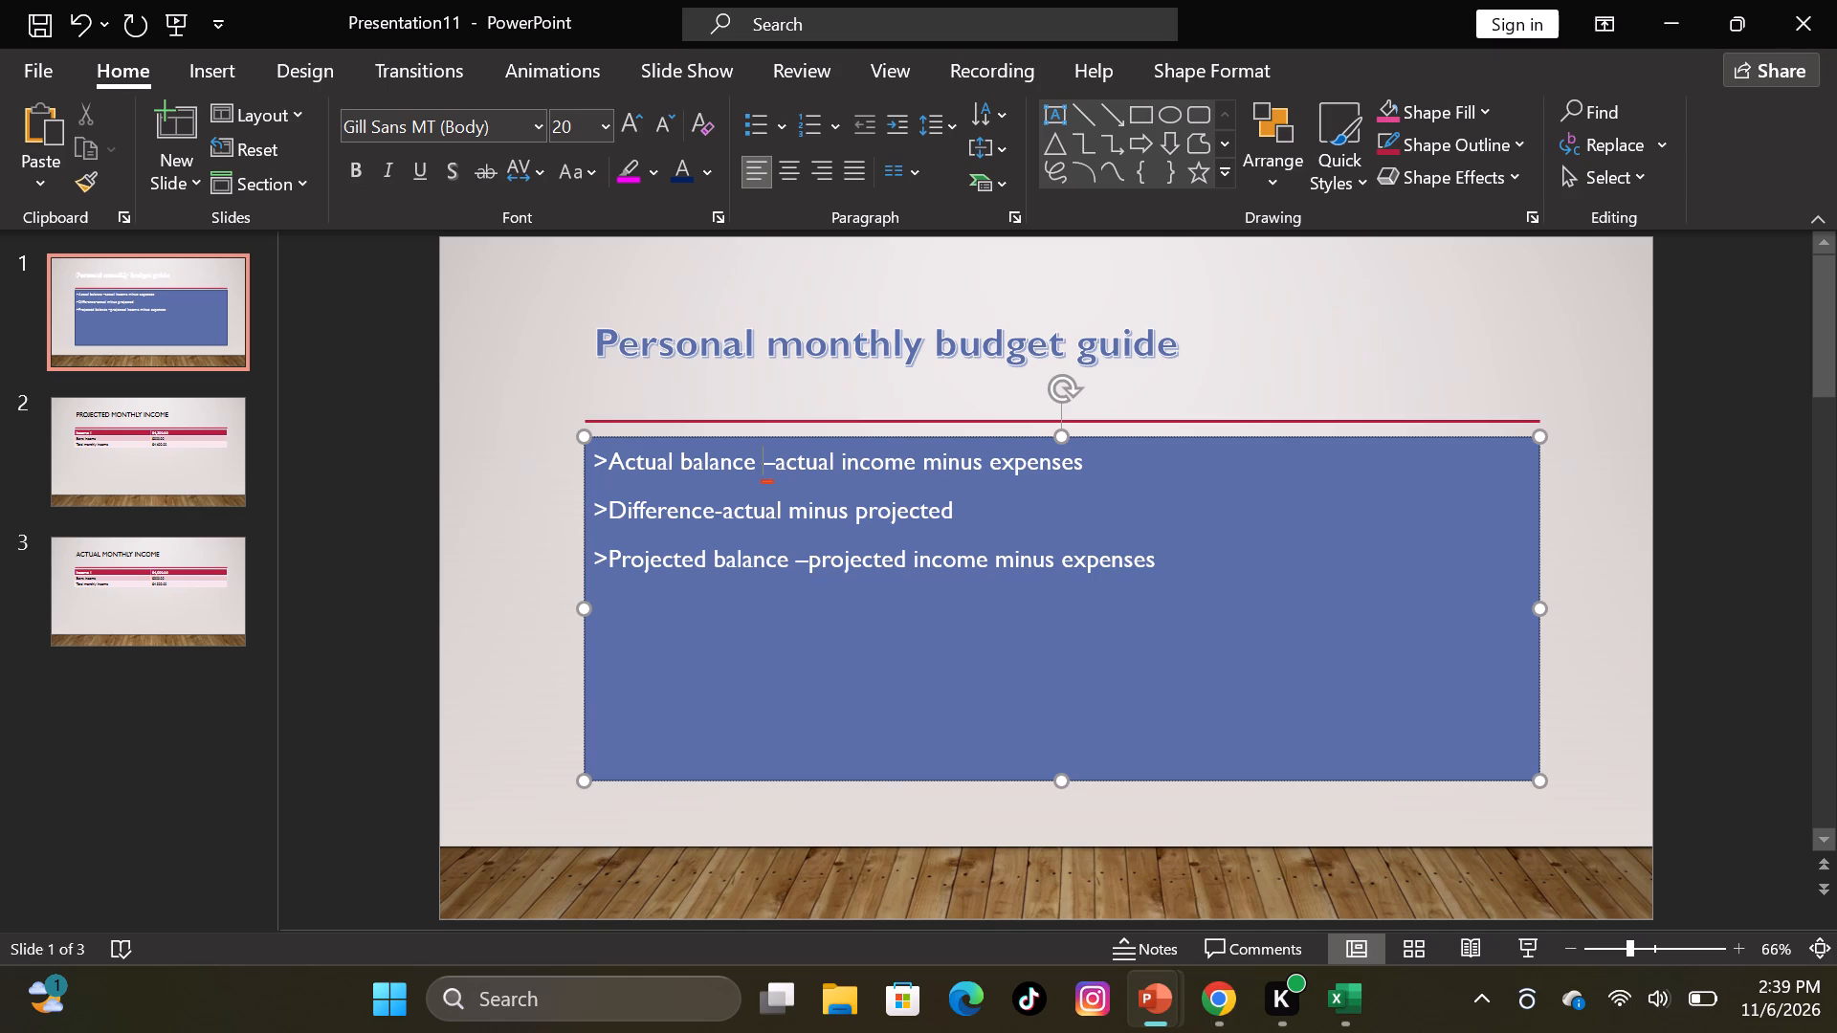
pyautogui.click(595, 449)
pyautogui.moveTo(597, 449); pyautogui.dragTo(992, 506)
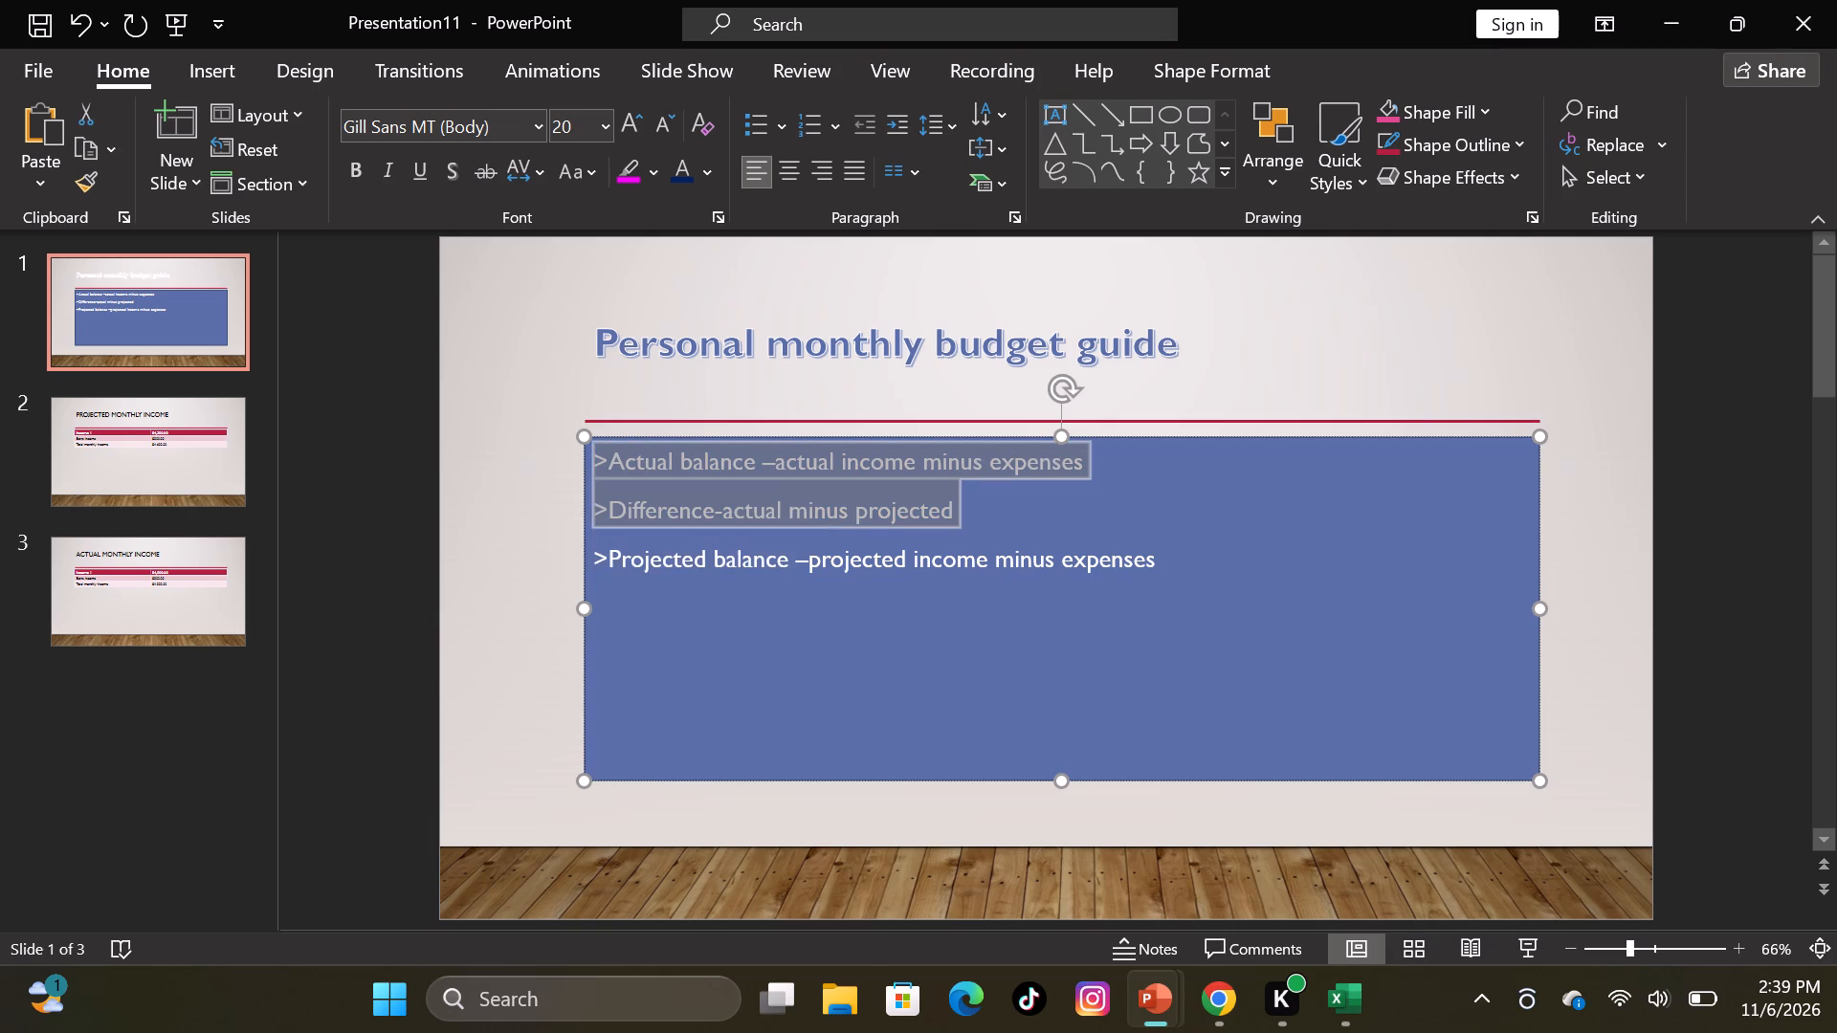
pyautogui.moveTo(992, 506); pyautogui.dragTo(1143, 548)
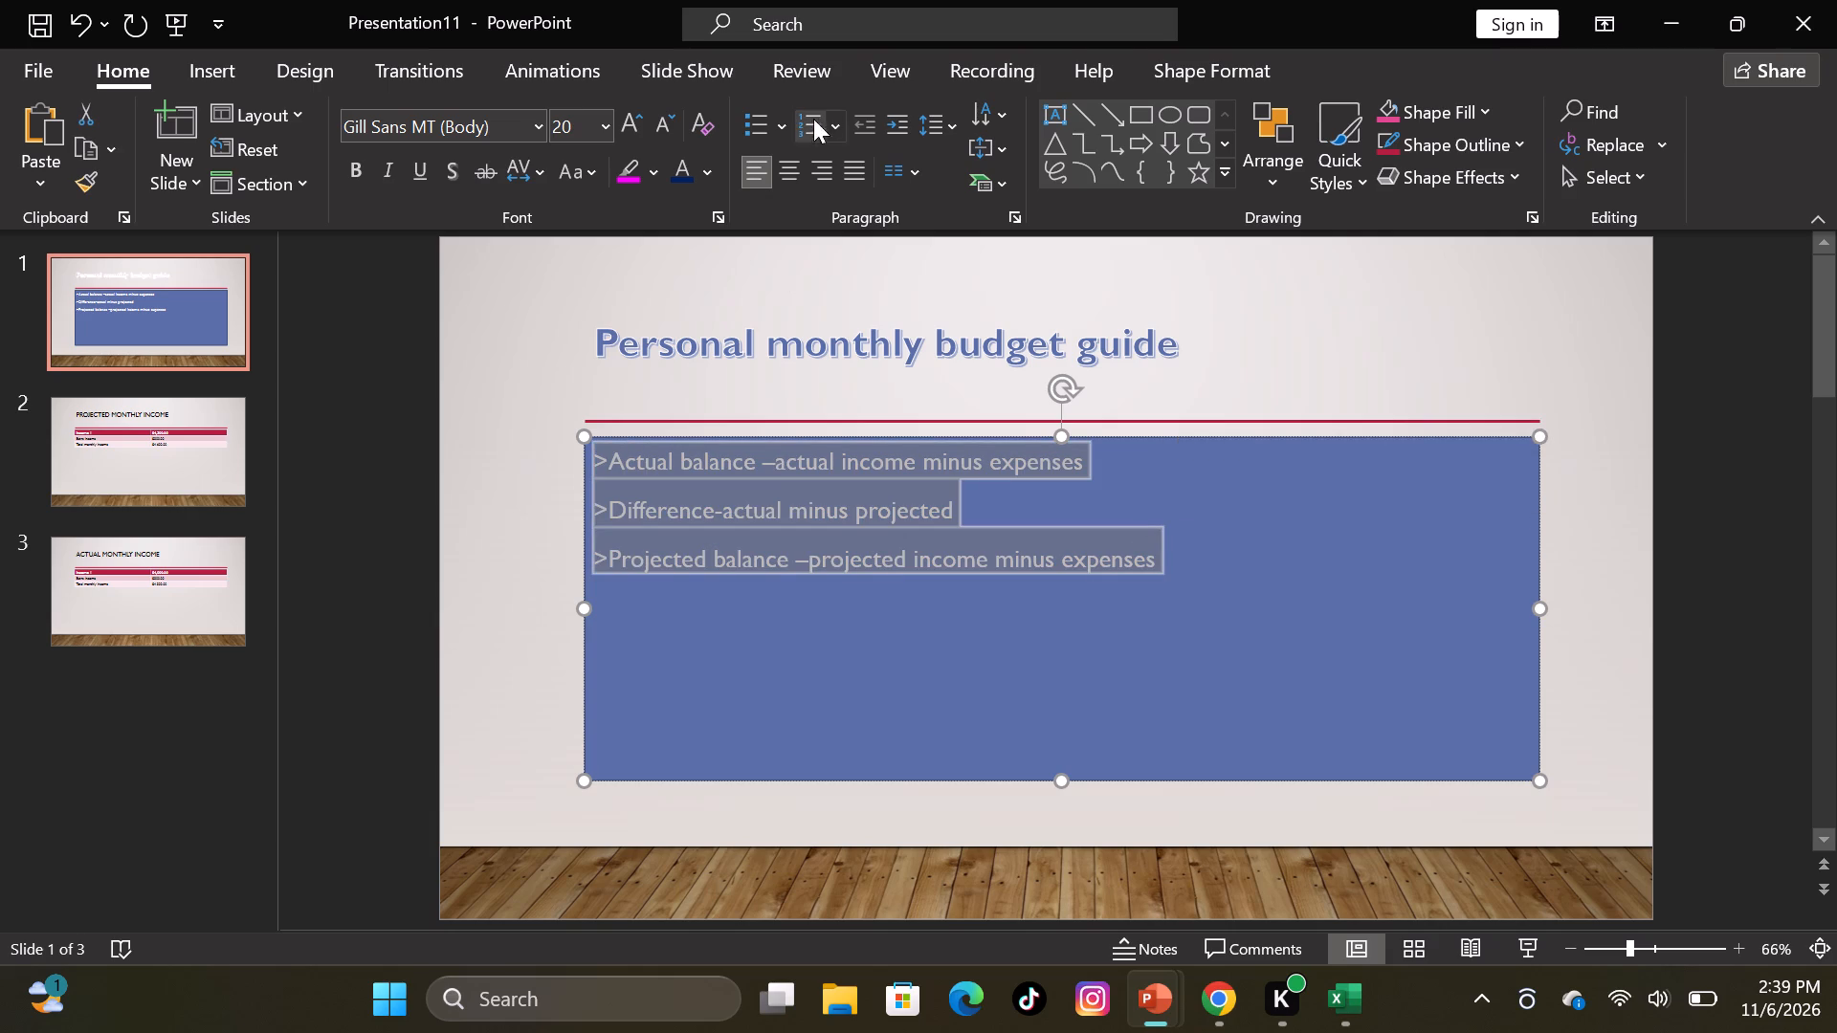
pyautogui.click(1210, 65)
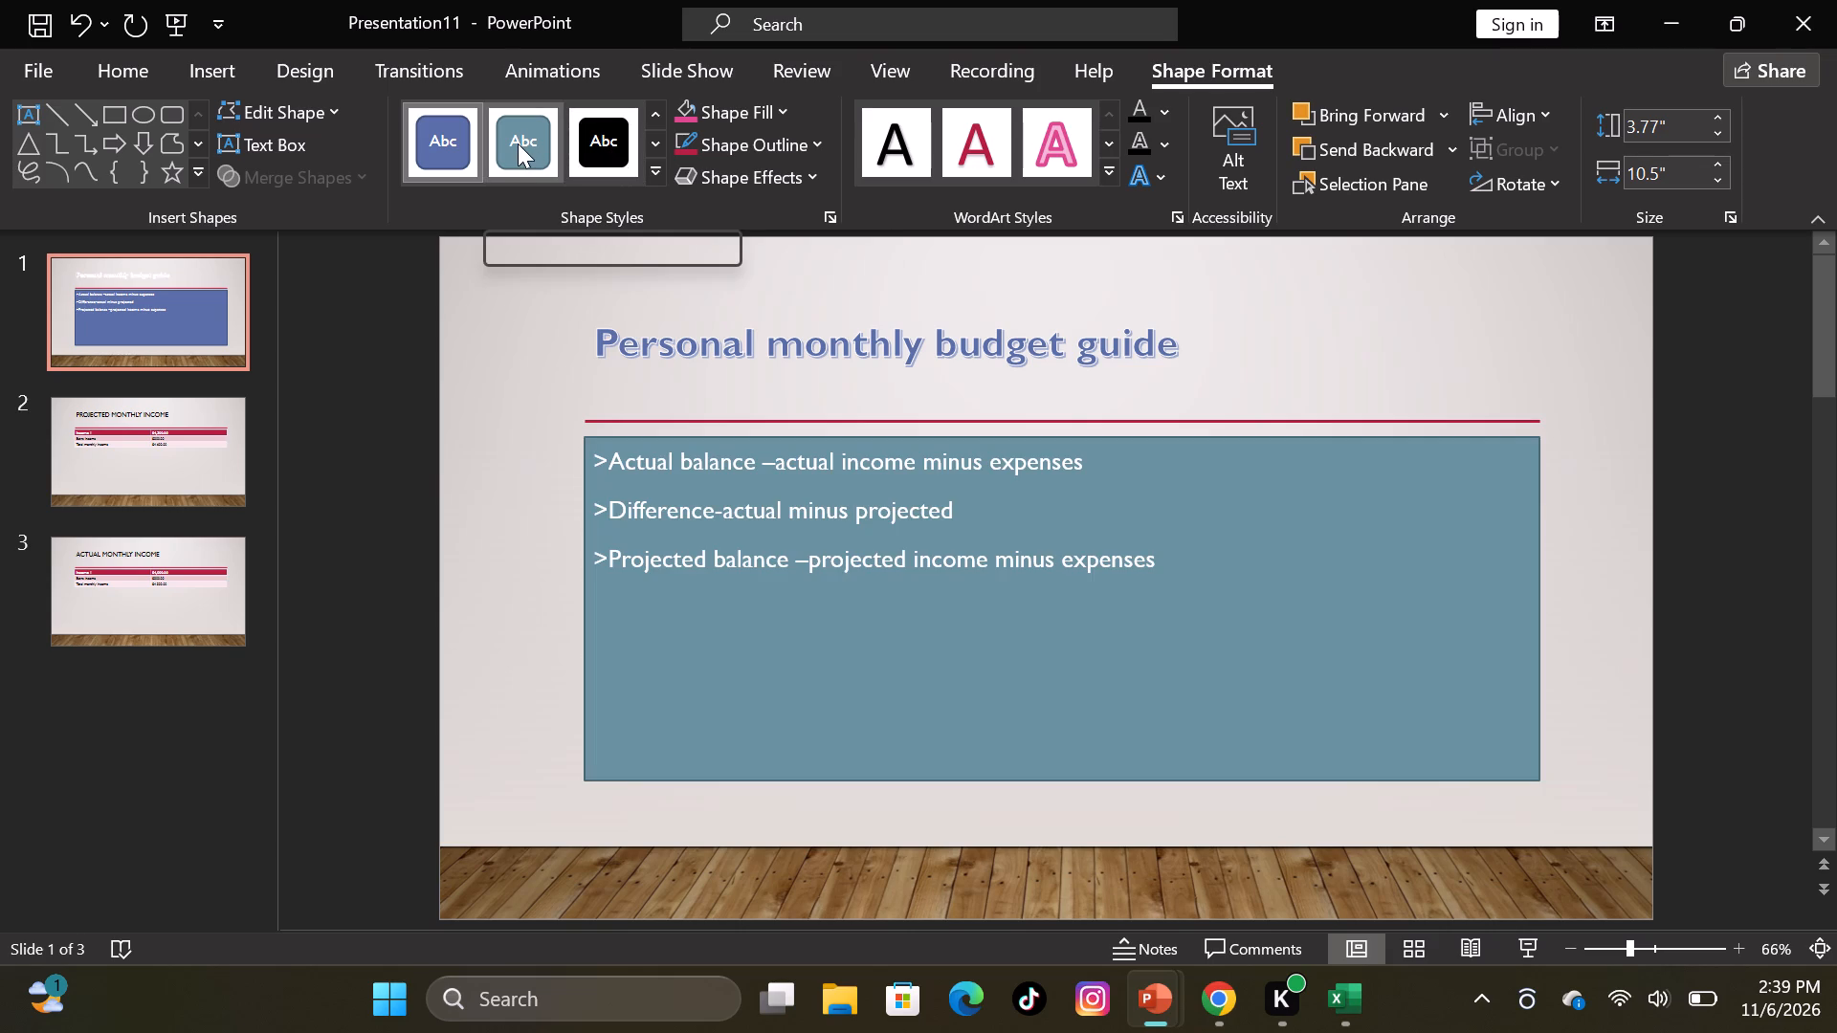
pyautogui.click(519, 143)
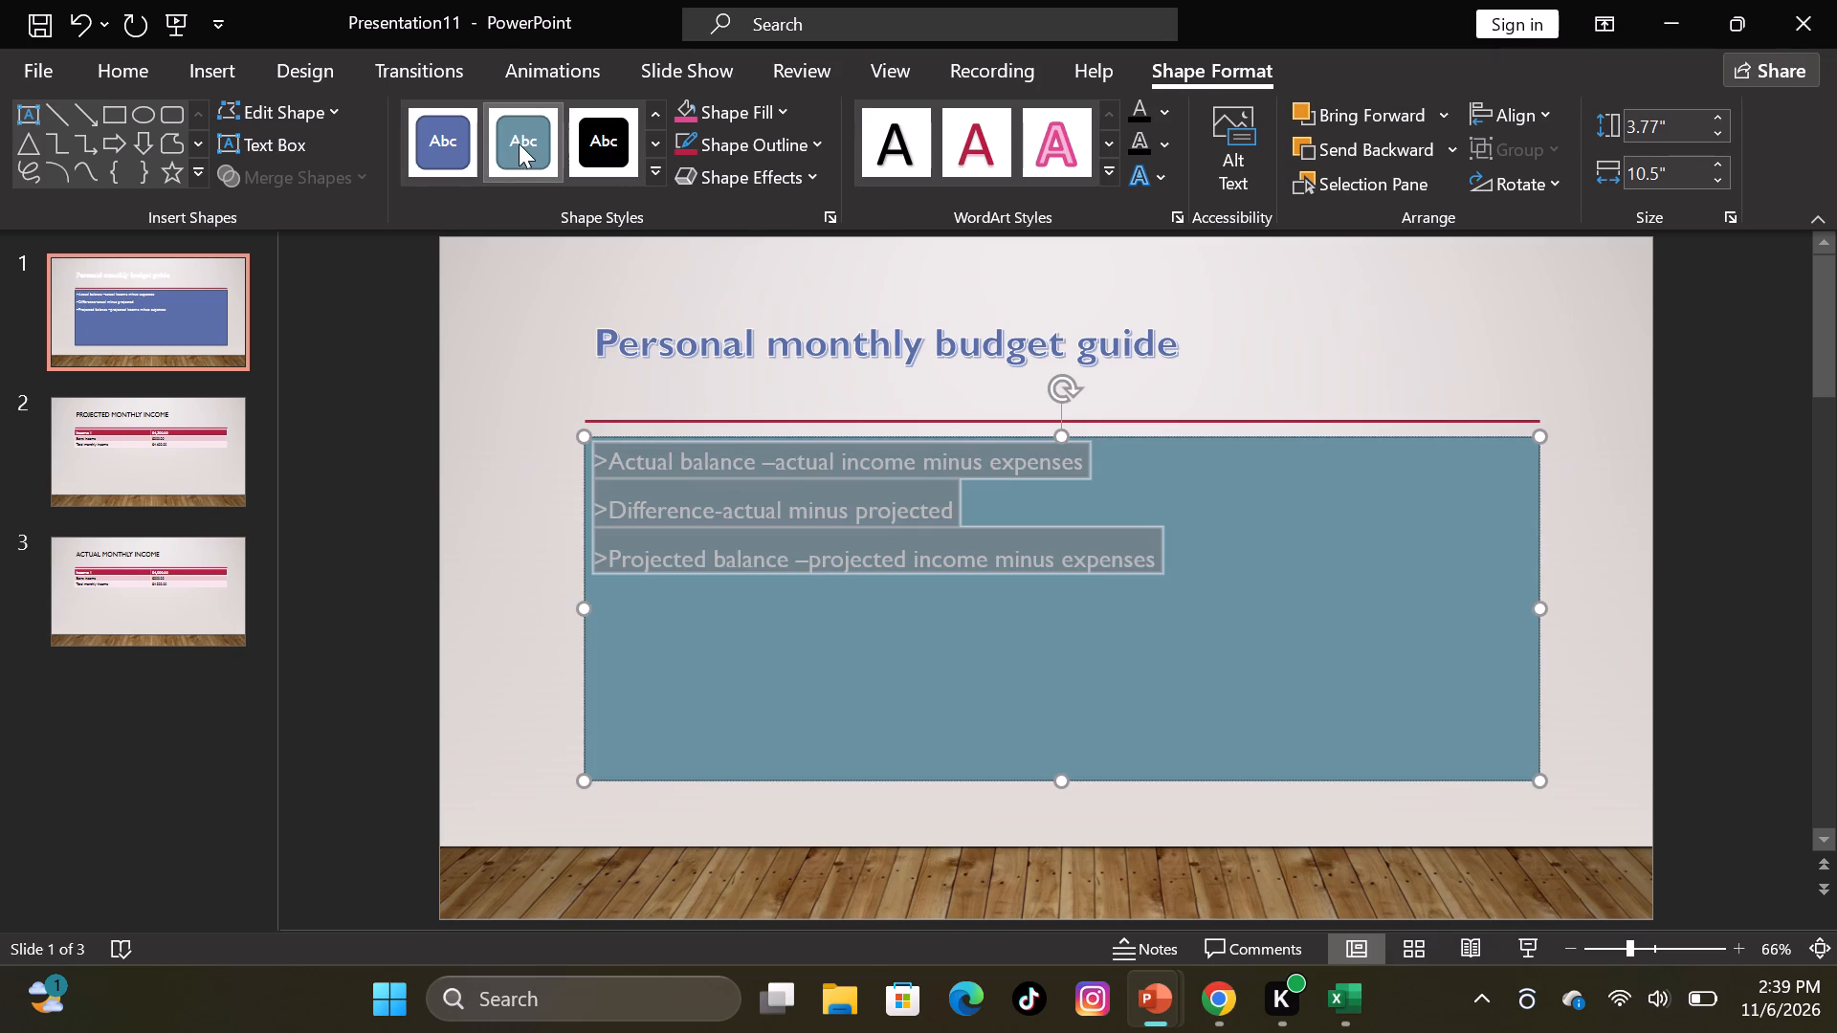
# Apply the plain black WordArt style with a shadow to all three balance definition lines on slide 1.
pyautogui.click(762, 312)
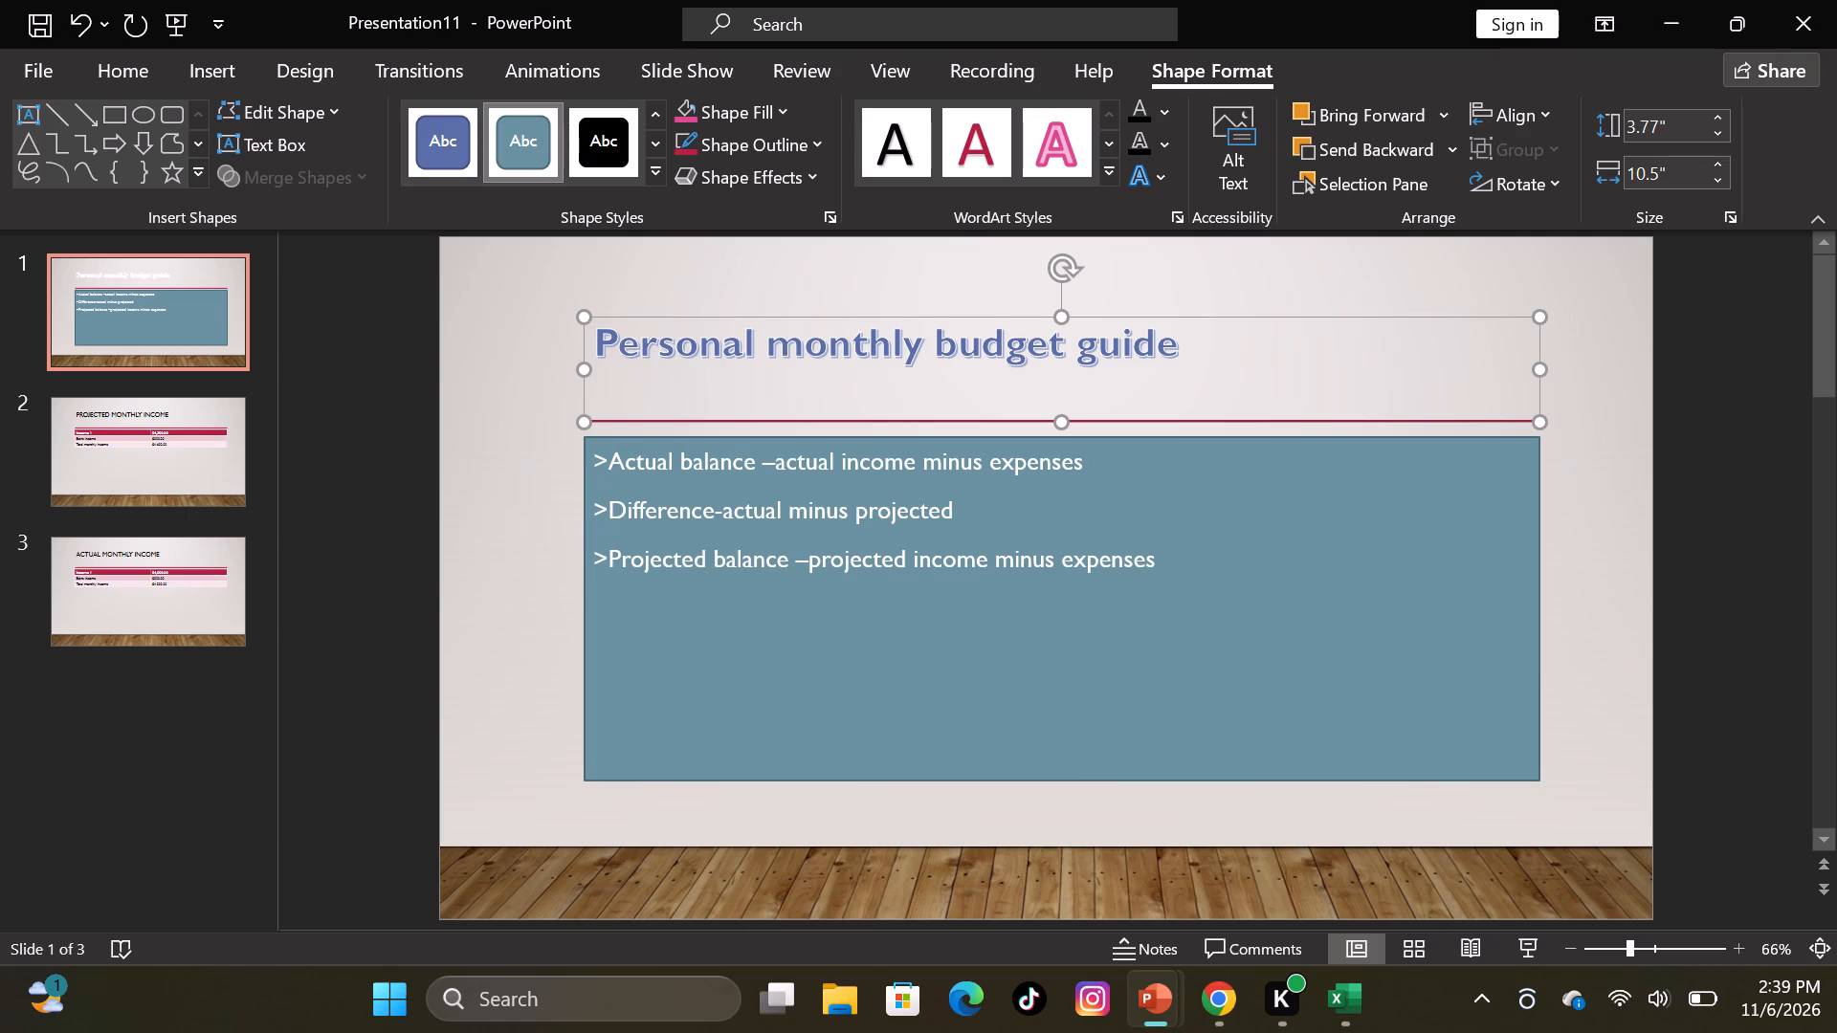
pyautogui.click(711, 514)
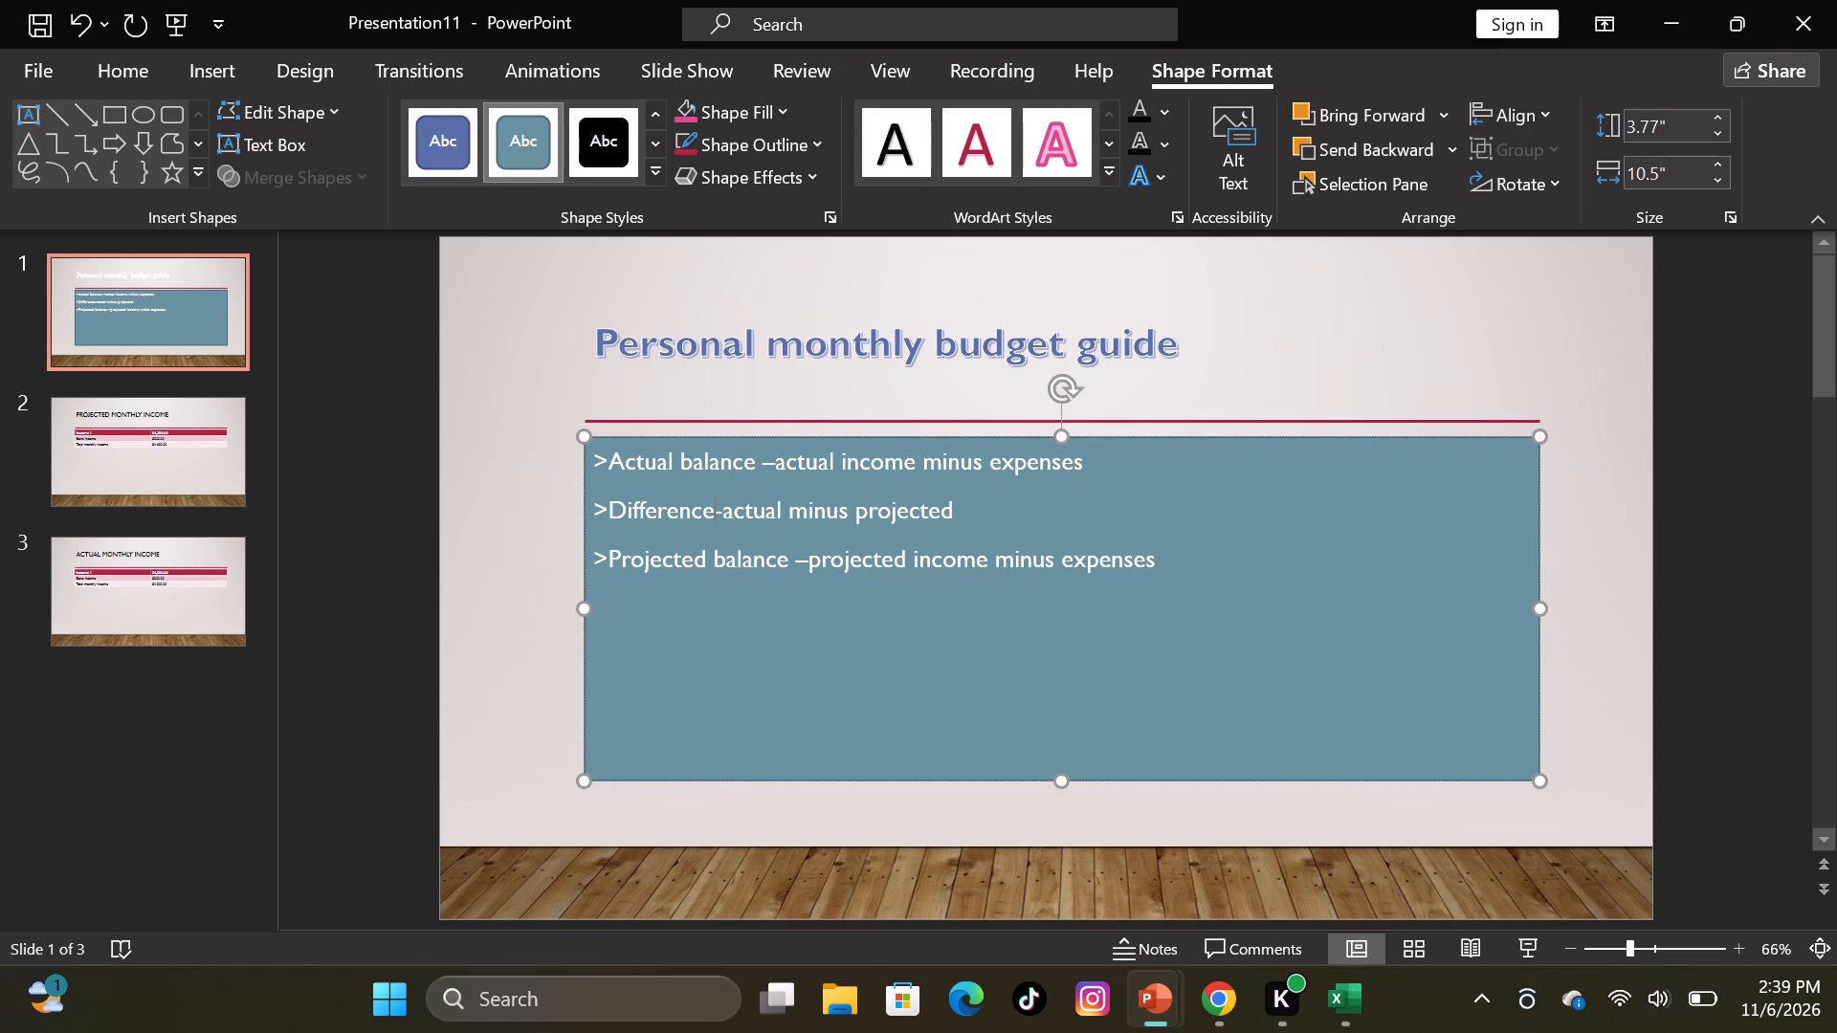
pyautogui.moveTo(597, 459); pyautogui.dragTo(1168, 546)
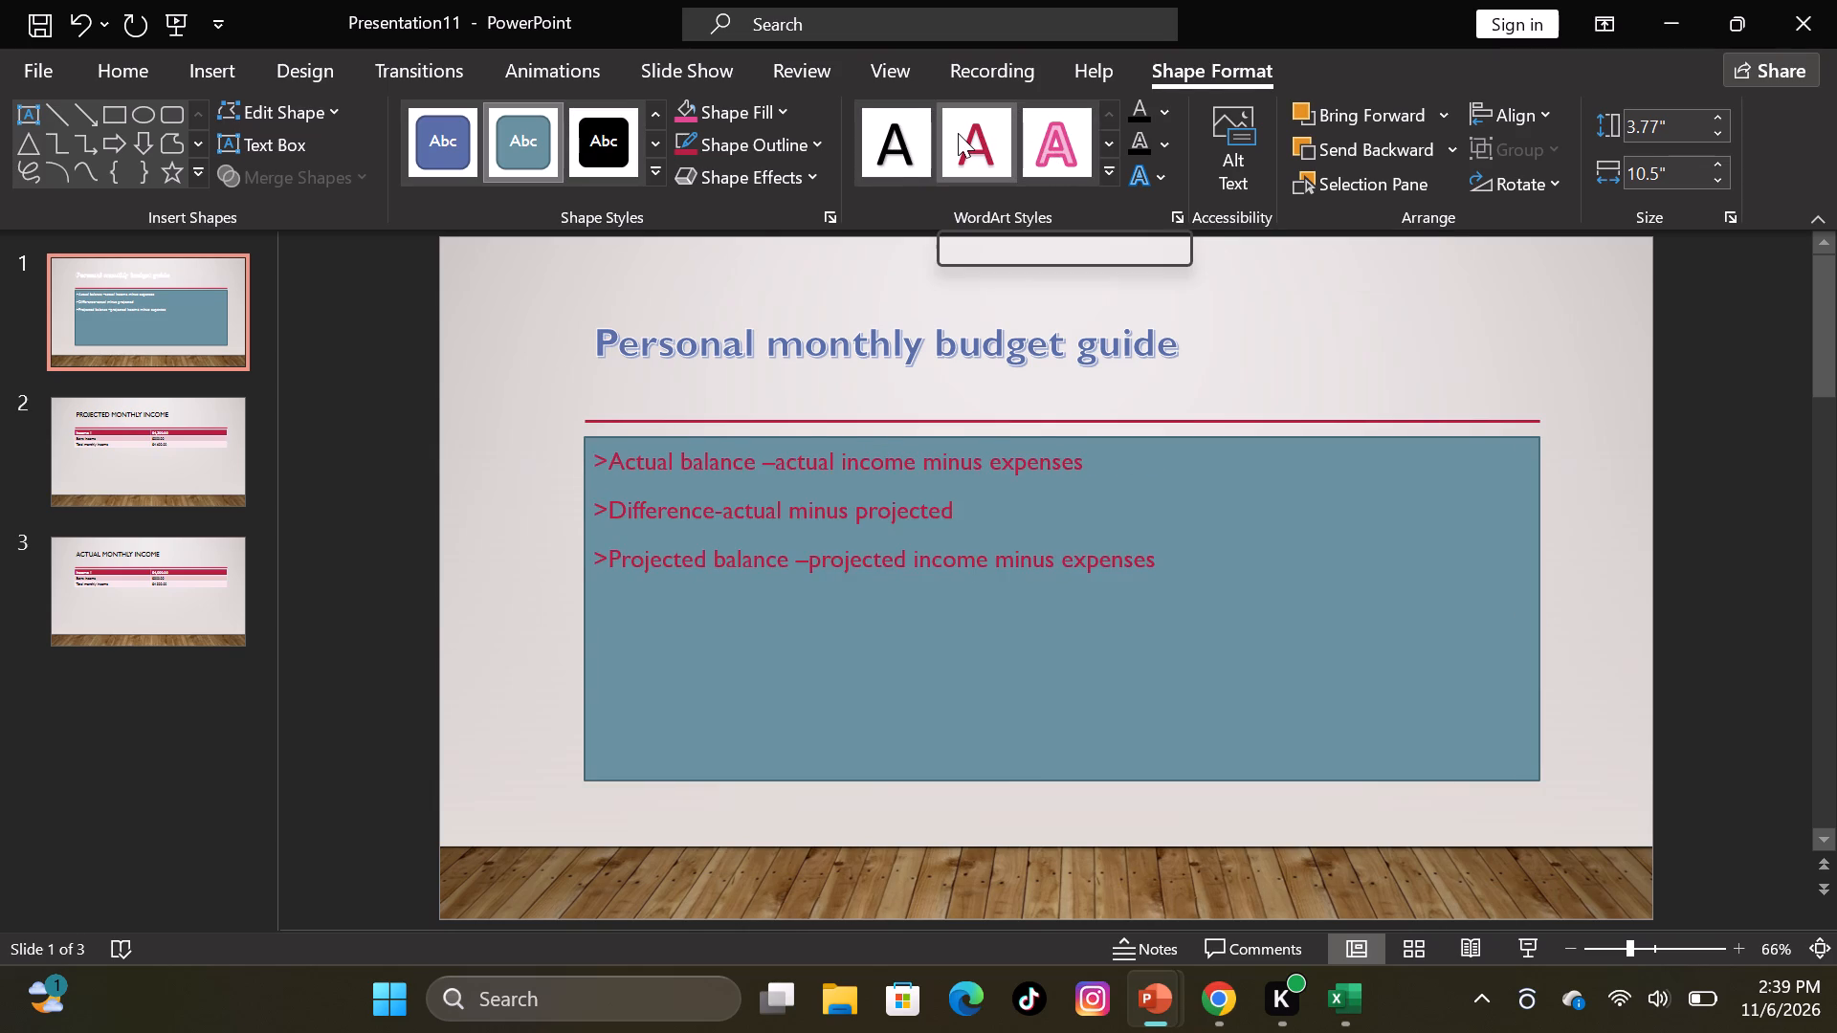
pyautogui.click(919, 133)
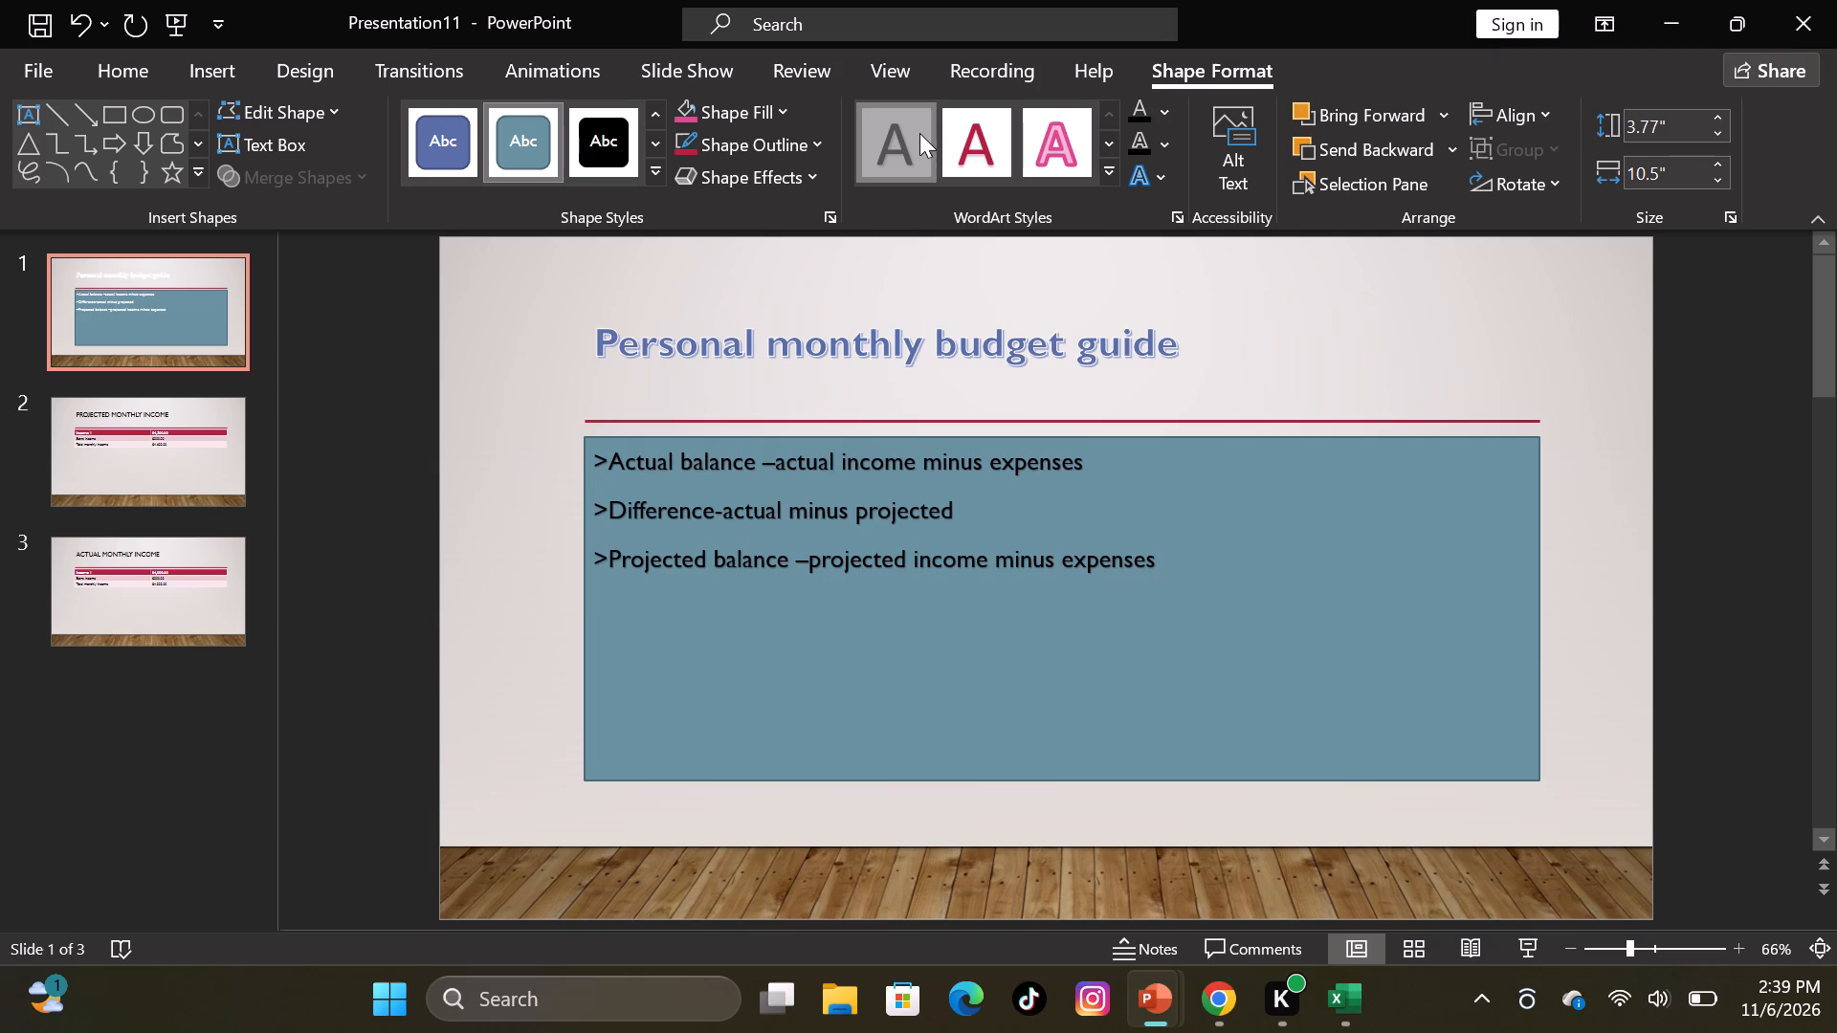
# Change the font of the full "Personal monthly budget guide" title on slide 1 to Algerian.
pyautogui.click(762, 323)
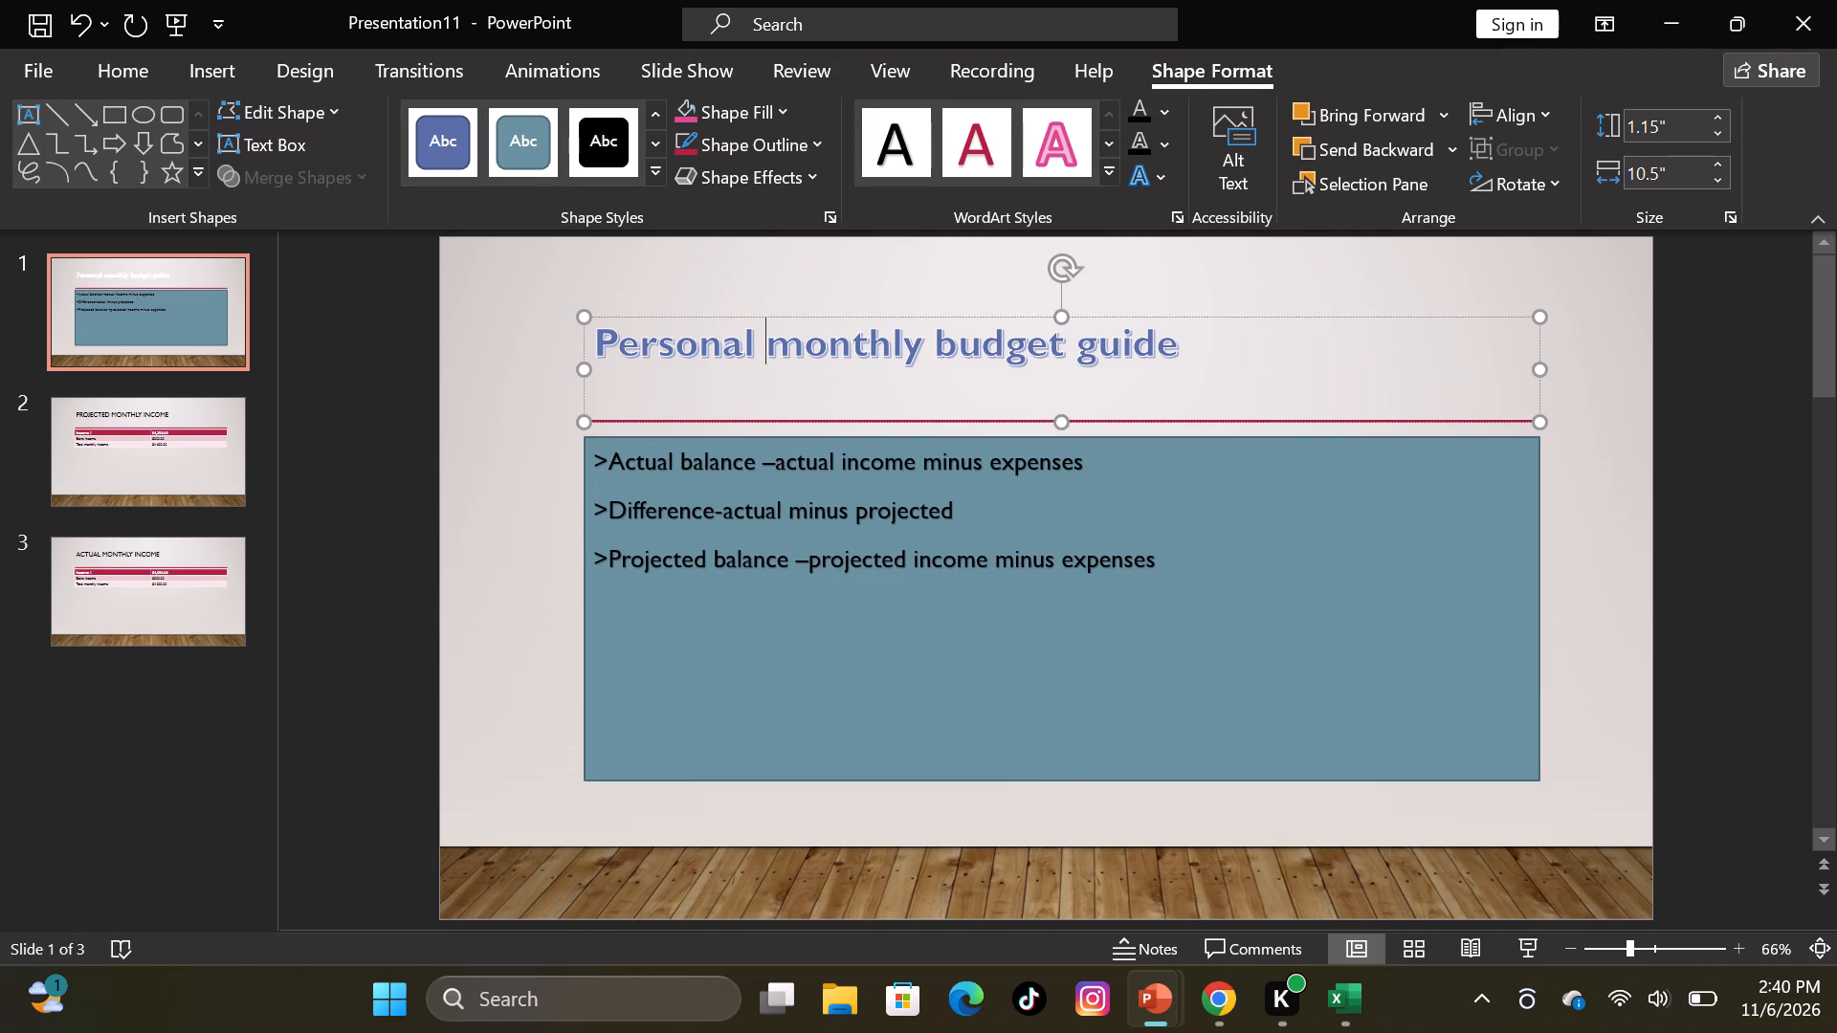
pyautogui.moveTo(597, 331); pyautogui.dragTo(1078, 302)
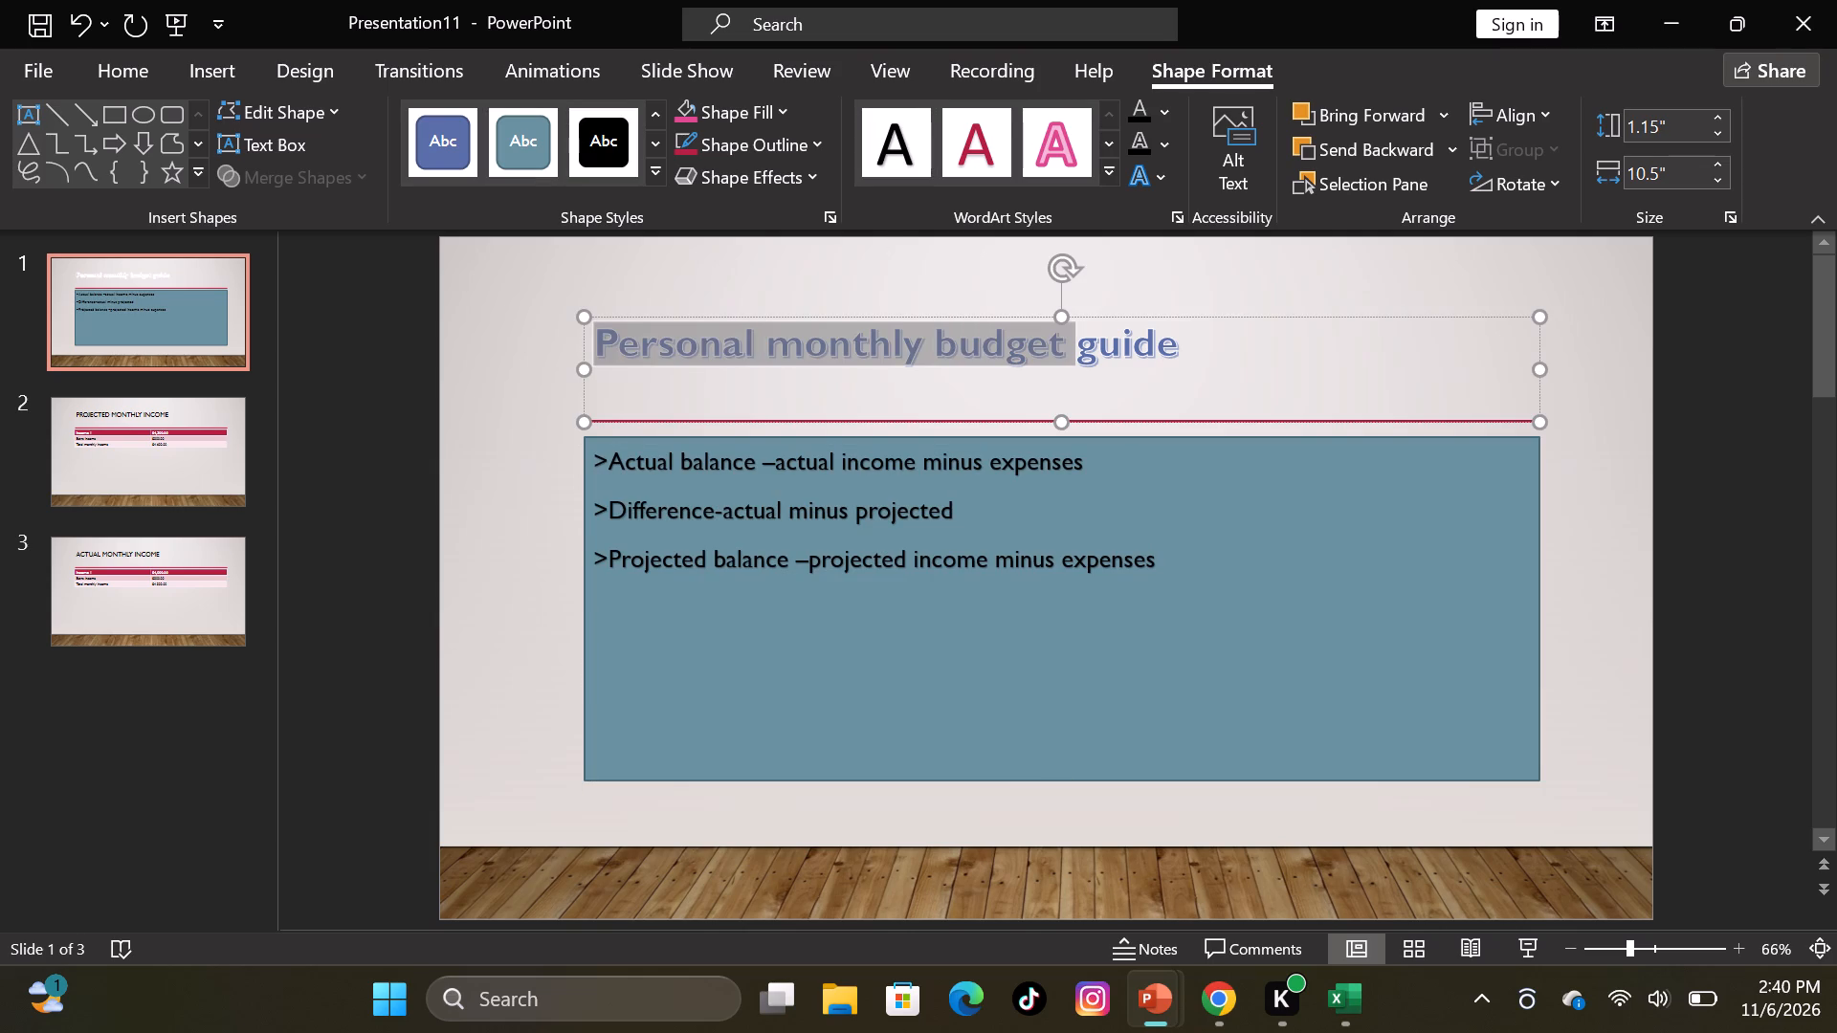
pyautogui.moveTo(1078, 302); pyautogui.dragTo(1123, 302)
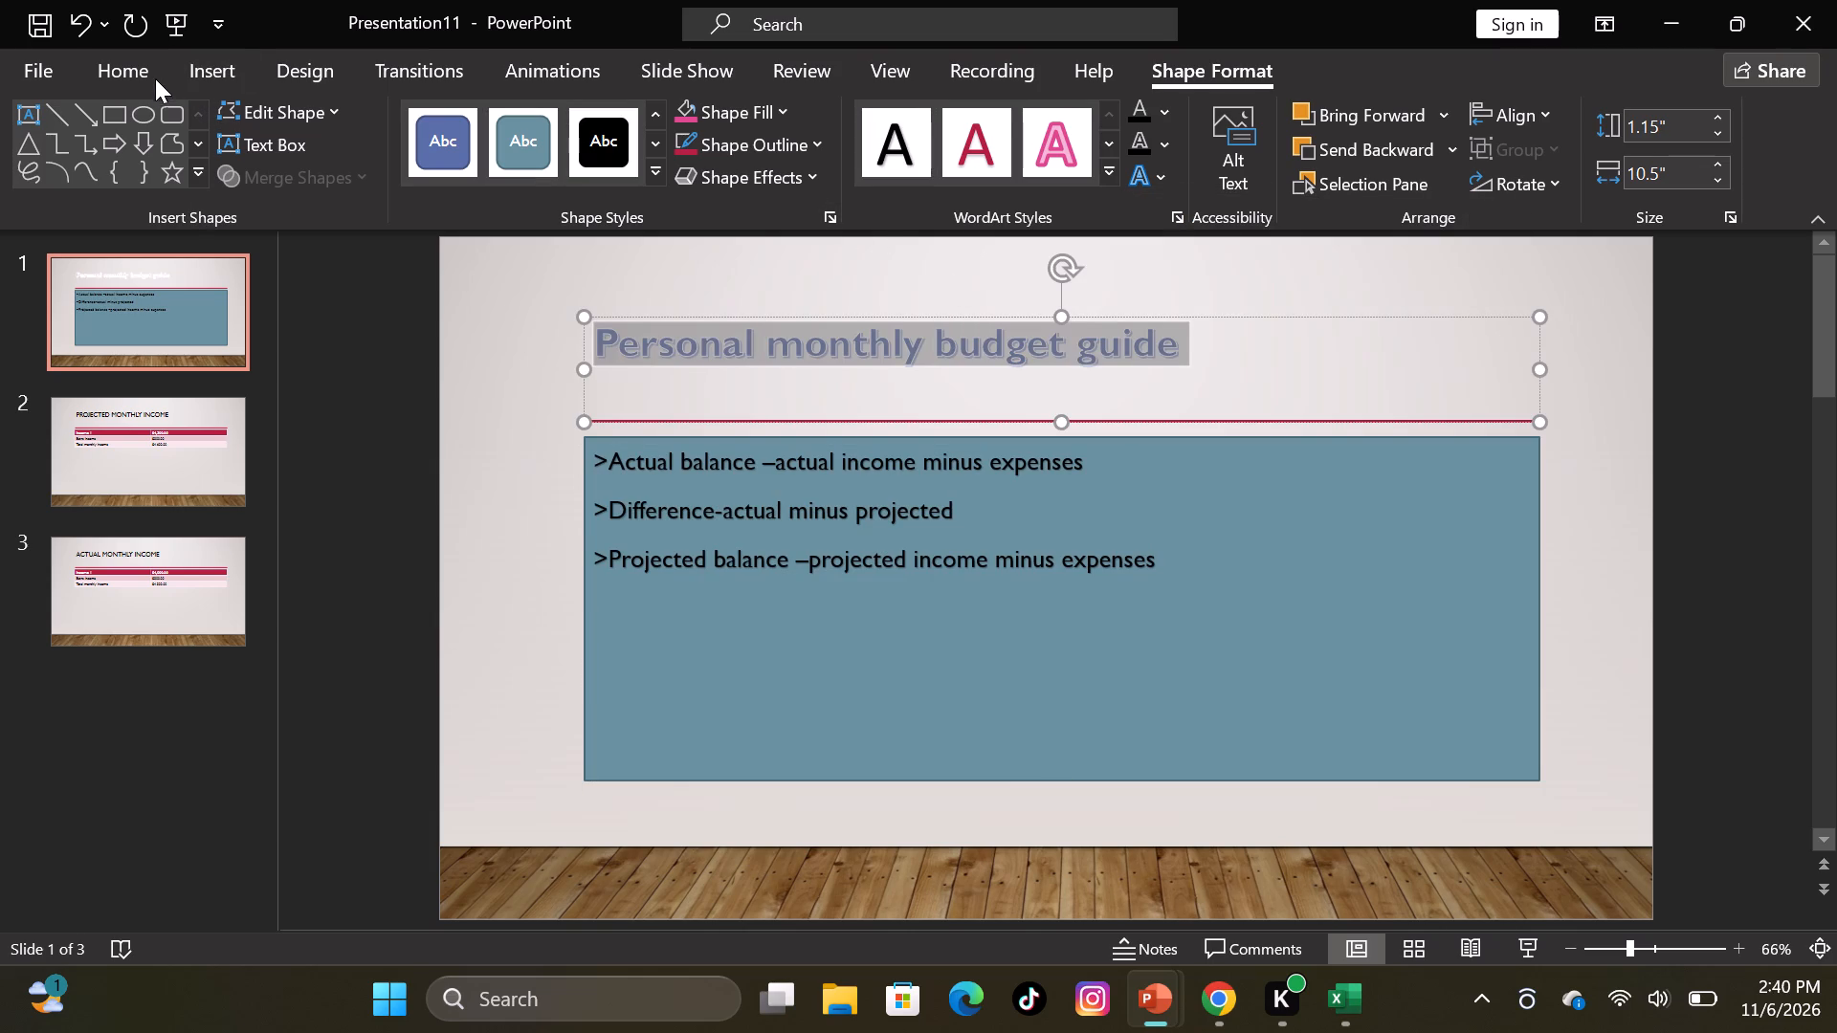
pyautogui.click(149, 77)
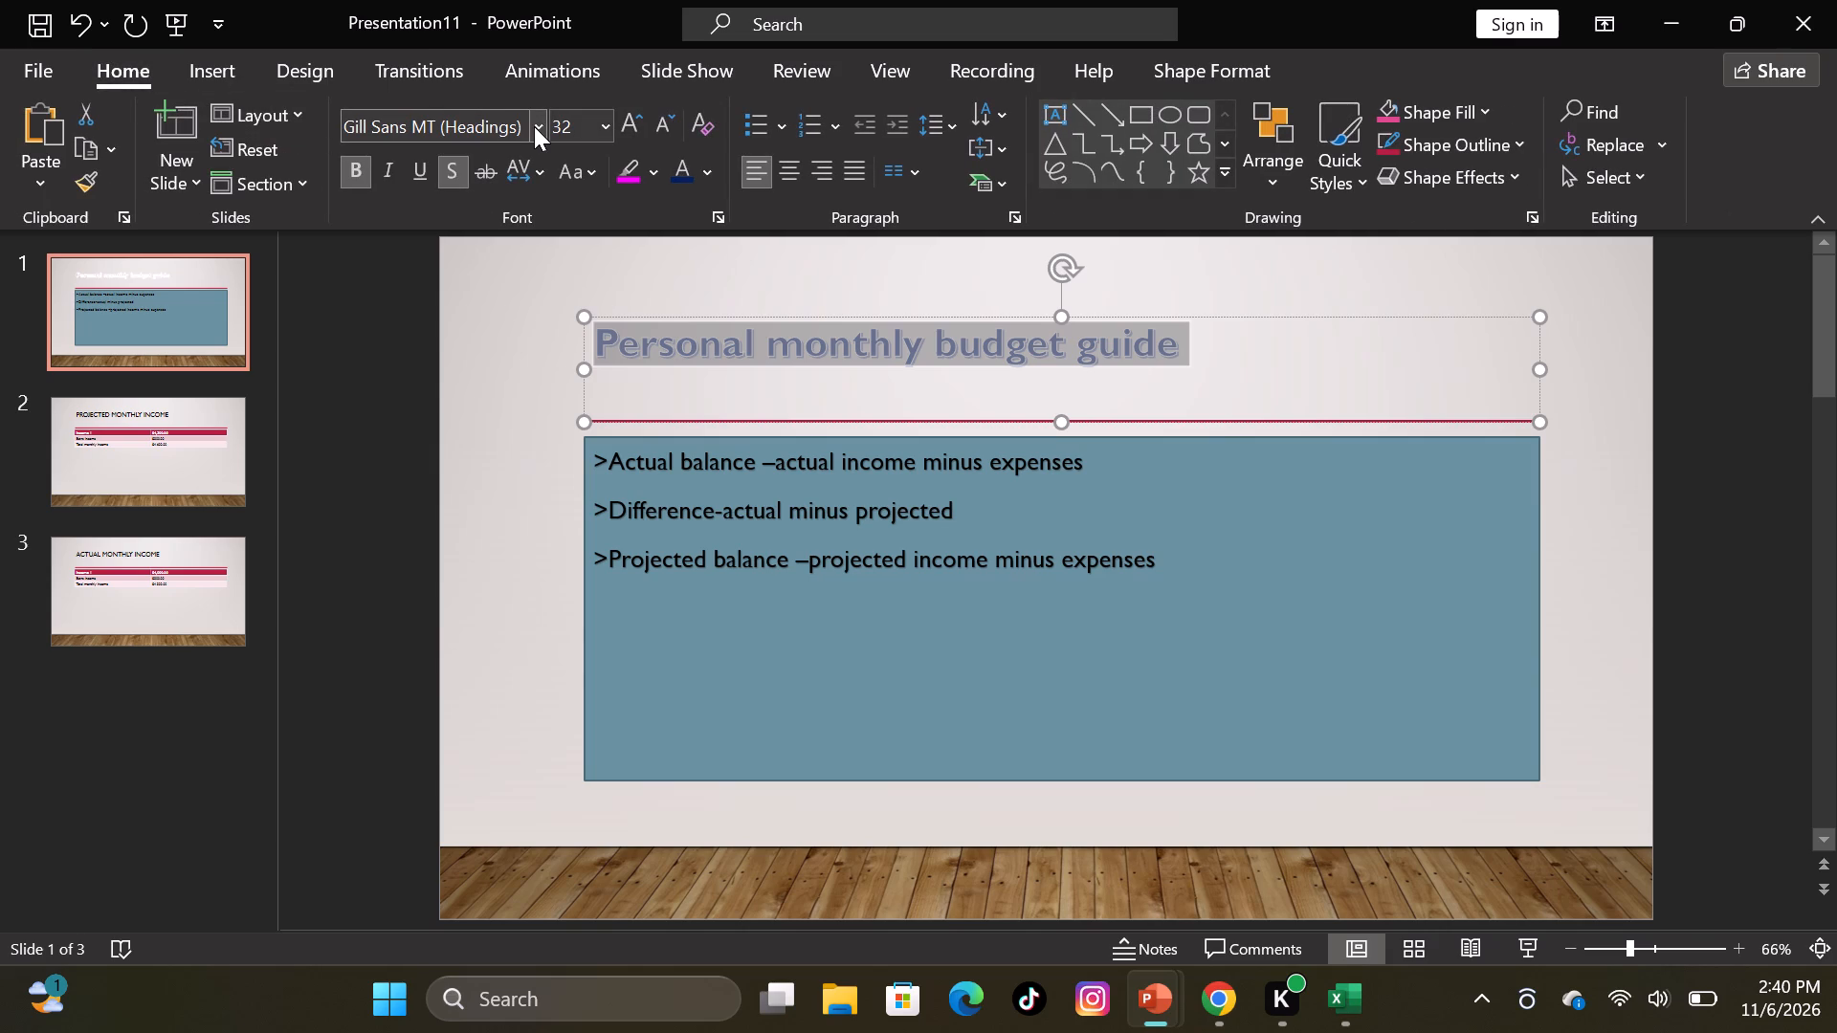
pyautogui.click(537, 127)
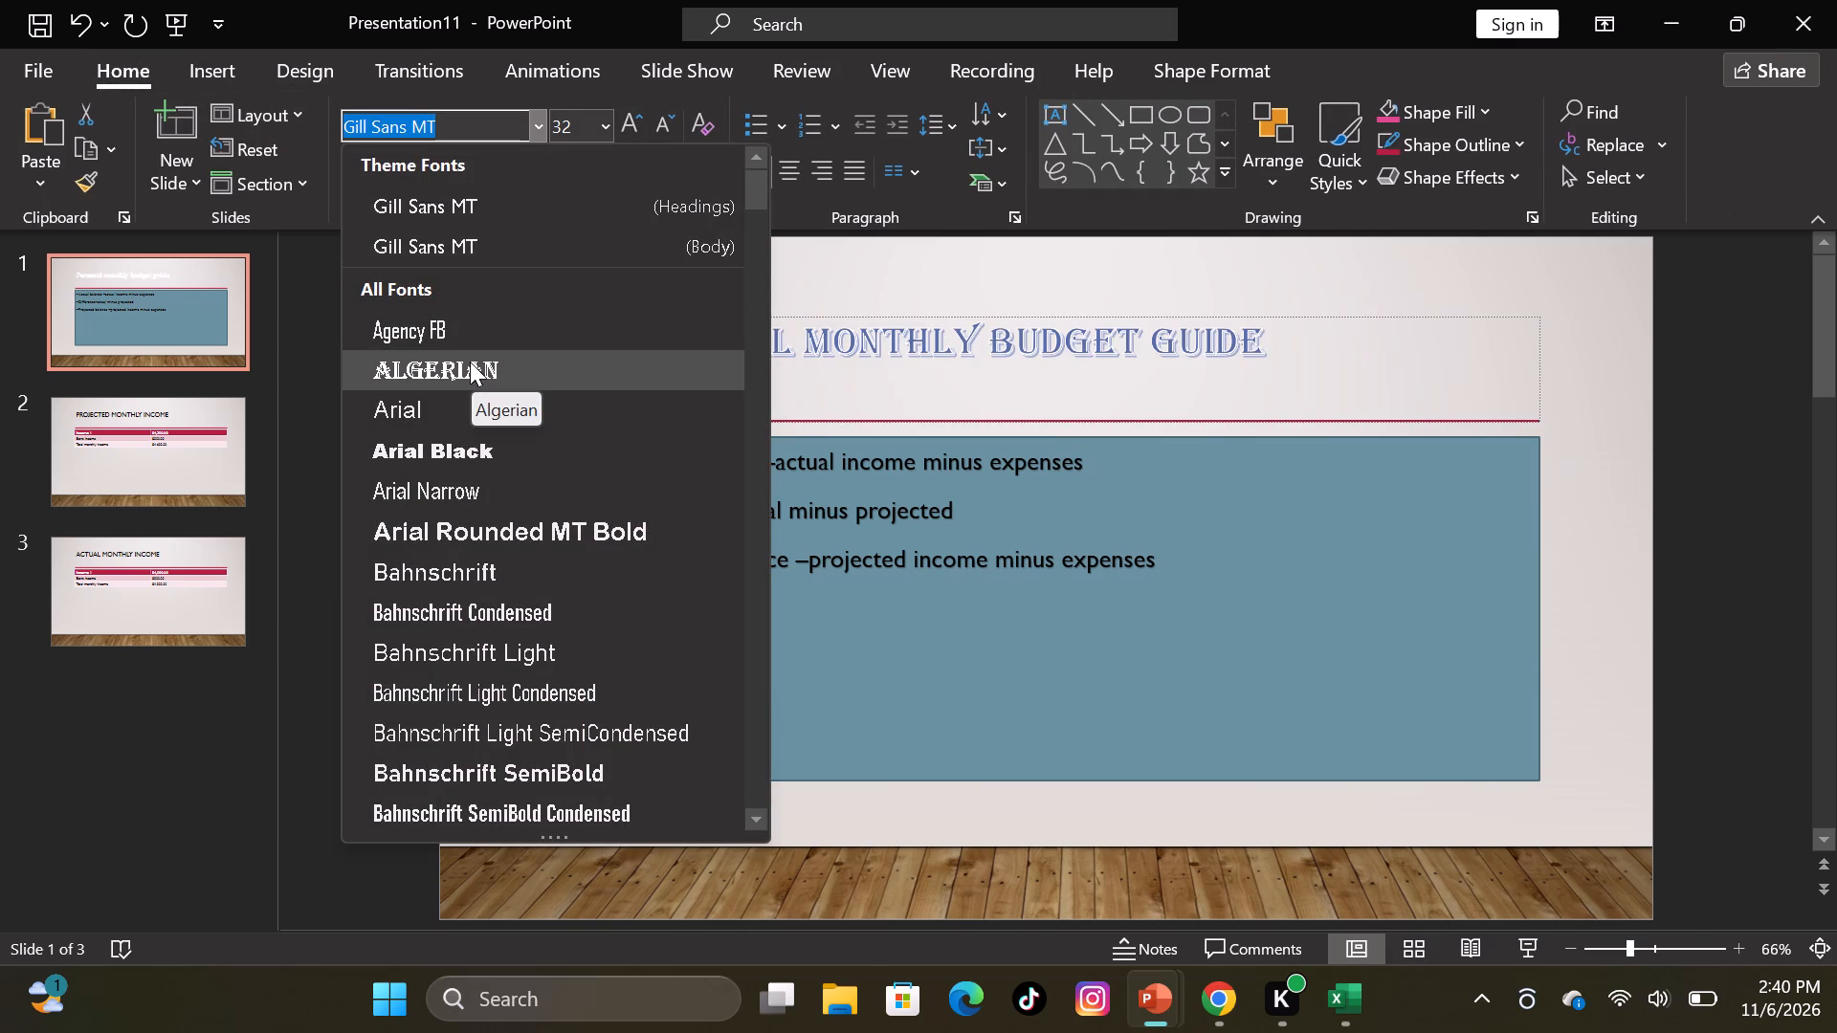
pyautogui.click(470, 362)
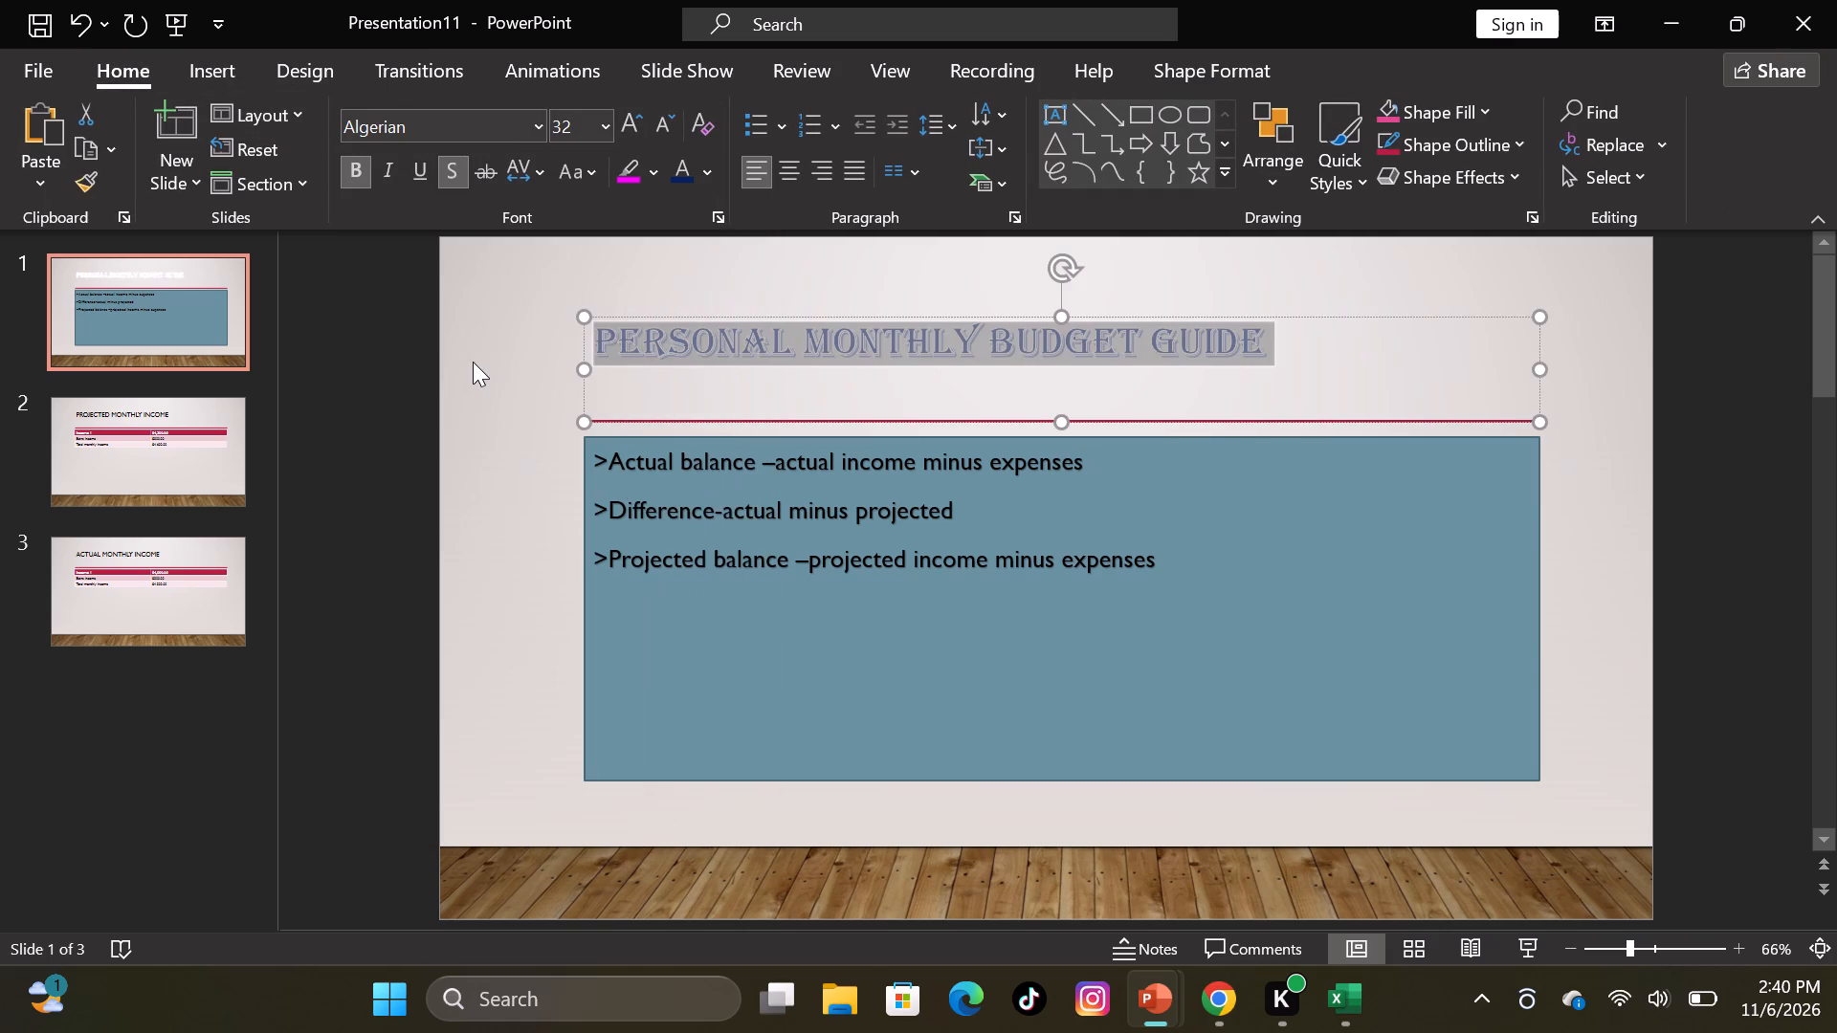
pyautogui.click(473, 361)
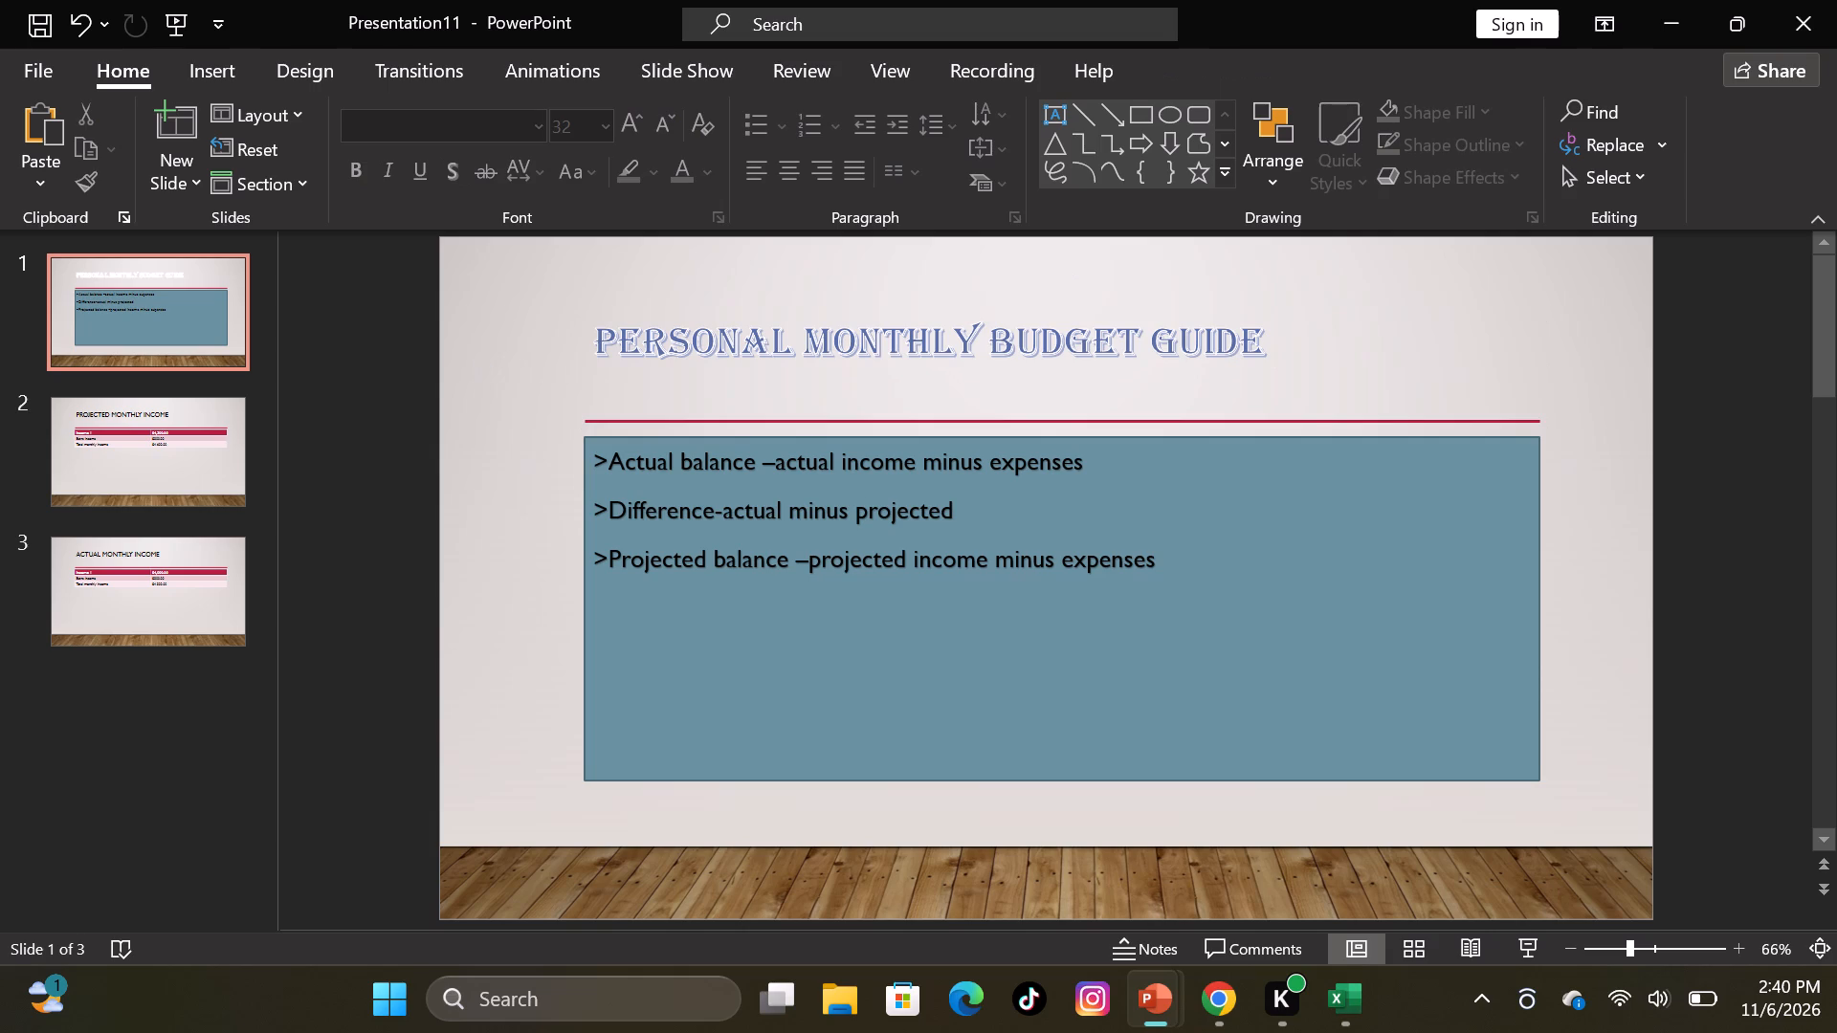
# Apply the crimson fill WordArt style with a shadow to the full title on slide 1.
pyautogui.click(598, 339)
pyautogui.moveTo(600, 339); pyautogui.dragTo(1025, 301)
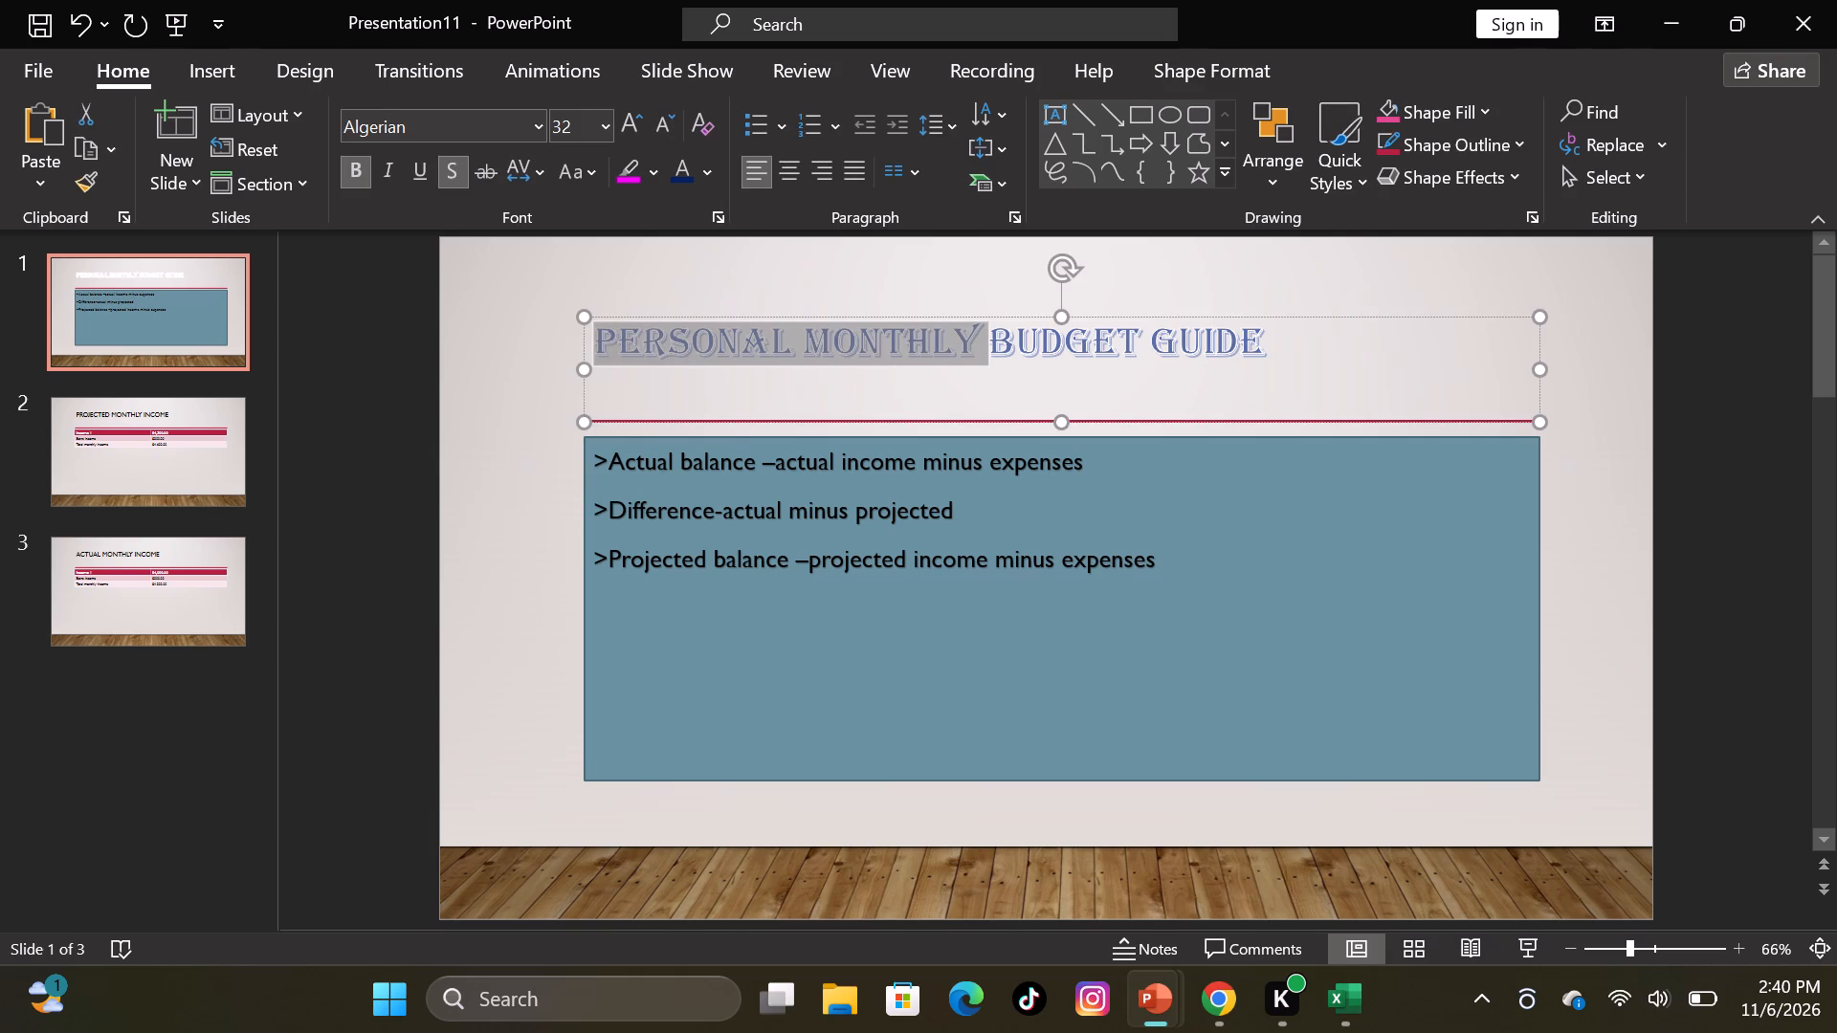
pyautogui.moveTo(1025, 301); pyautogui.dragTo(1184, 296)
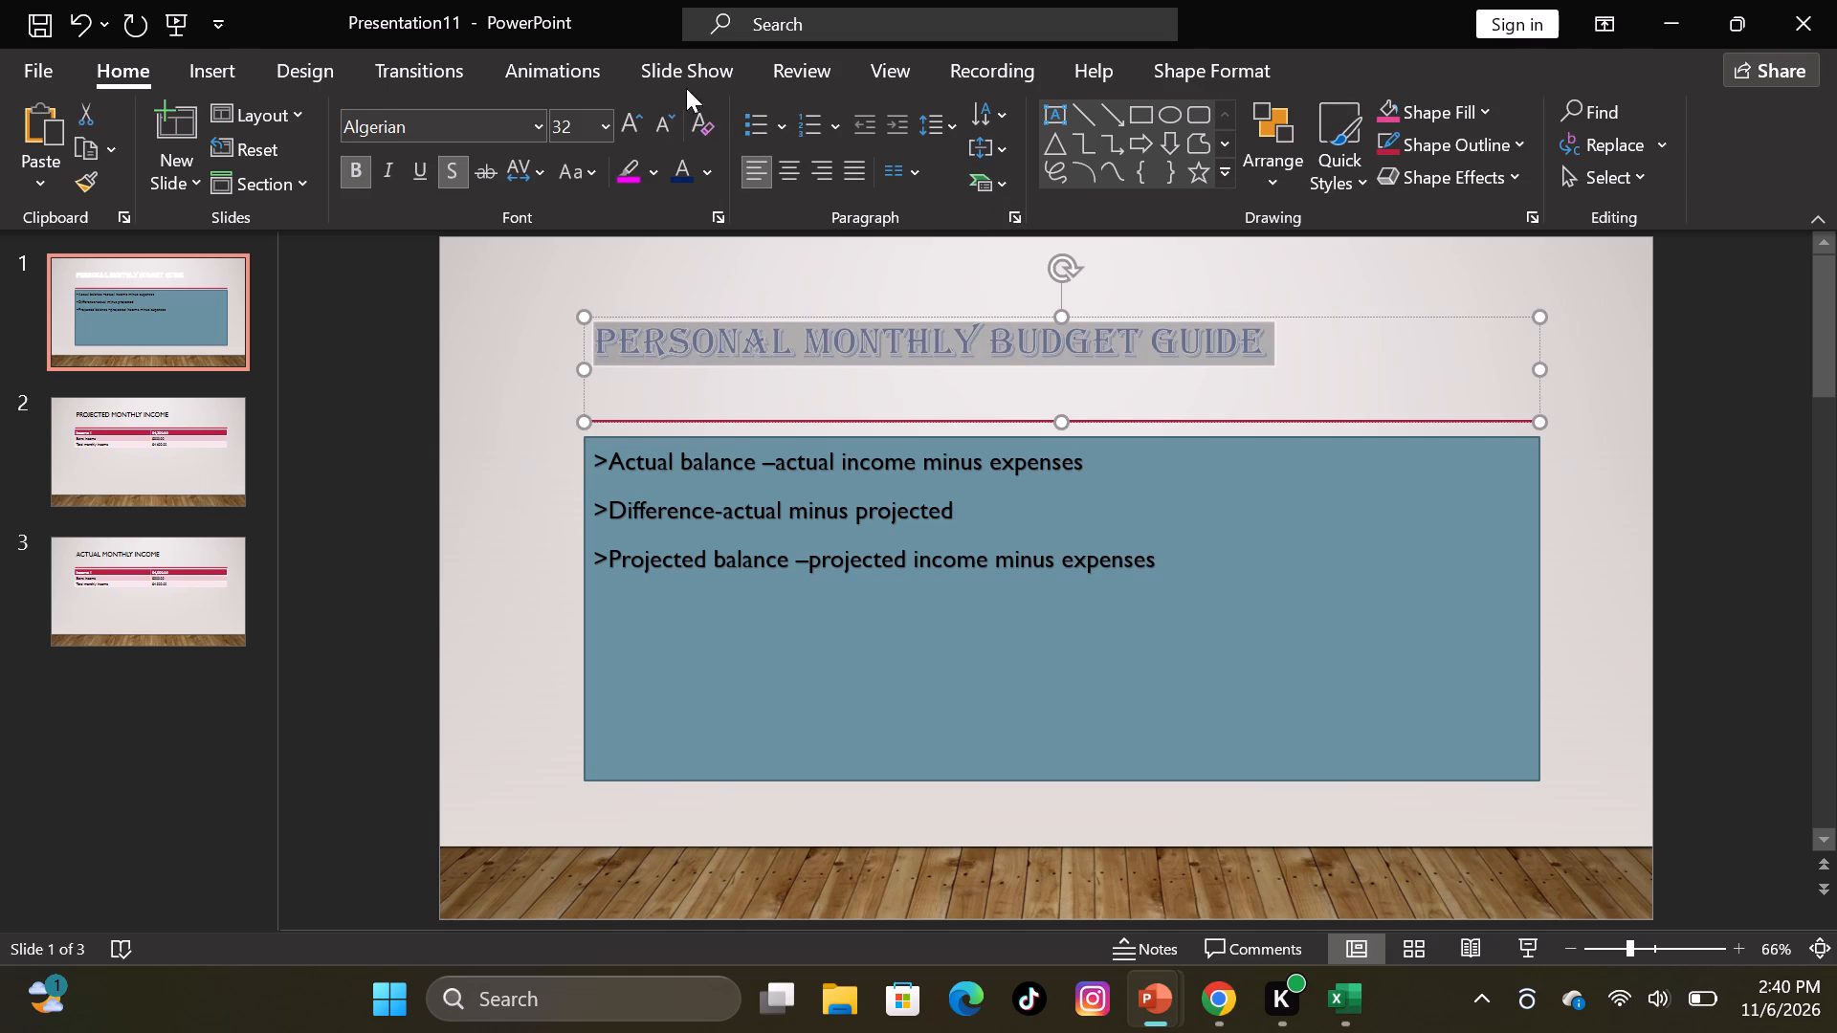
pyautogui.click(1185, 61)
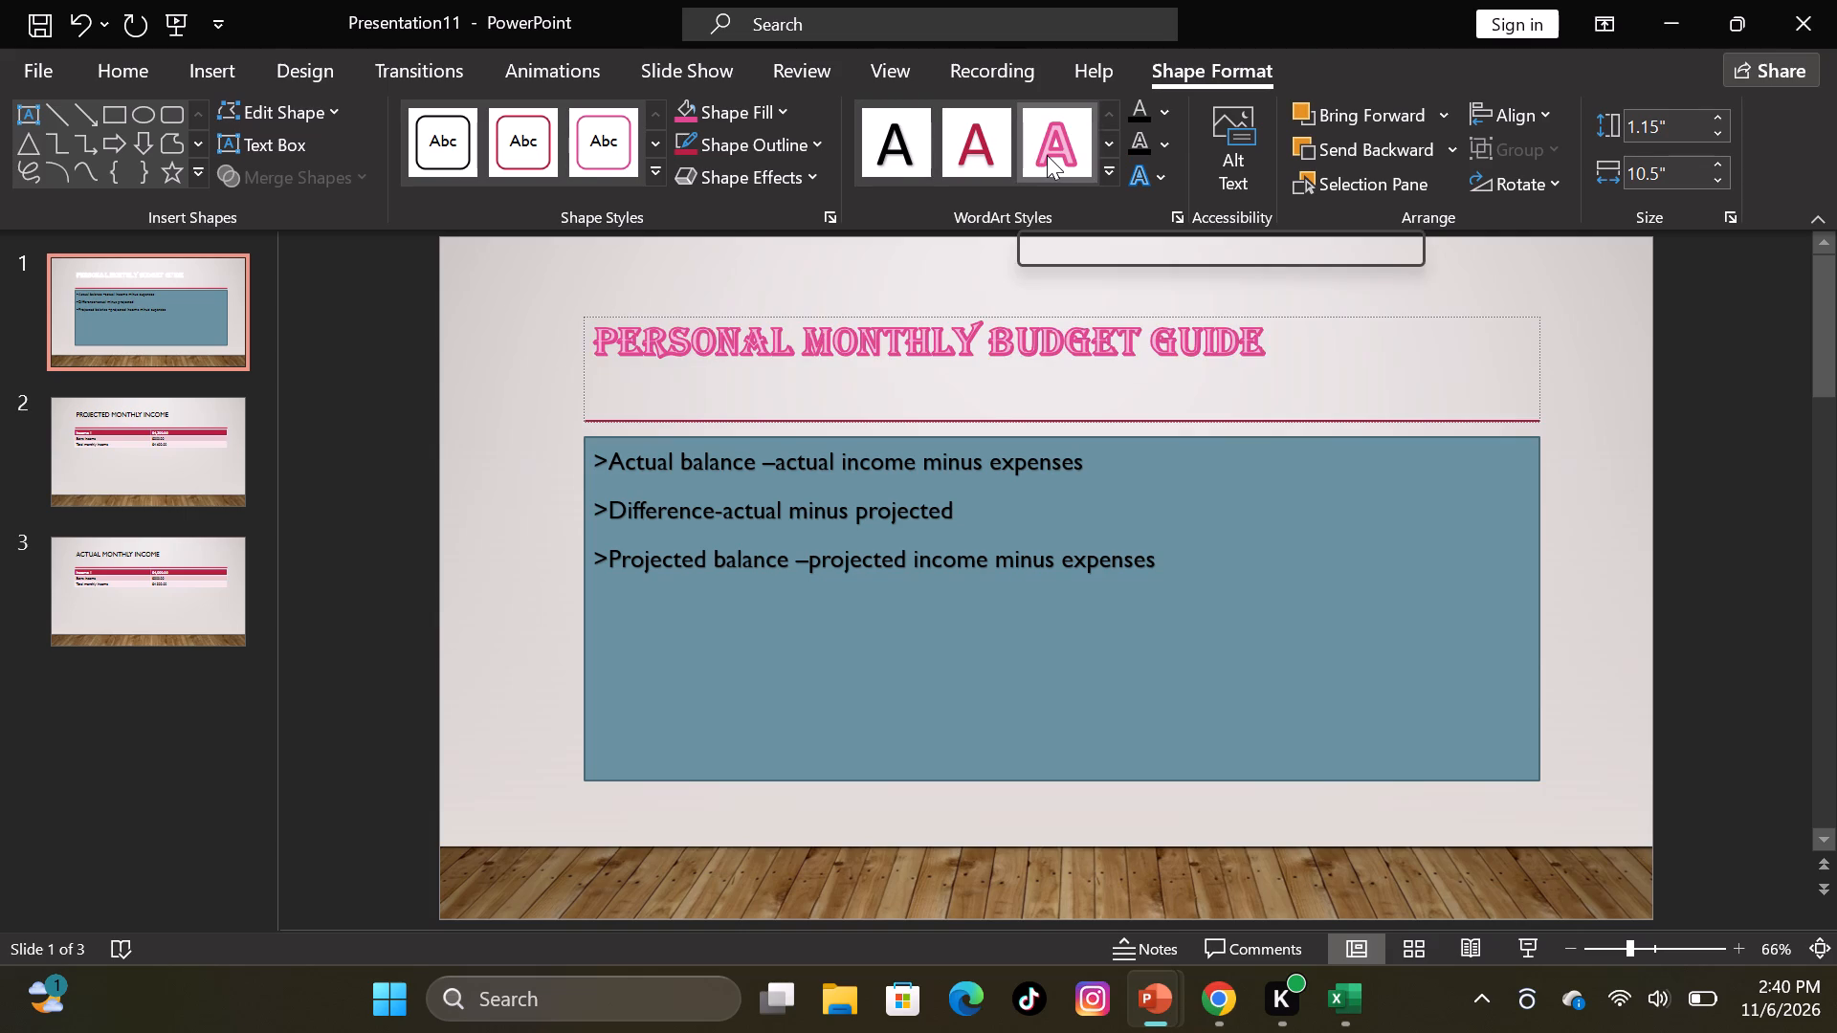
pyautogui.click(952, 147)
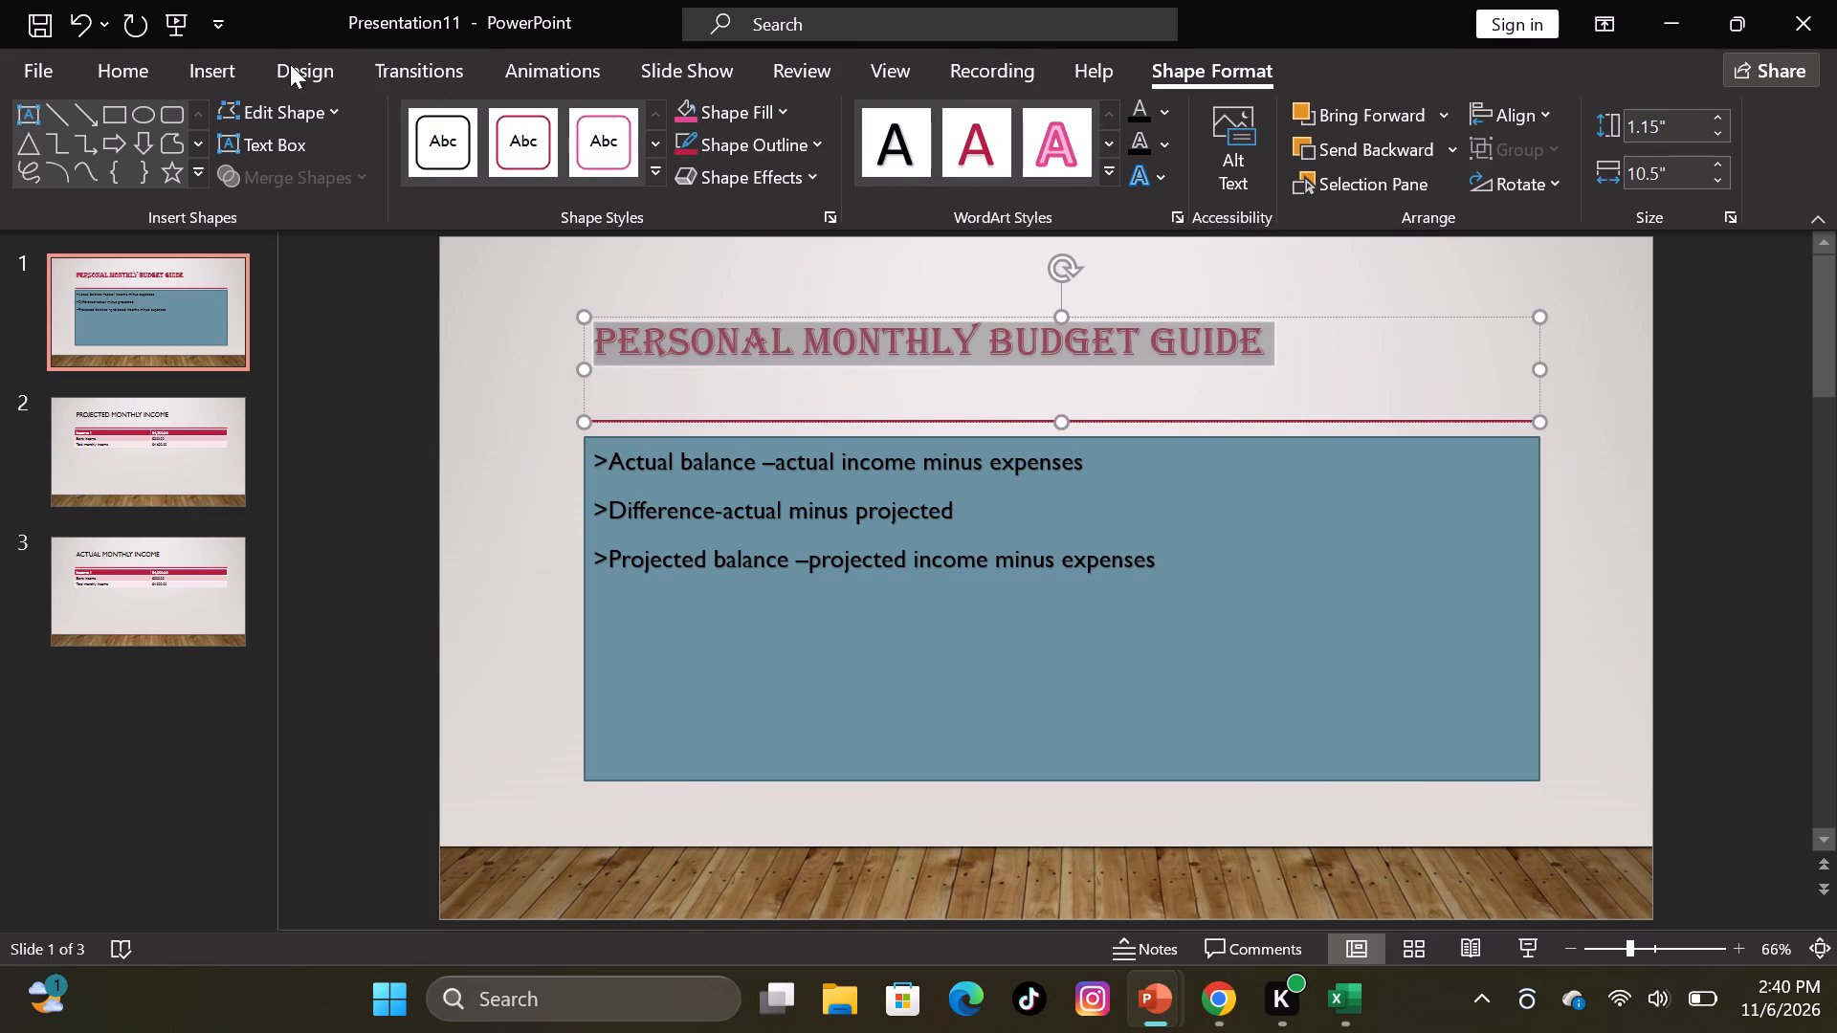
# Set the font size of slide 1's selected title to 44.
pyautogui.click(111, 64)
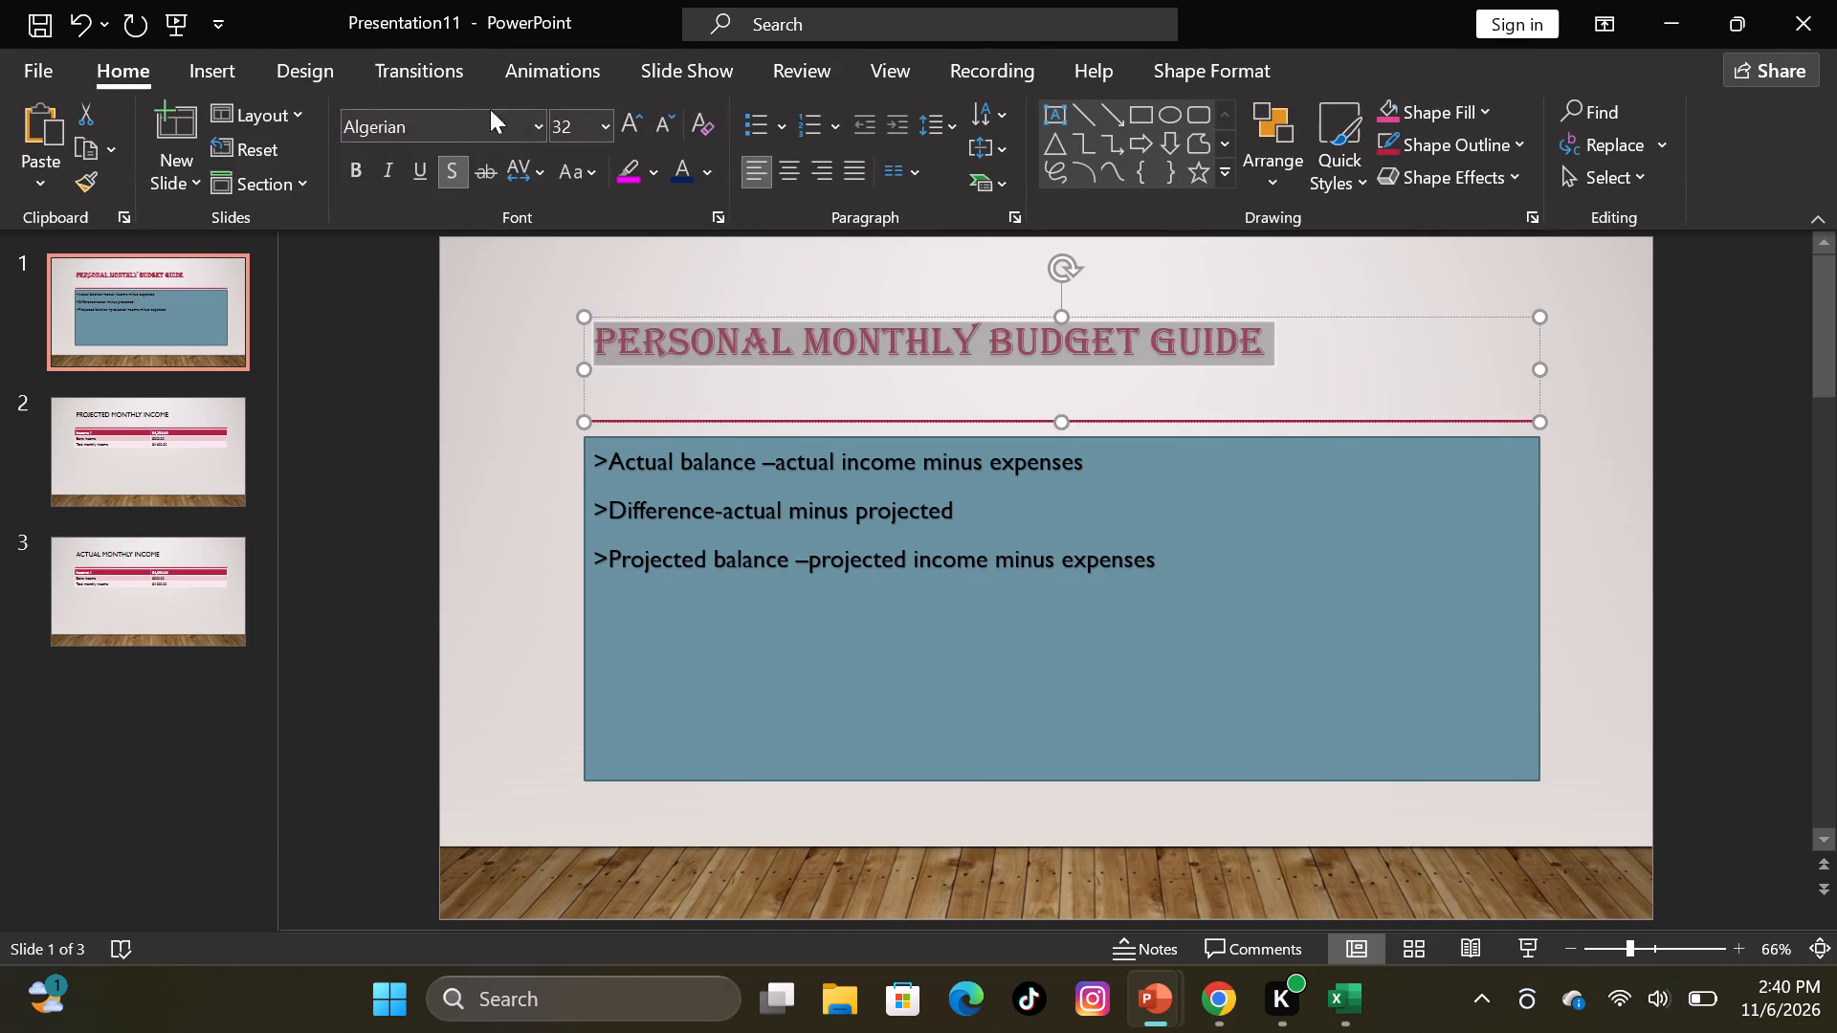
pyautogui.click(612, 121)
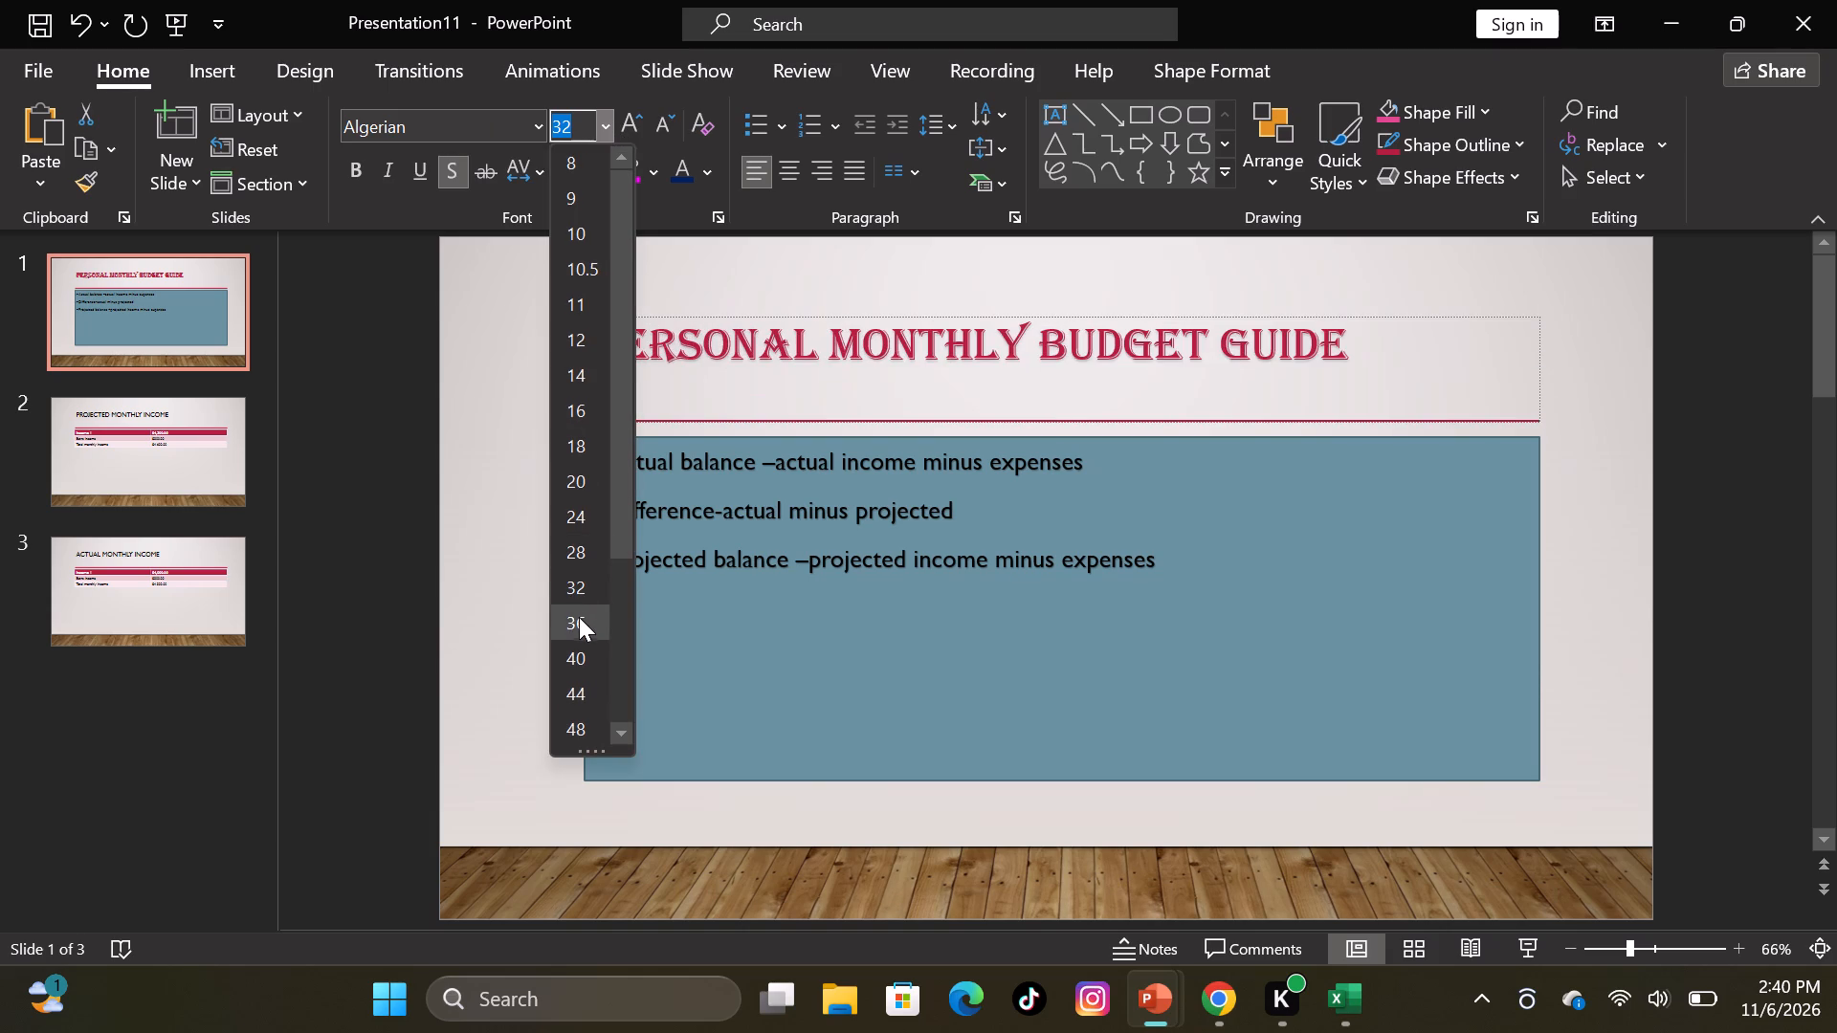
pyautogui.click(585, 680)
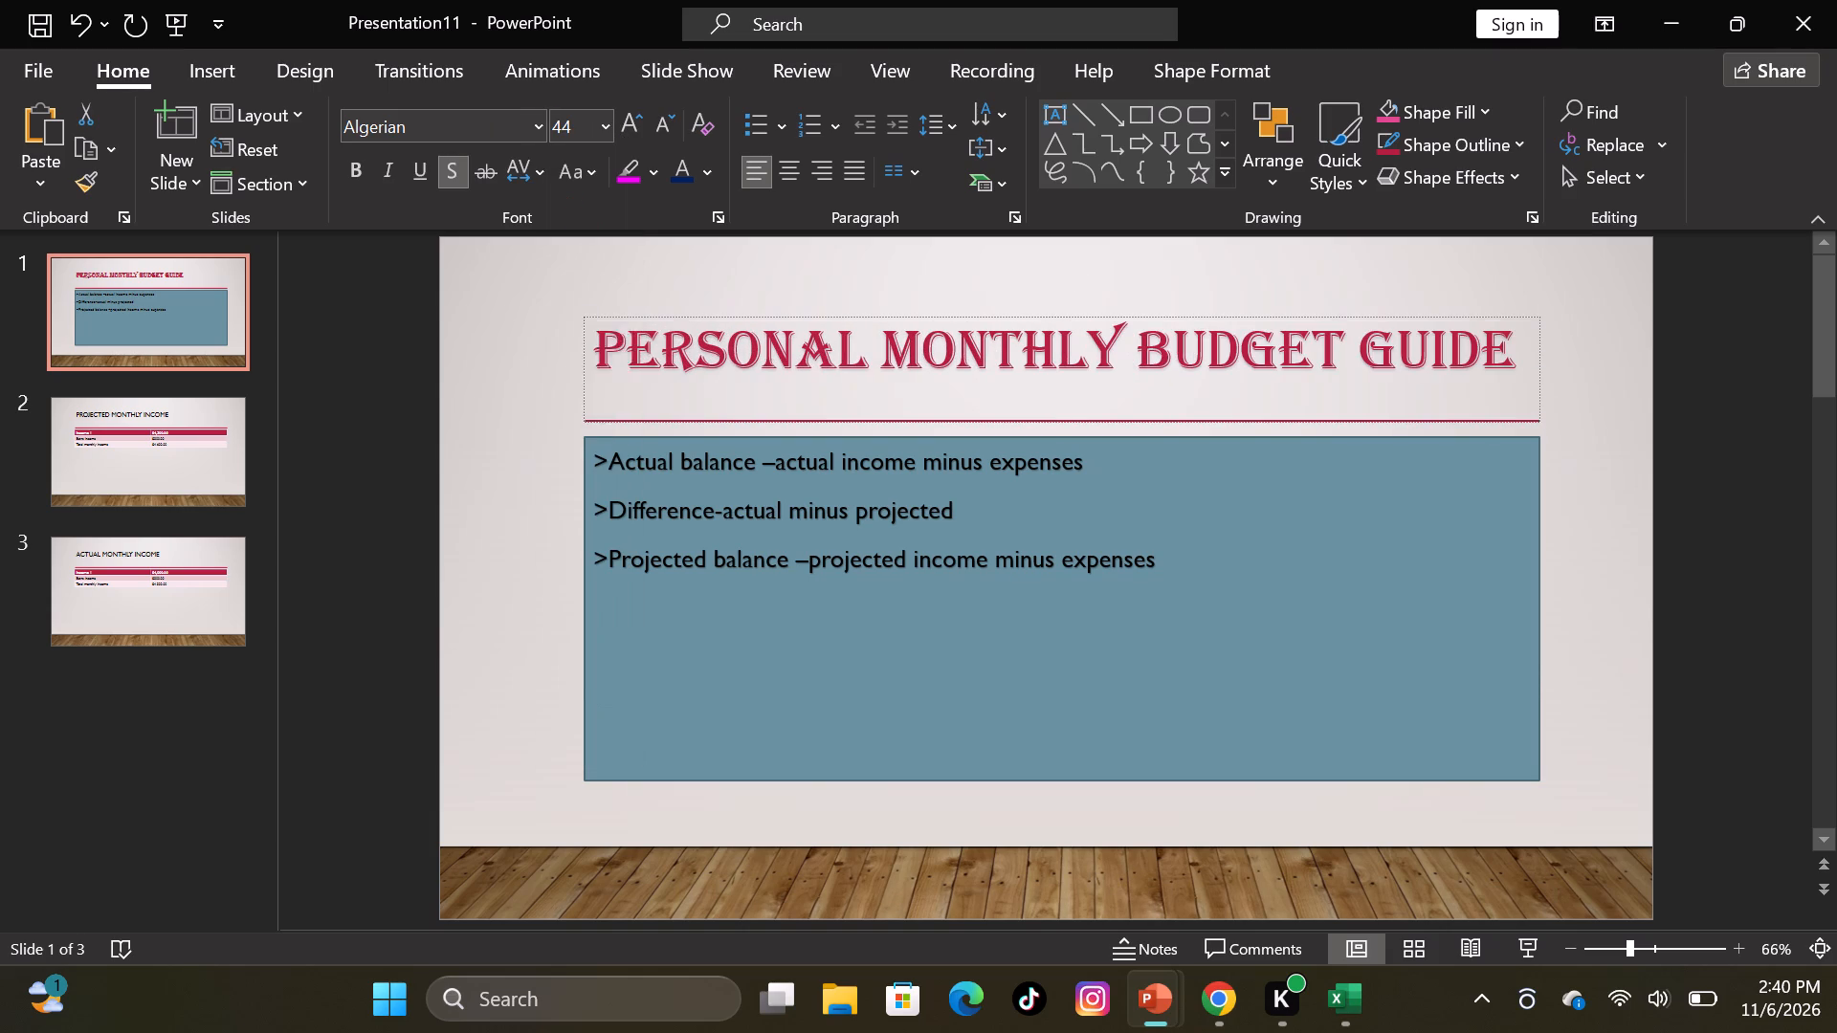
pyautogui.click(498, 575)
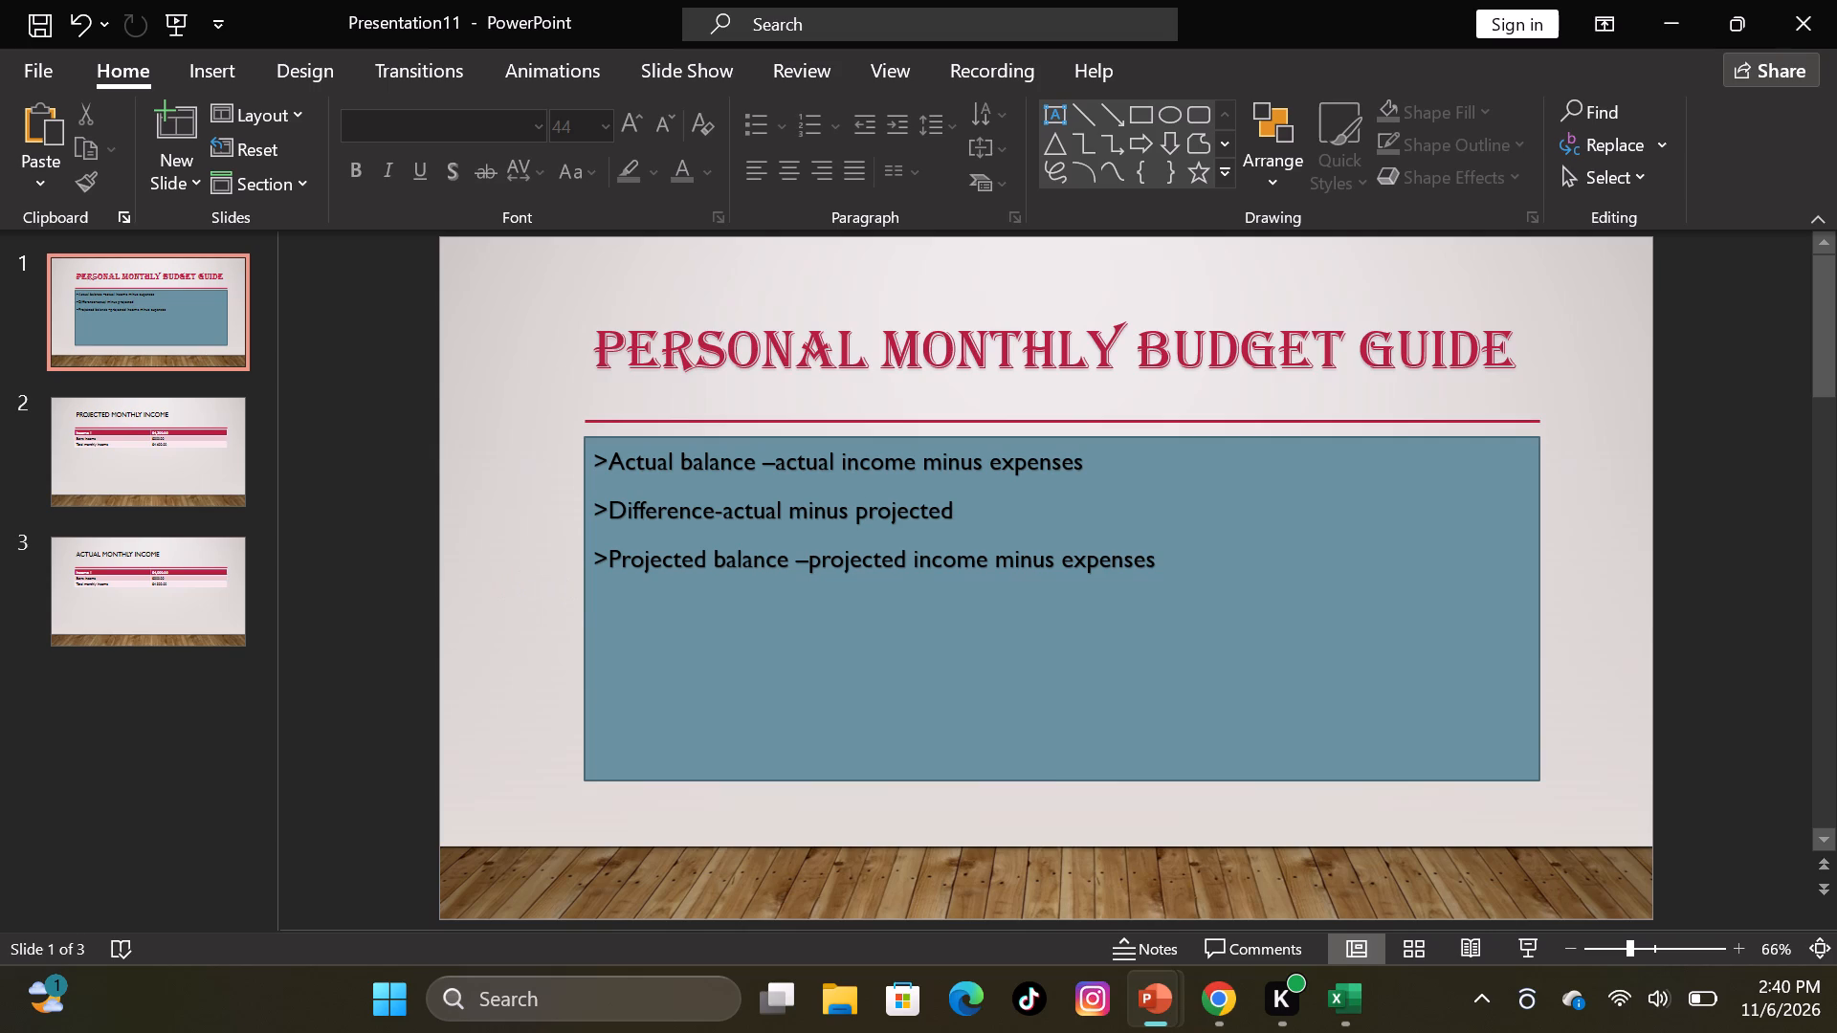
# Set the font size of all three balance definition lines on slide 1 to 32.
pyautogui.click(756, 523)
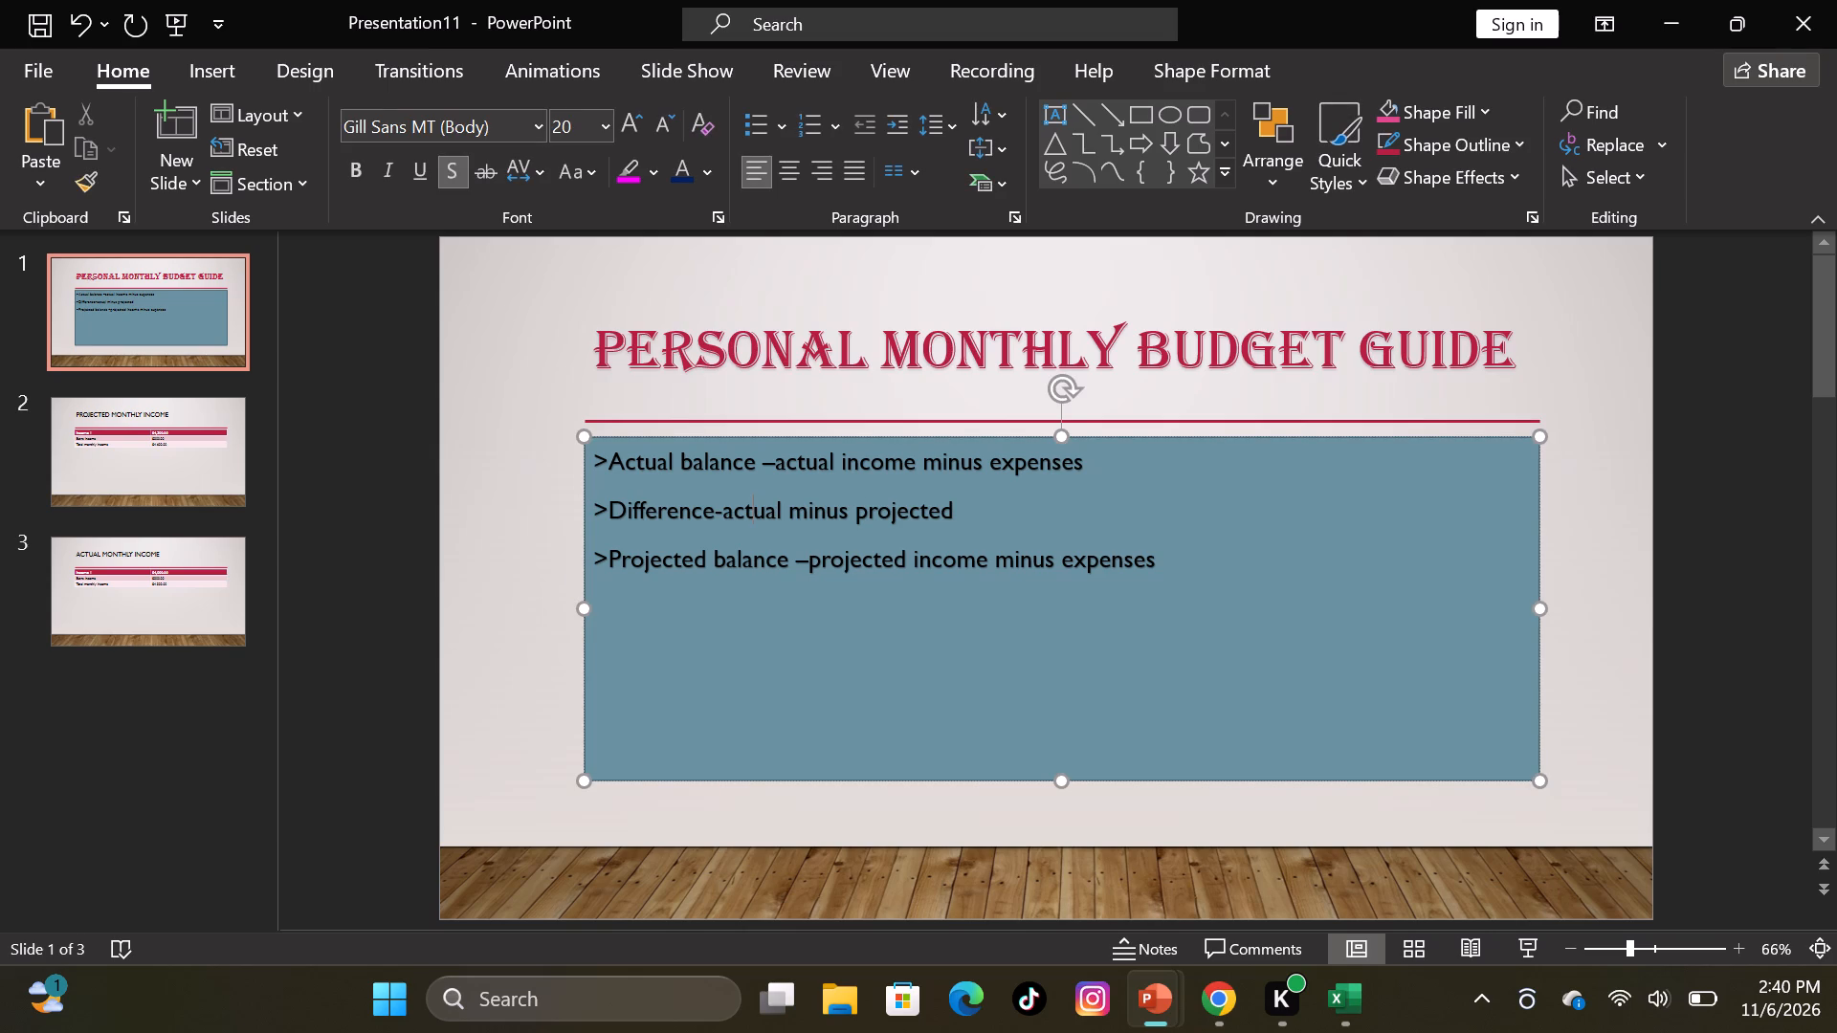
pyautogui.moveTo(595, 456); pyautogui.dragTo(1018, 542)
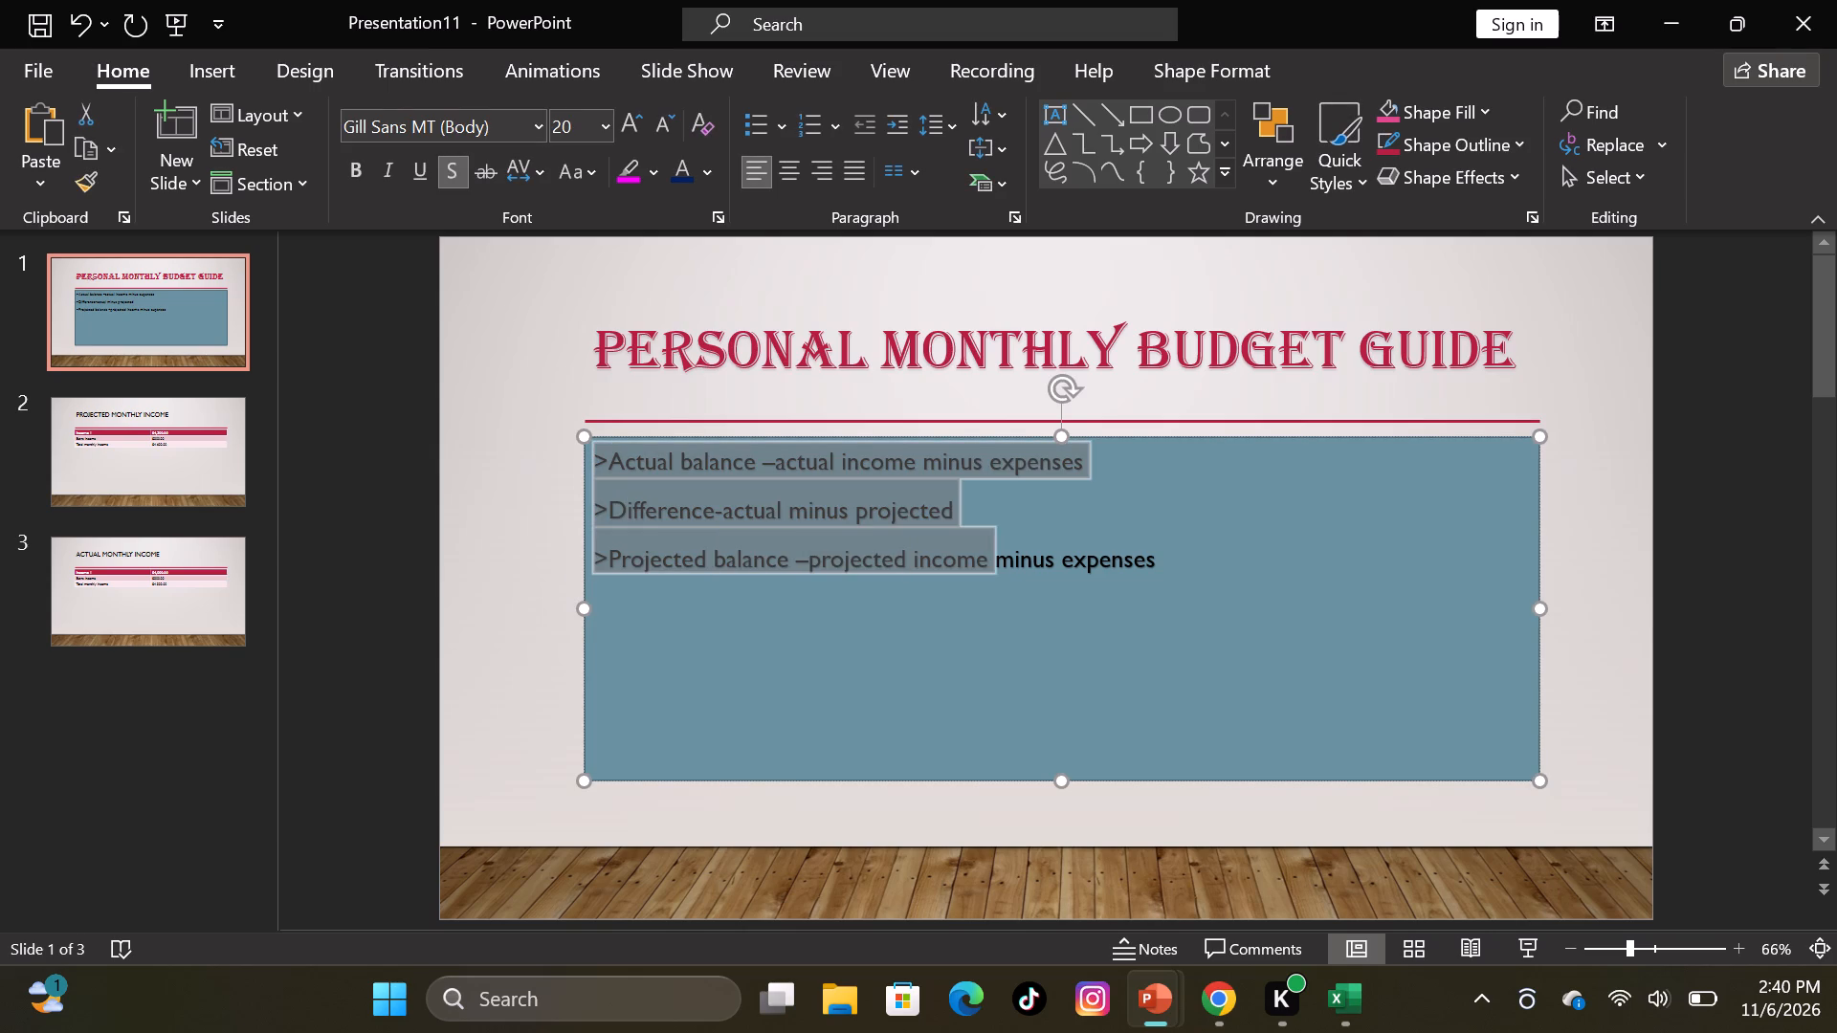
pyautogui.moveTo(1018, 542); pyautogui.dragTo(1152, 539)
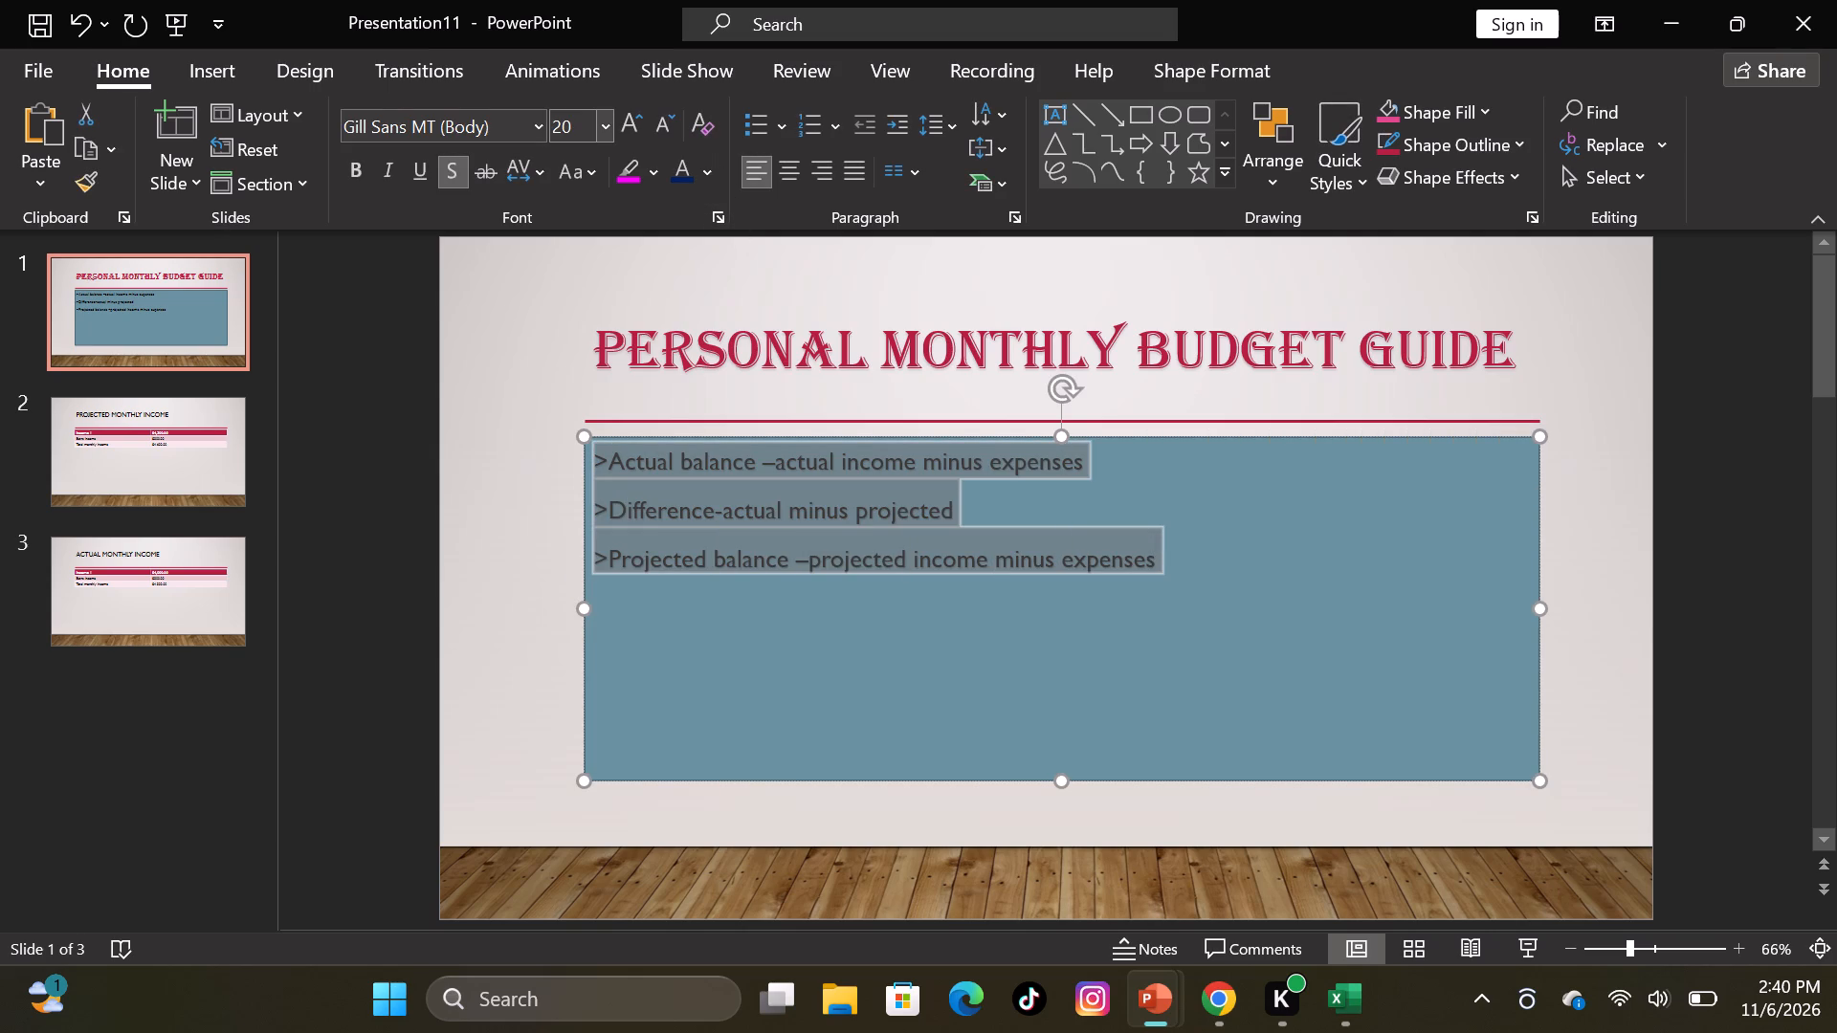
pyautogui.click(597, 129)
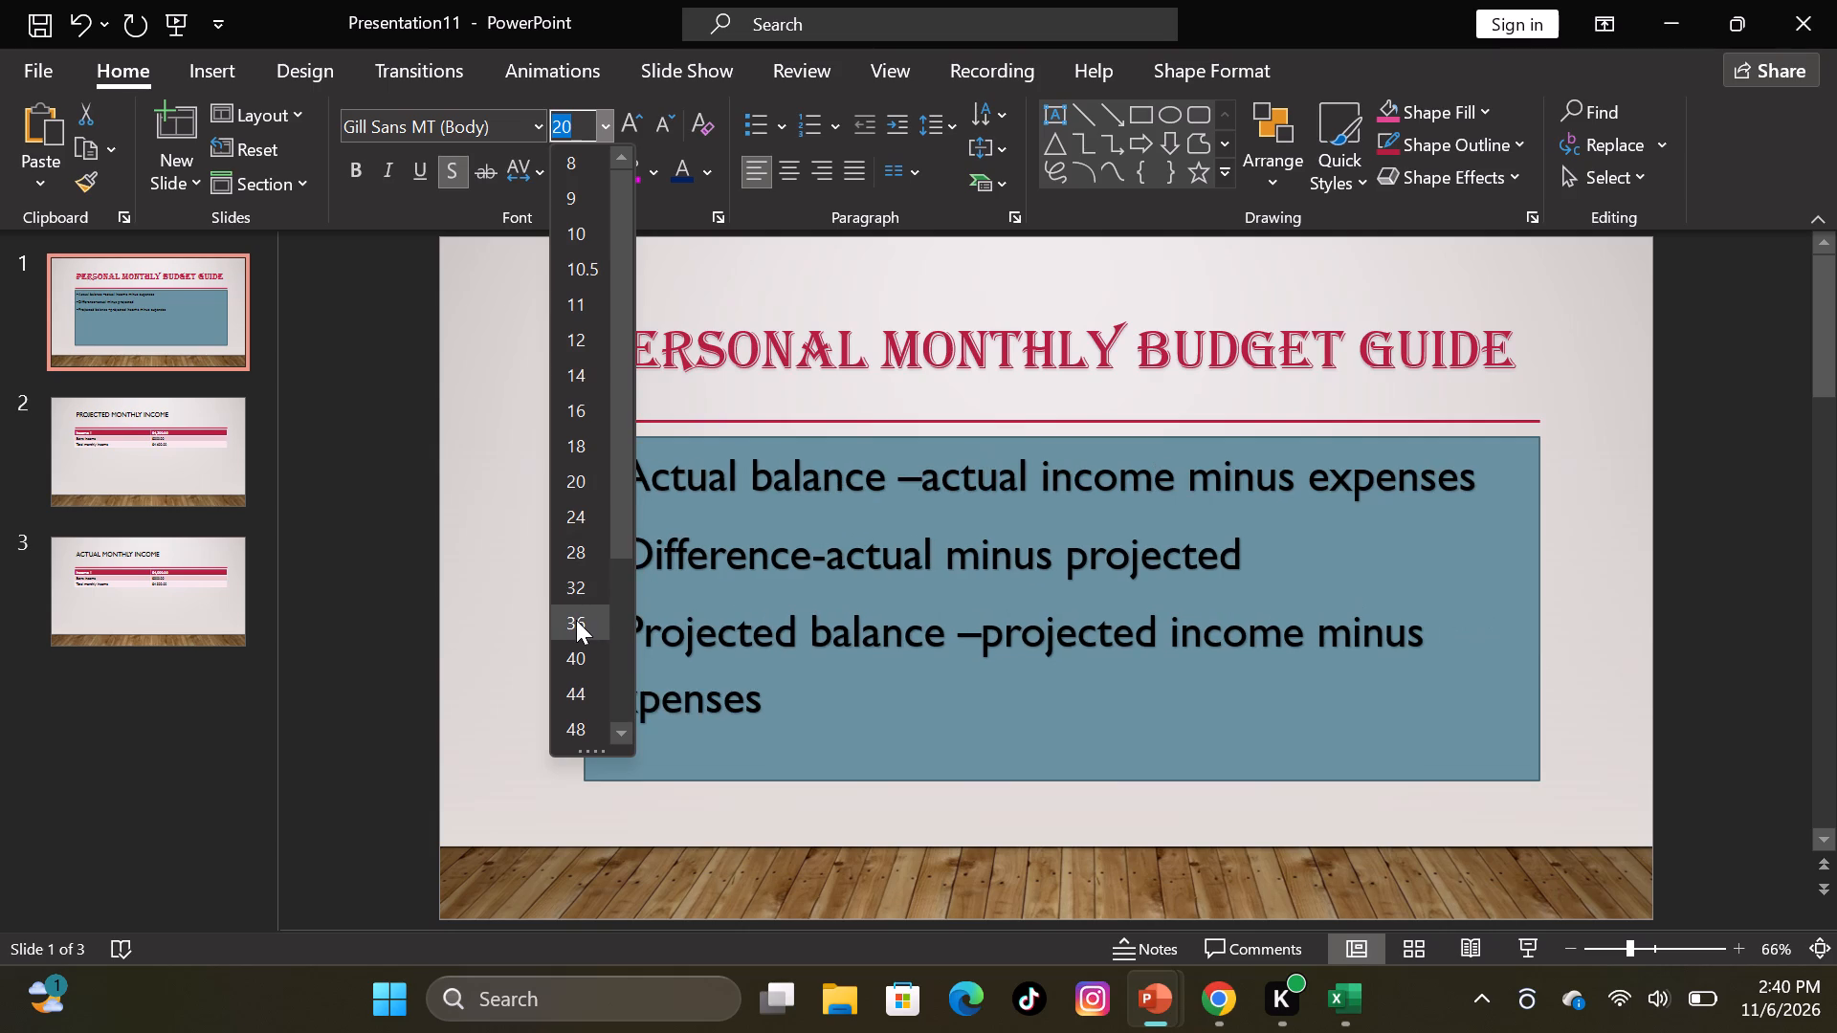
pyautogui.click(567, 586)
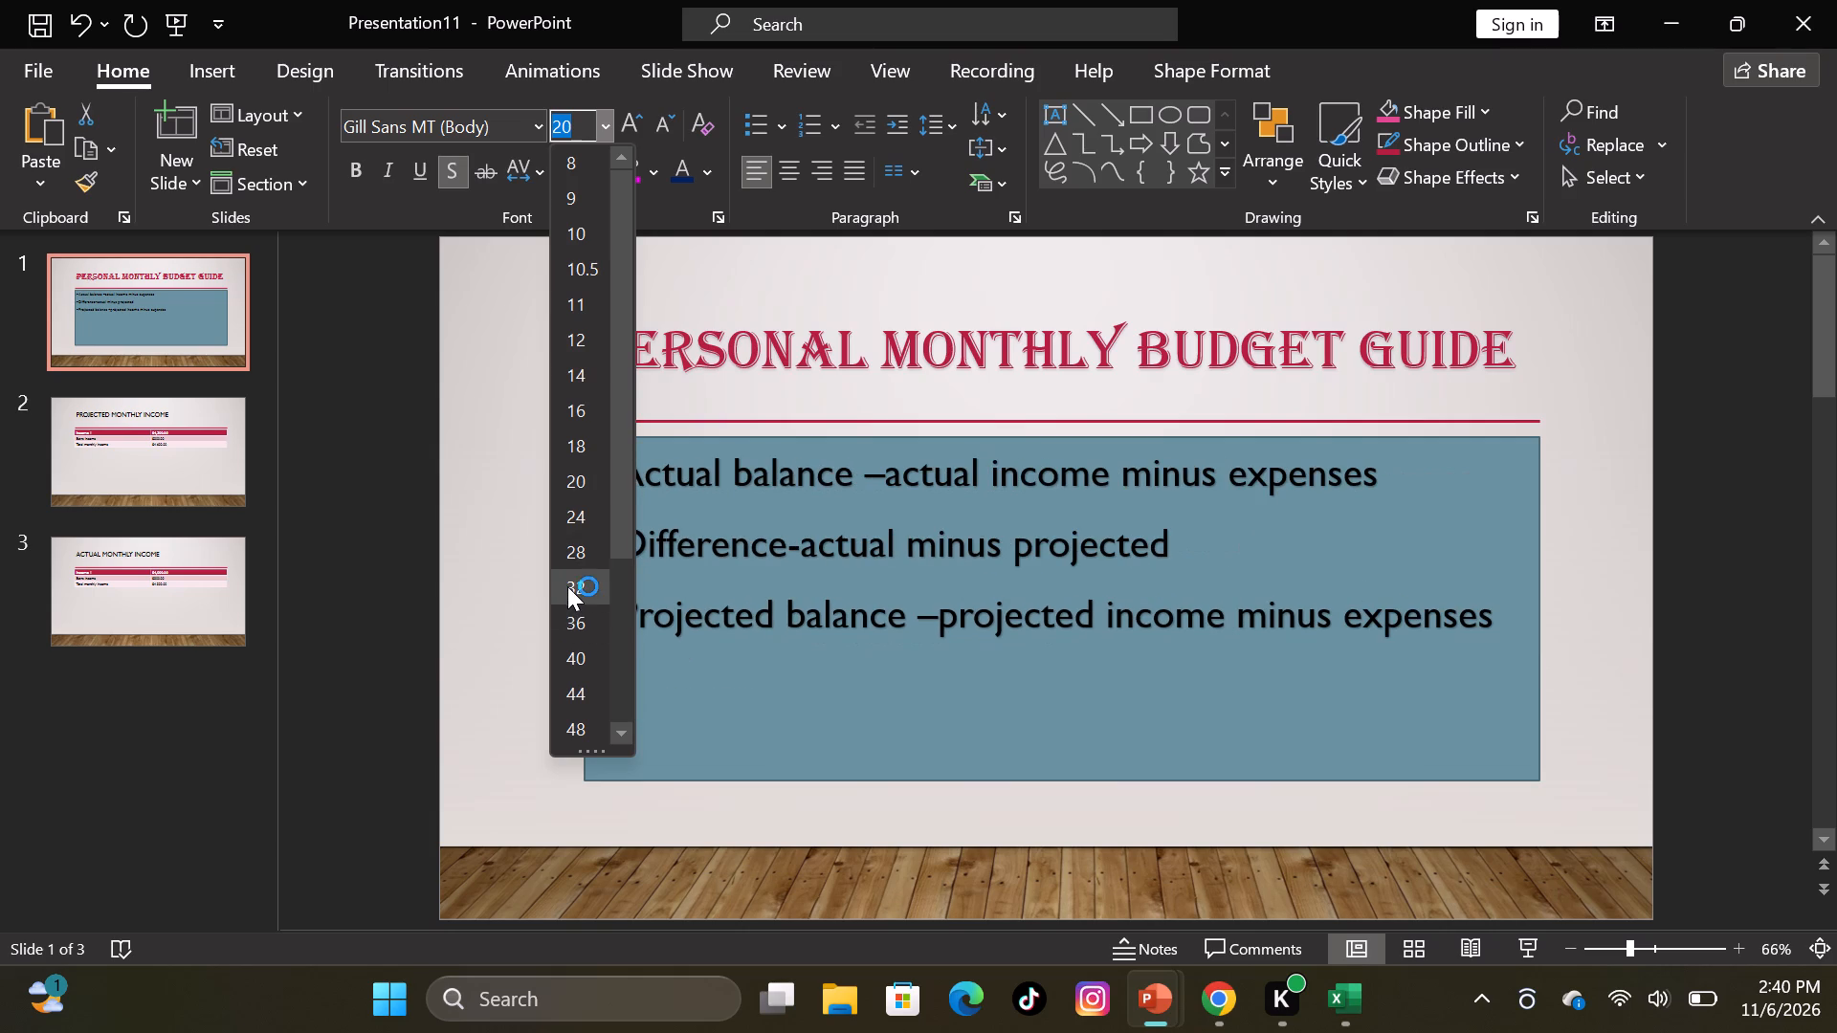
pyautogui.click(508, 552)
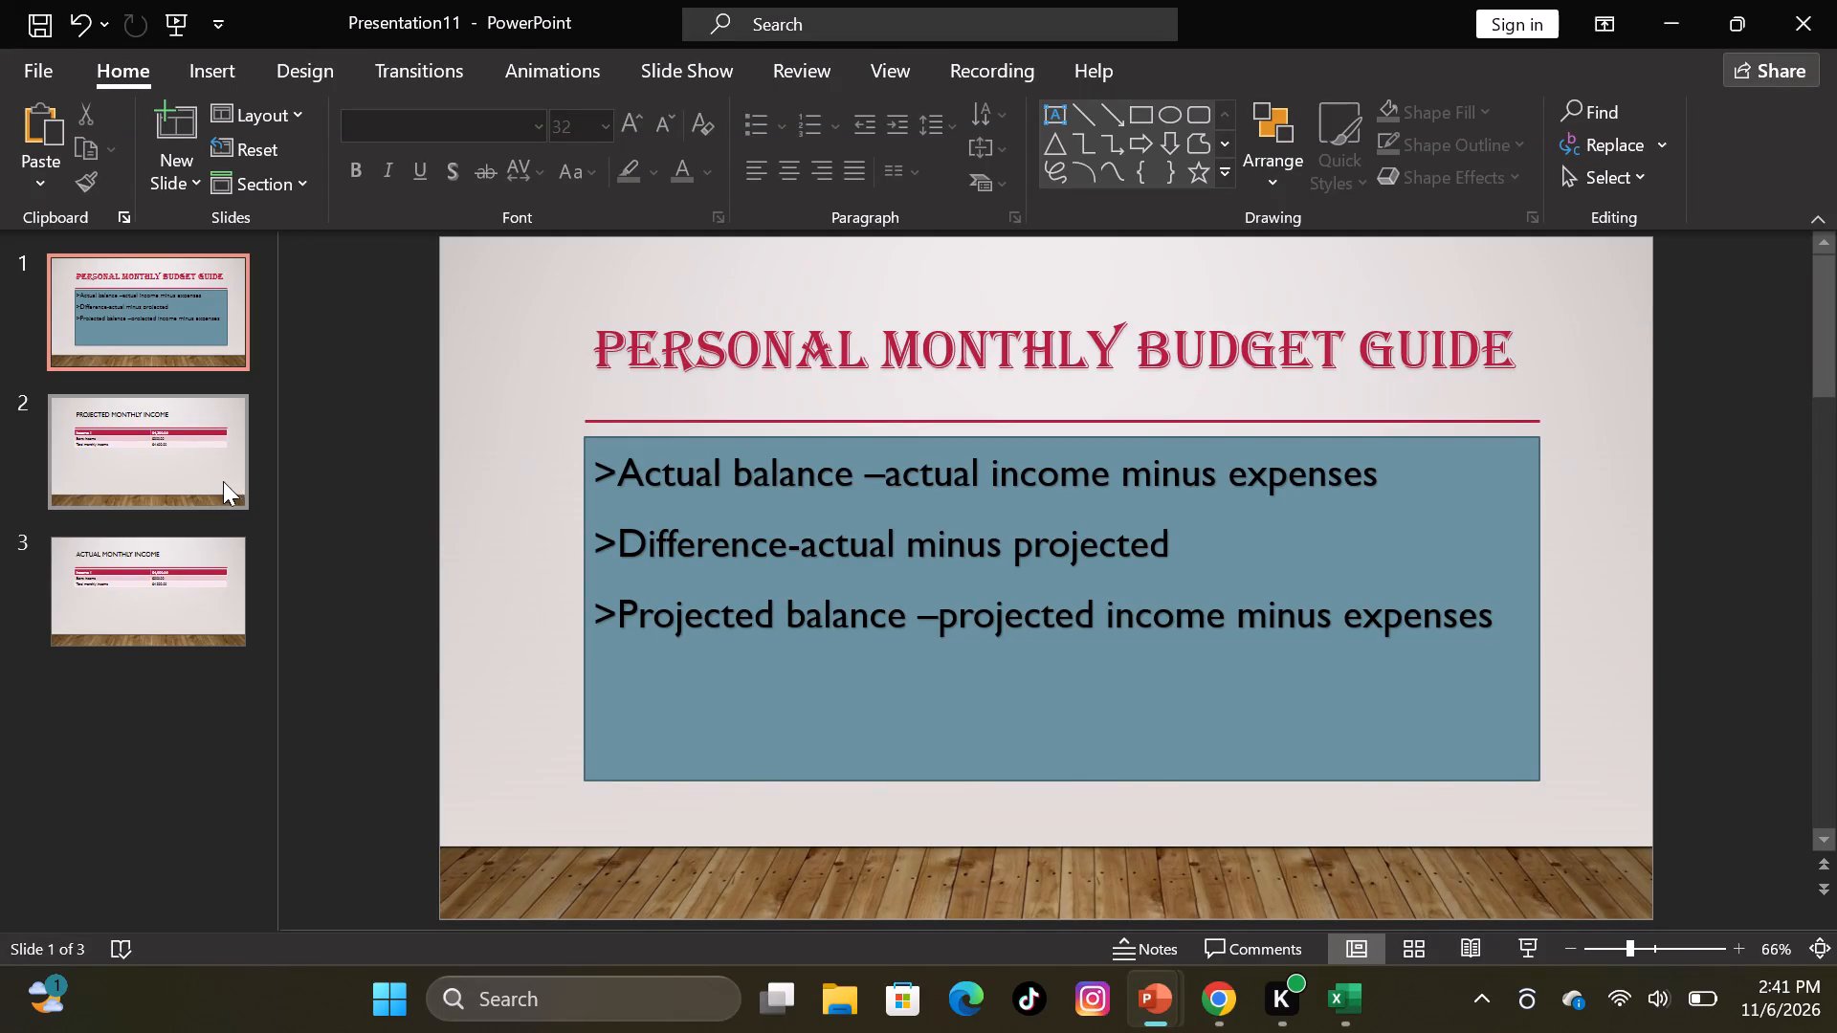
# Move the projected monthly income table on slide 2 slightly down and to the right, below the crimson heading line.
pyautogui.click(210, 455)
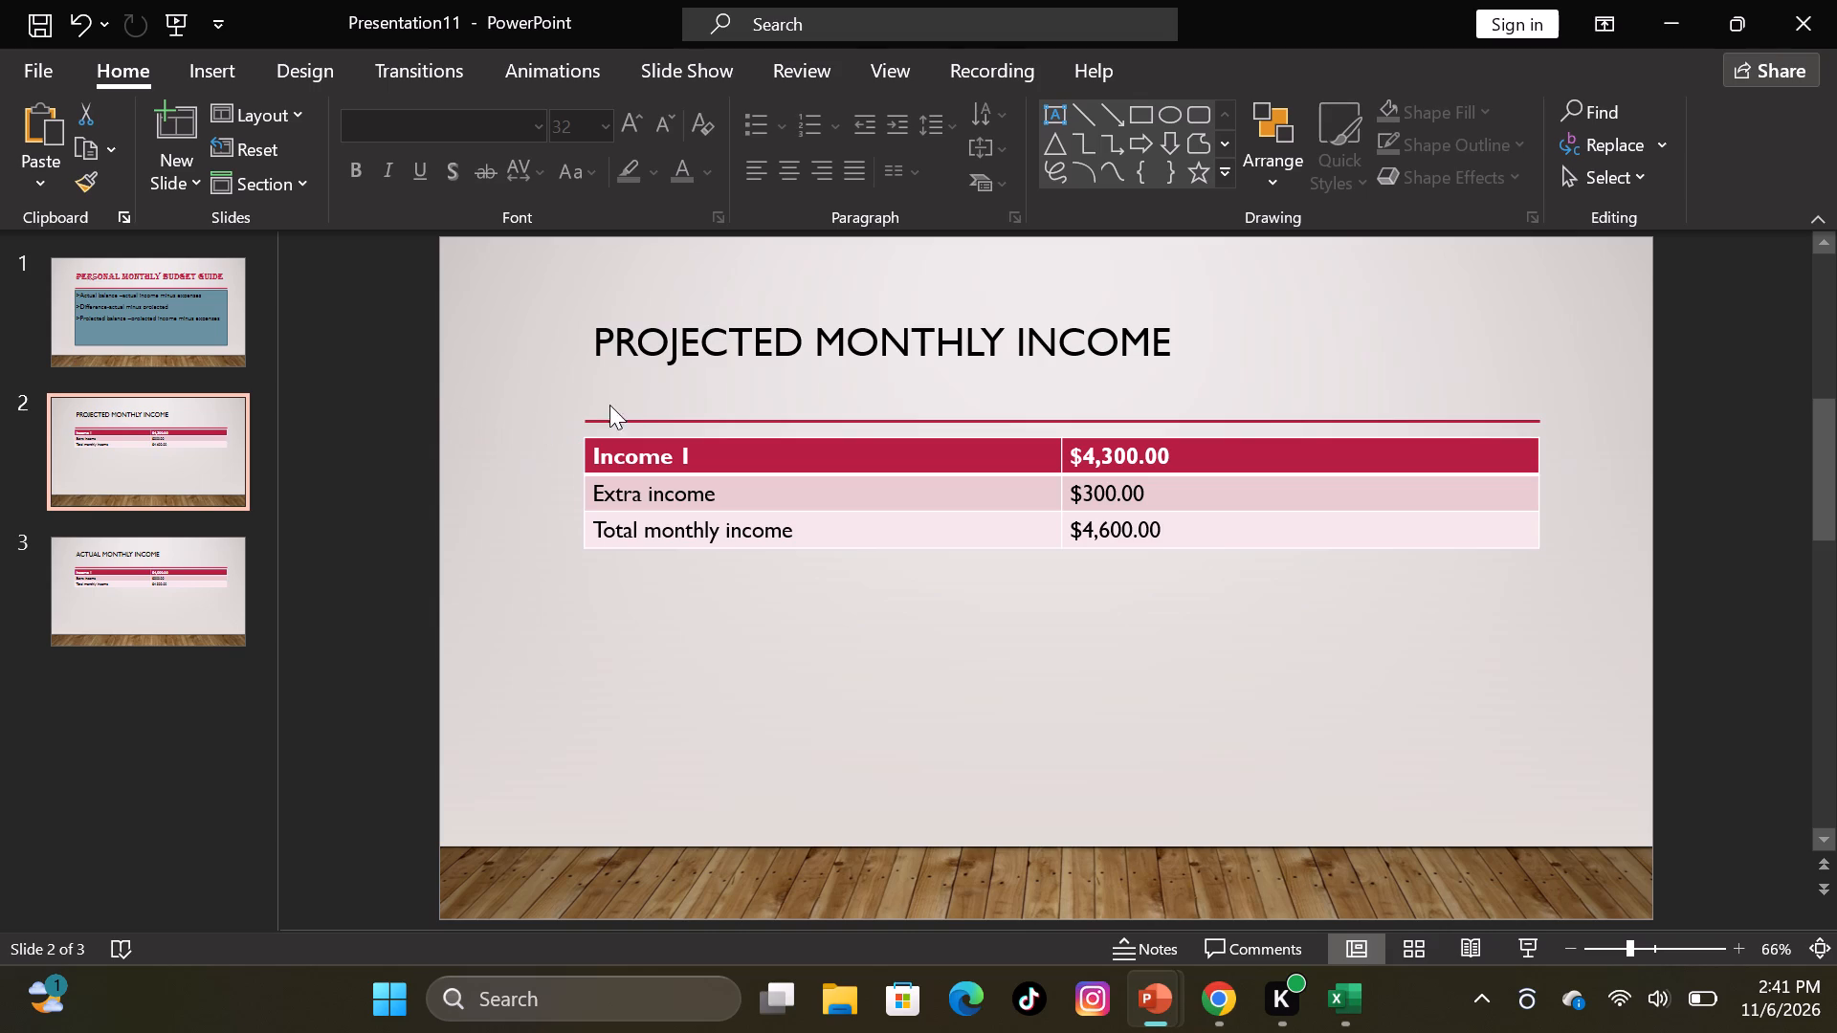
pyautogui.click(764, 327)
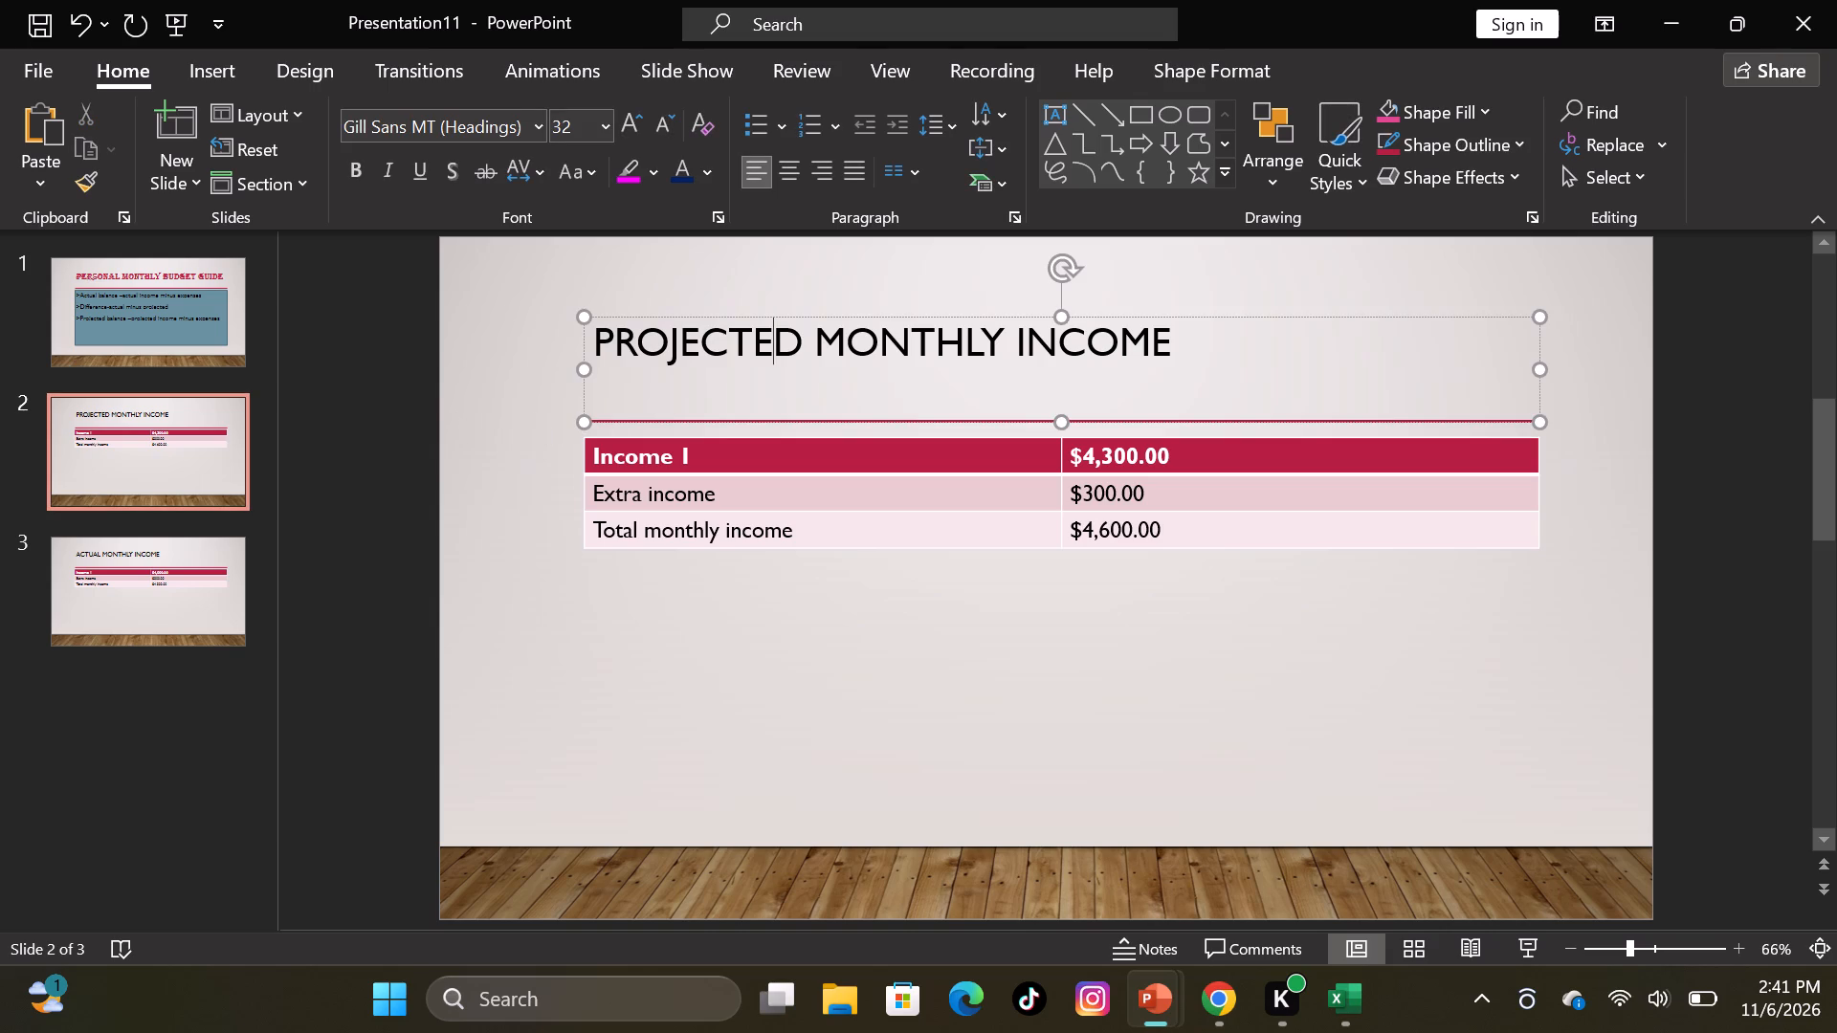
pyautogui.click(625, 512)
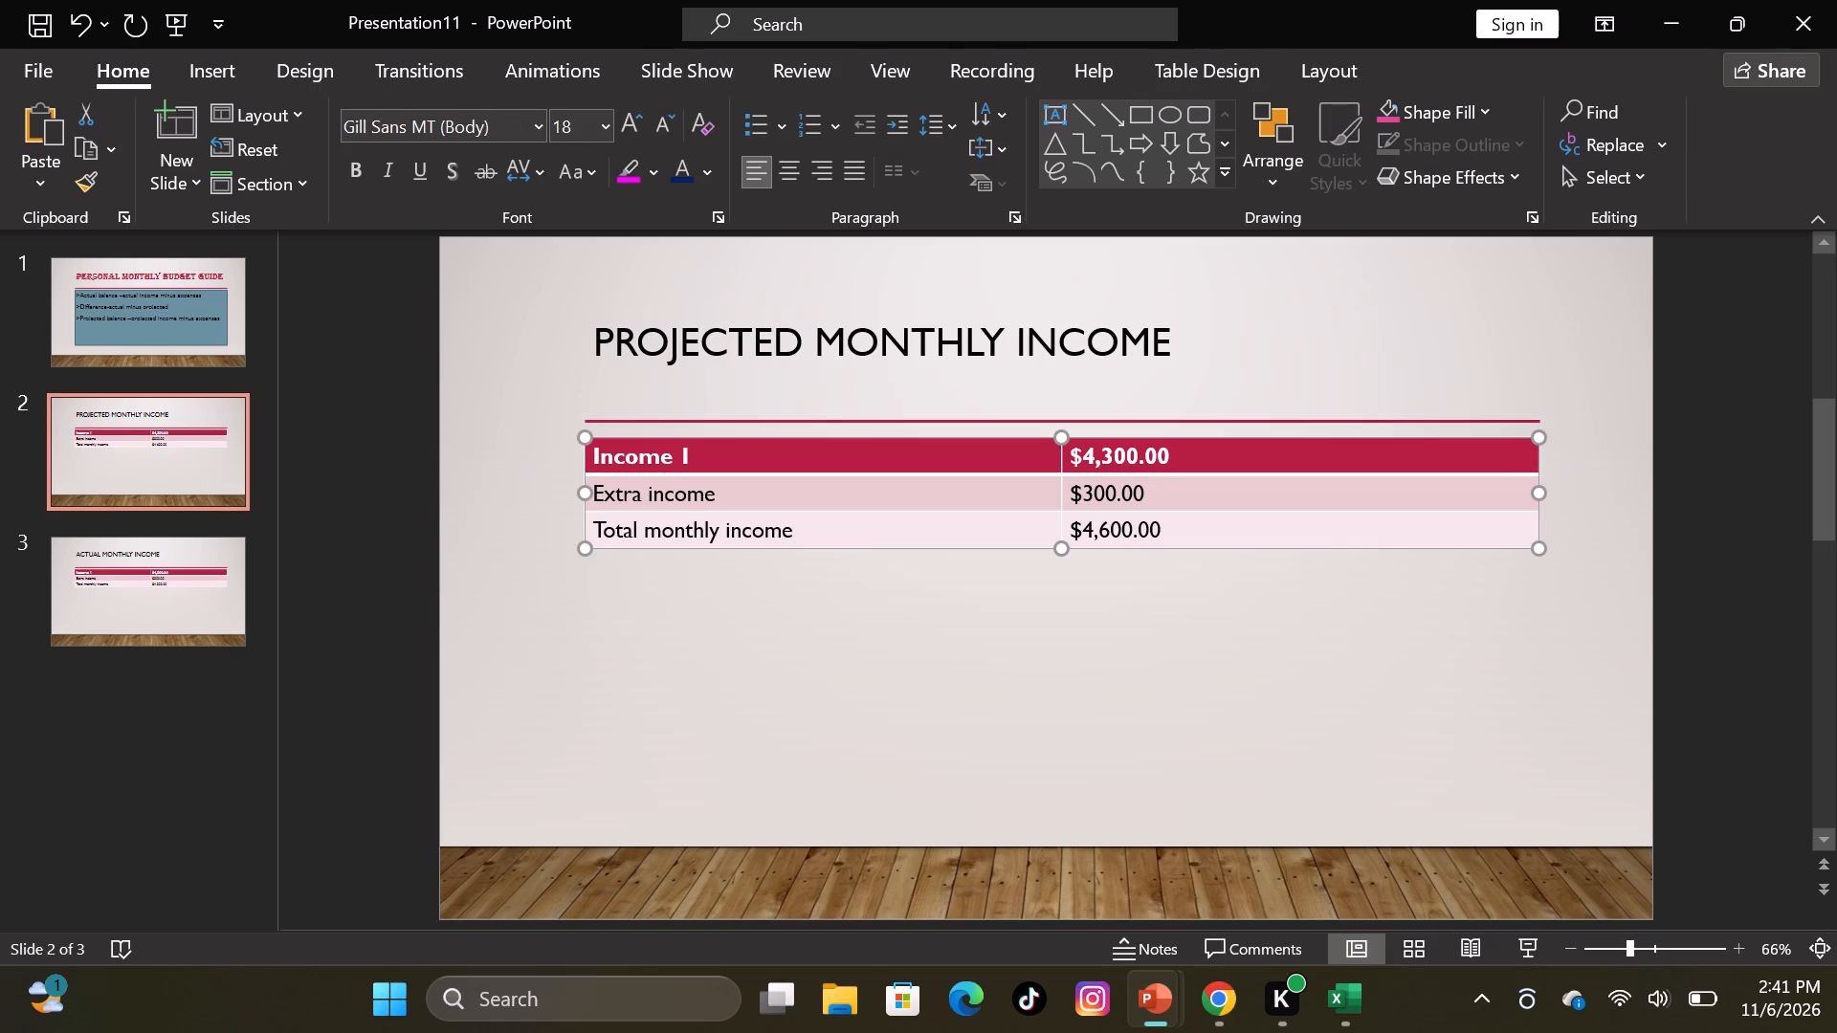
pyautogui.moveTo(607, 441); pyautogui.dragTo(620, 469)
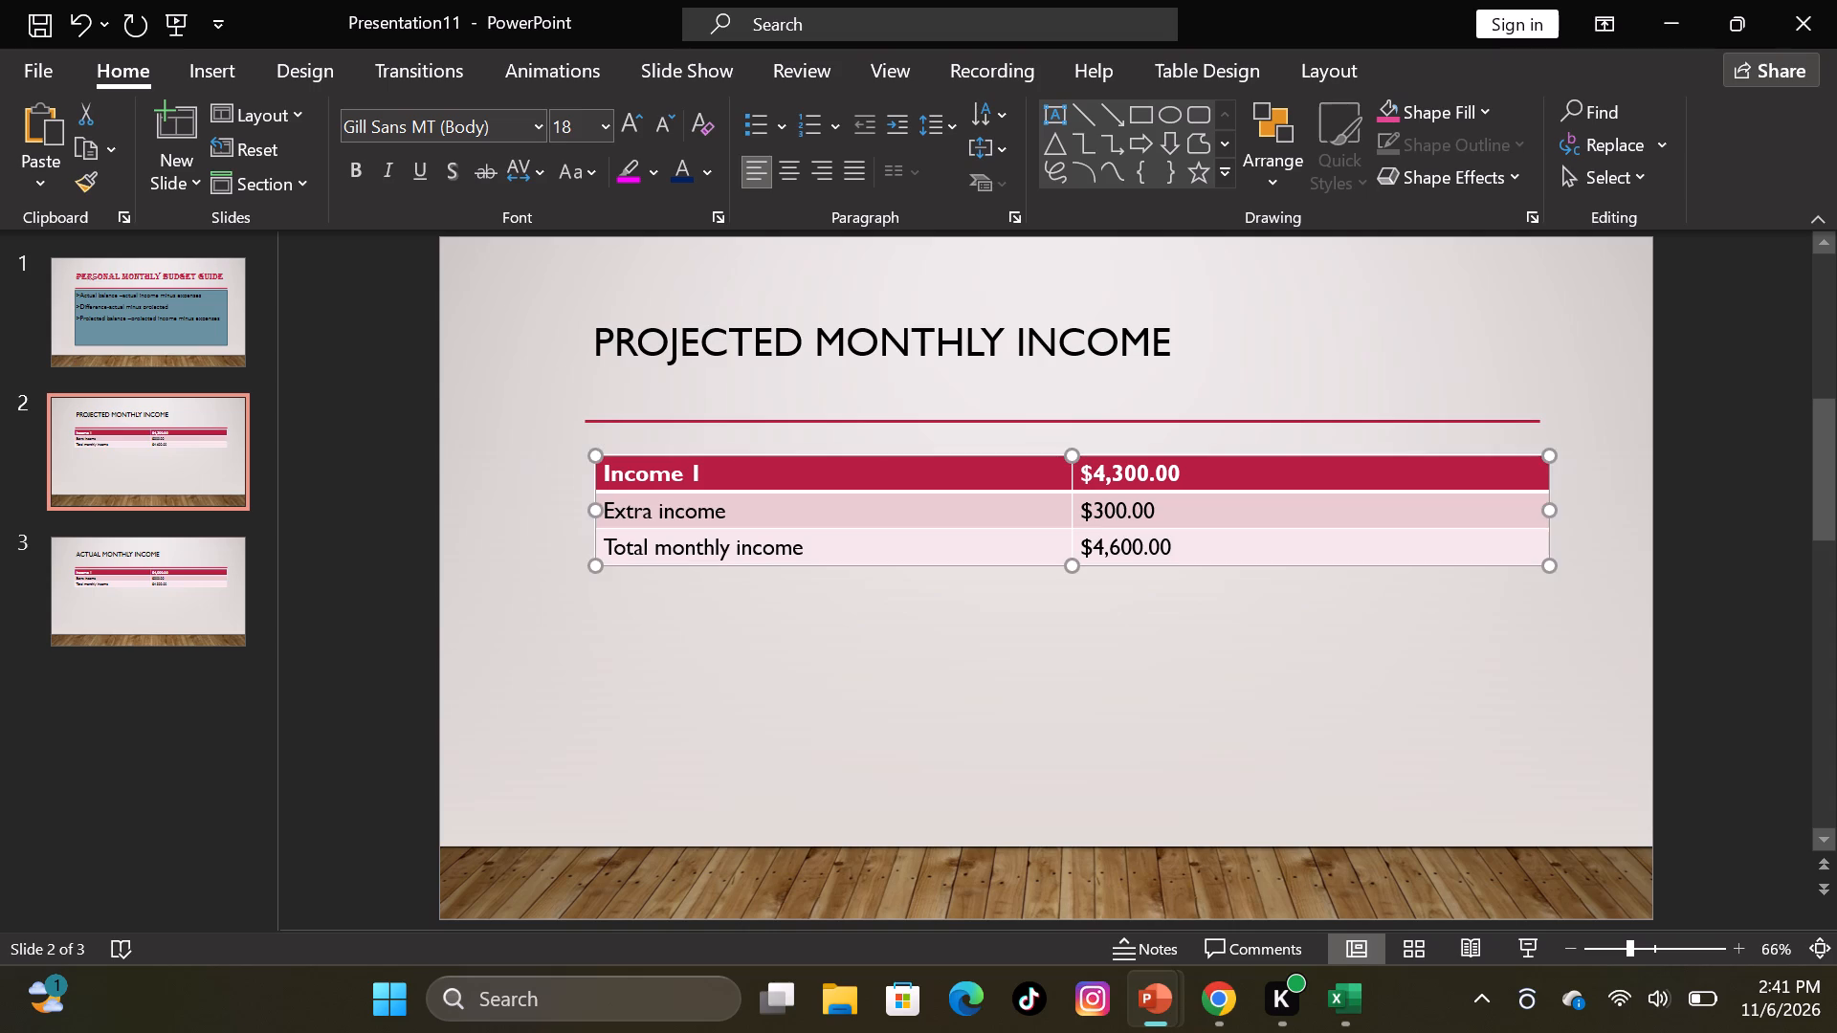
# Move the projected monthly income table on slide 2 up against the heading line, aligned with the title box's side edges.
pyautogui.moveTo(620, 456); pyautogui.dragTo(620, 427)
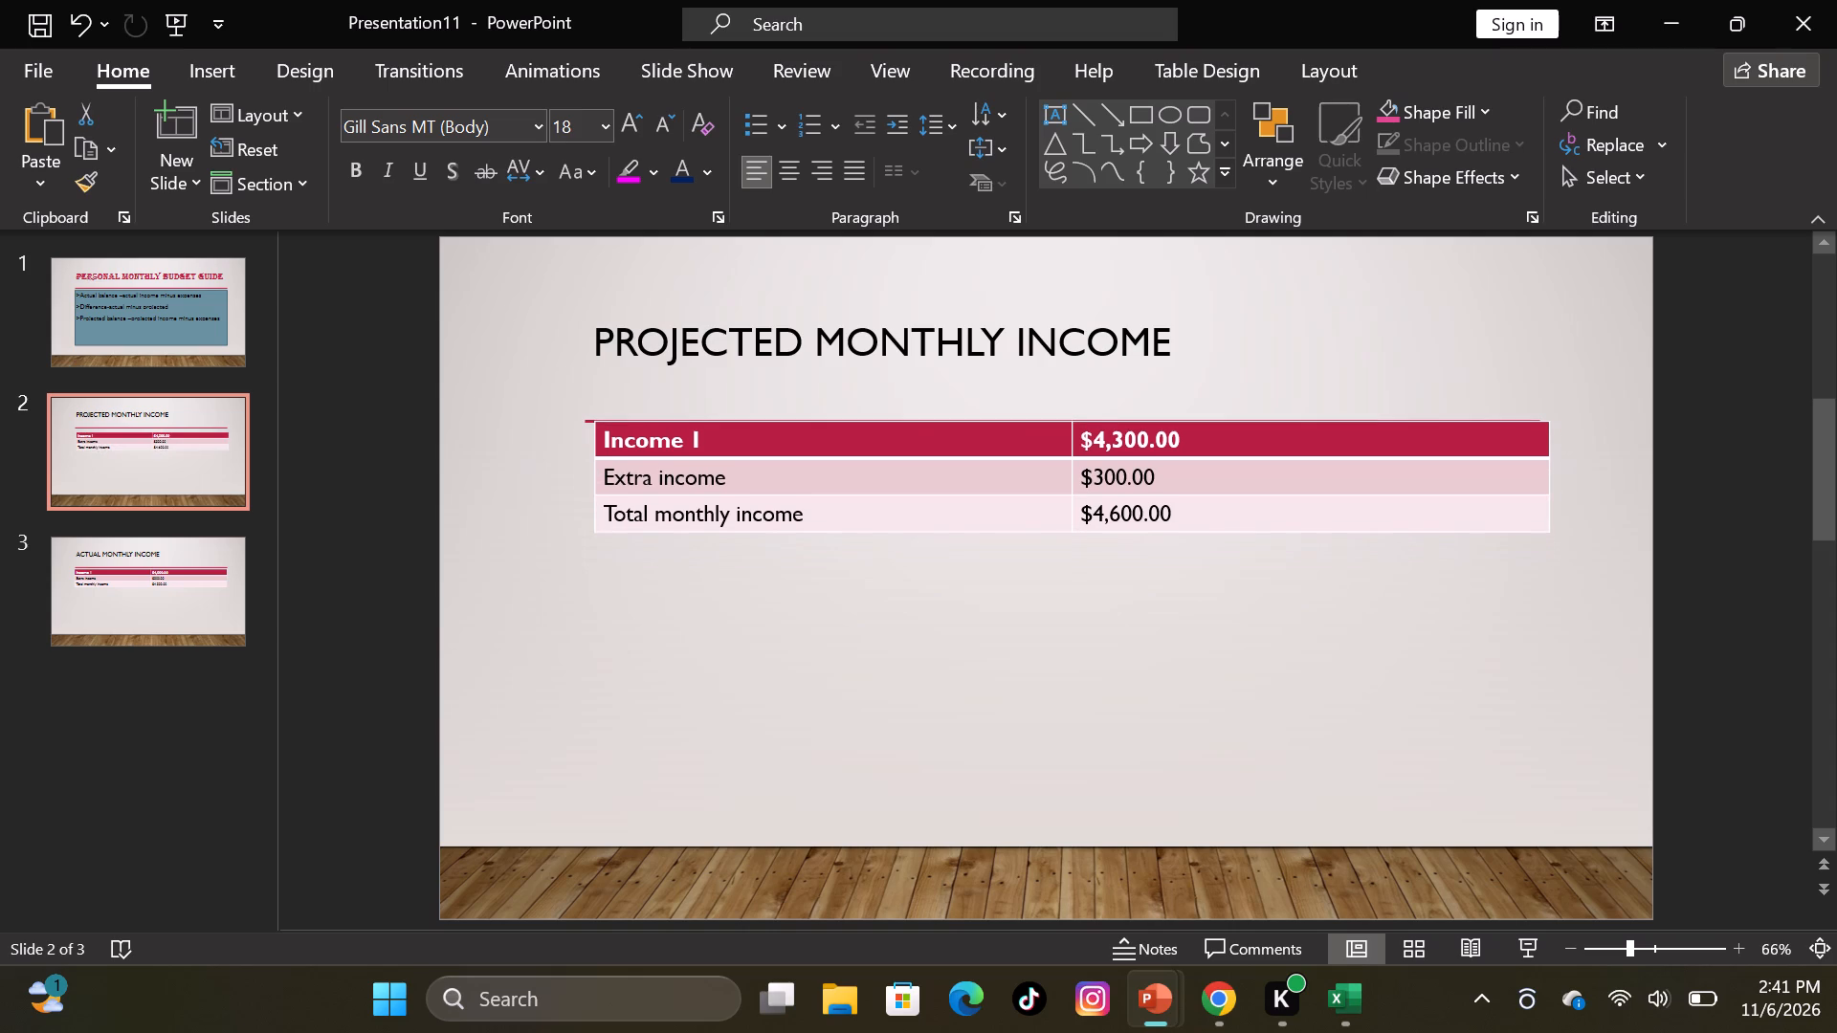
pyautogui.moveTo(620, 427); pyautogui.dragTo(615, 422)
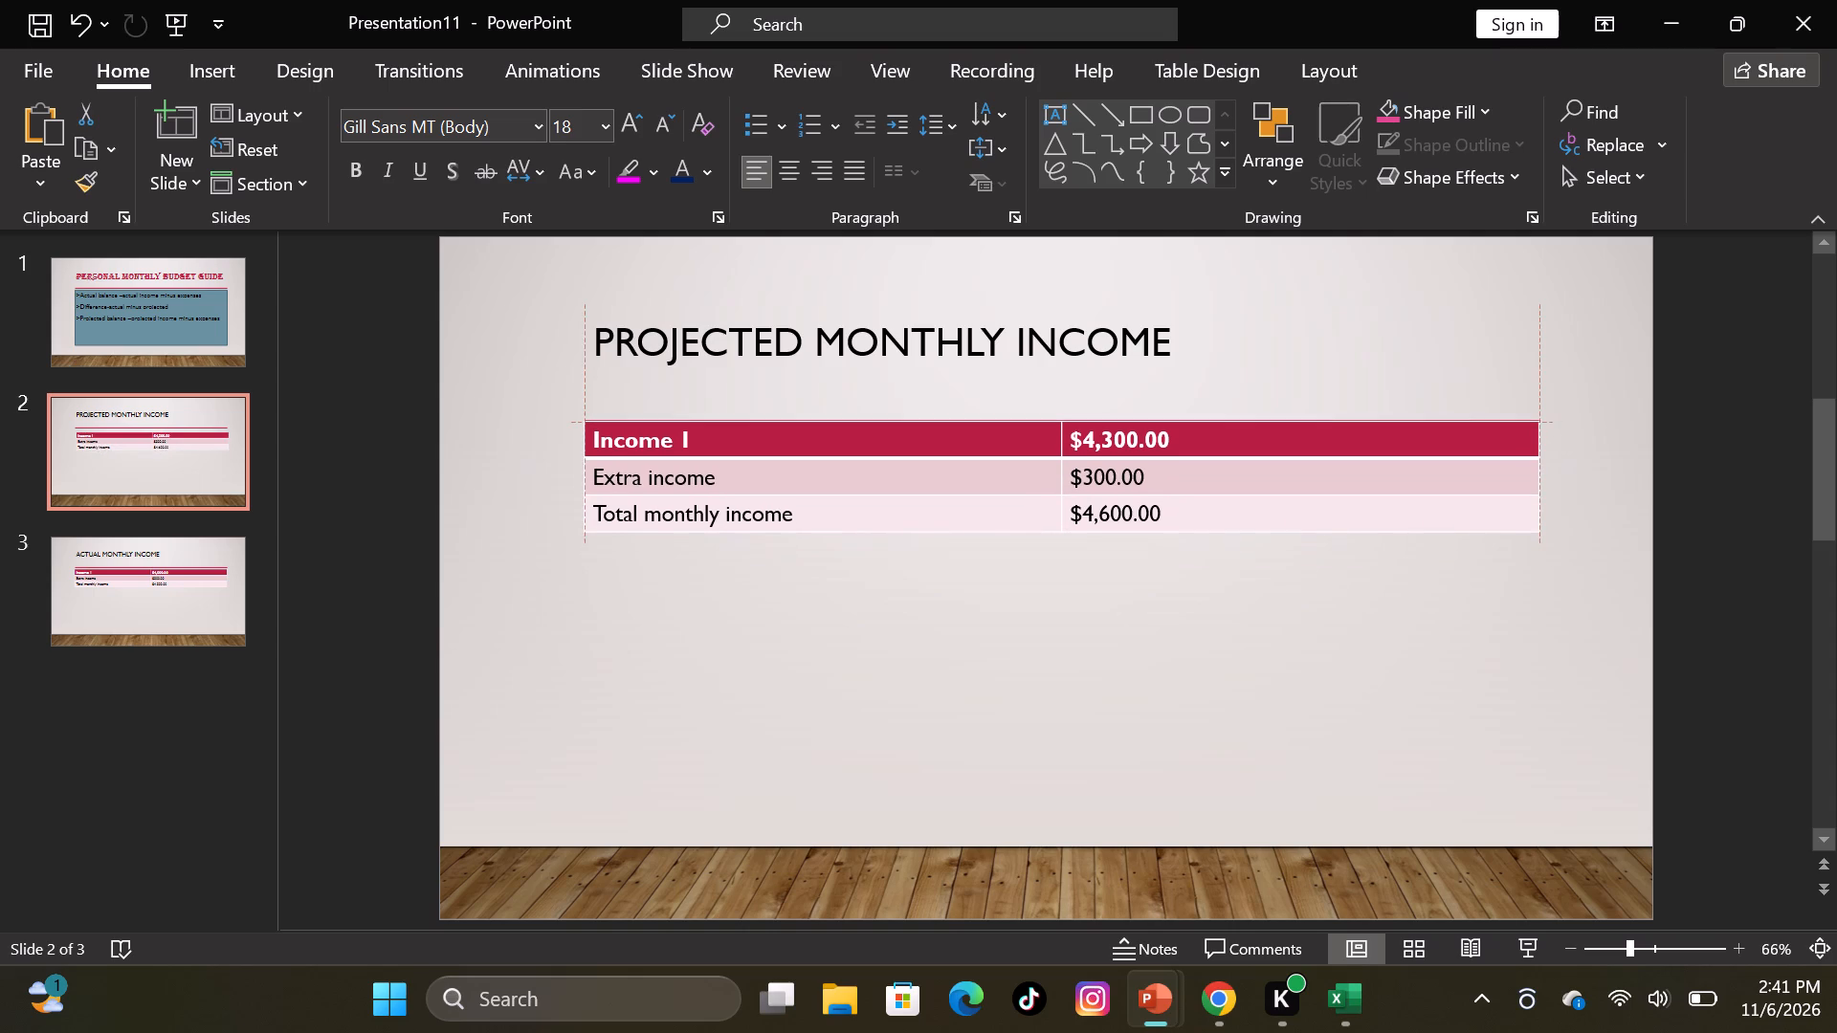
pyautogui.moveTo(615, 422); pyautogui.dragTo(615, 420)
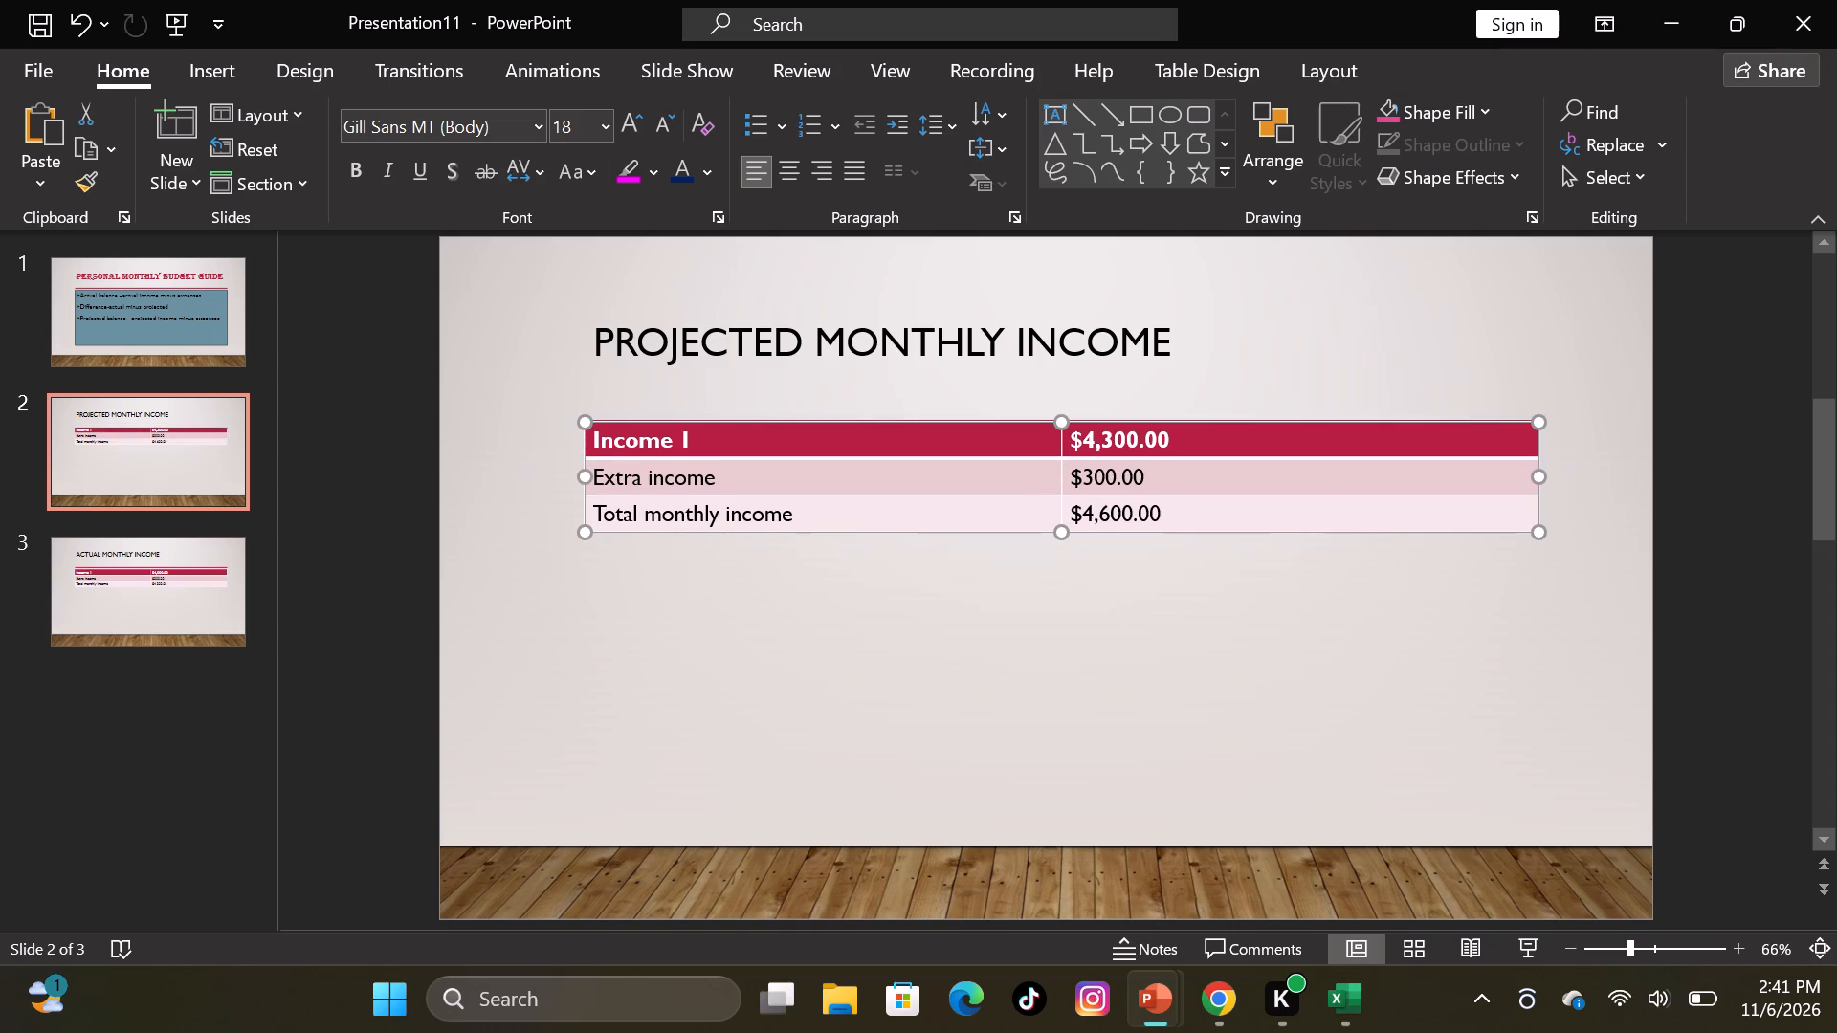
# Stretch the projected monthly income table on slide 2 downward to about twice its height, keeping its width.
pyautogui.moveTo(1062, 536); pyautogui.dragTo(1073, 582)
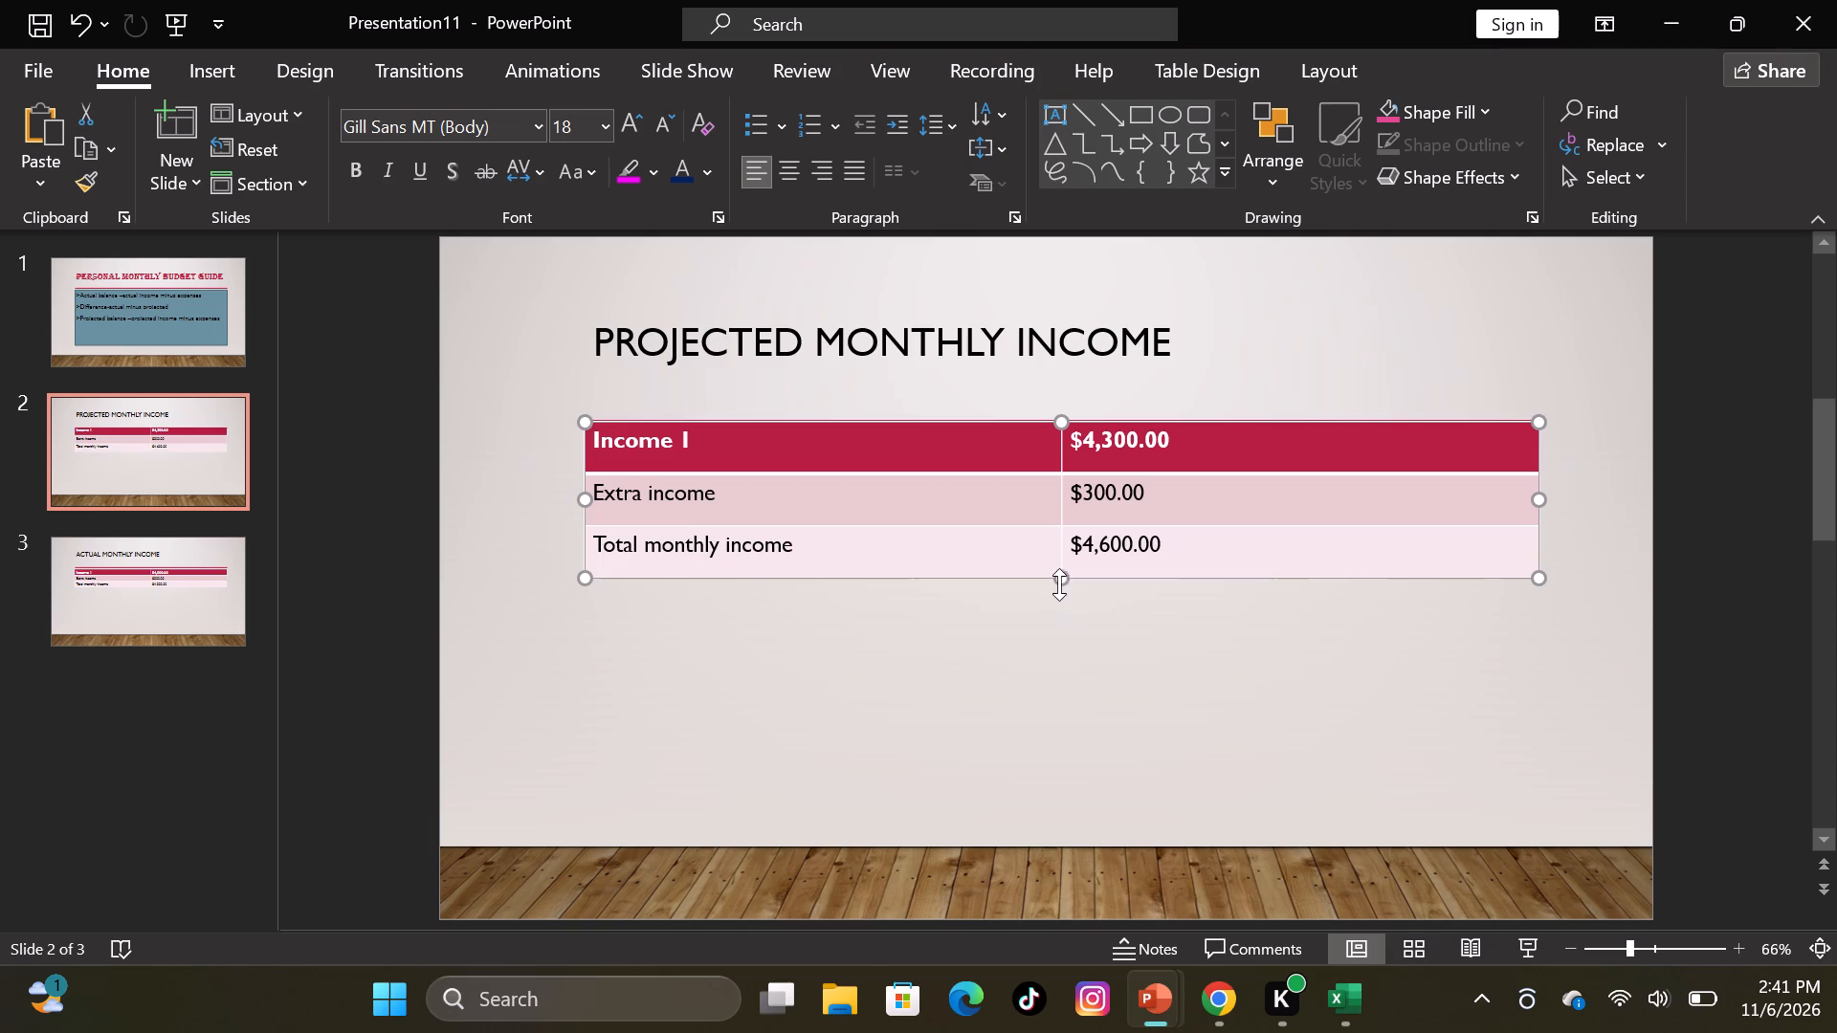
pyautogui.moveTo(1062, 578); pyautogui.dragTo(1066, 598)
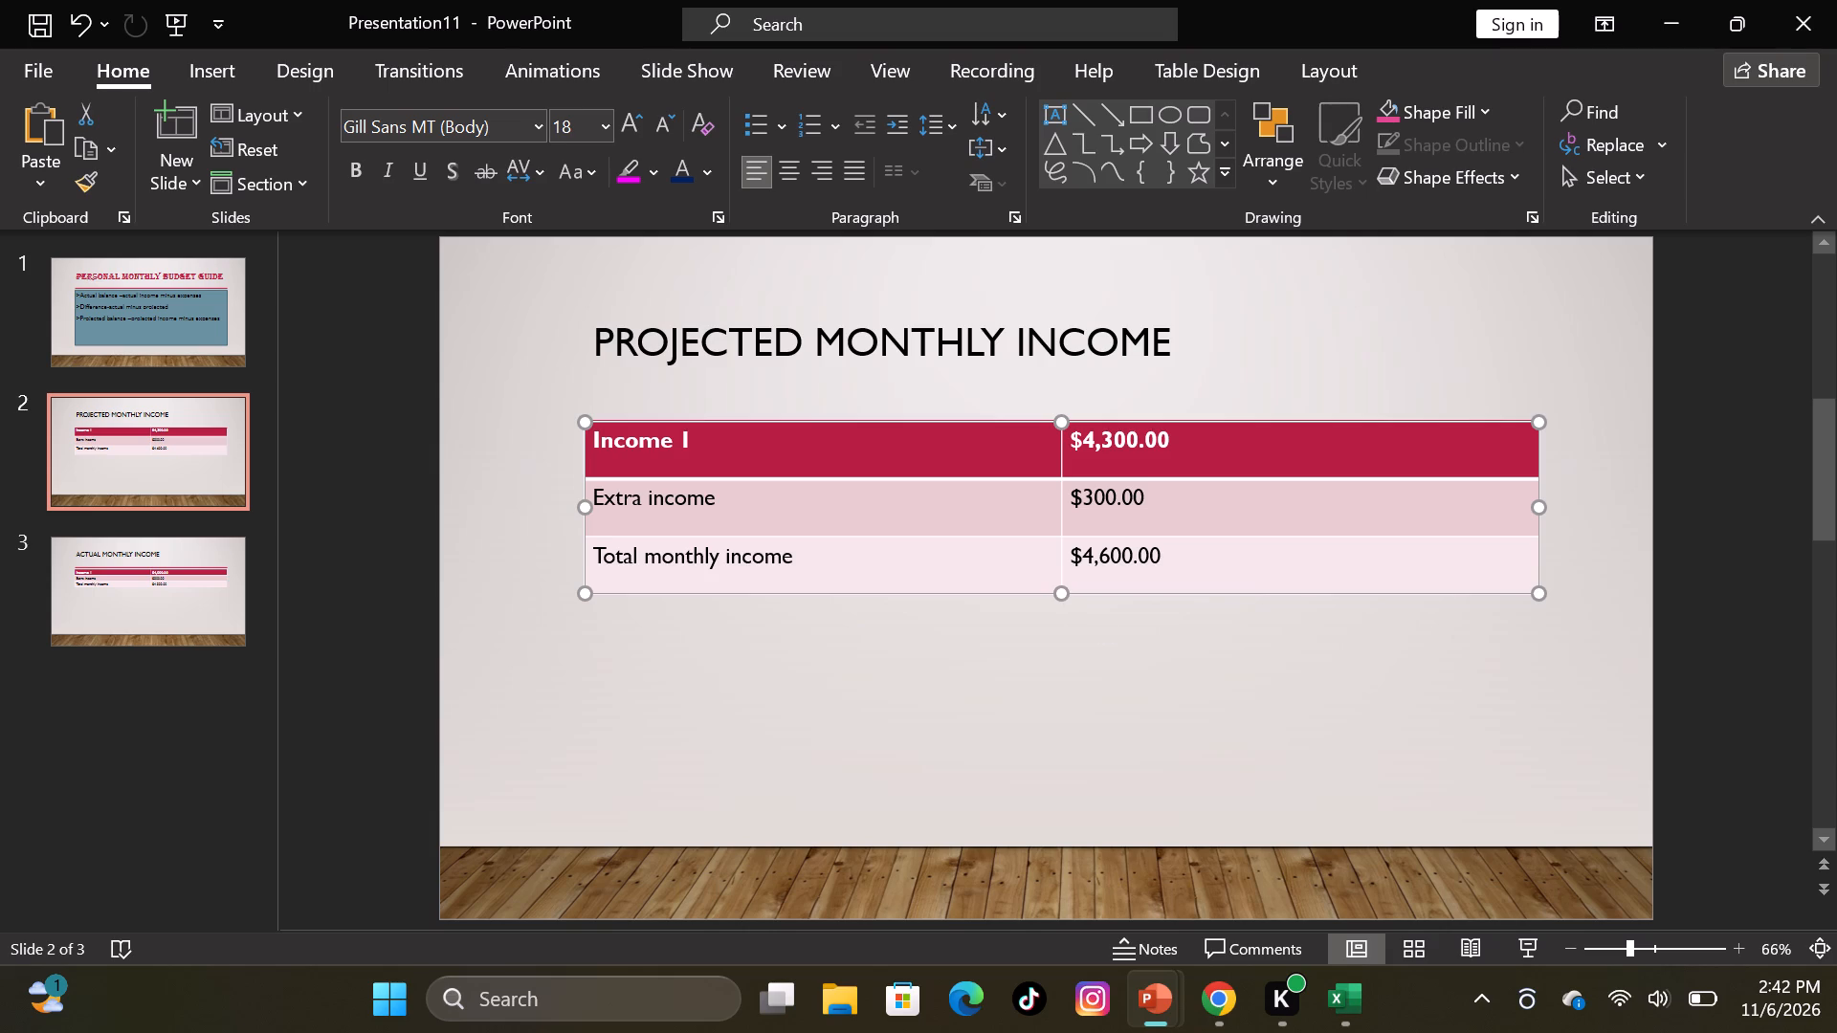
pyautogui.moveTo(1063, 595); pyautogui.dragTo(1070, 618)
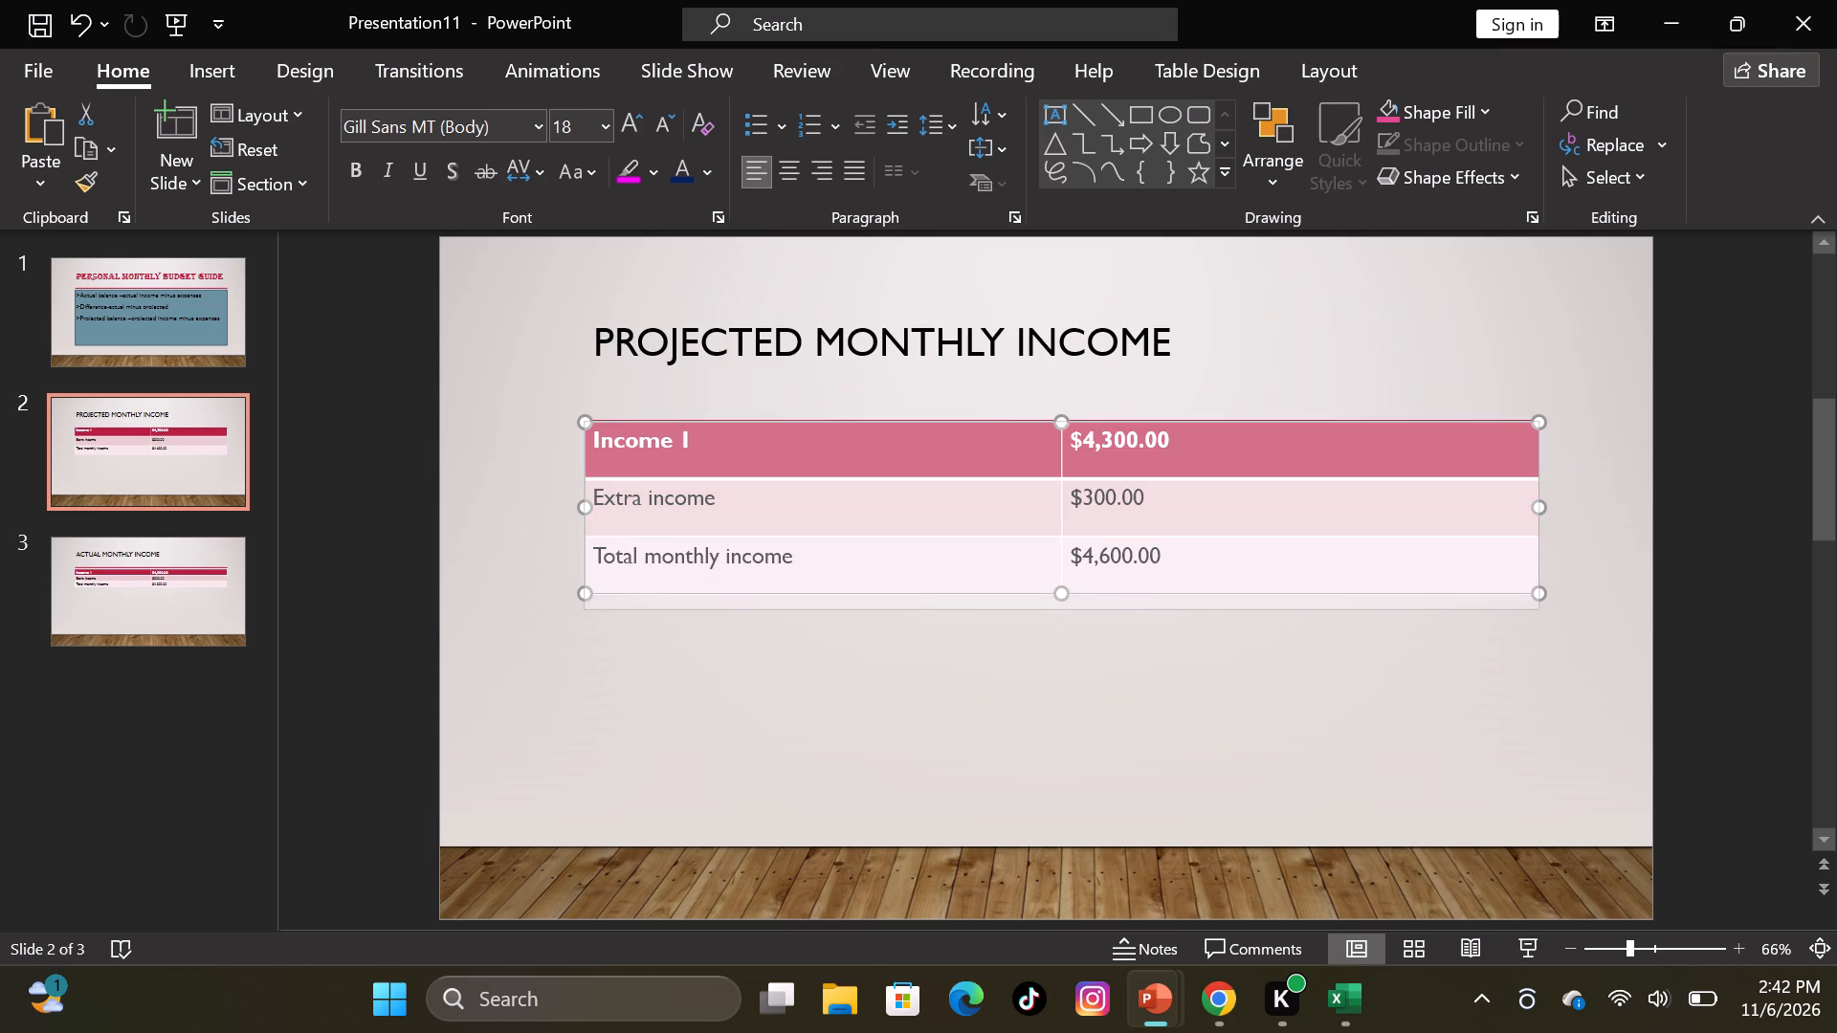
pyautogui.moveTo(1070, 618); pyautogui.dragTo(1070, 633)
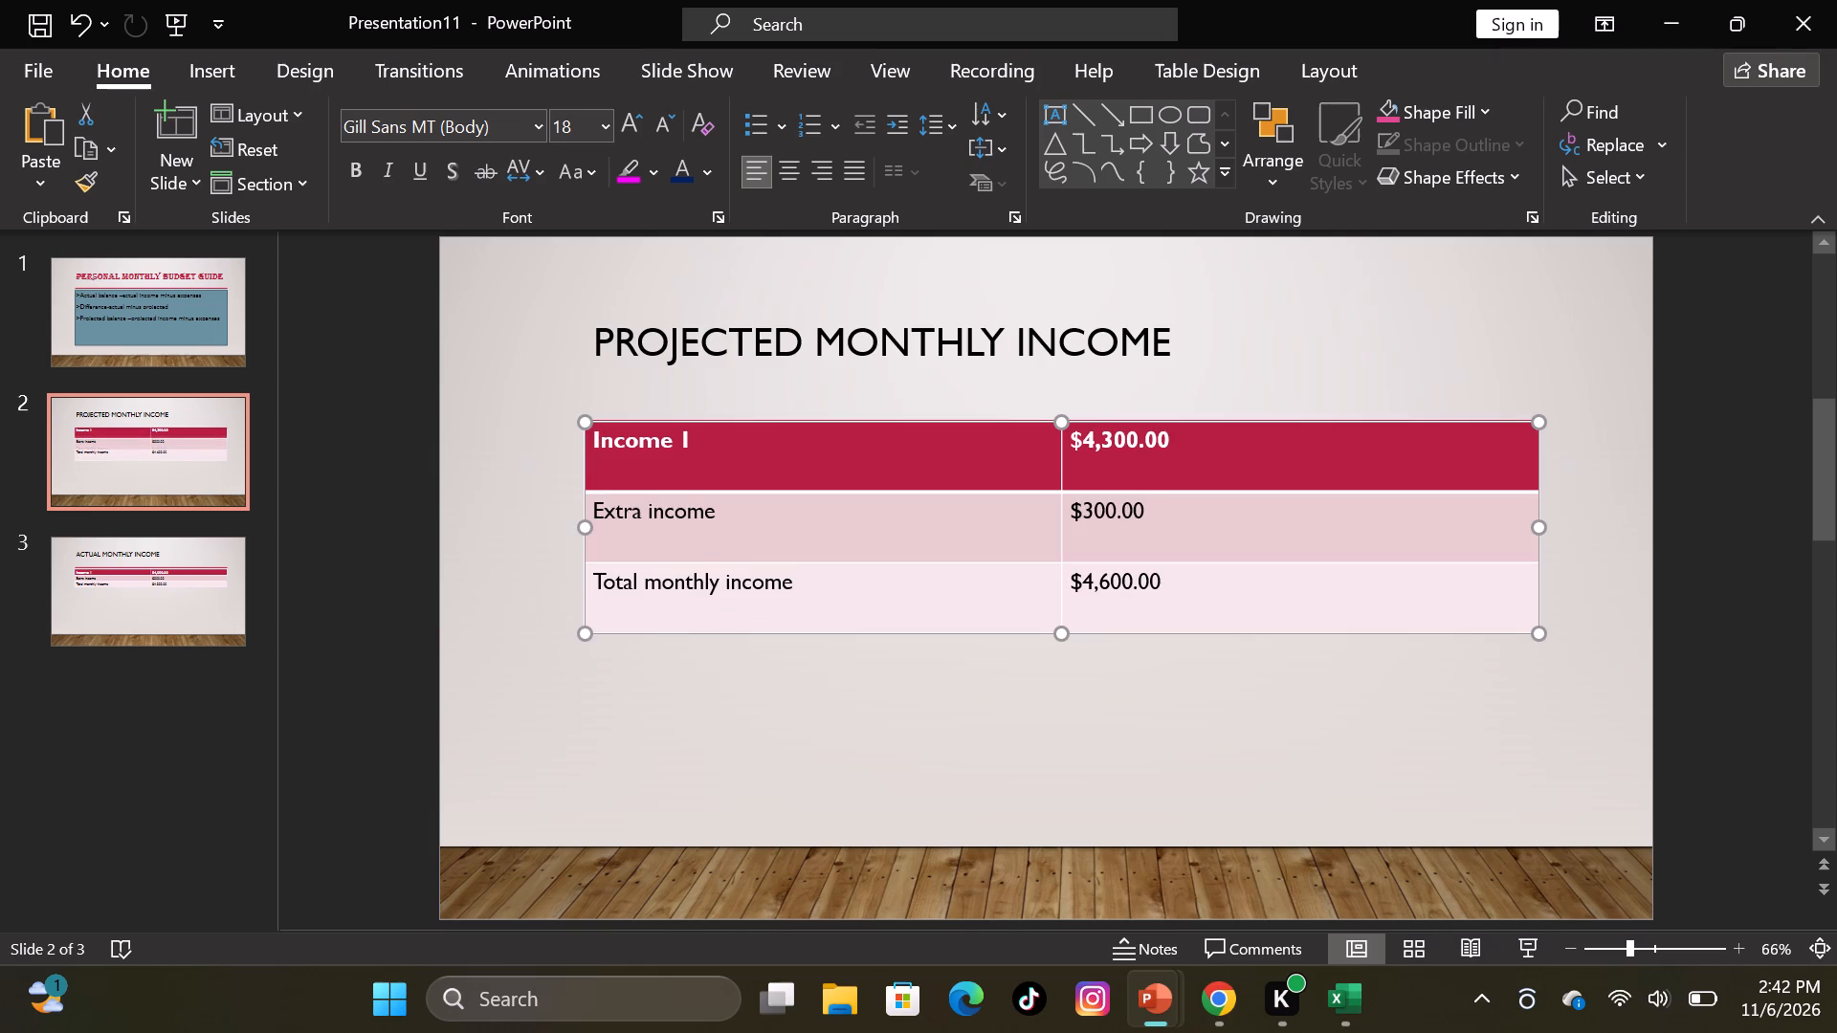
pyautogui.moveTo(1058, 632); pyautogui.dragTo(1061, 656)
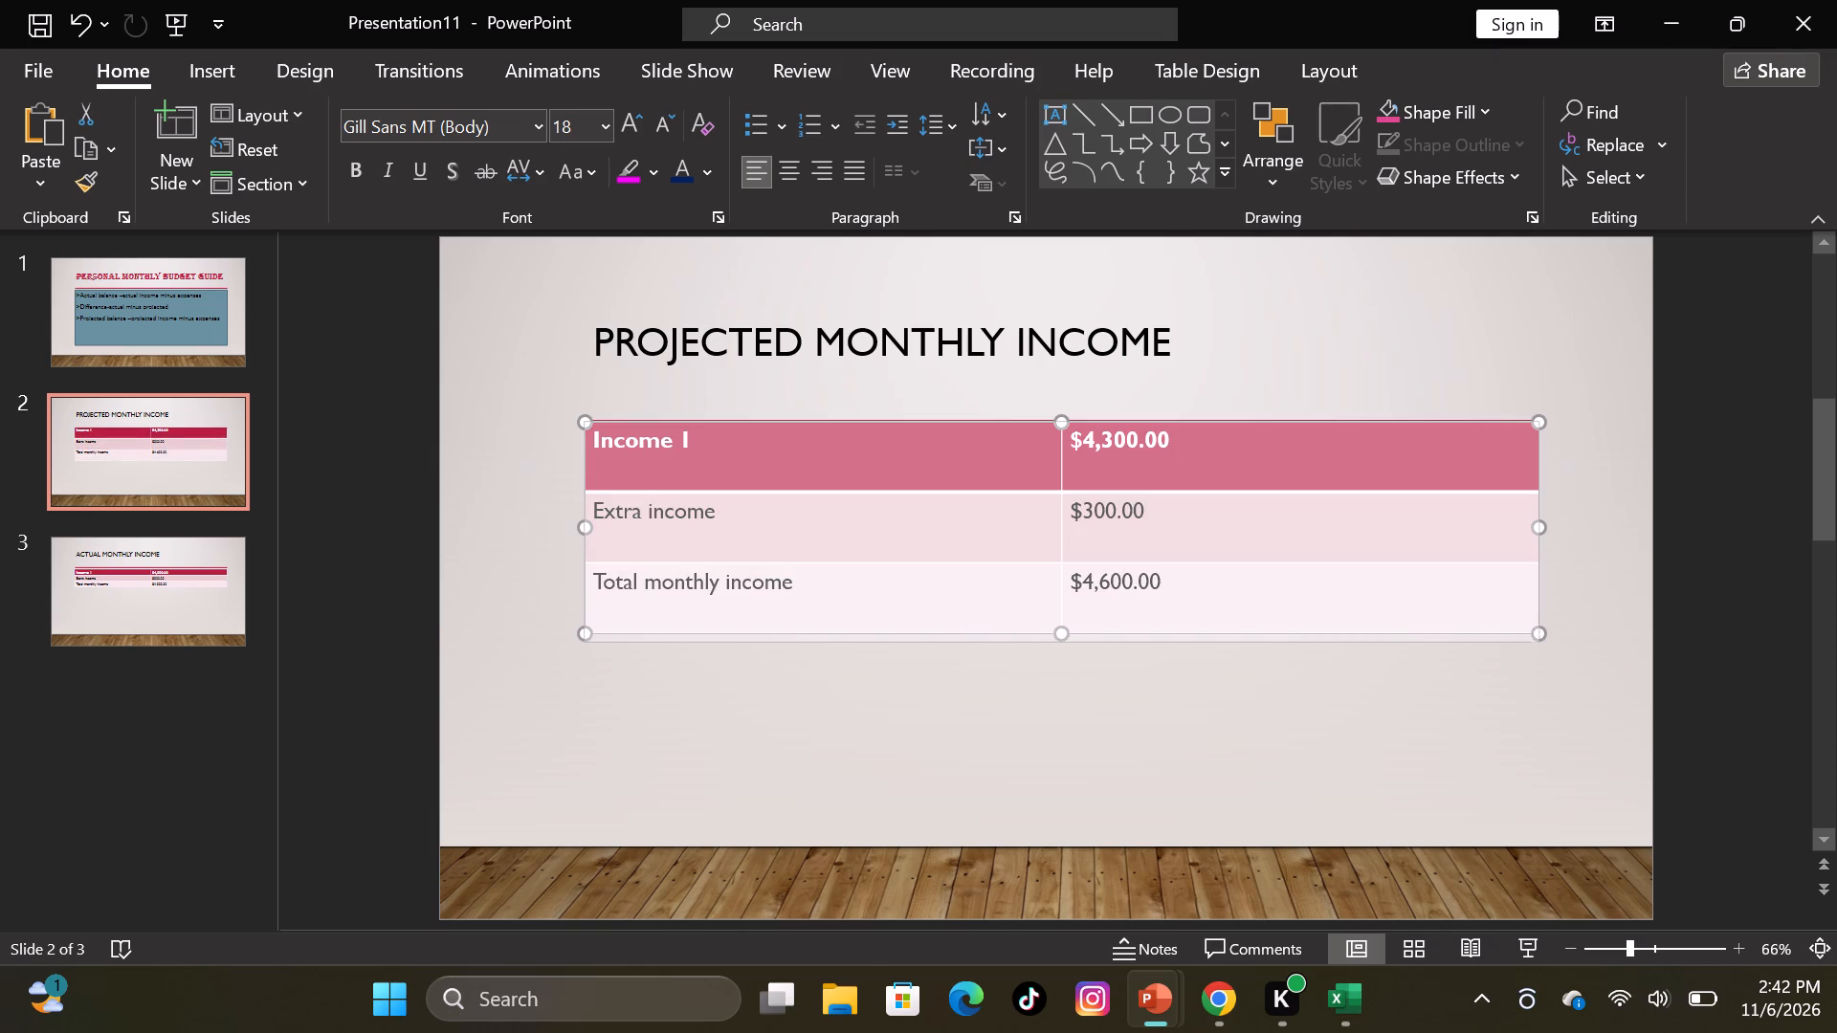
pyautogui.moveTo(1061, 656); pyautogui.dragTo(1061, 661)
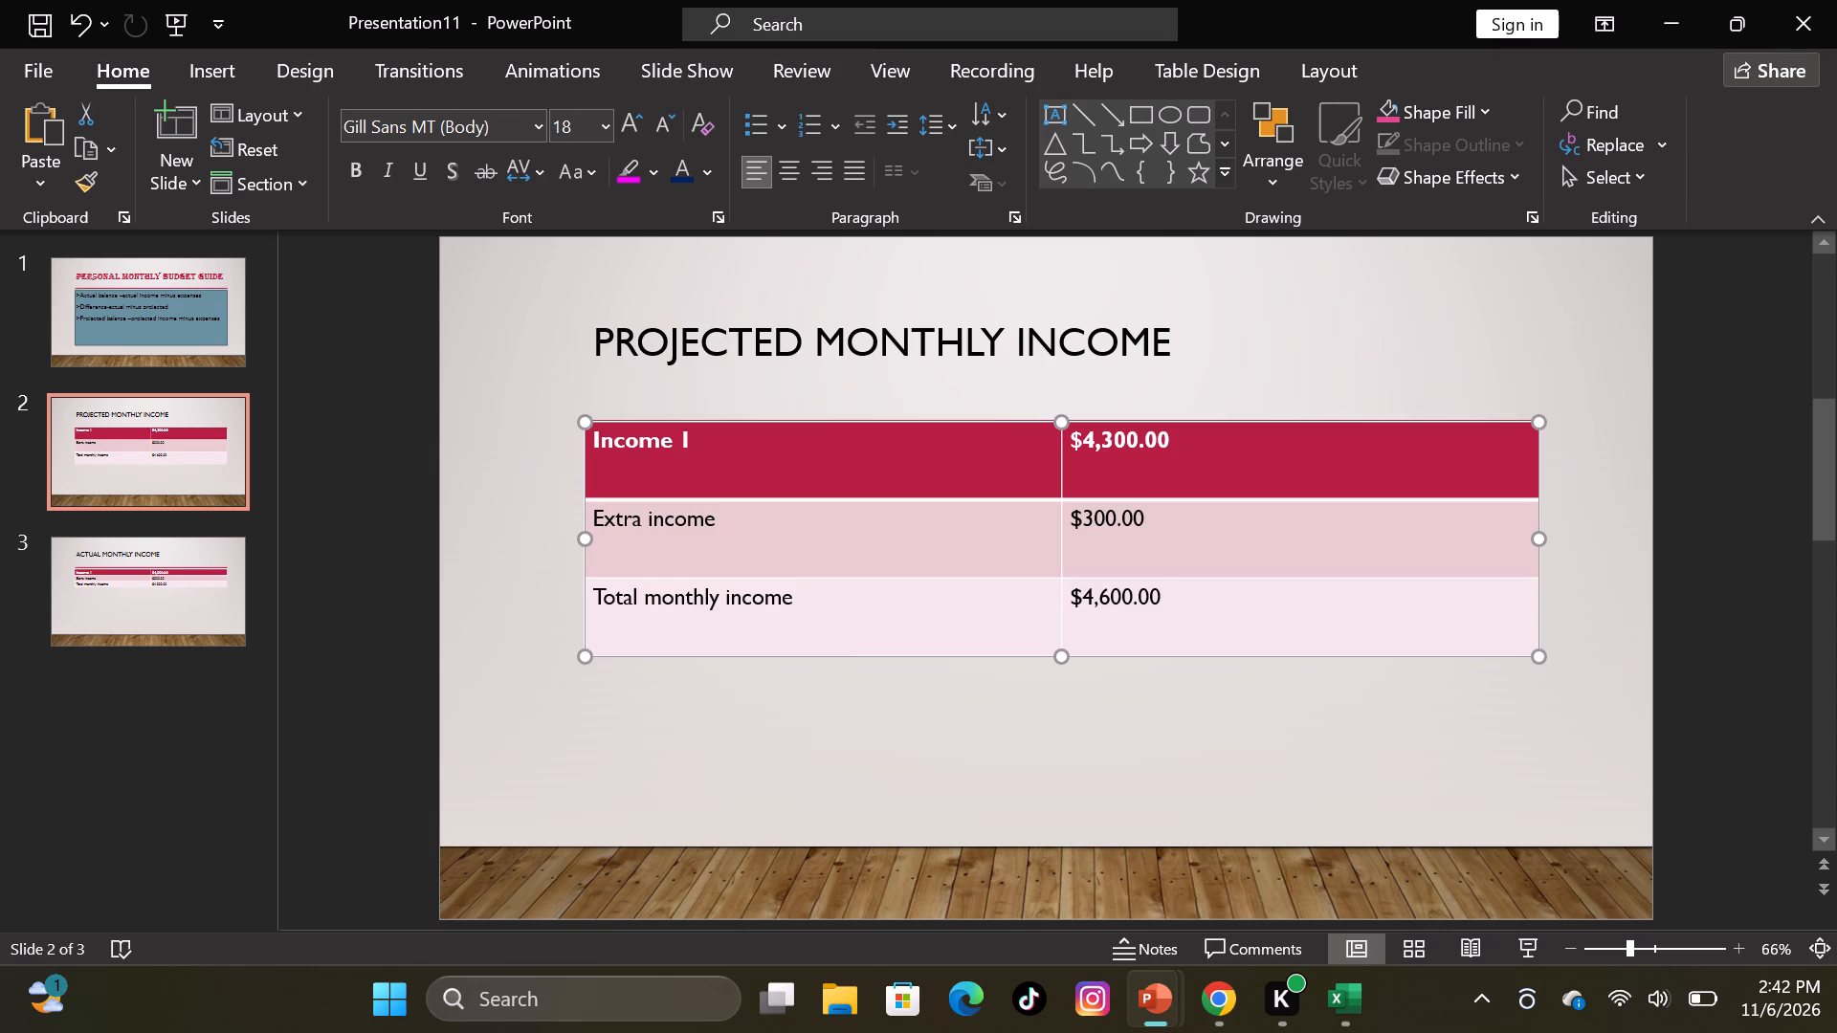
# Apply the bright purple Medium Style 2 table style to the projected monthly income table on slide 2.
pyautogui.click(1223, 64)
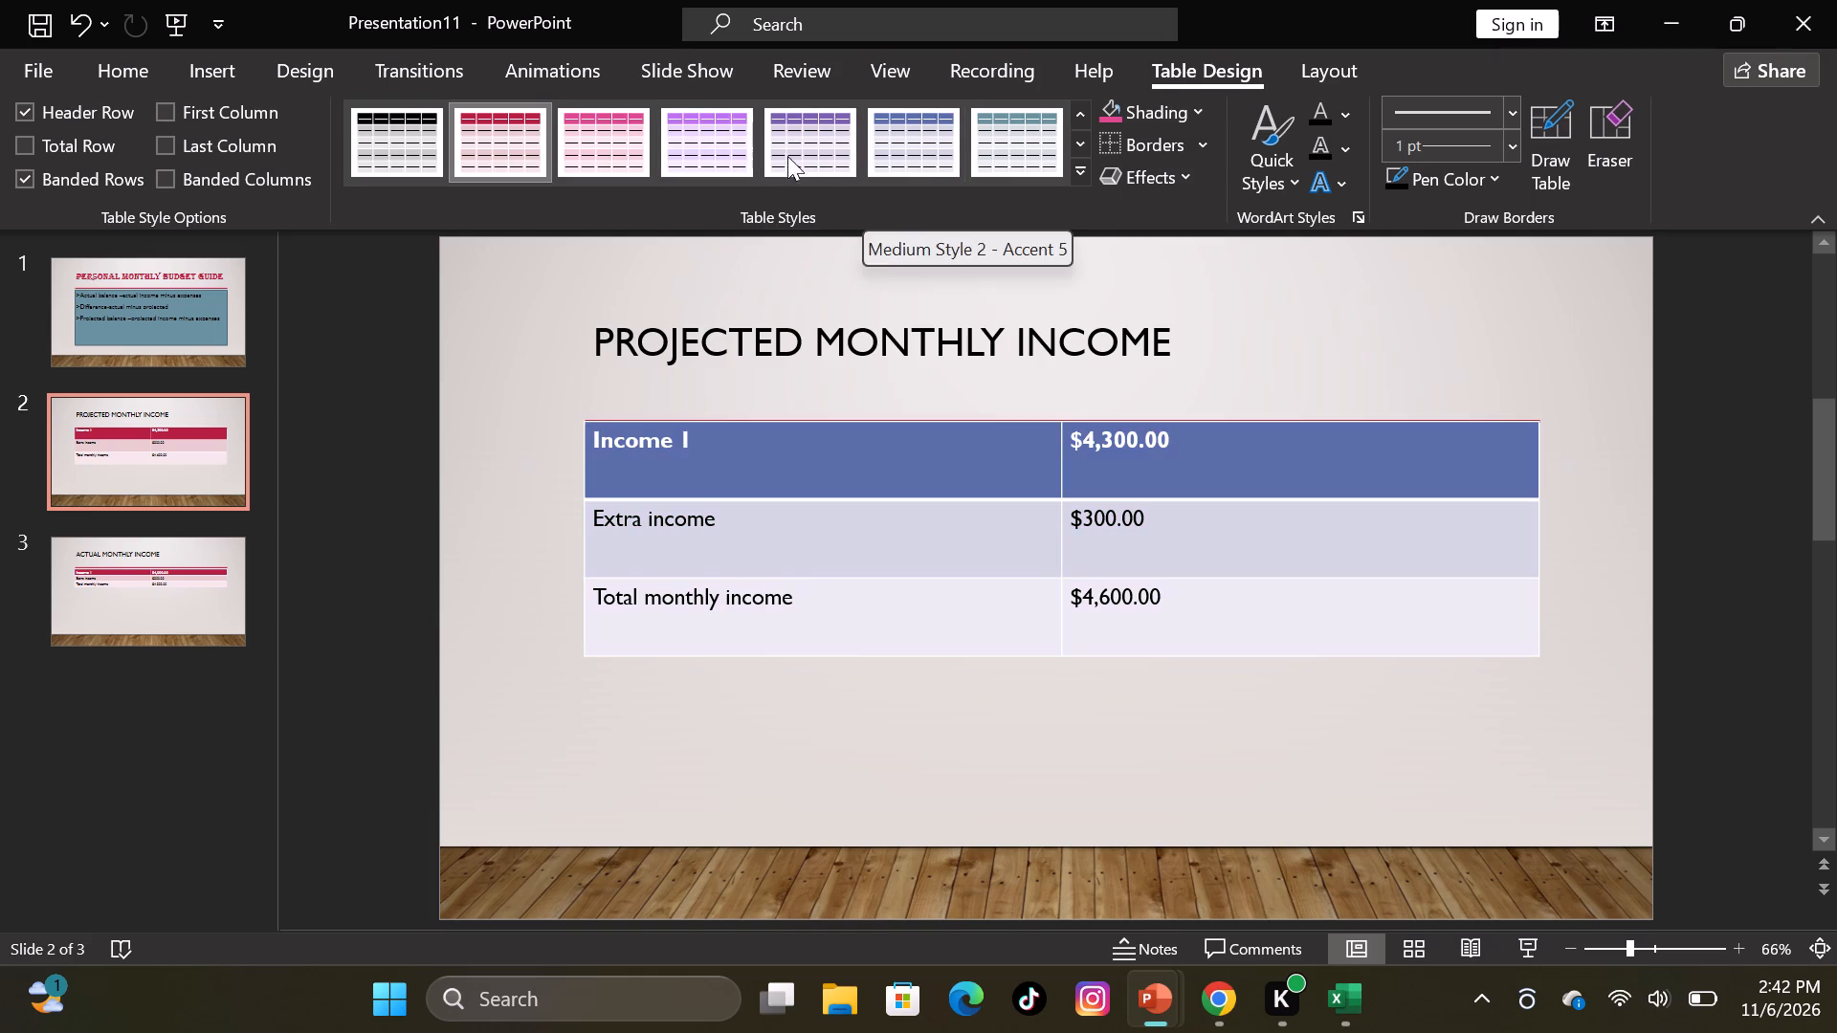
pyautogui.click(711, 140)
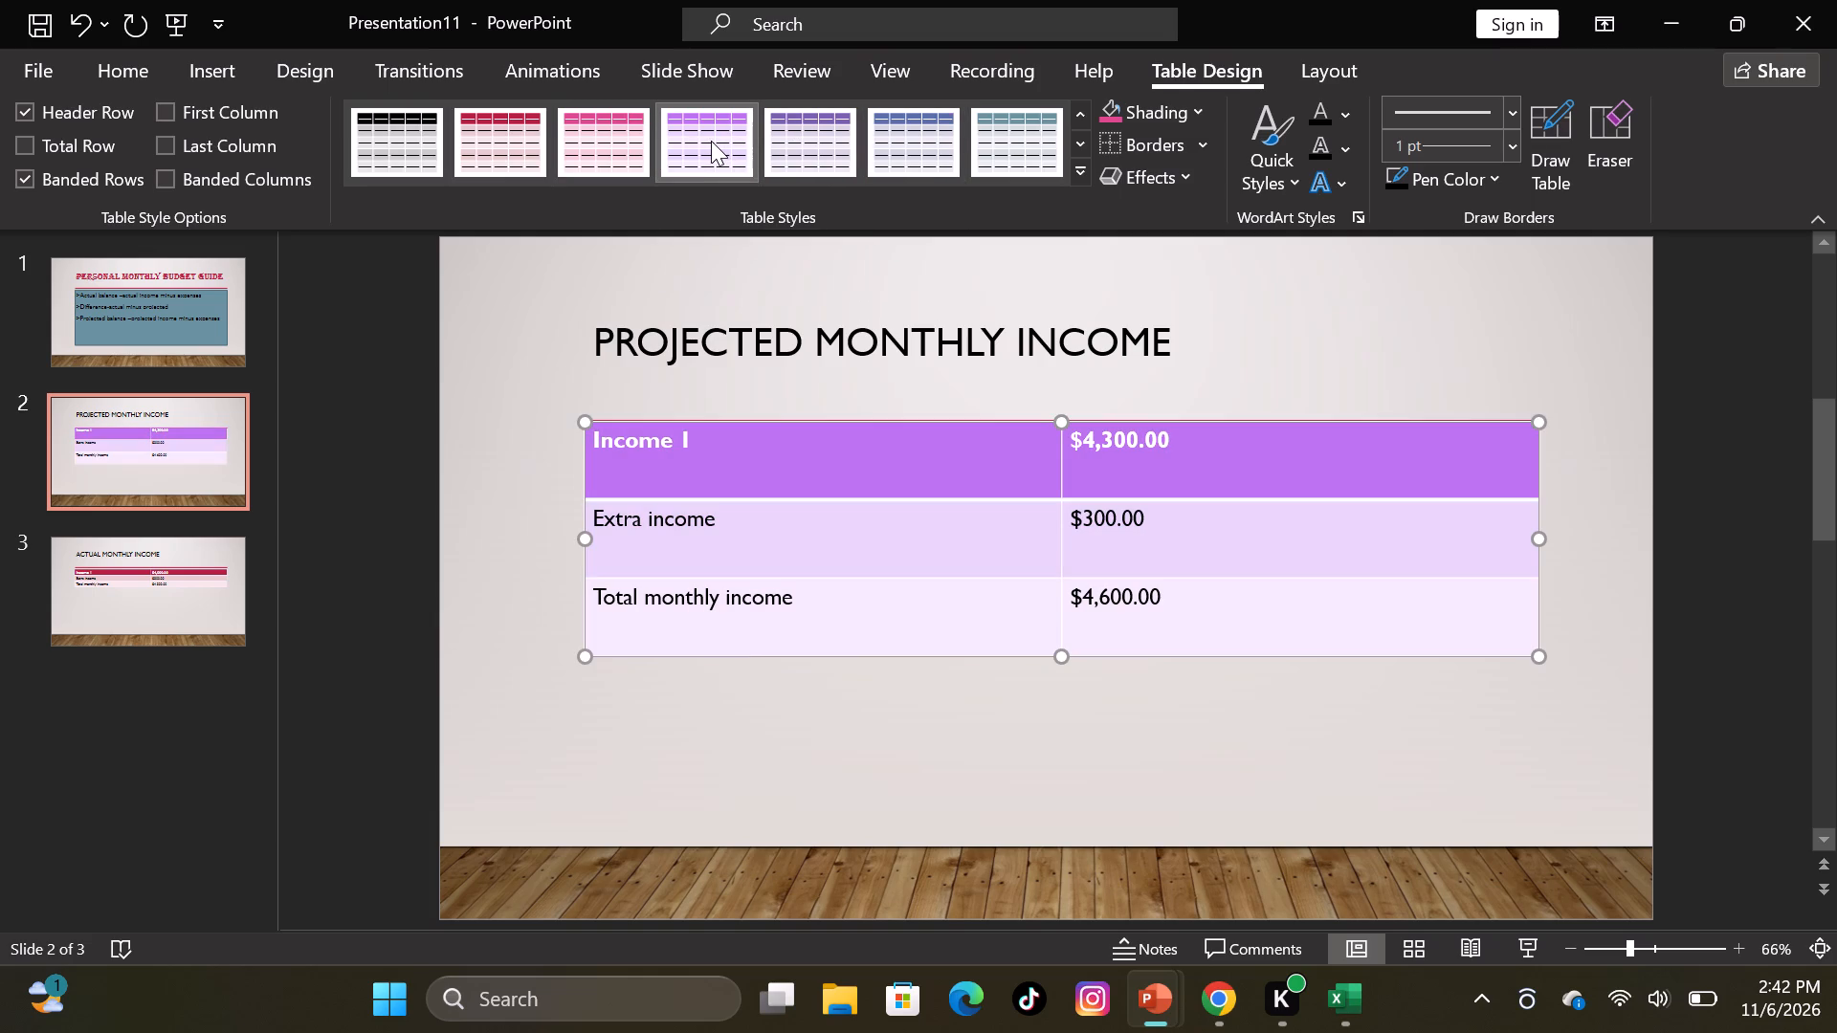
# Apply the same bright purple table style to the actual monthly income table on slide 3.
pyautogui.click(200, 559)
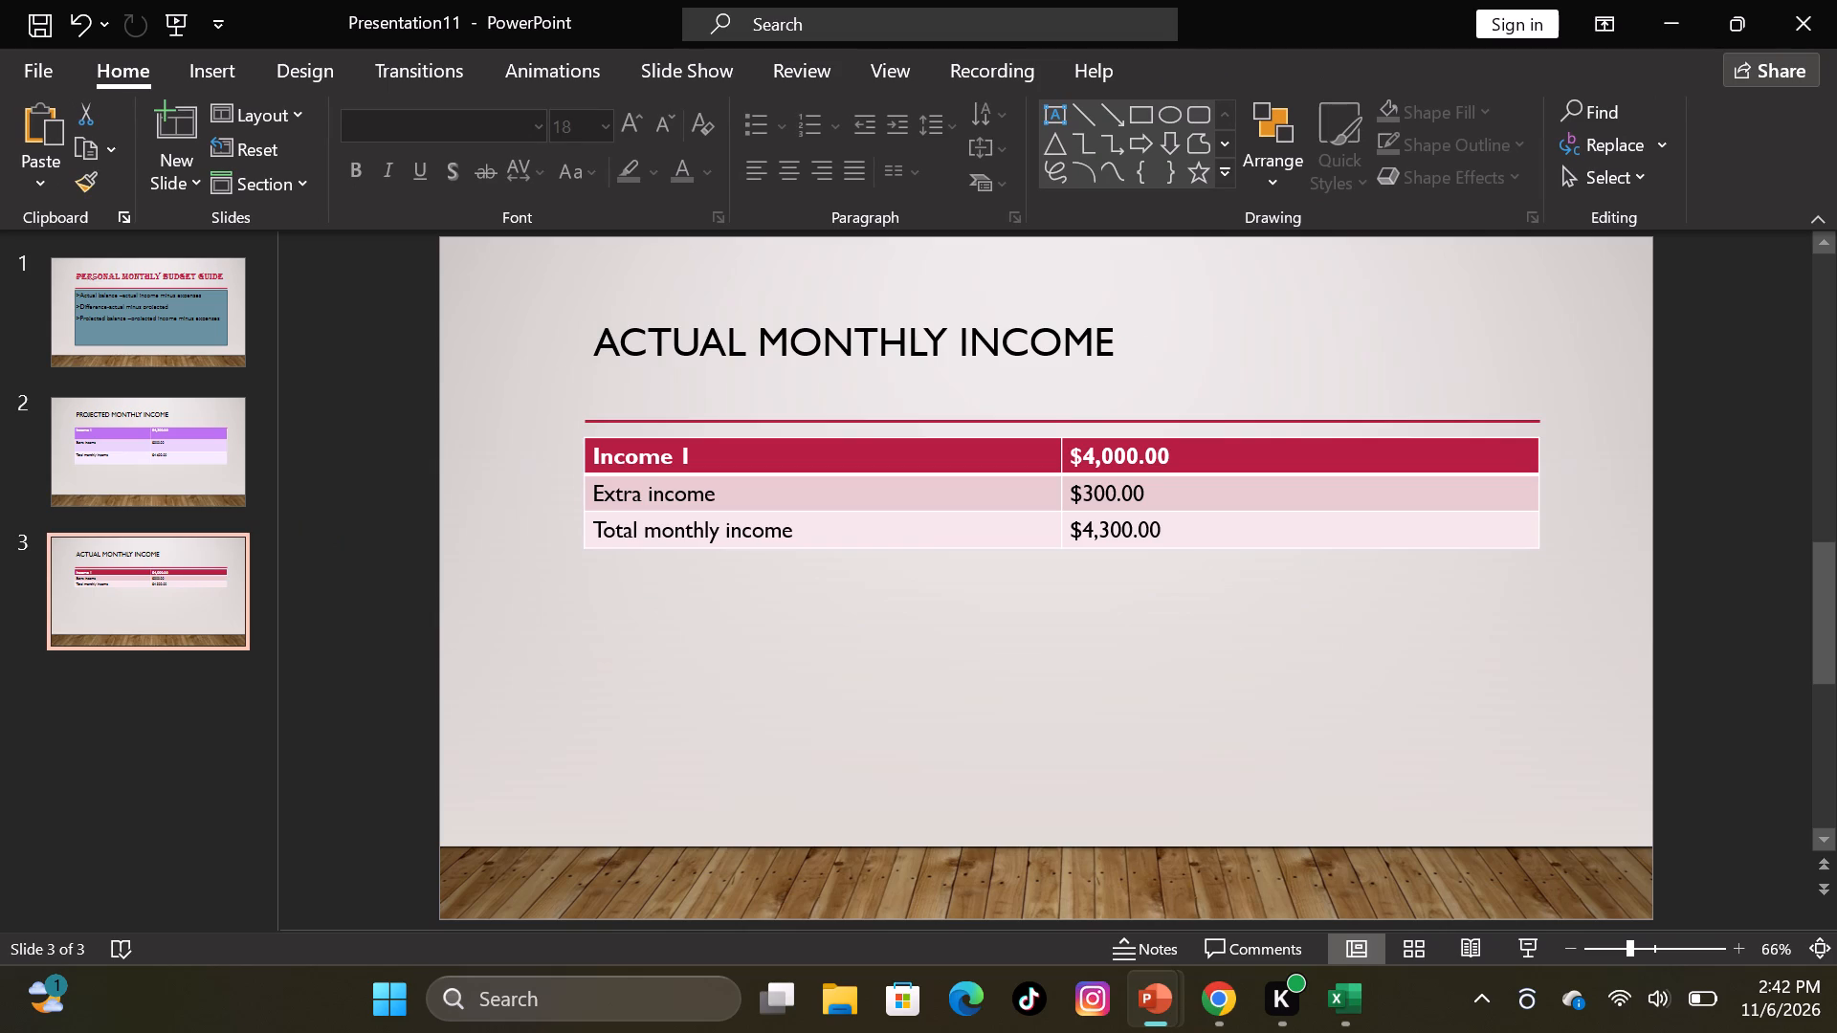
pyautogui.click(775, 459)
pyautogui.click(1211, 48)
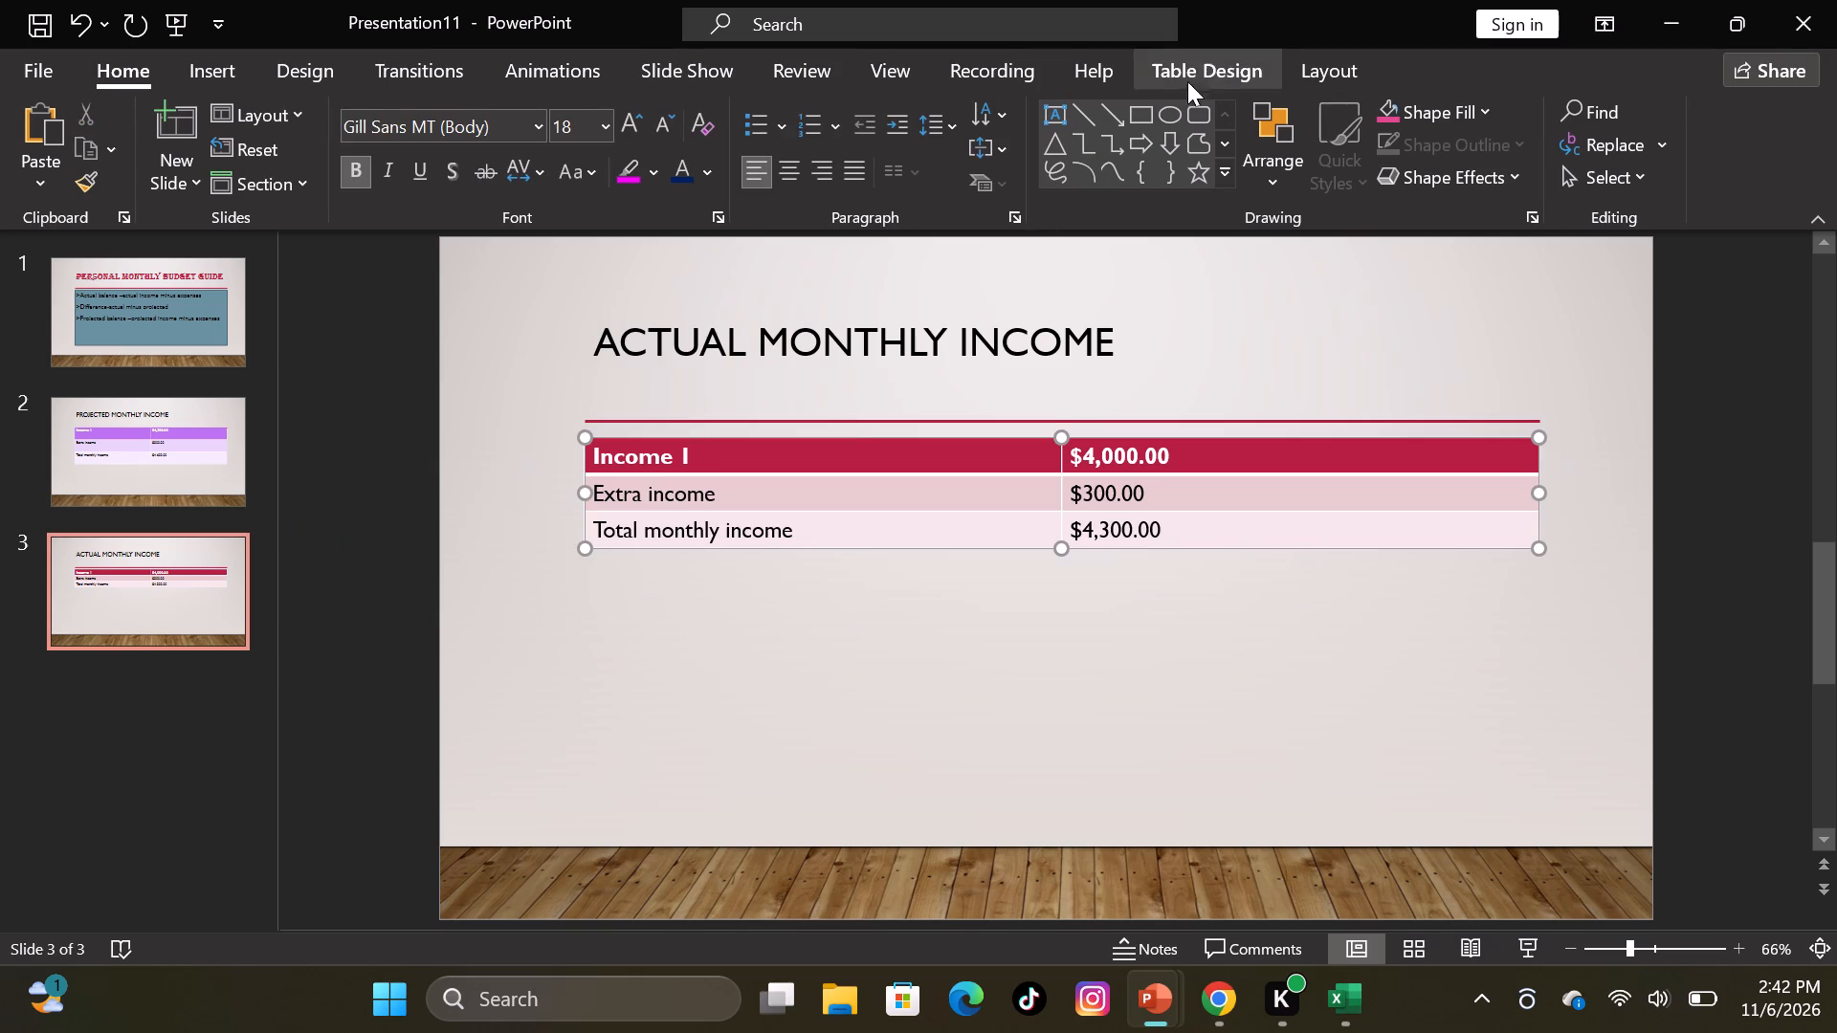
pyautogui.click(1188, 80)
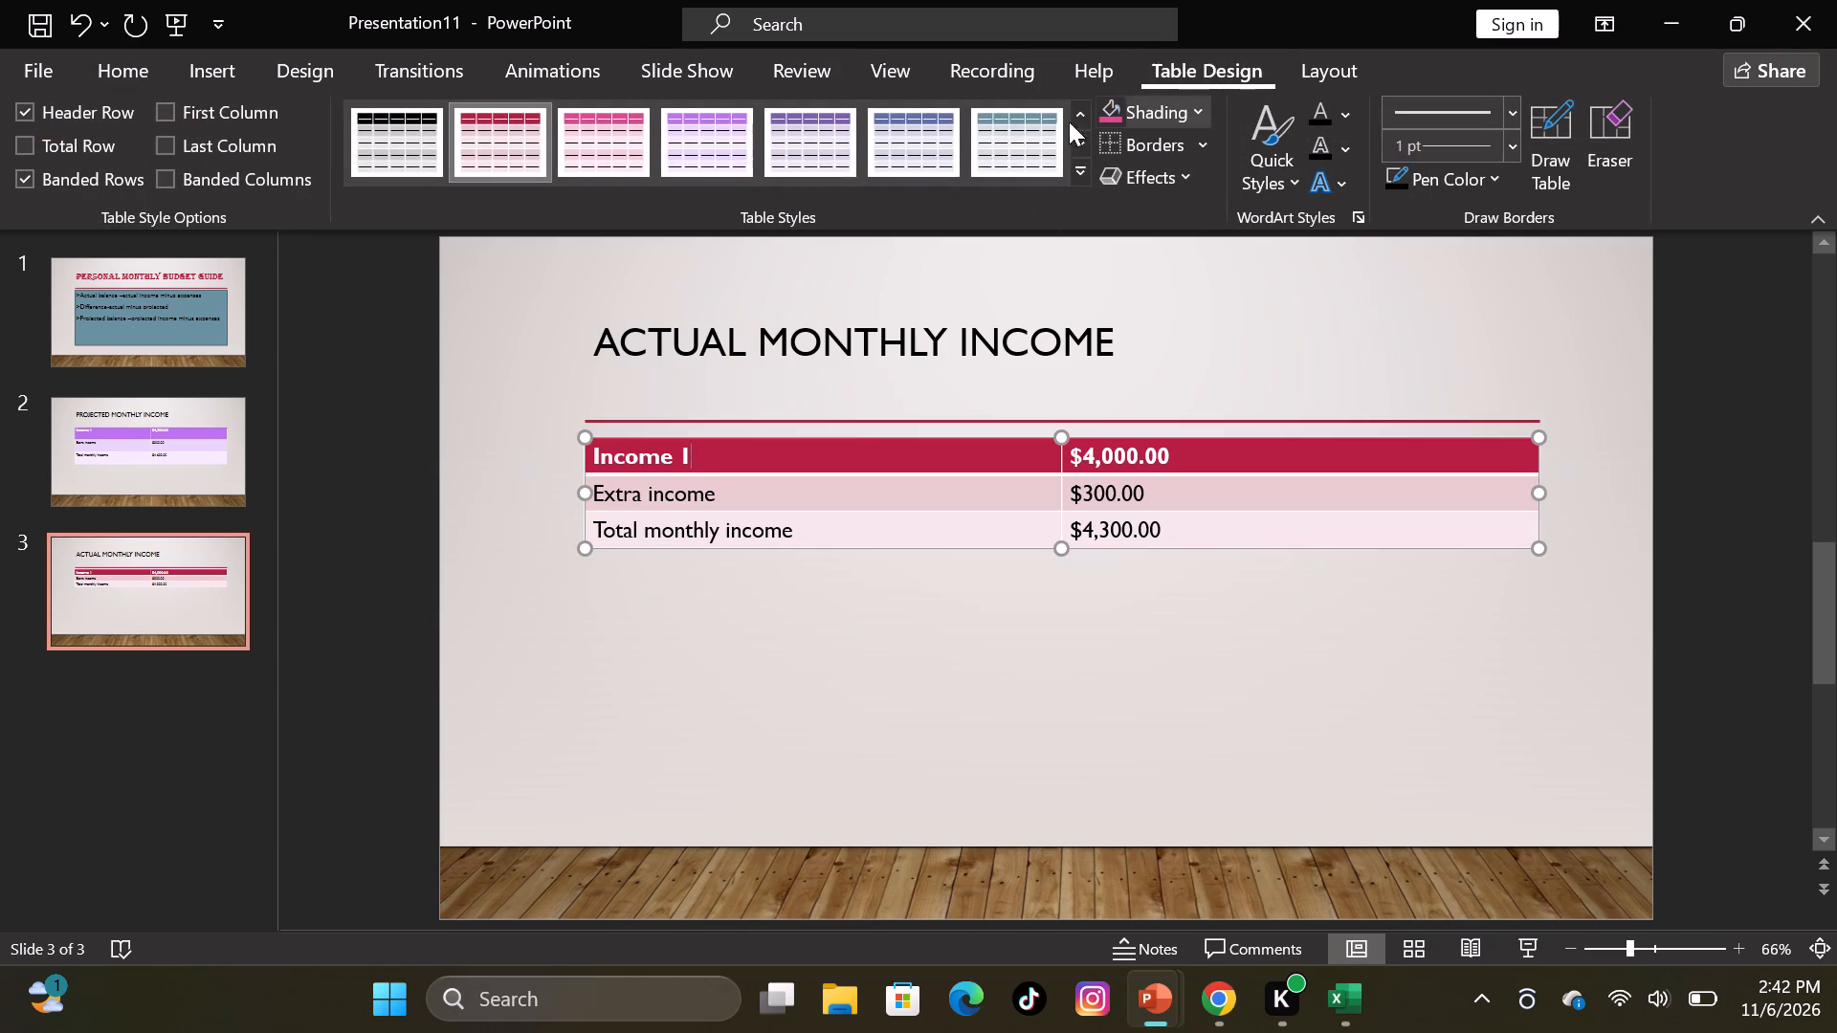
pyautogui.click(726, 127)
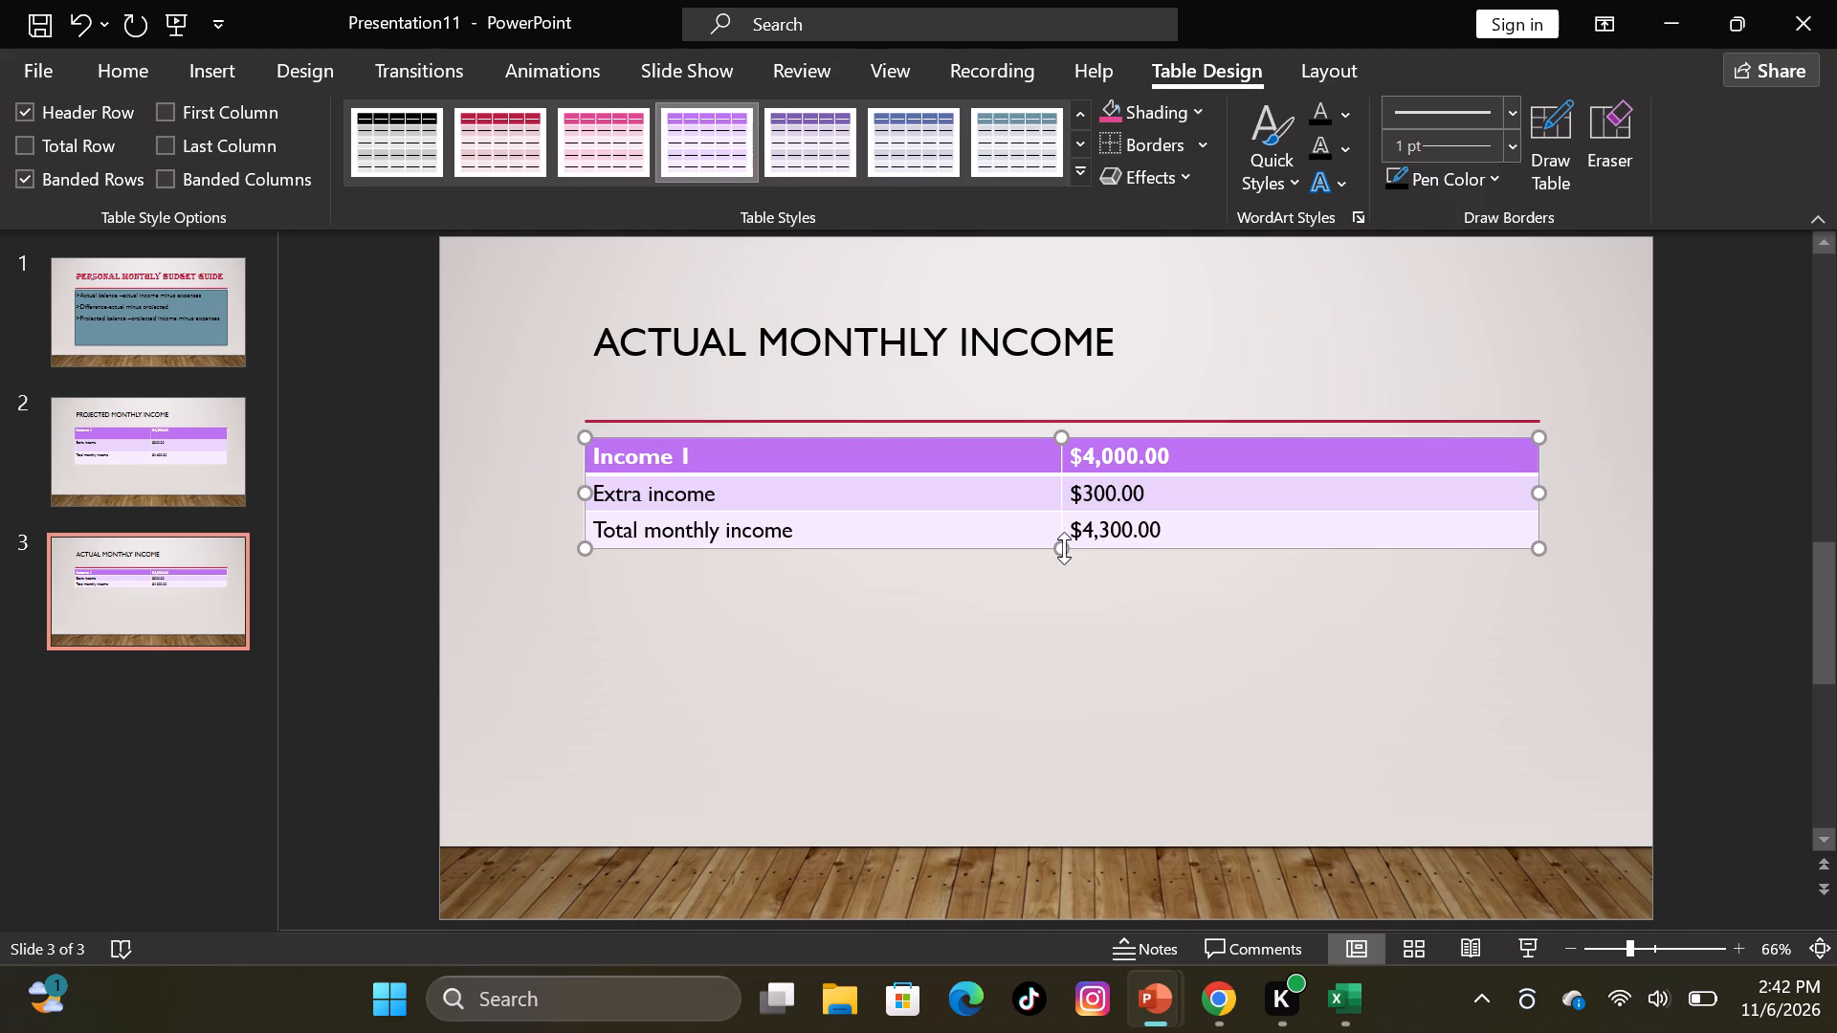
# Stretch the actual monthly income table on slide 3 downward until its bottom edge roughly matches that of slide 2's table.
pyautogui.moveTo(1064, 548); pyautogui.dragTo(1070, 604)
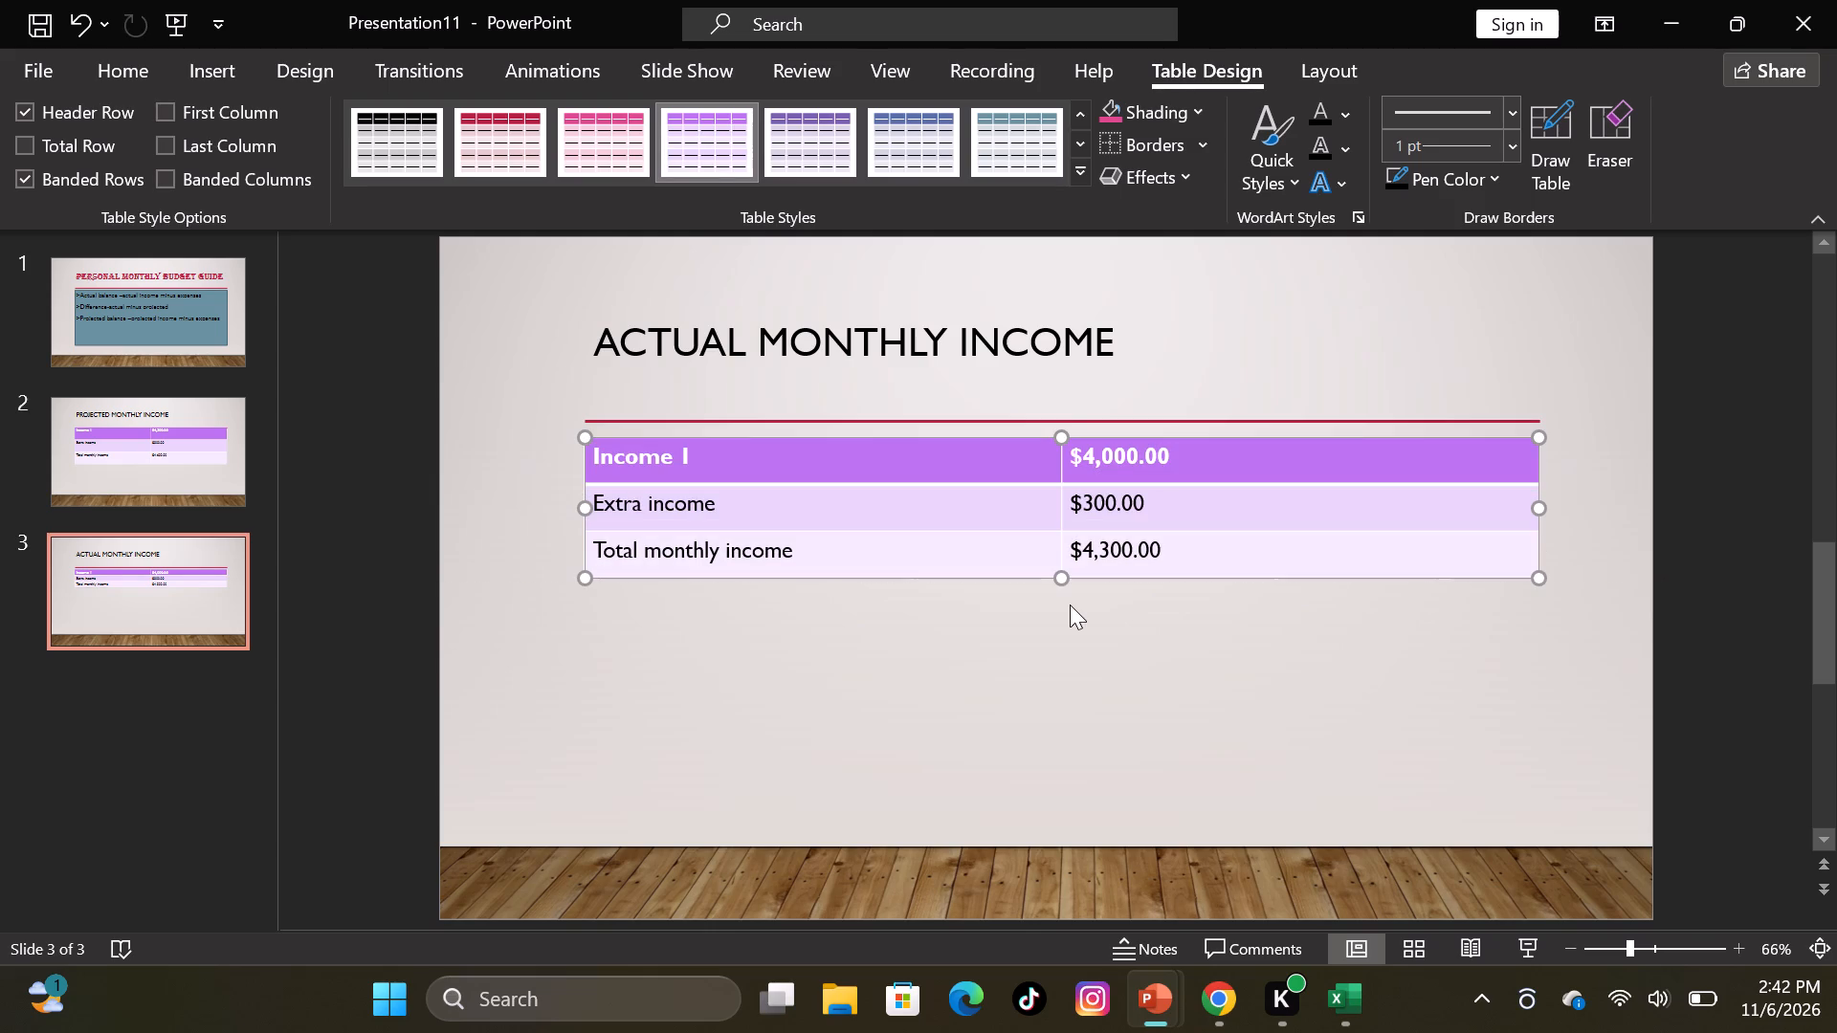
pyautogui.moveTo(1058, 578); pyautogui.dragTo(1063, 621)
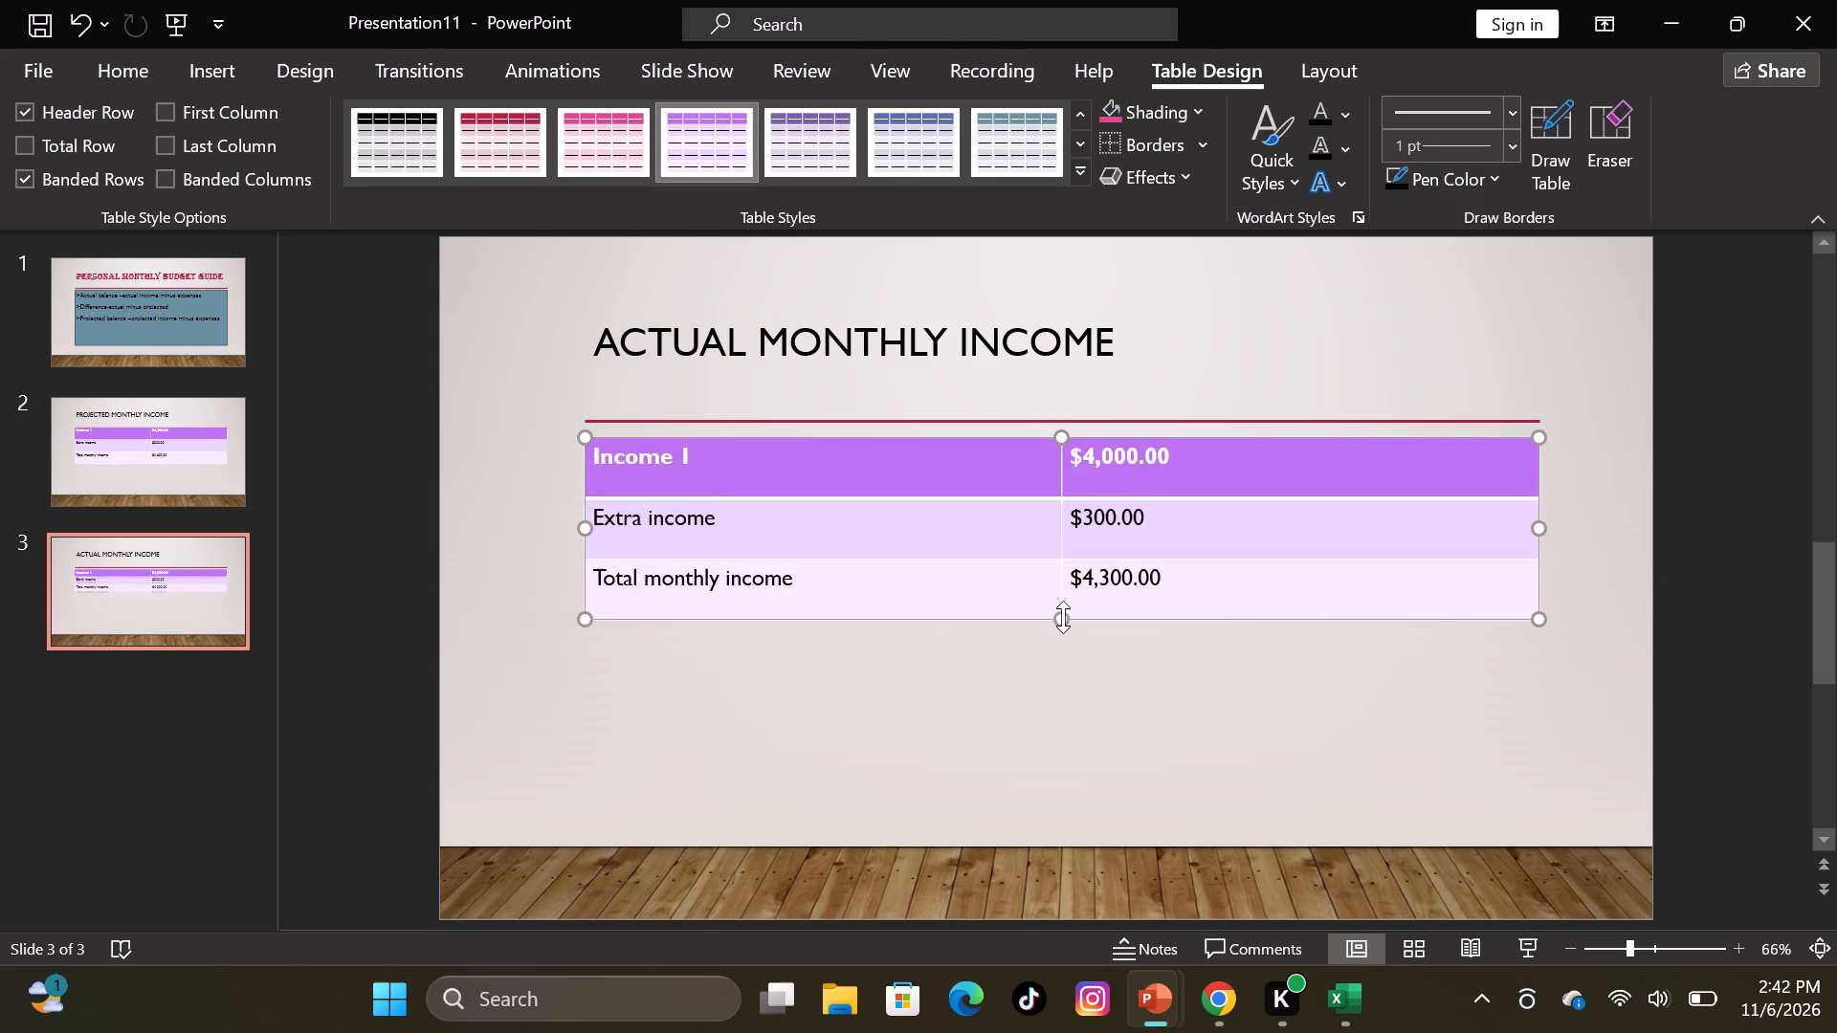
pyautogui.moveTo(1063, 606); pyautogui.dragTo(1068, 632)
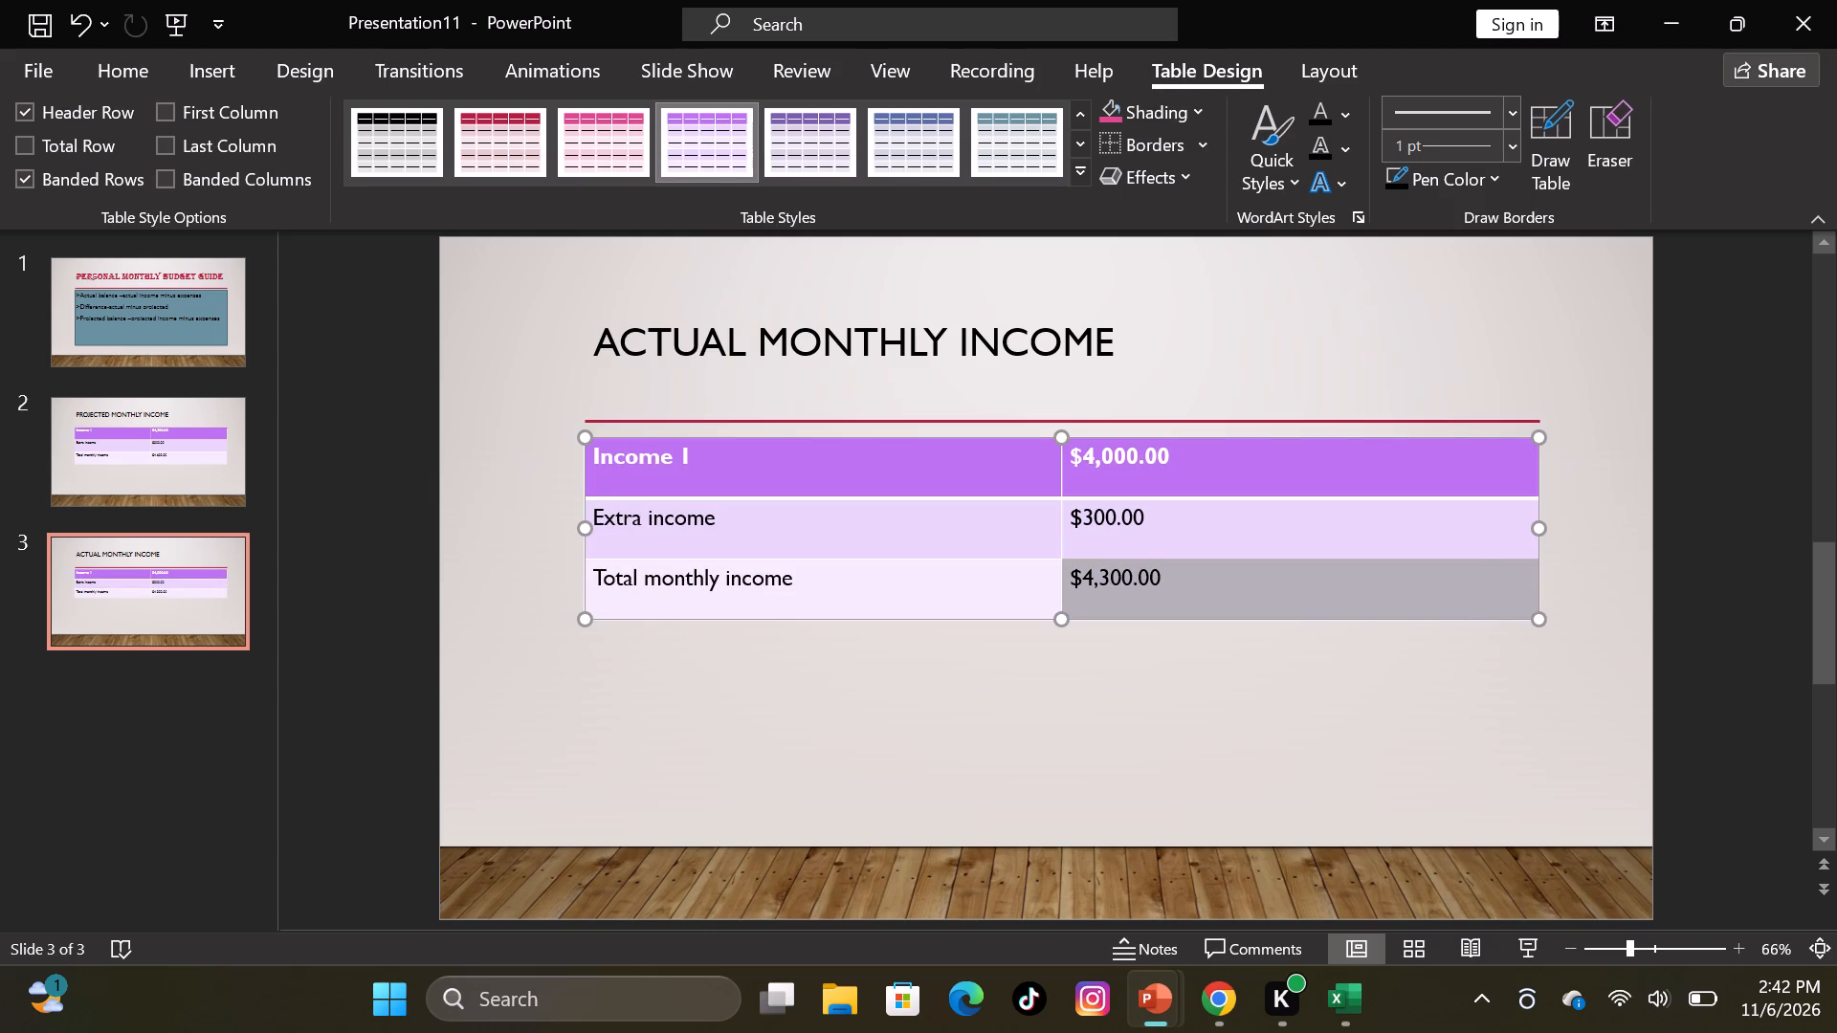
pyautogui.moveTo(1068, 632); pyautogui.dragTo(1068, 638)
pyautogui.moveTo(1064, 617); pyautogui.dragTo(1065, 633)
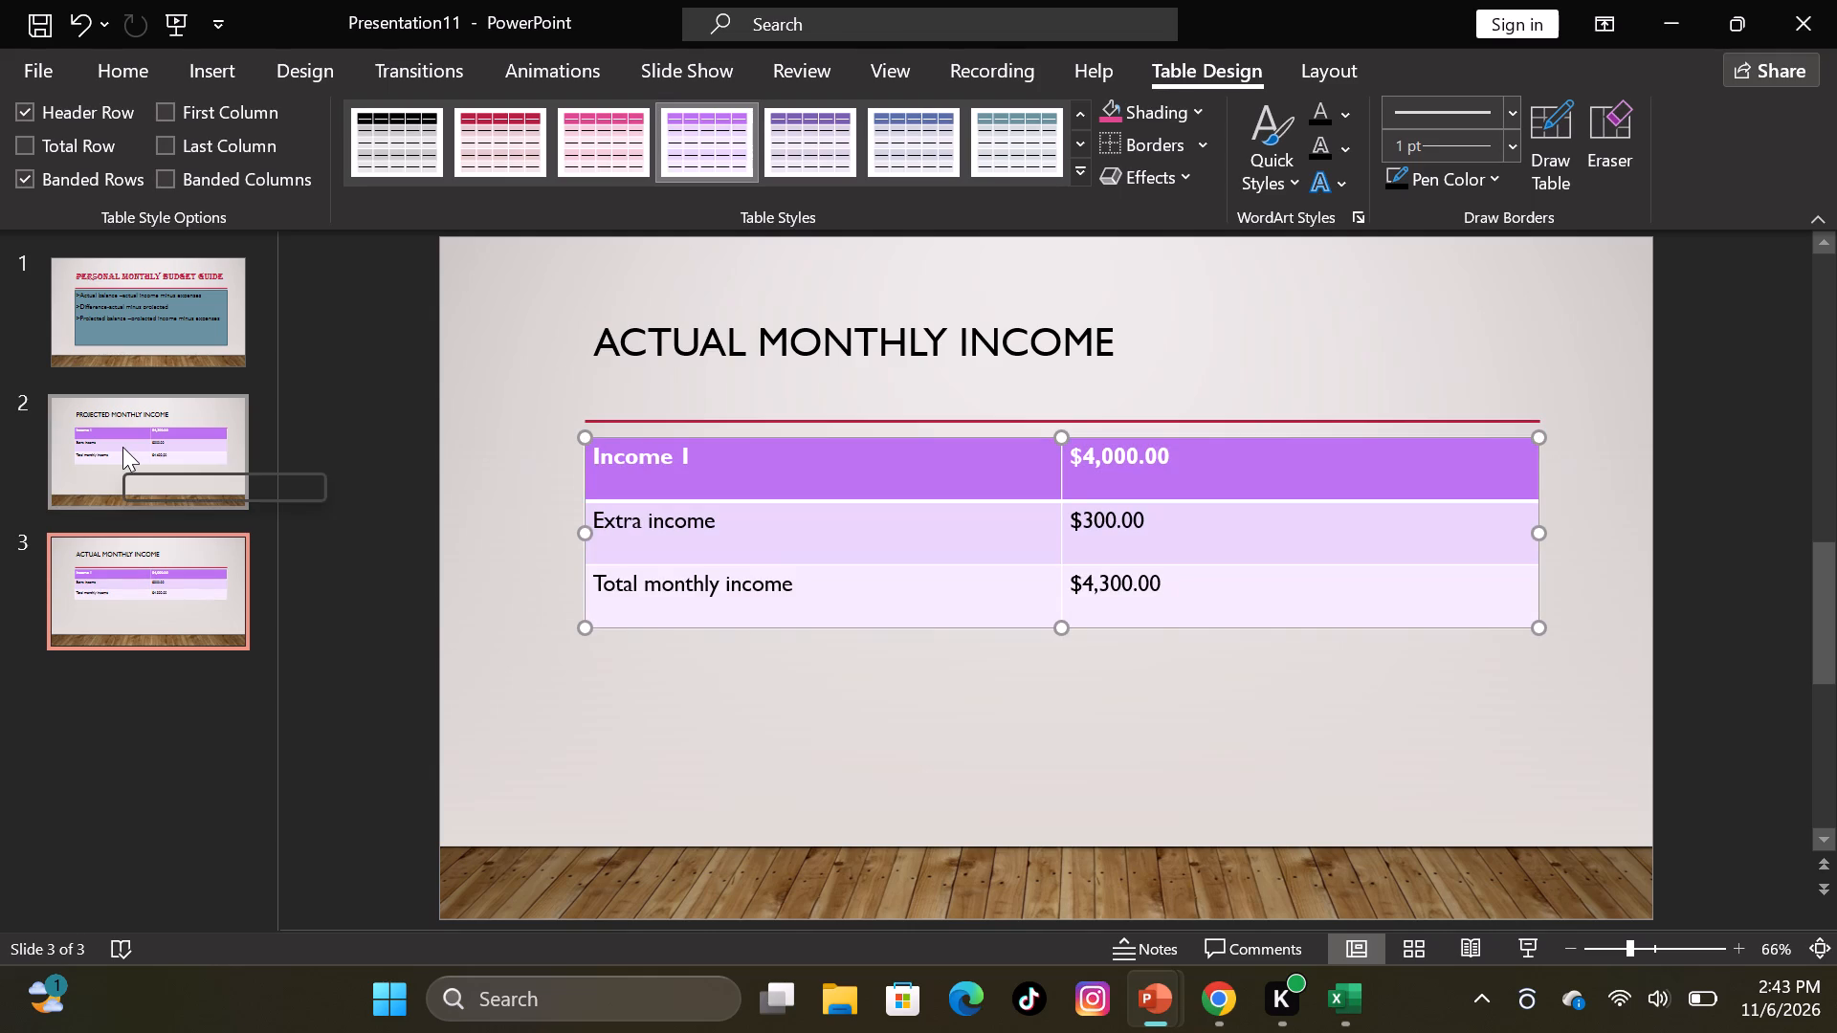
pyautogui.click(122, 448)
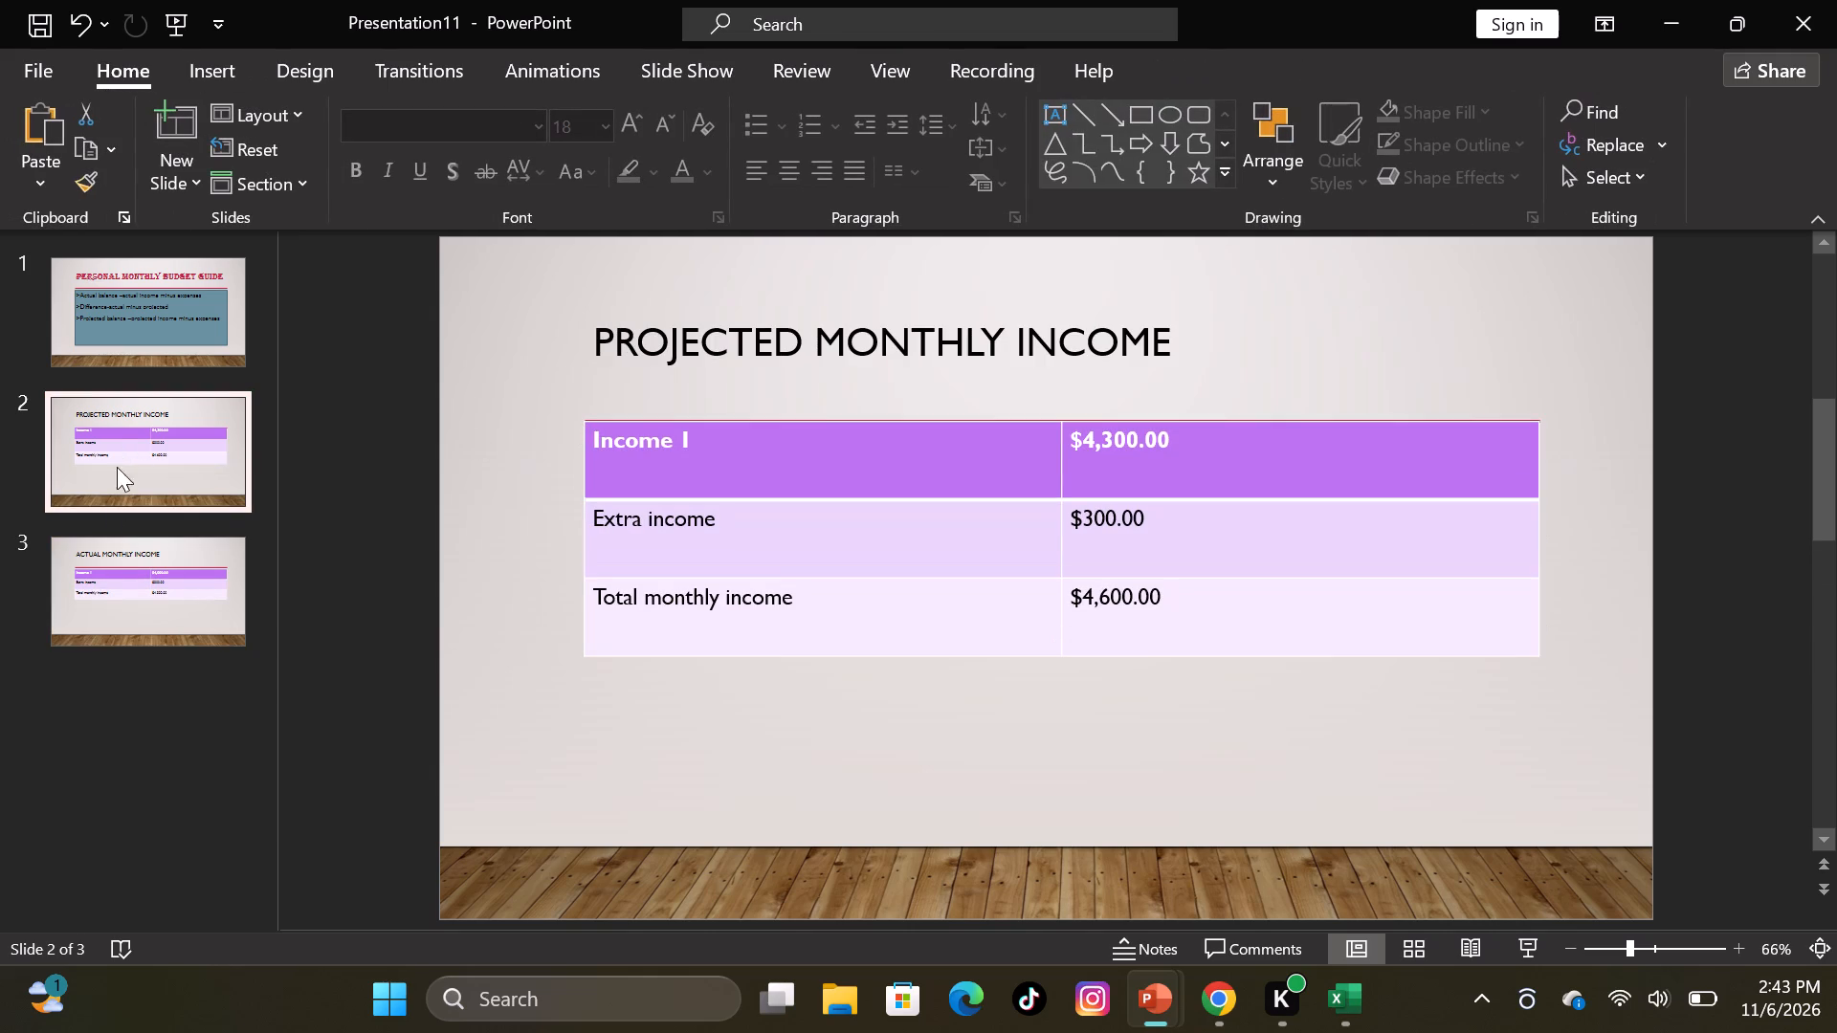
pyautogui.click(103, 573)
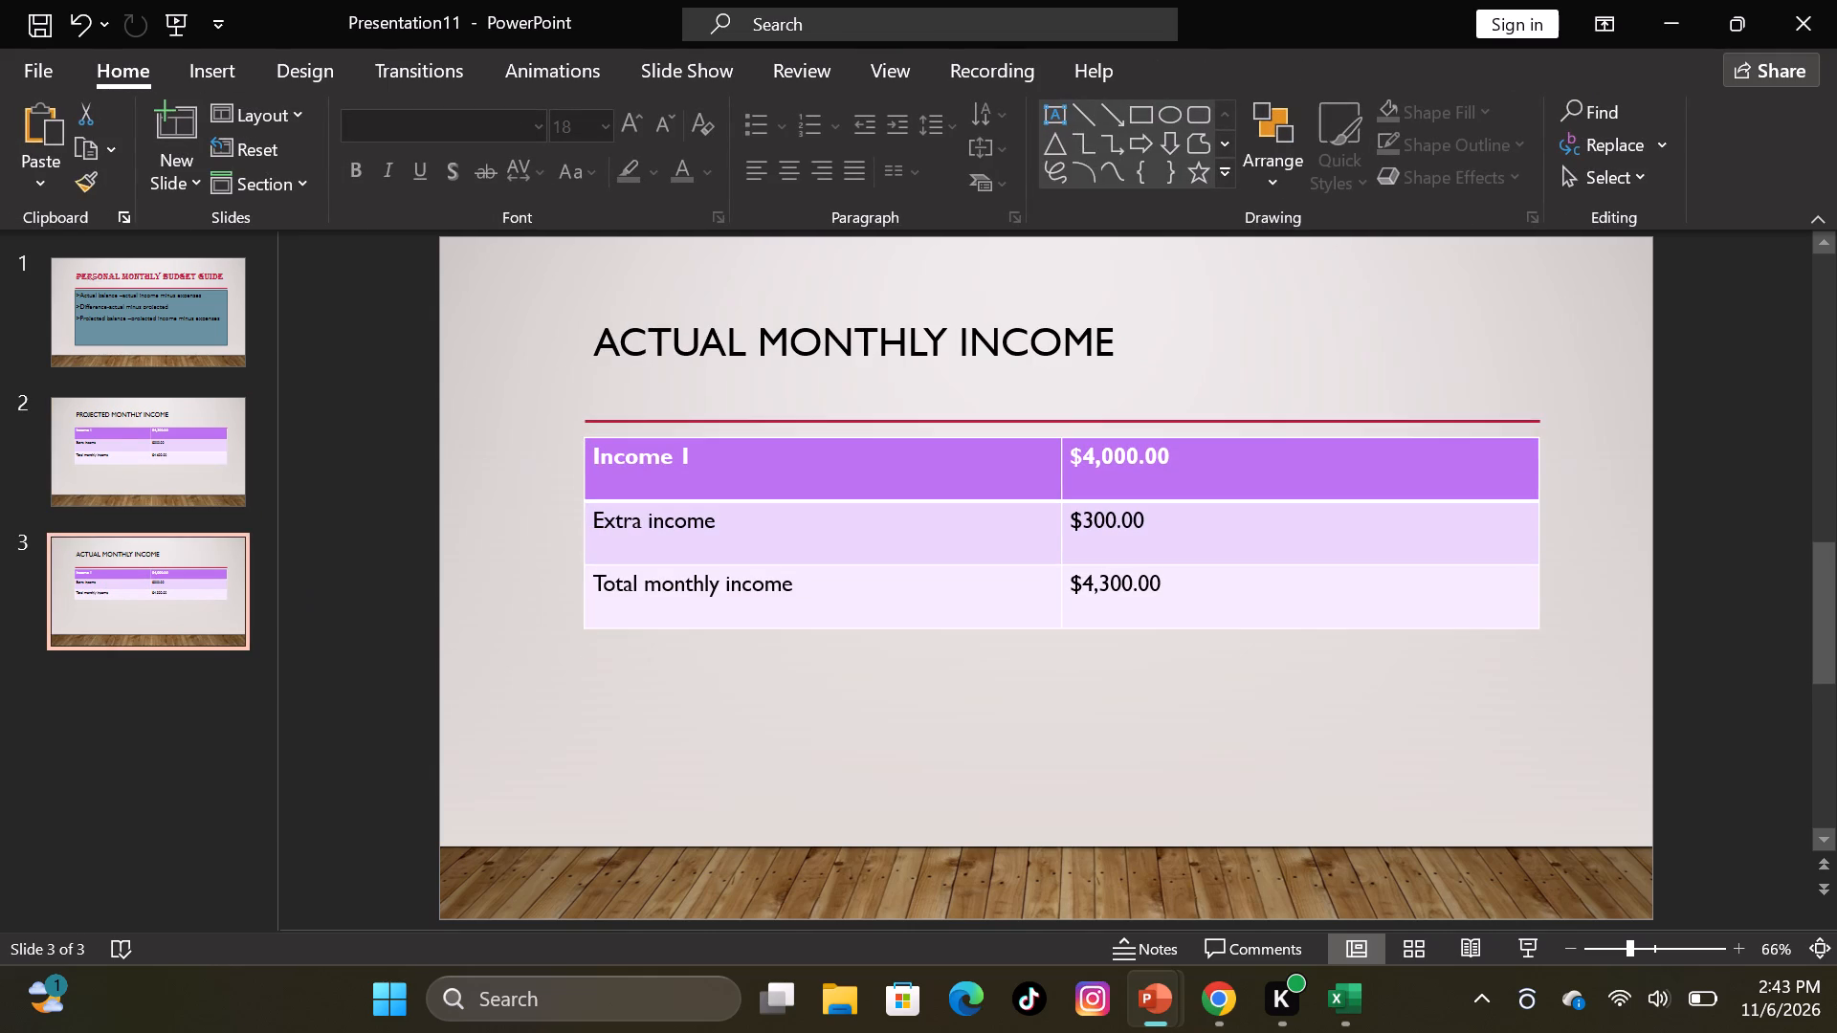
pyautogui.click(1055, 571)
pyautogui.moveTo(1061, 629); pyautogui.dragTo(1064, 657)
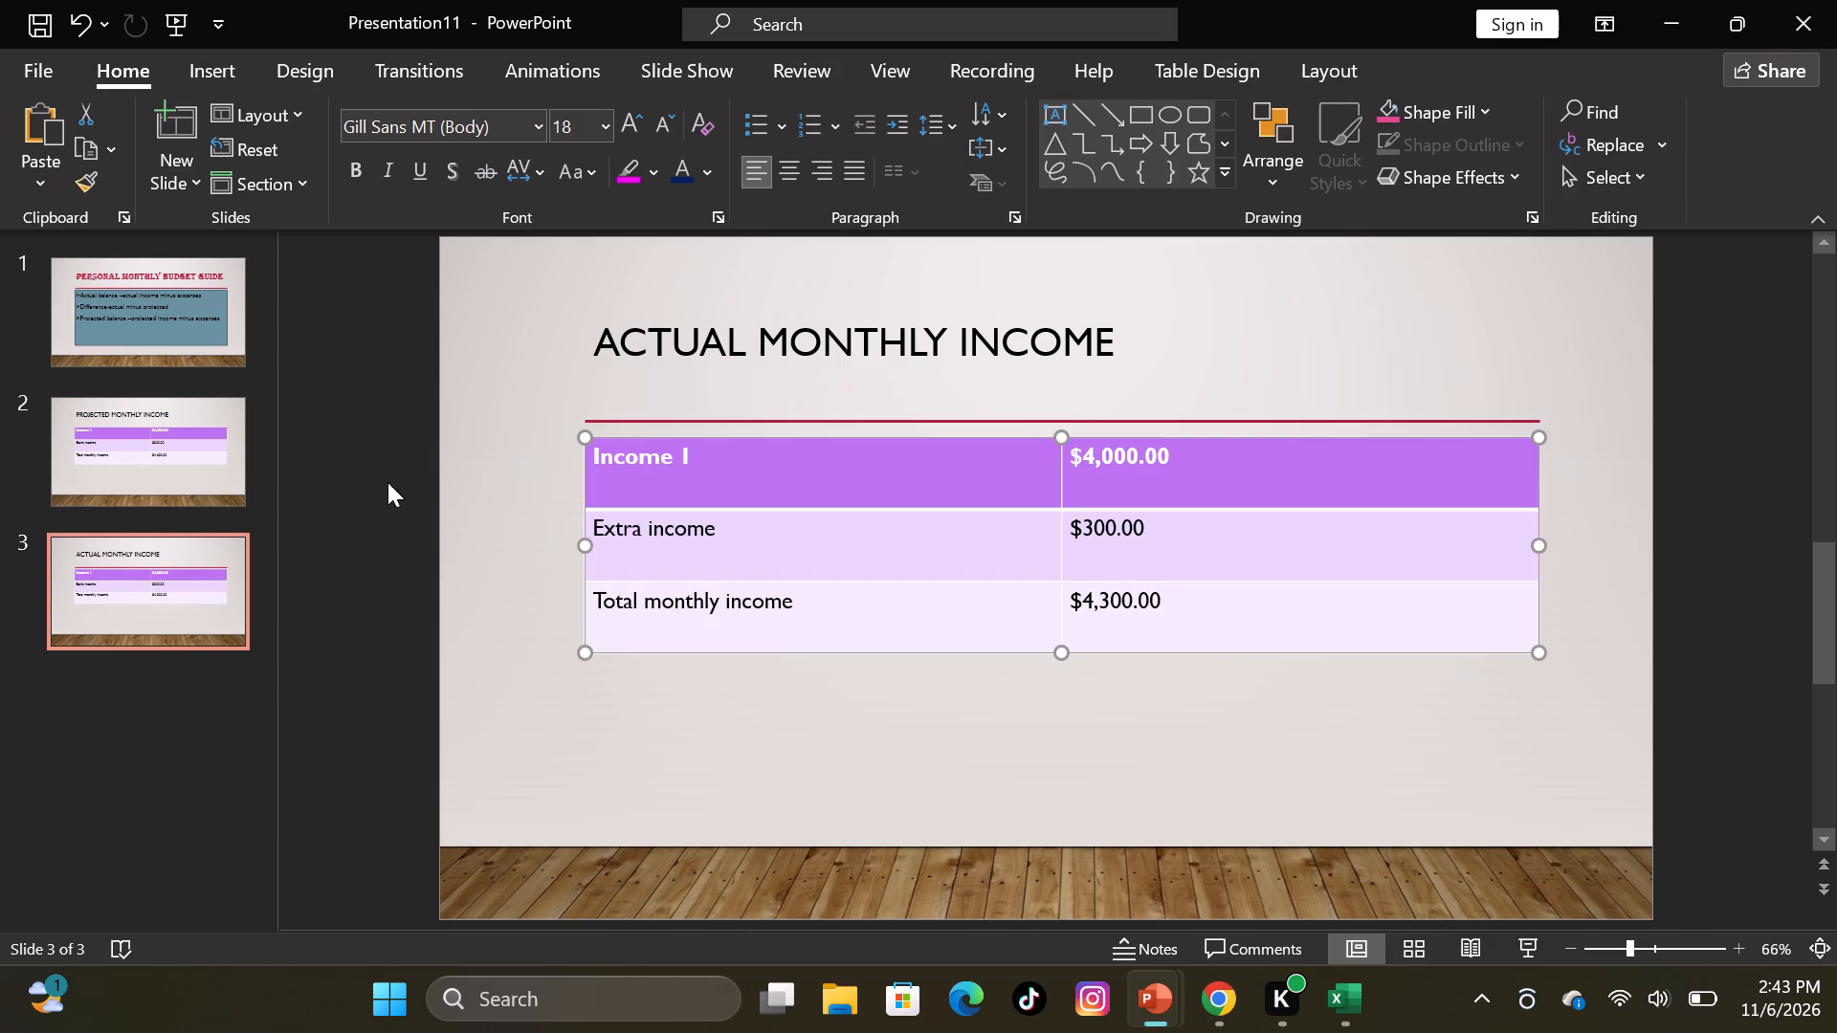
# Apply the crimson fill WordArt style with a shadow to the full Projected Monthly Income title on slide 2.
pyautogui.click(129, 466)
pyautogui.click(664, 309)
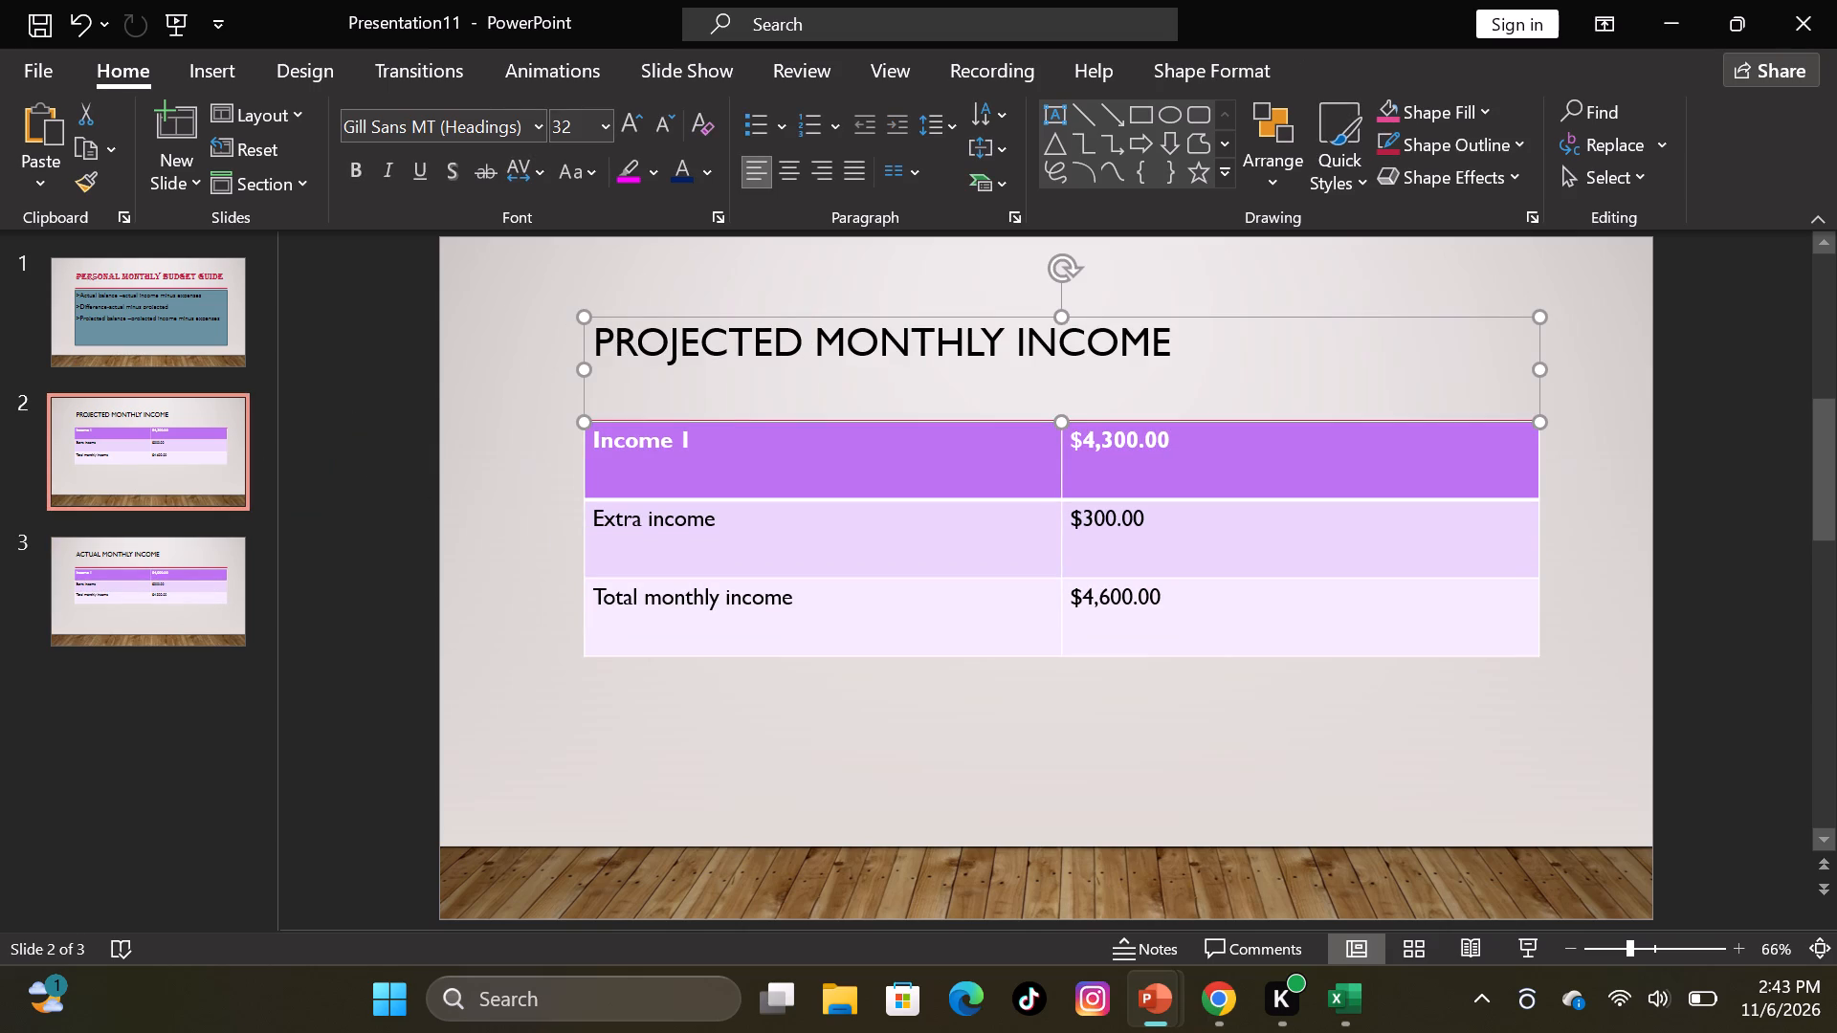
pyautogui.moveTo(596, 344); pyautogui.dragTo(1164, 308)
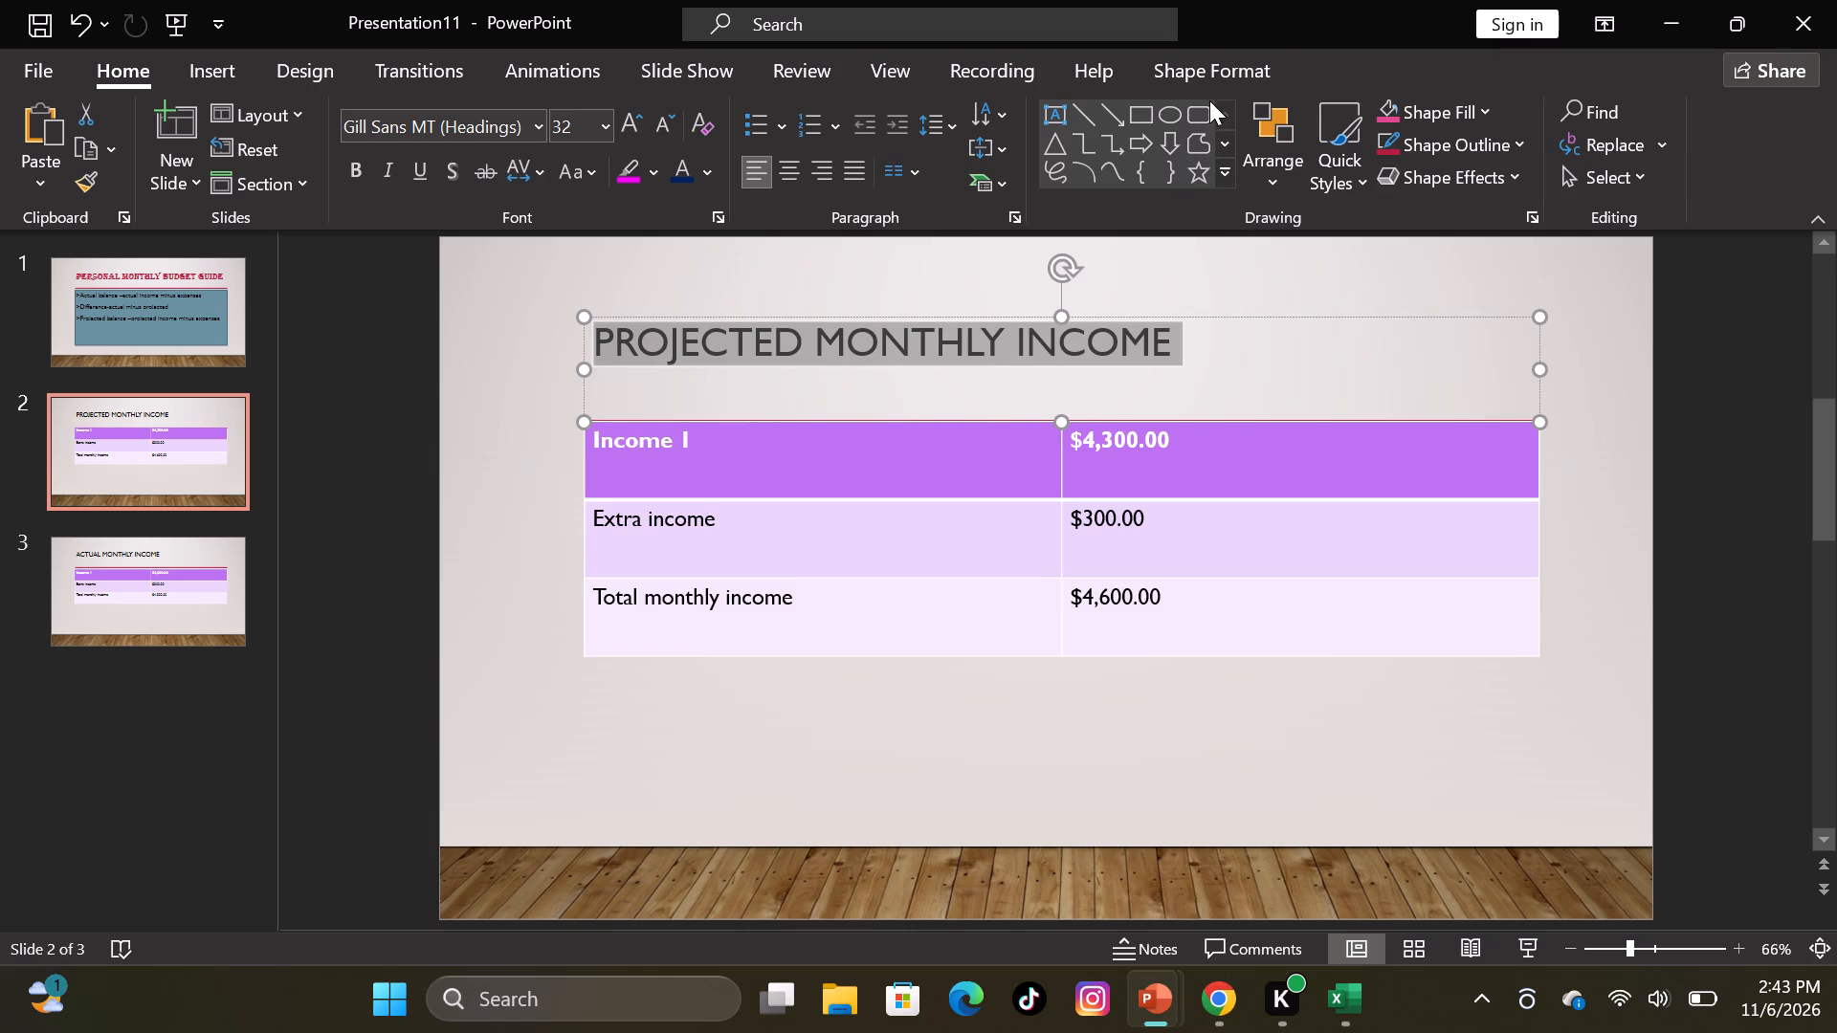
pyautogui.click(1211, 86)
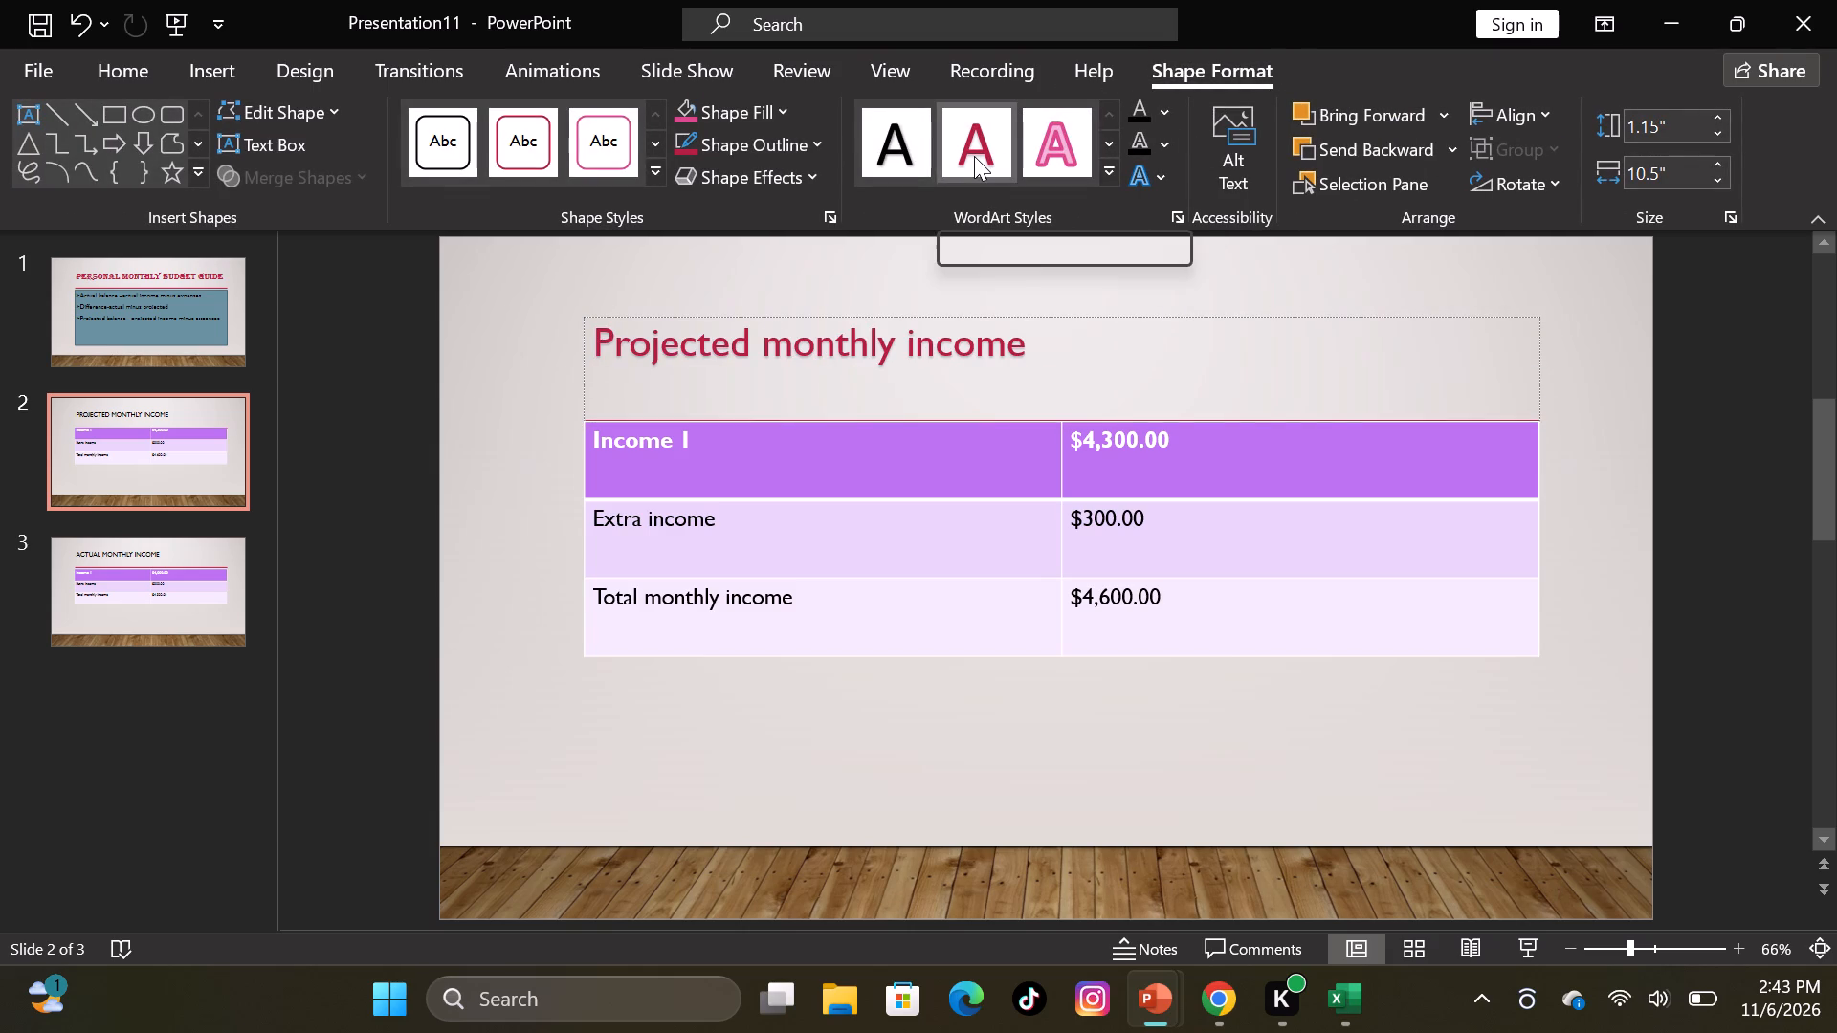
pyautogui.click(978, 152)
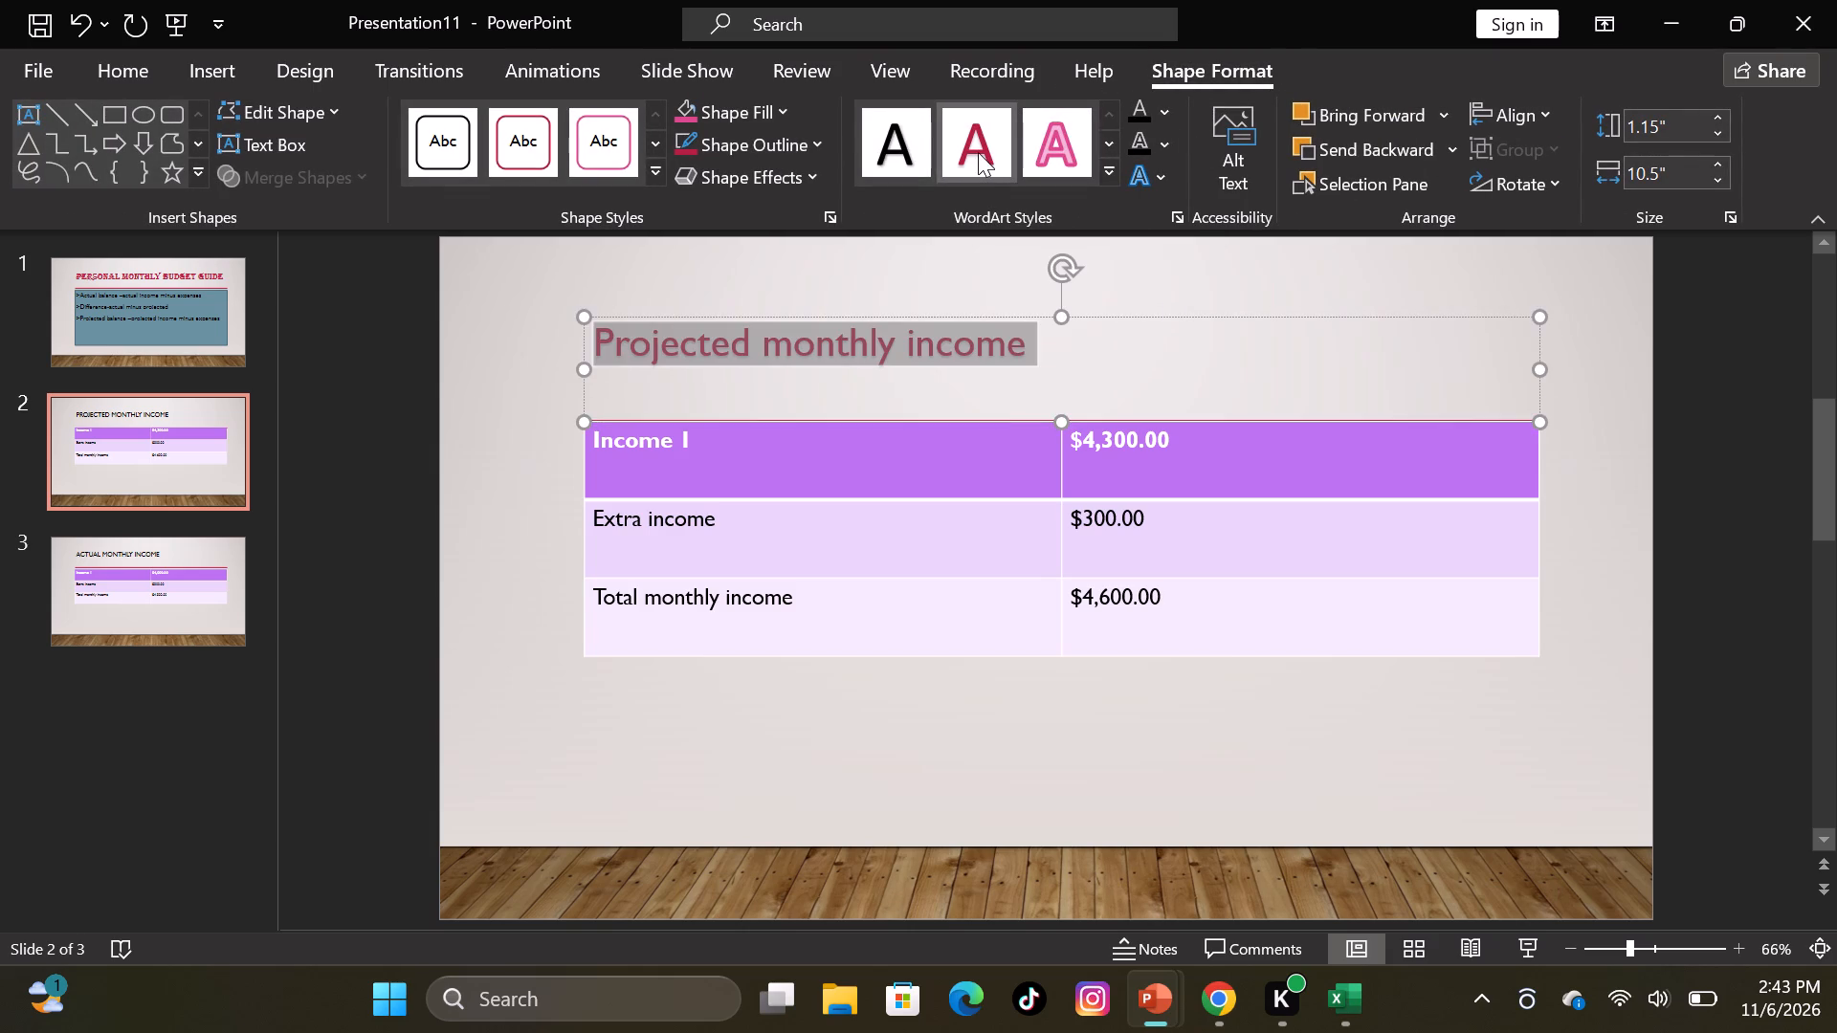
# Set the Projected Monthly Income title on slide 2 to the Algerian font at size 48.
pyautogui.click(132, 73)
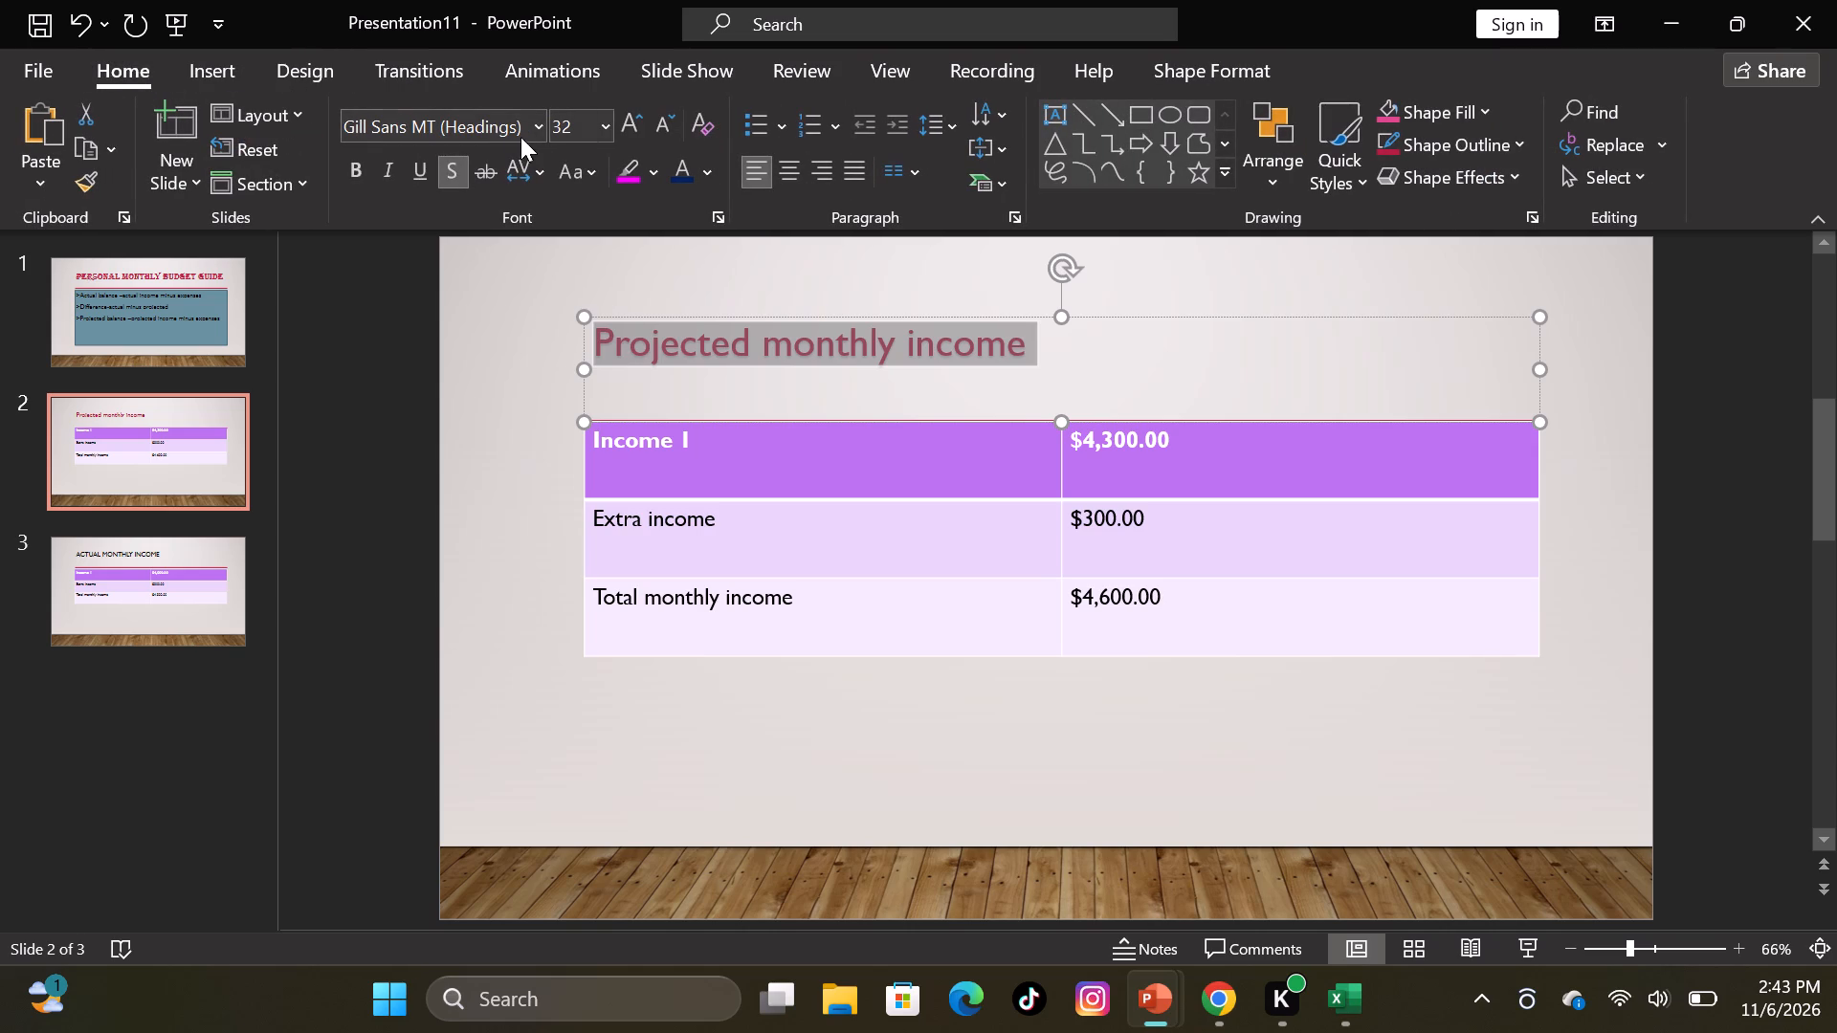
pyautogui.click(536, 132)
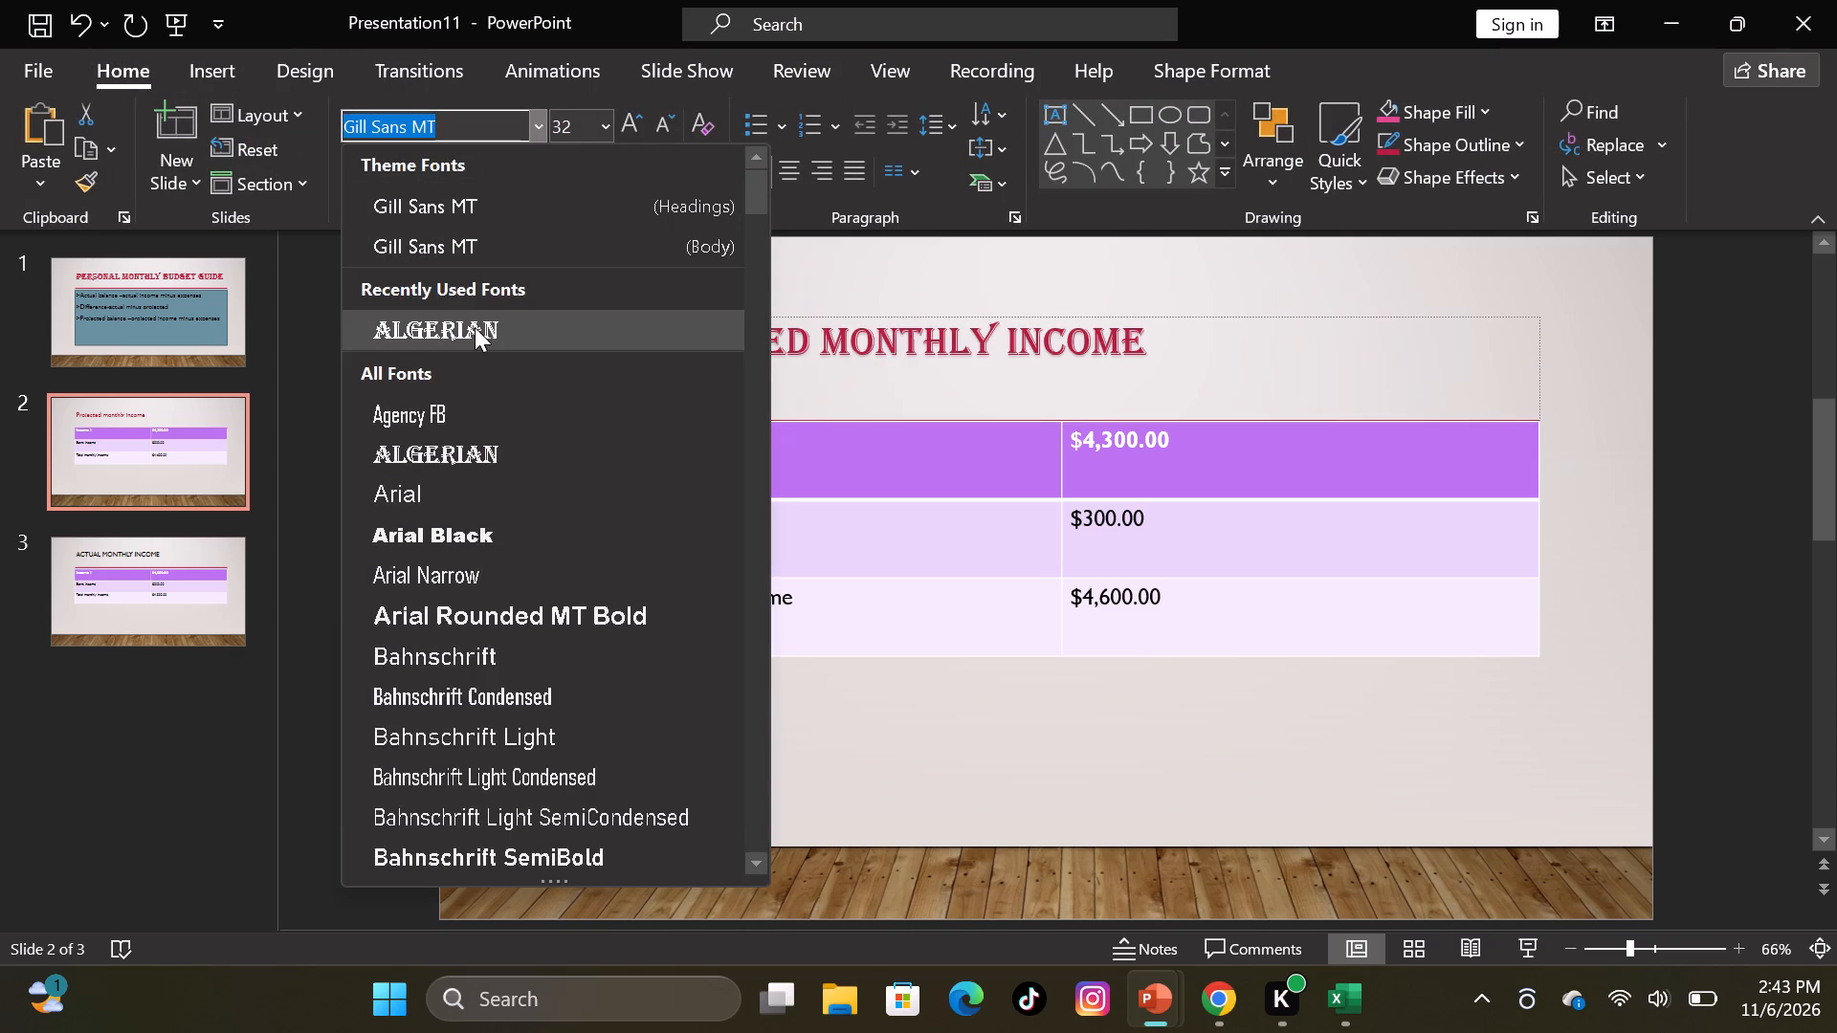
pyautogui.click(475, 328)
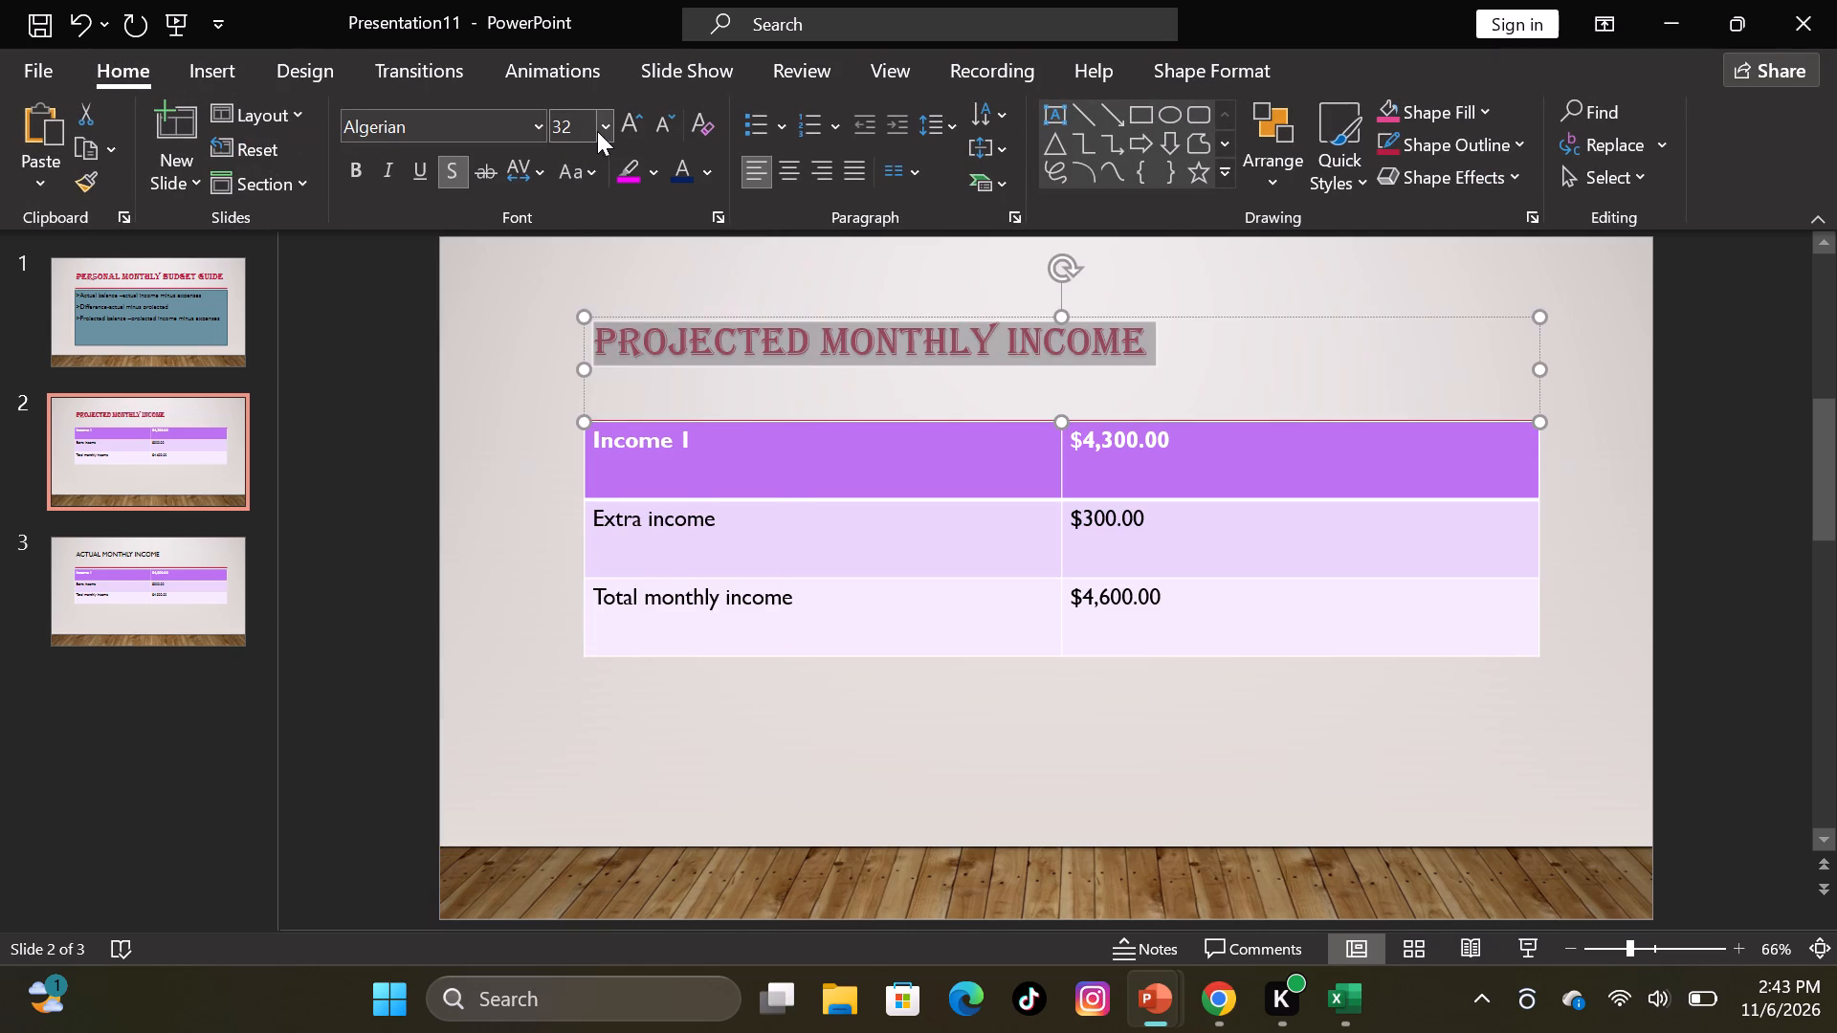
pyautogui.click(604, 127)
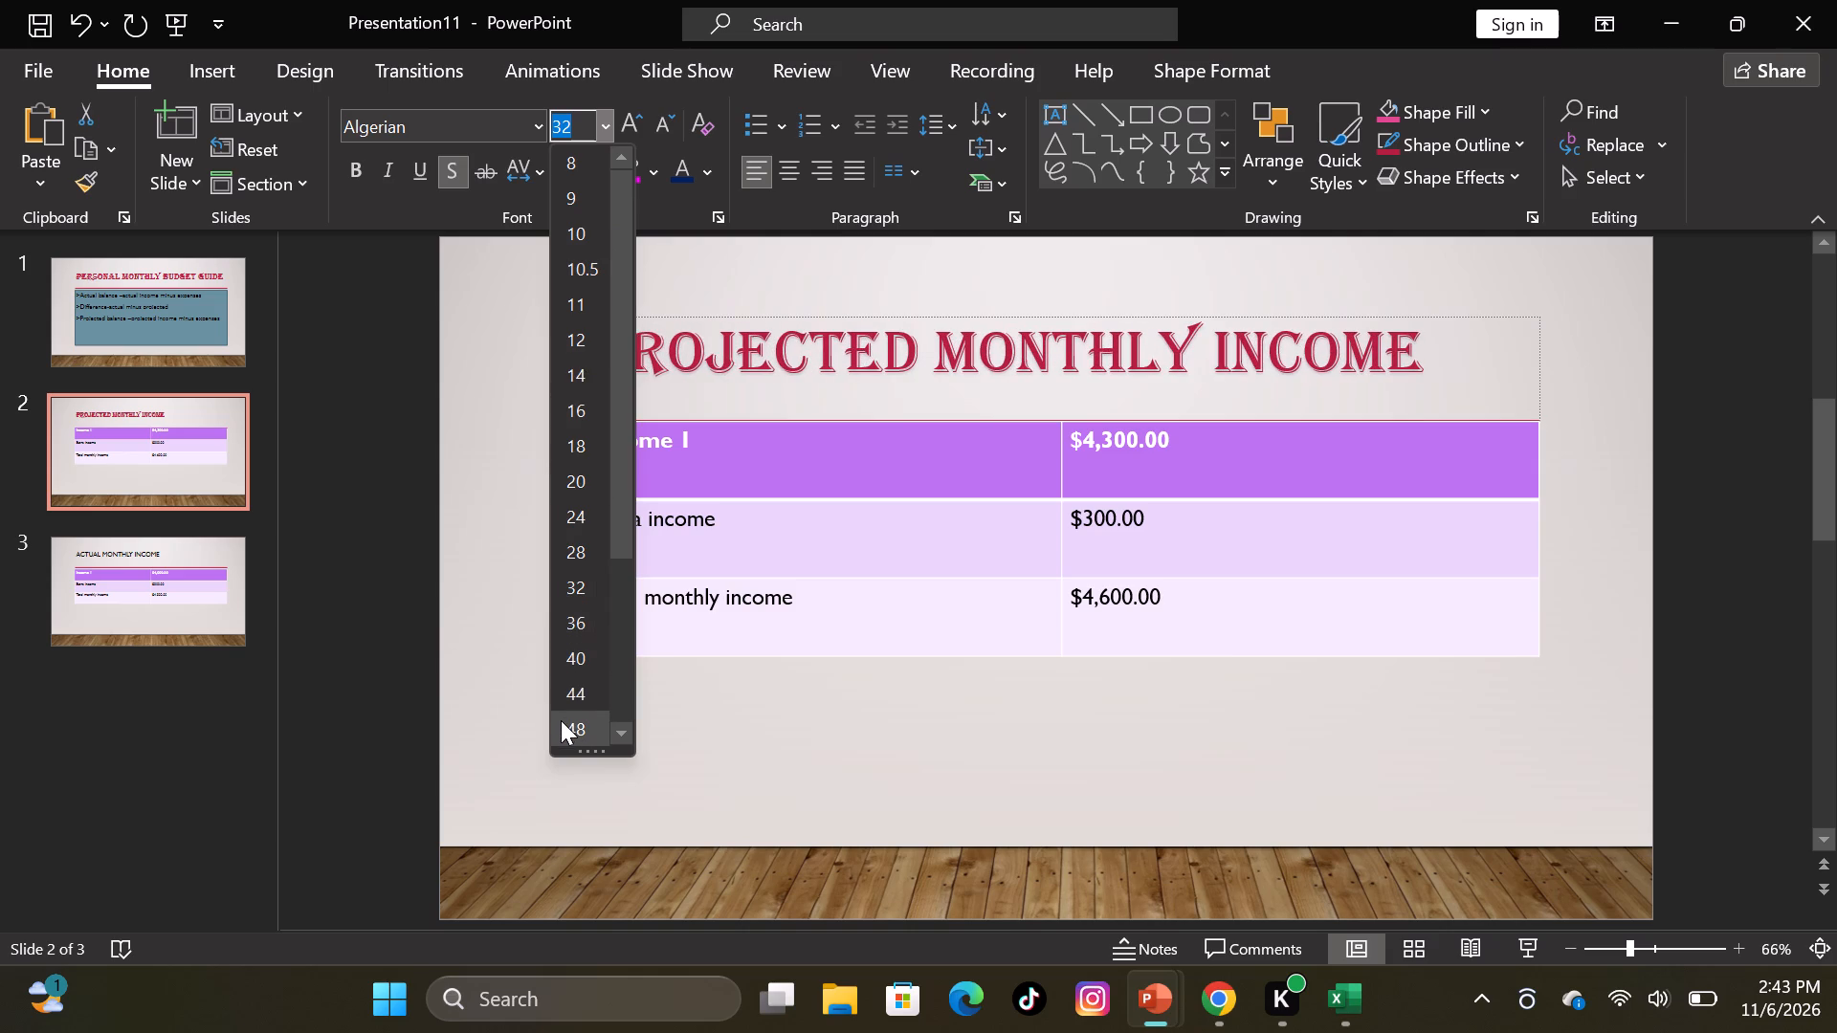
pyautogui.scroll(-1, 559, 723)
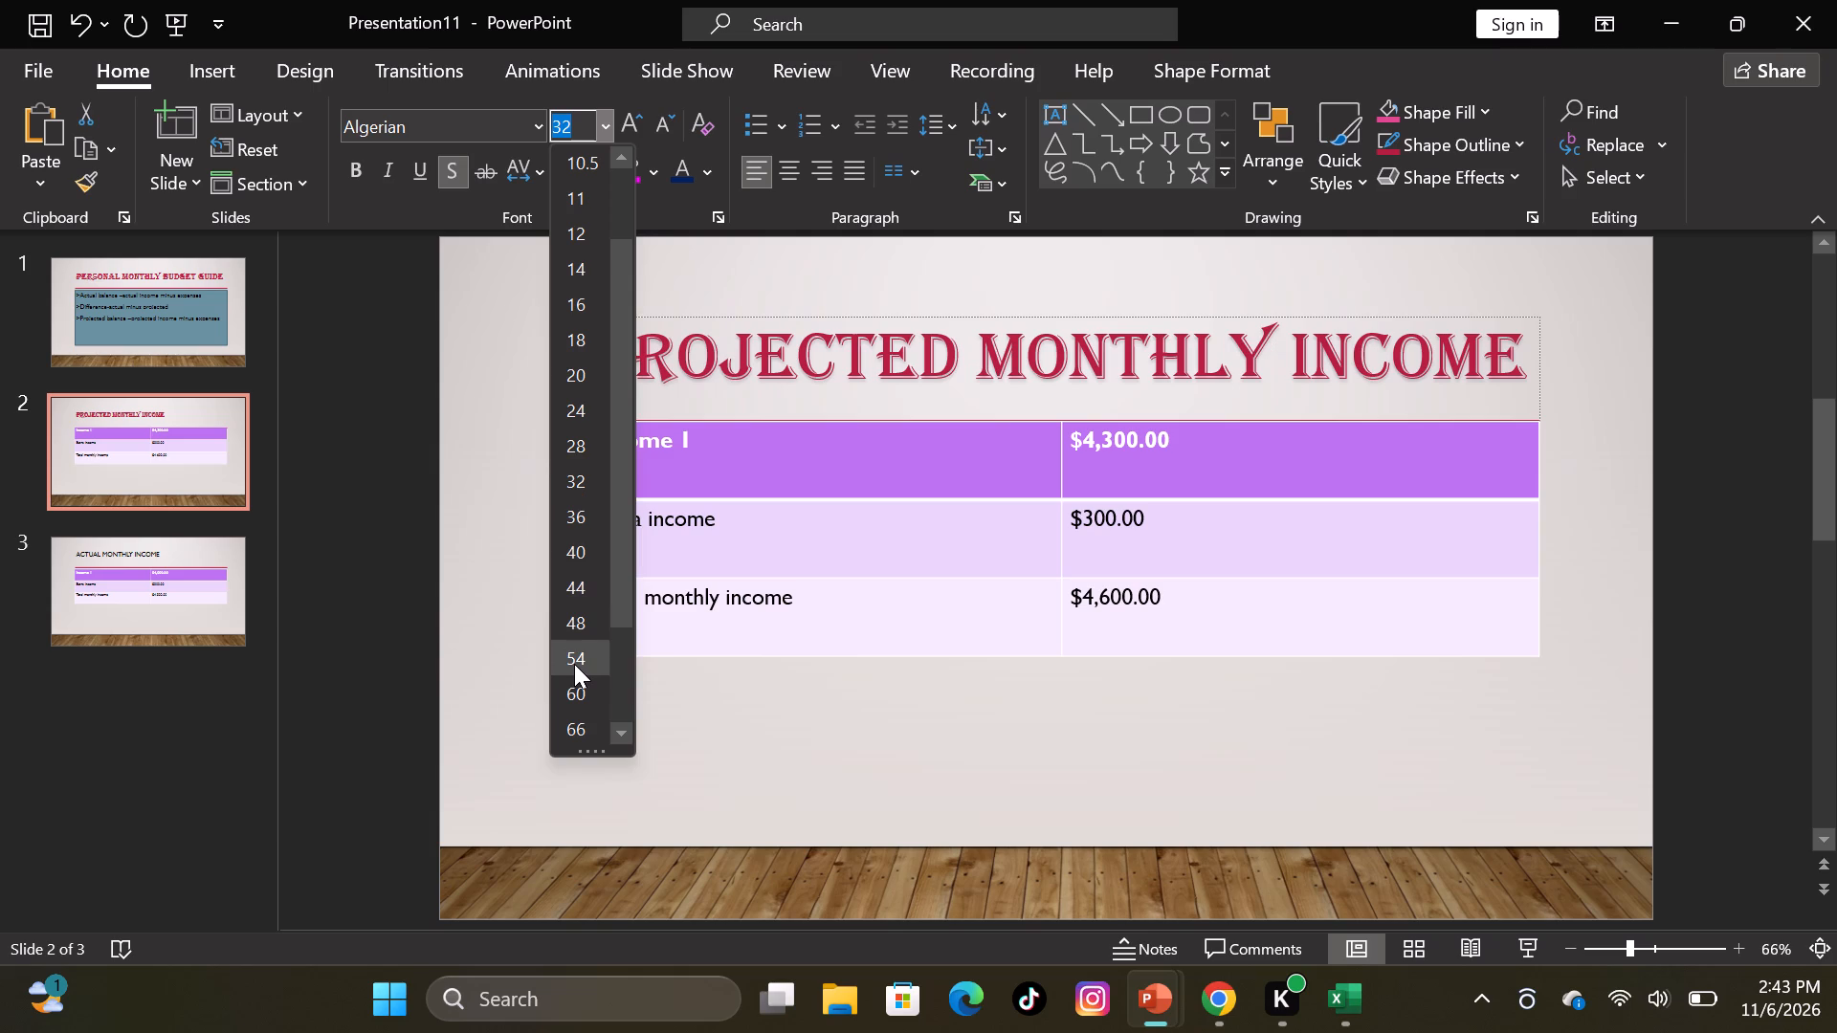
pyautogui.click(587, 610)
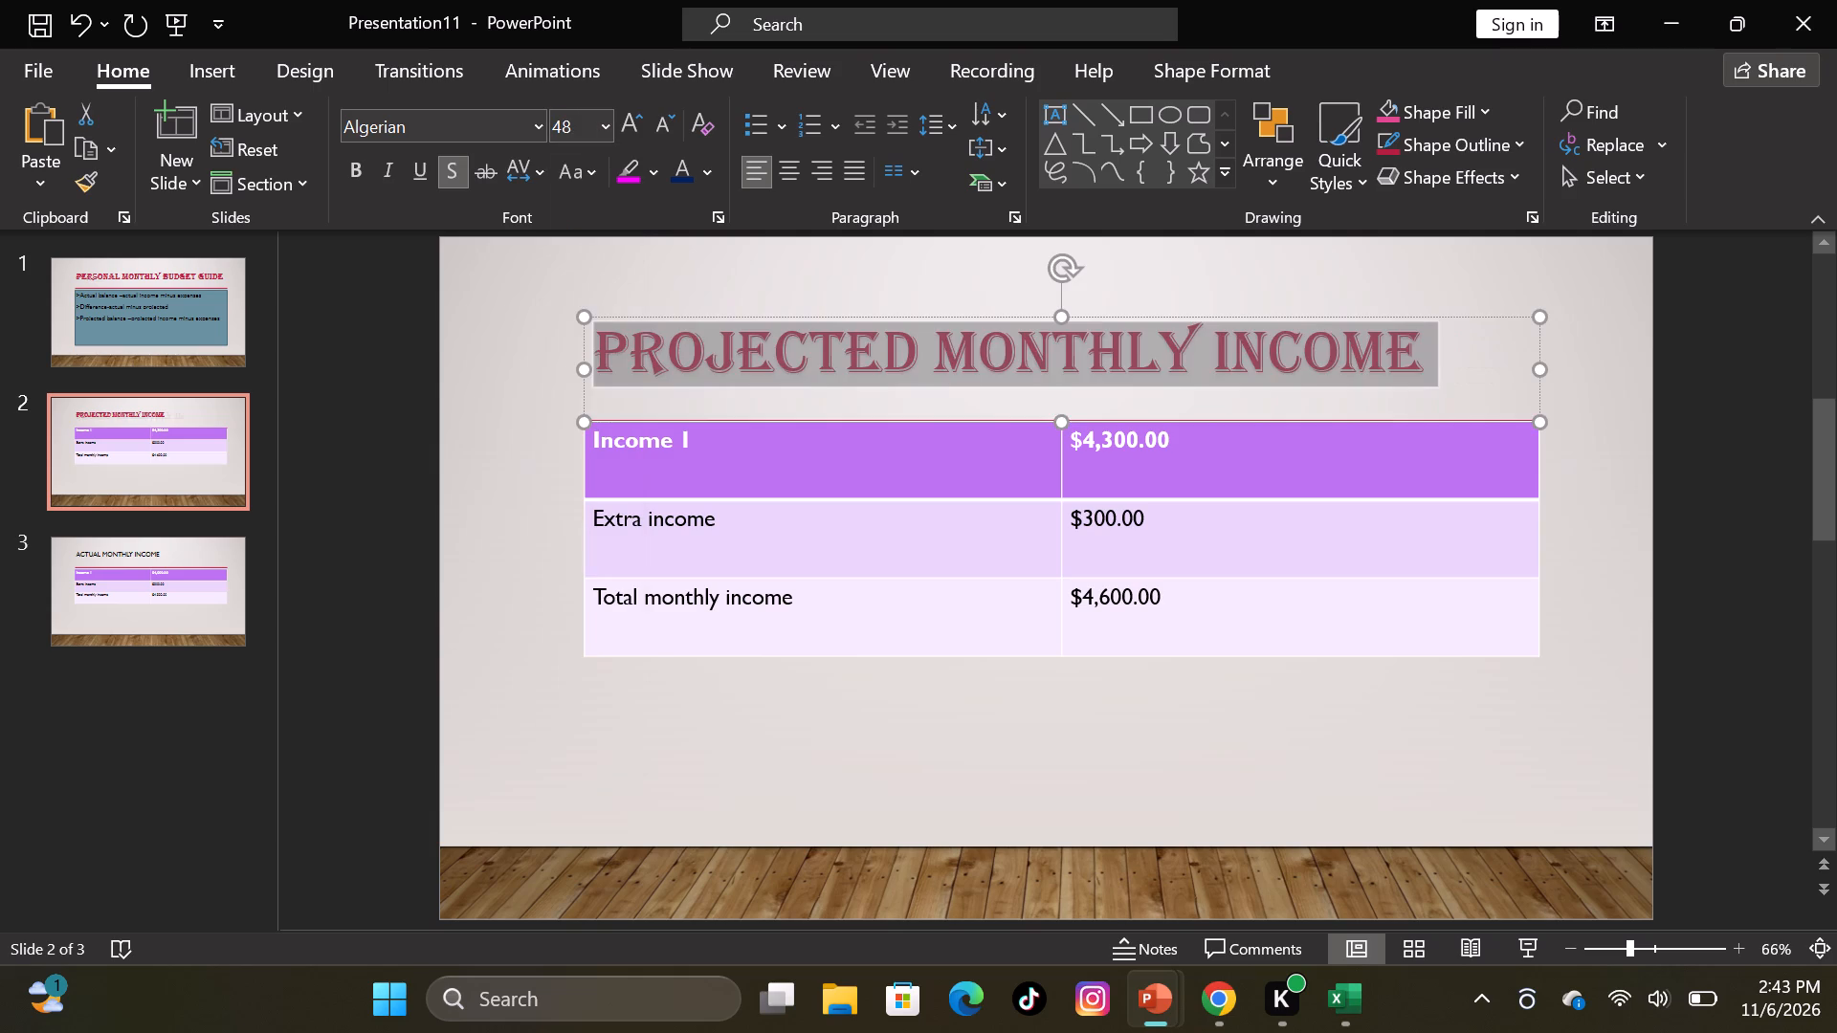
pyautogui.click(498, 609)
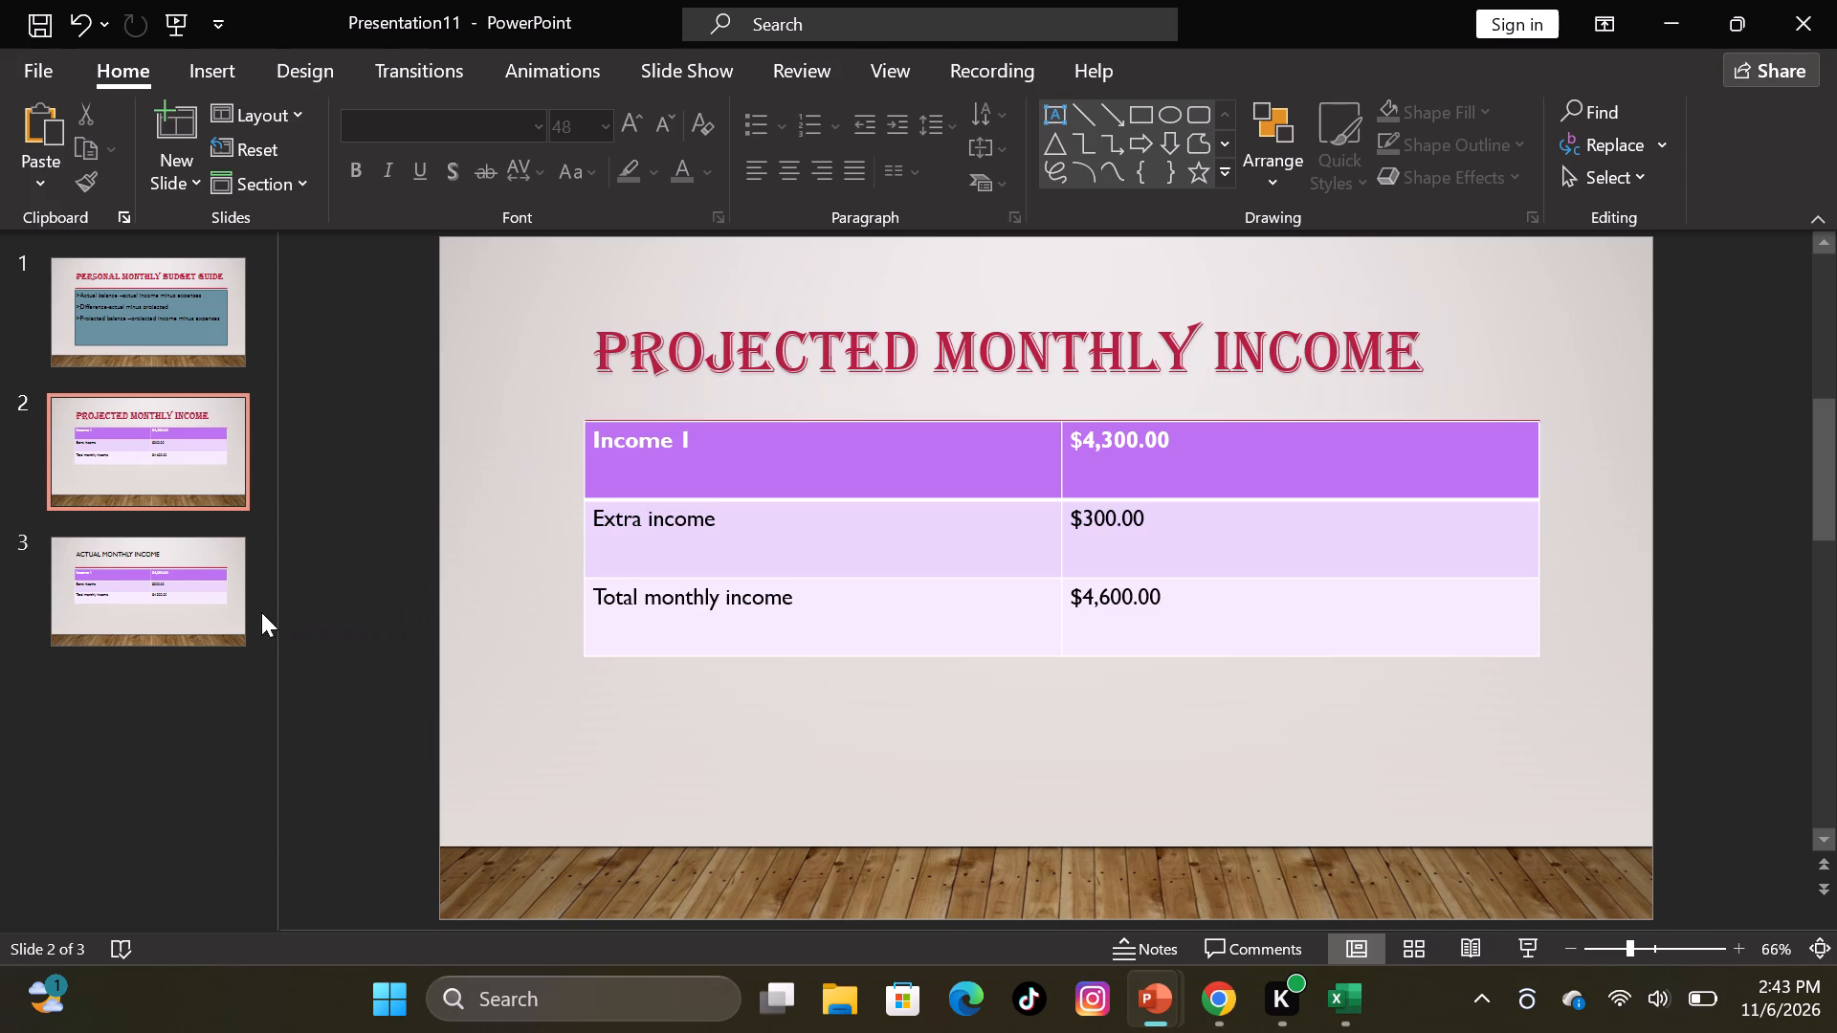
# Stretch the actual monthly income table on slide 3 upward until its top edge meets the red line under the title.
pyautogui.click(169, 600)
pyautogui.click(694, 329)
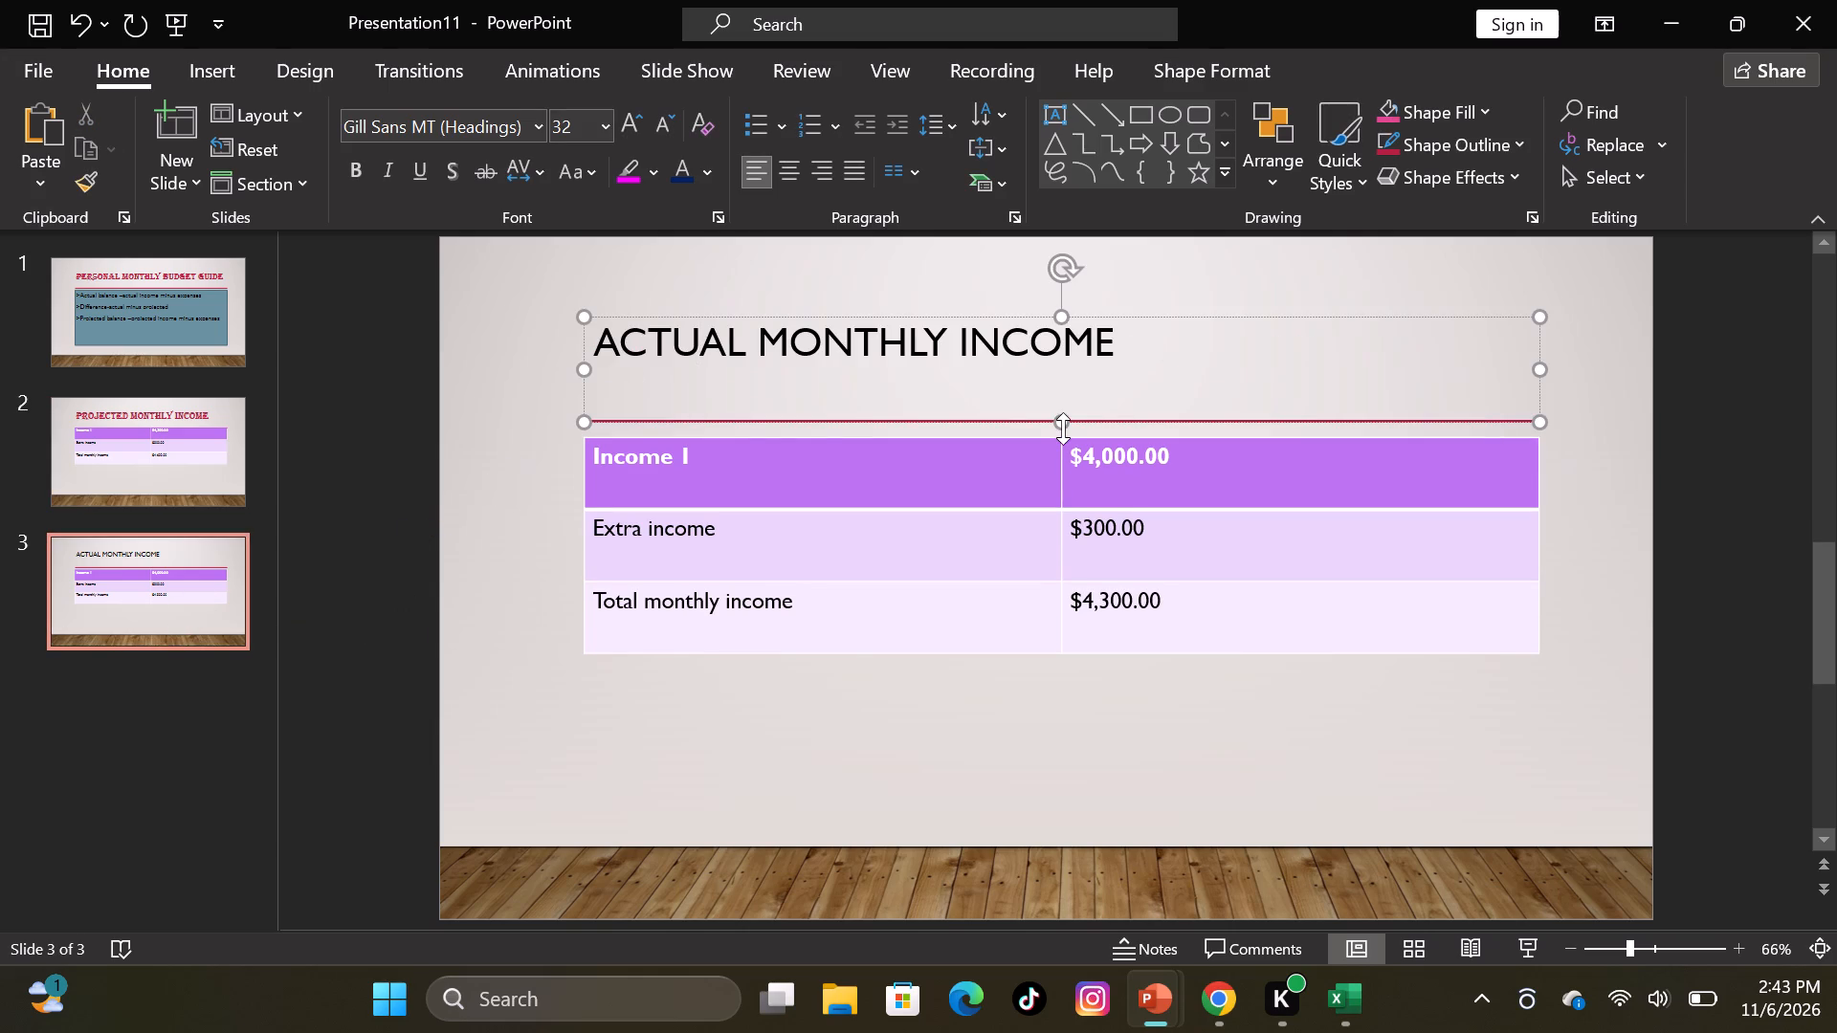
pyautogui.click(1067, 428)
pyautogui.click(1068, 427)
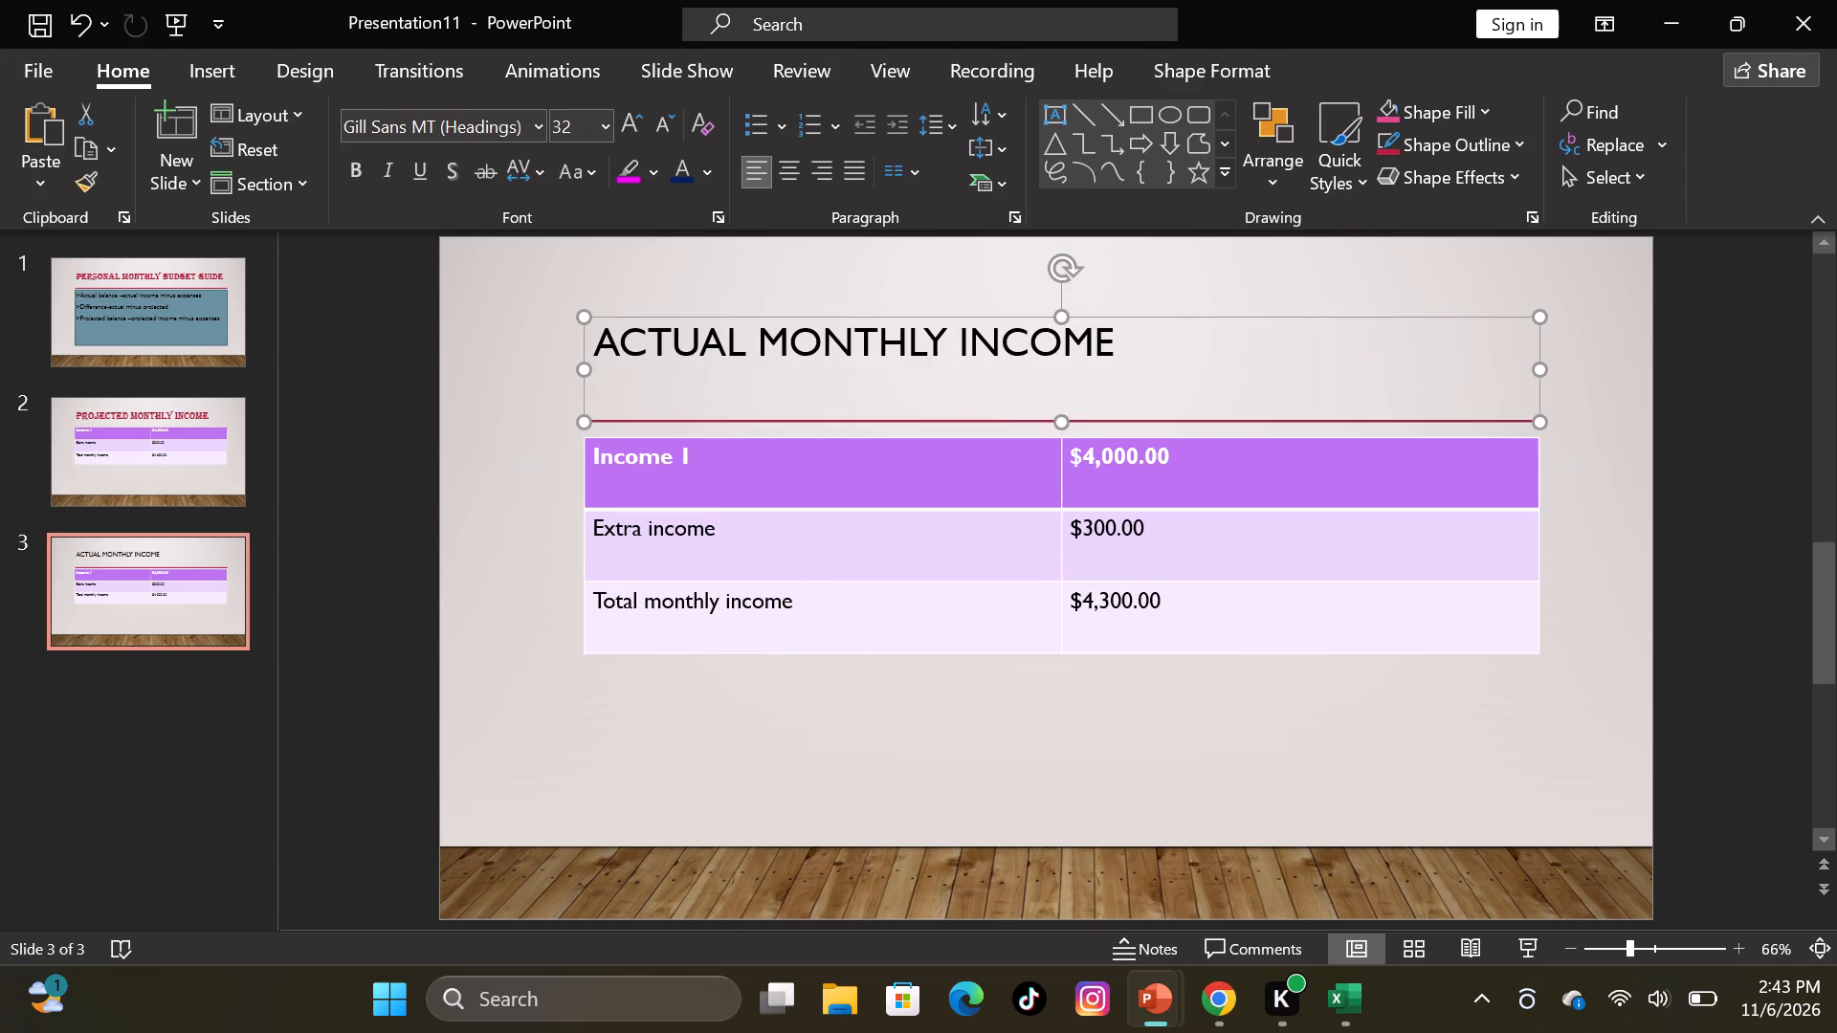
pyautogui.click(1058, 496)
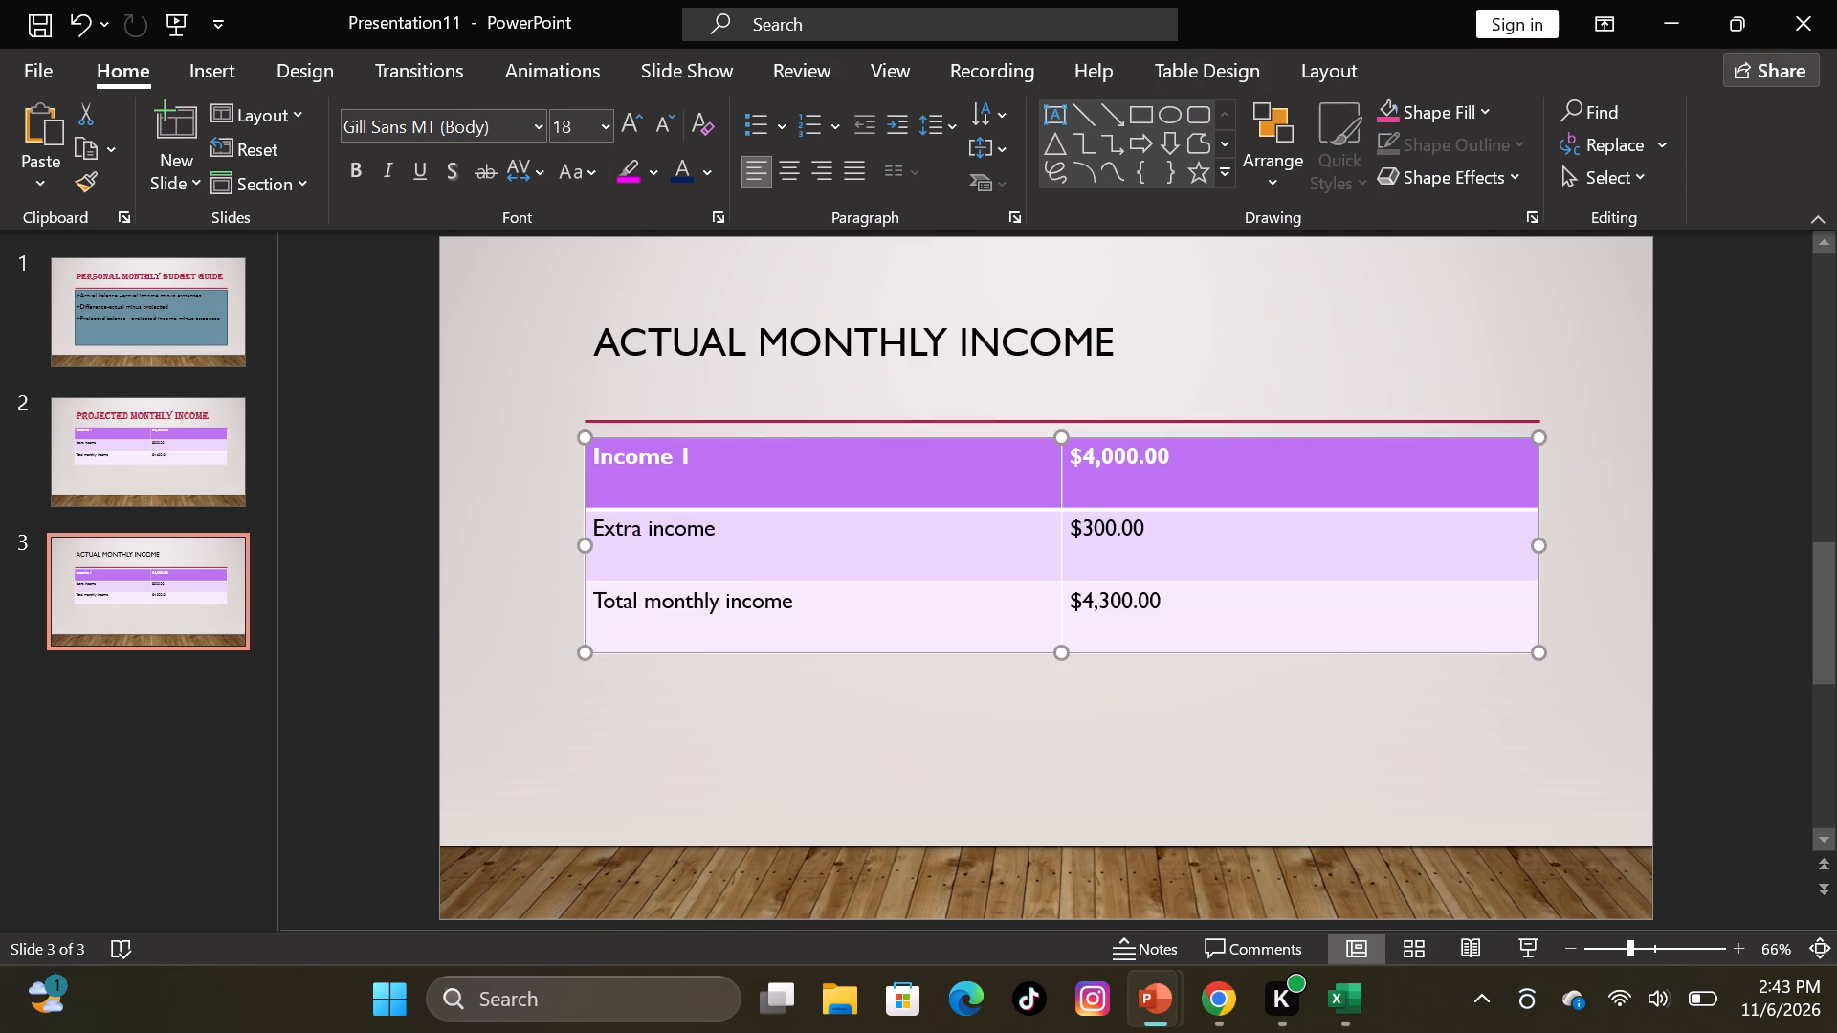
pyautogui.moveTo(1063, 447); pyautogui.dragTo(1063, 434)
pyautogui.click(1011, 471)
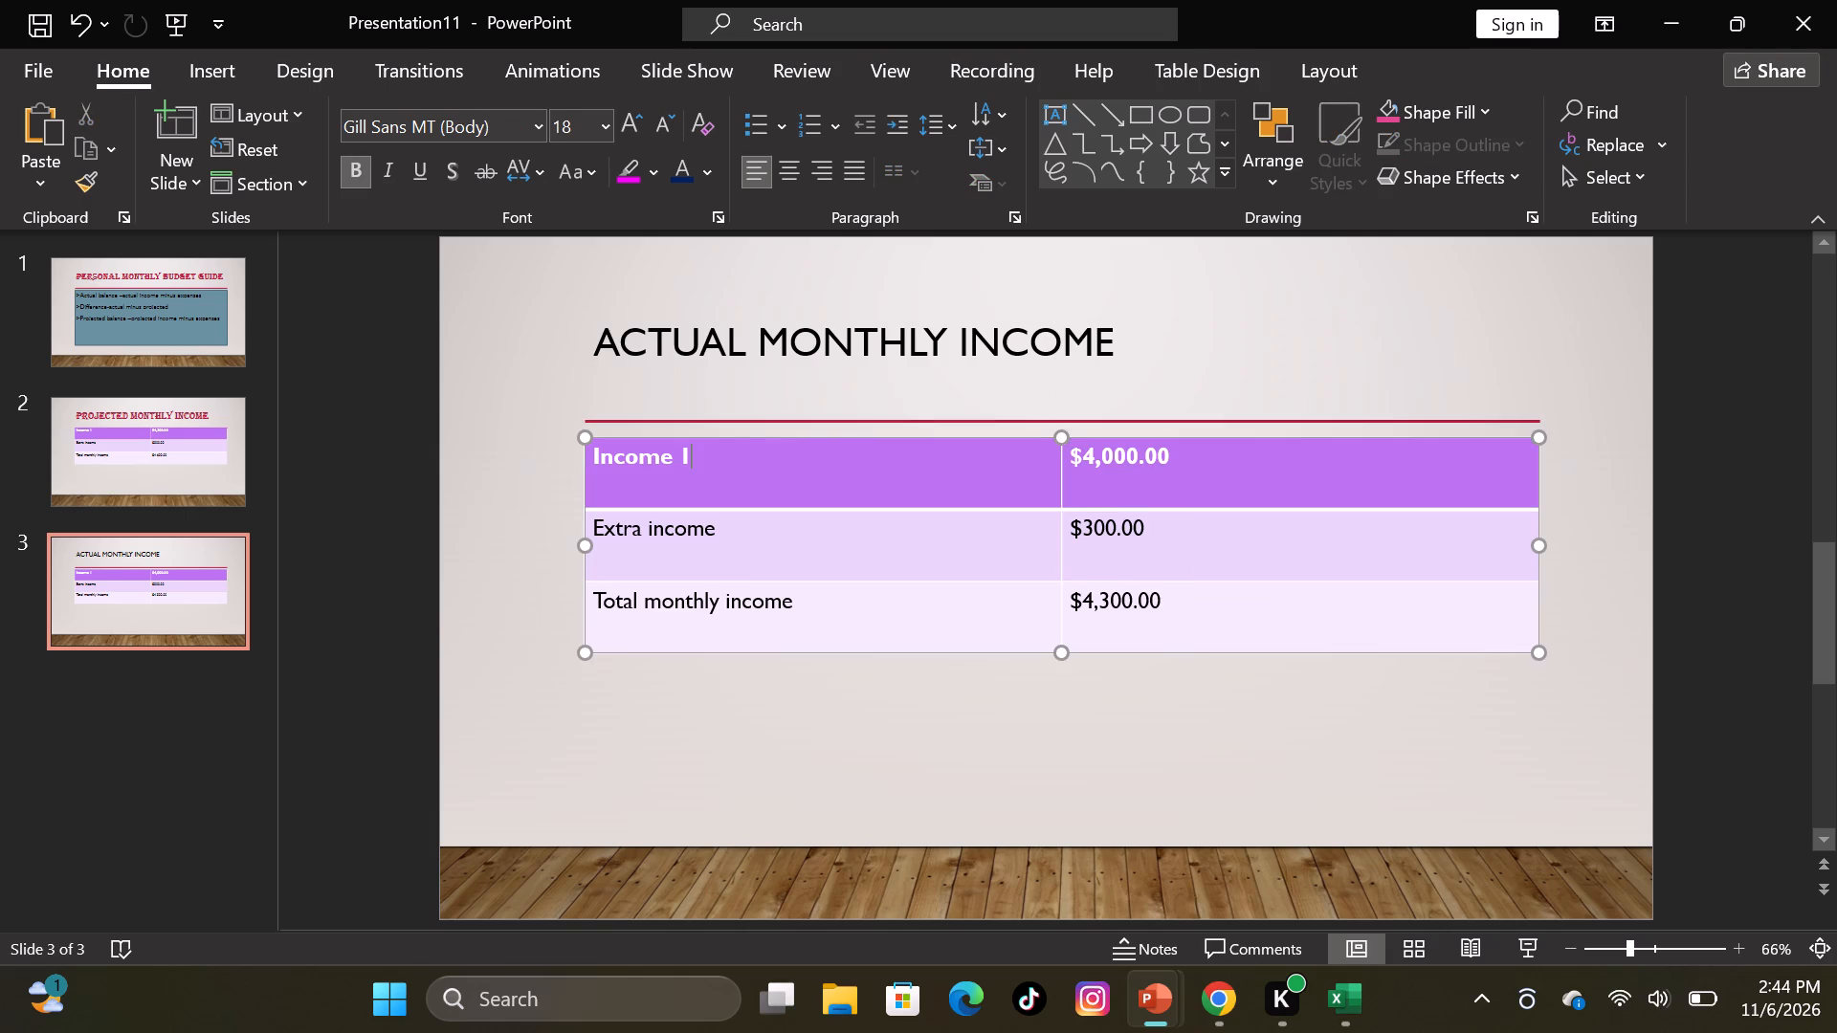
pyautogui.moveTo(1063, 440); pyautogui.dragTo(1063, 429)
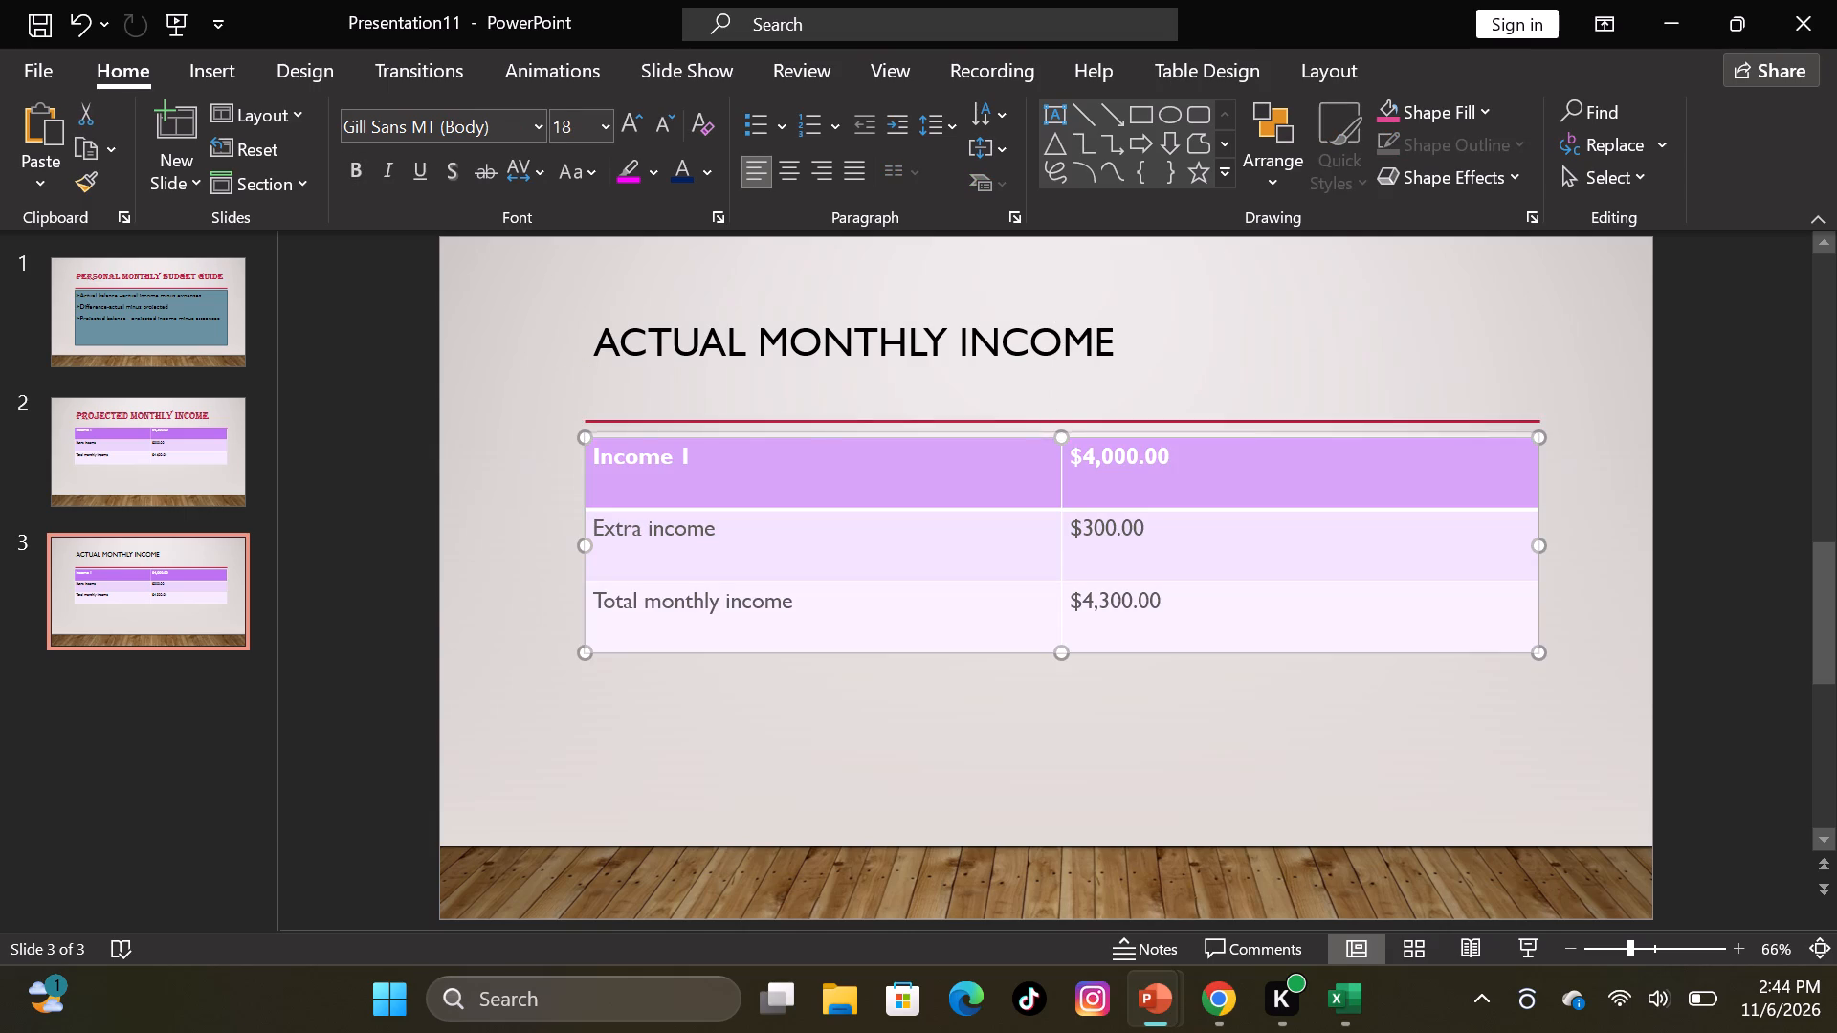
pyautogui.moveTo(1063, 429); pyautogui.dragTo(1063, 417)
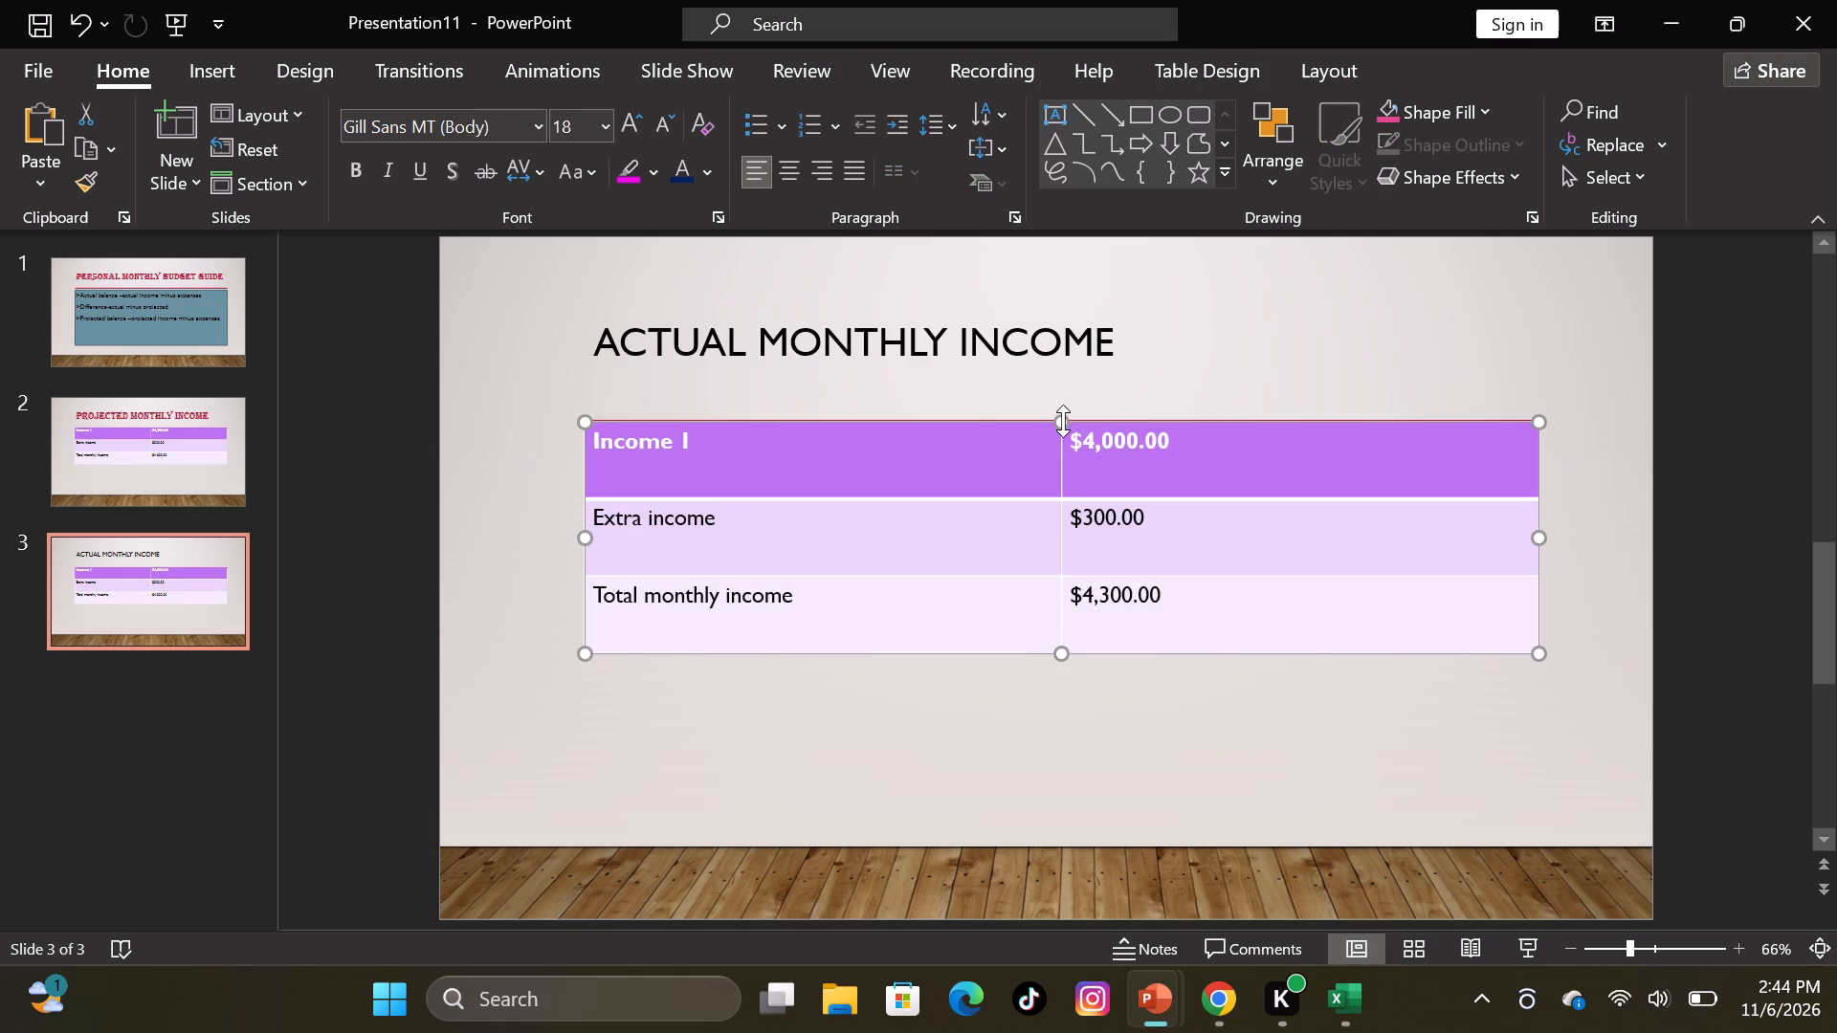
pyautogui.click(1063, 424)
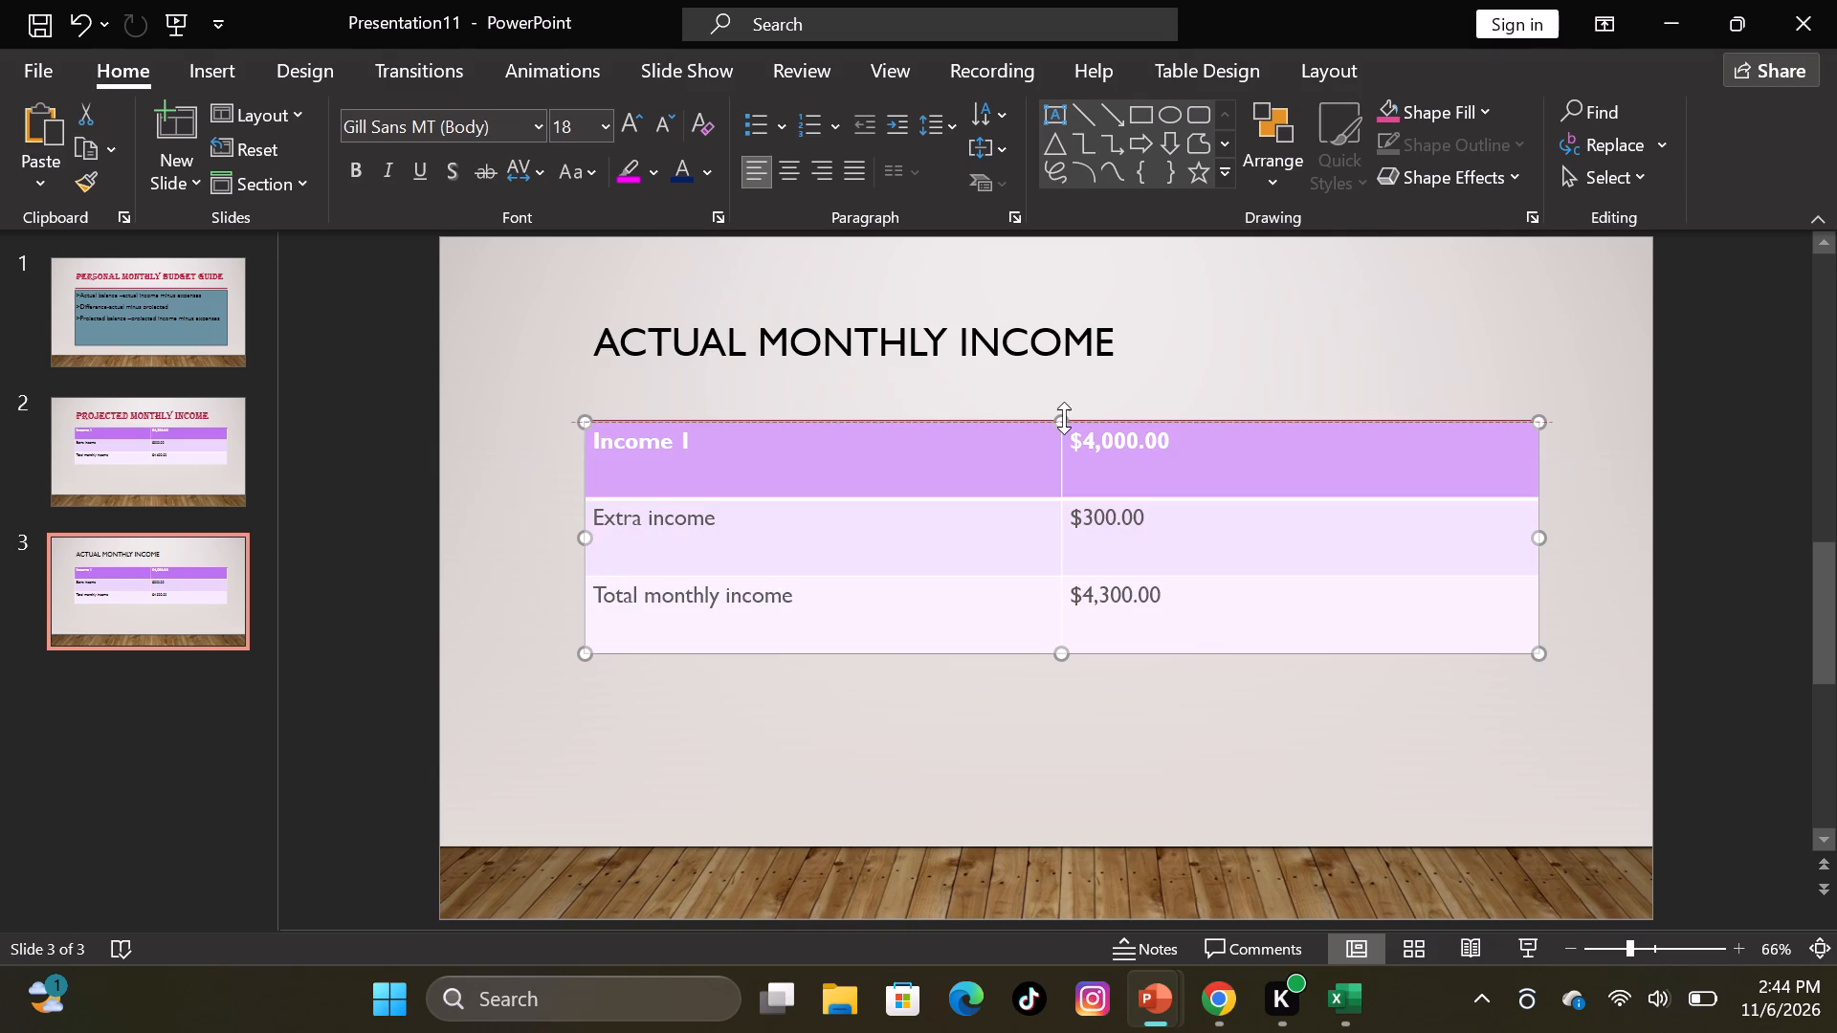
# Apply the crimson fill WordArt style with a shadow to the full Actual Monthly Income title on slide 3.
pyautogui.click(233, 432)
pyautogui.click(227, 569)
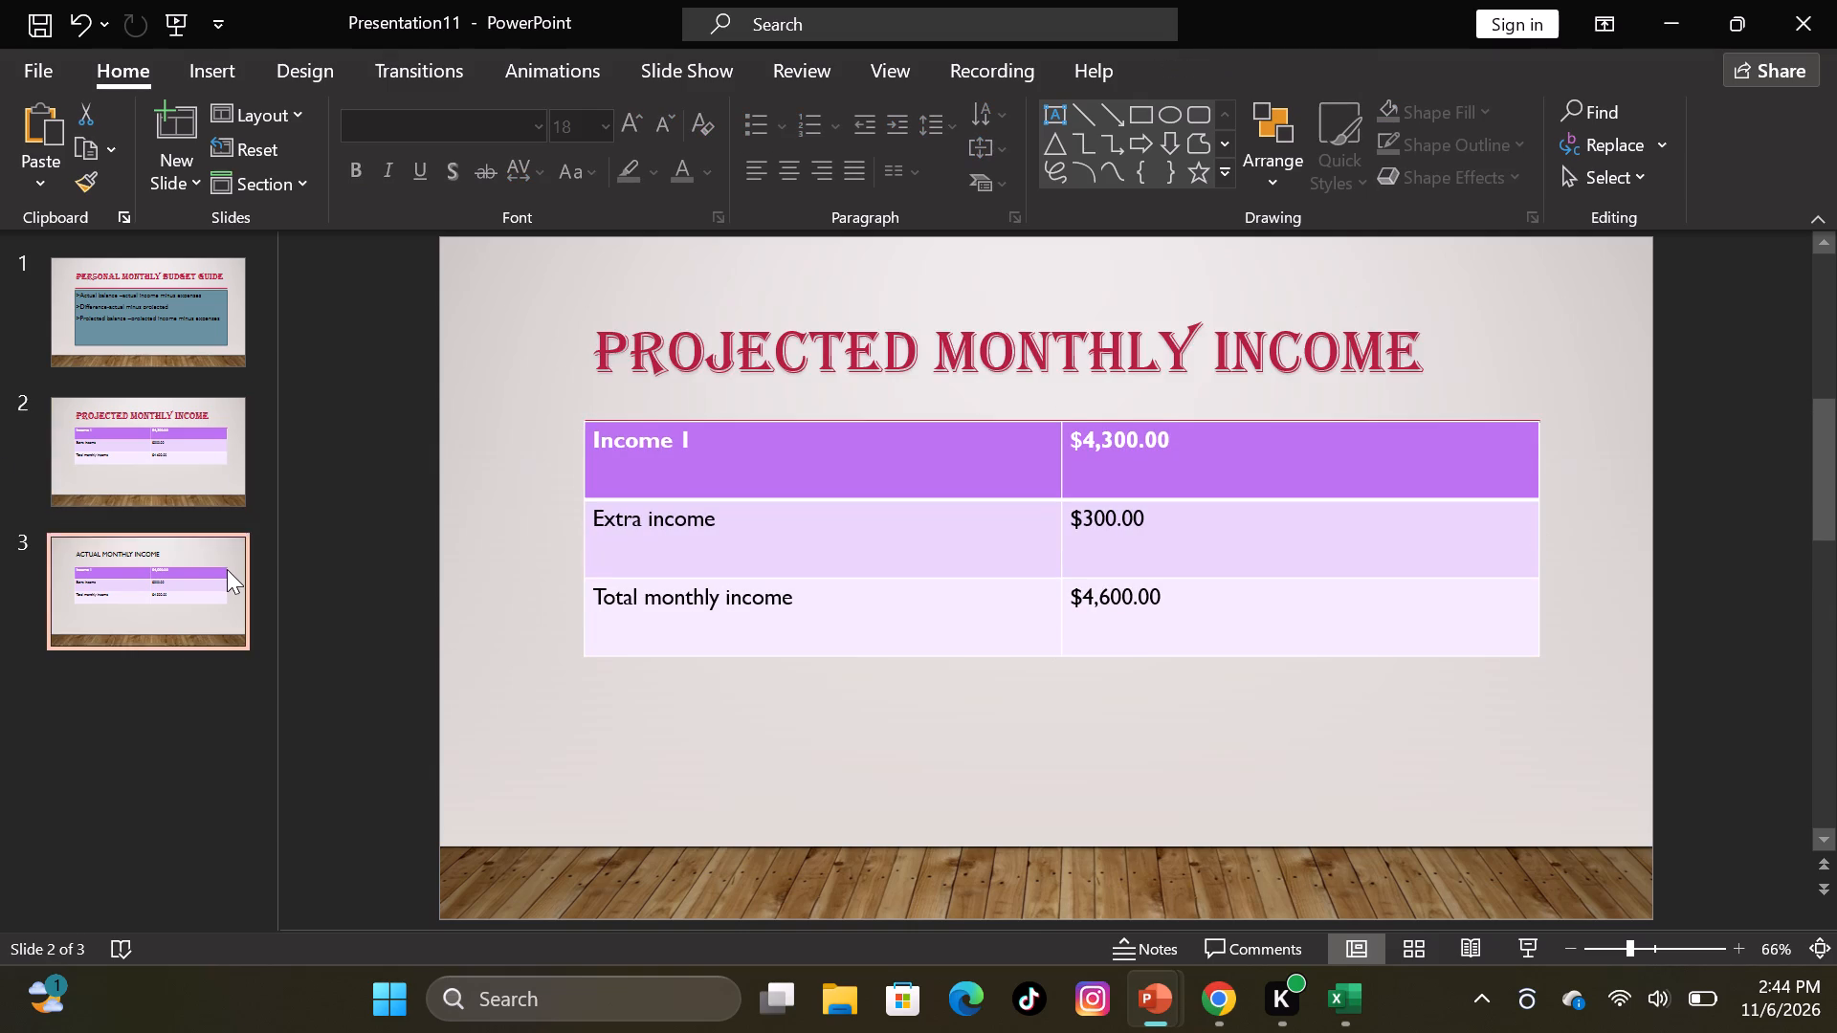
pyautogui.click(636, 332)
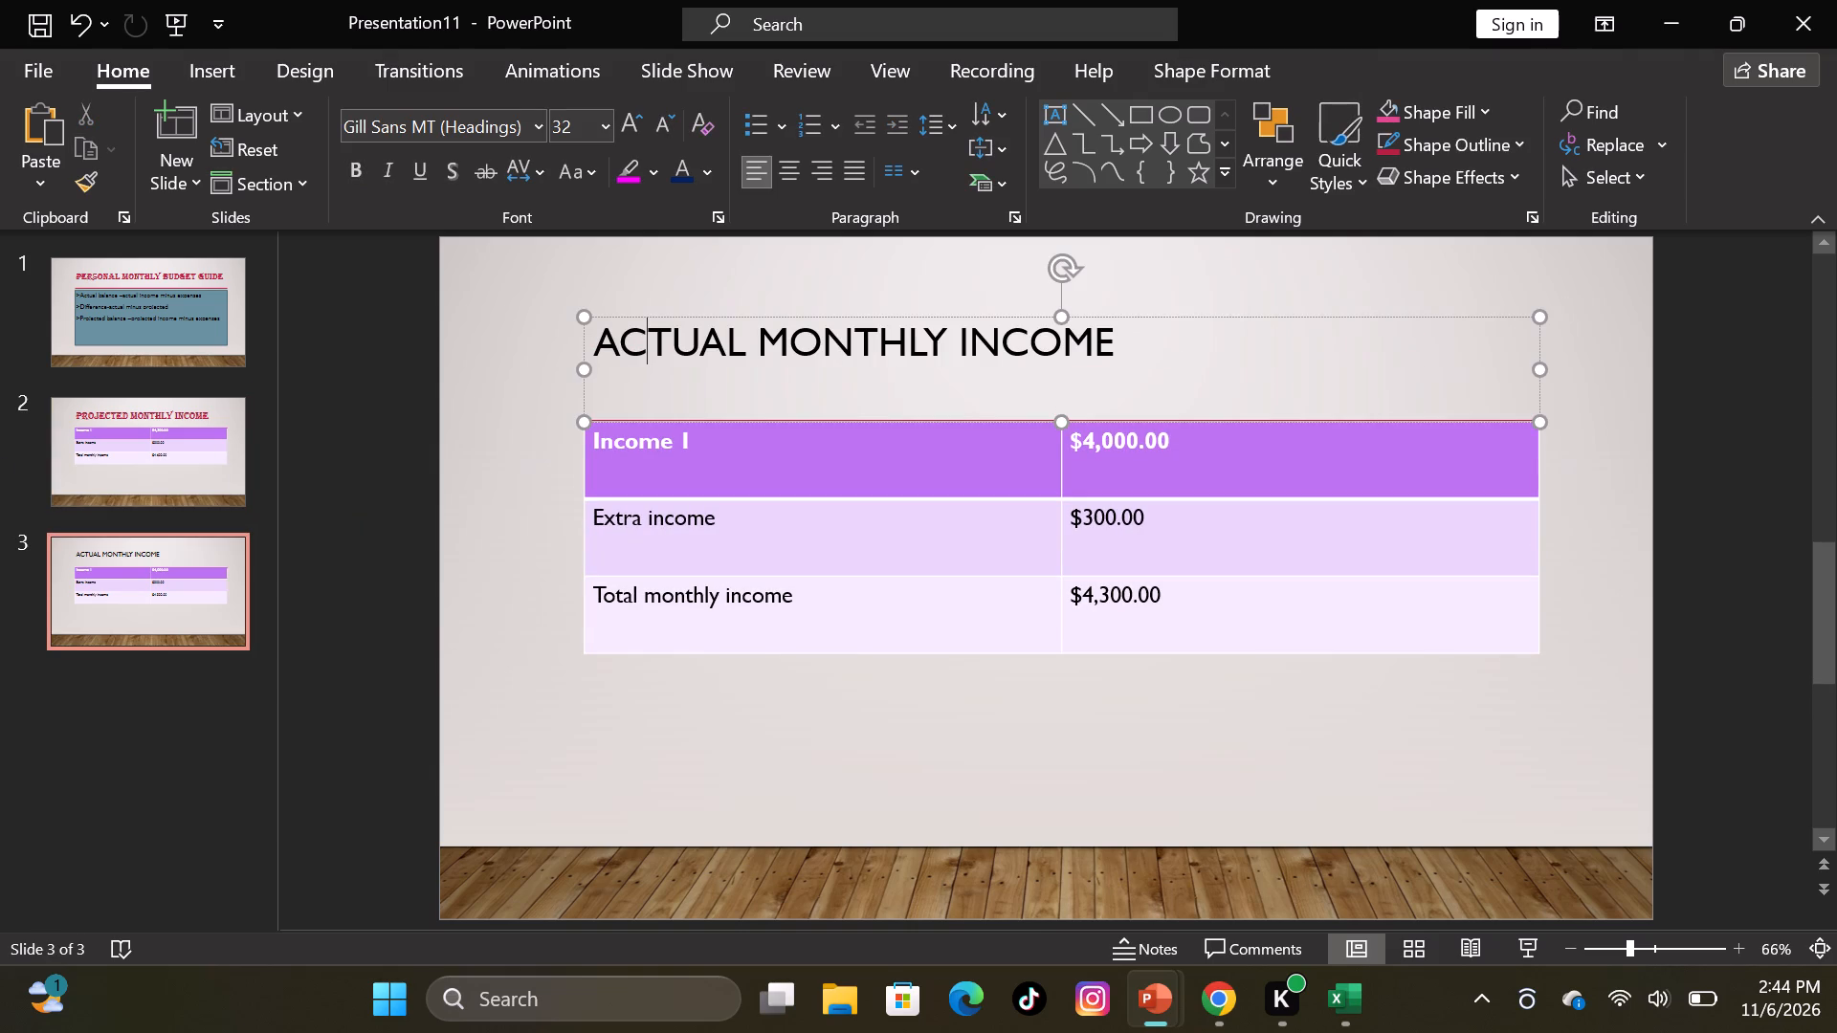
pyautogui.moveTo(599, 341); pyautogui.dragTo(1051, 323)
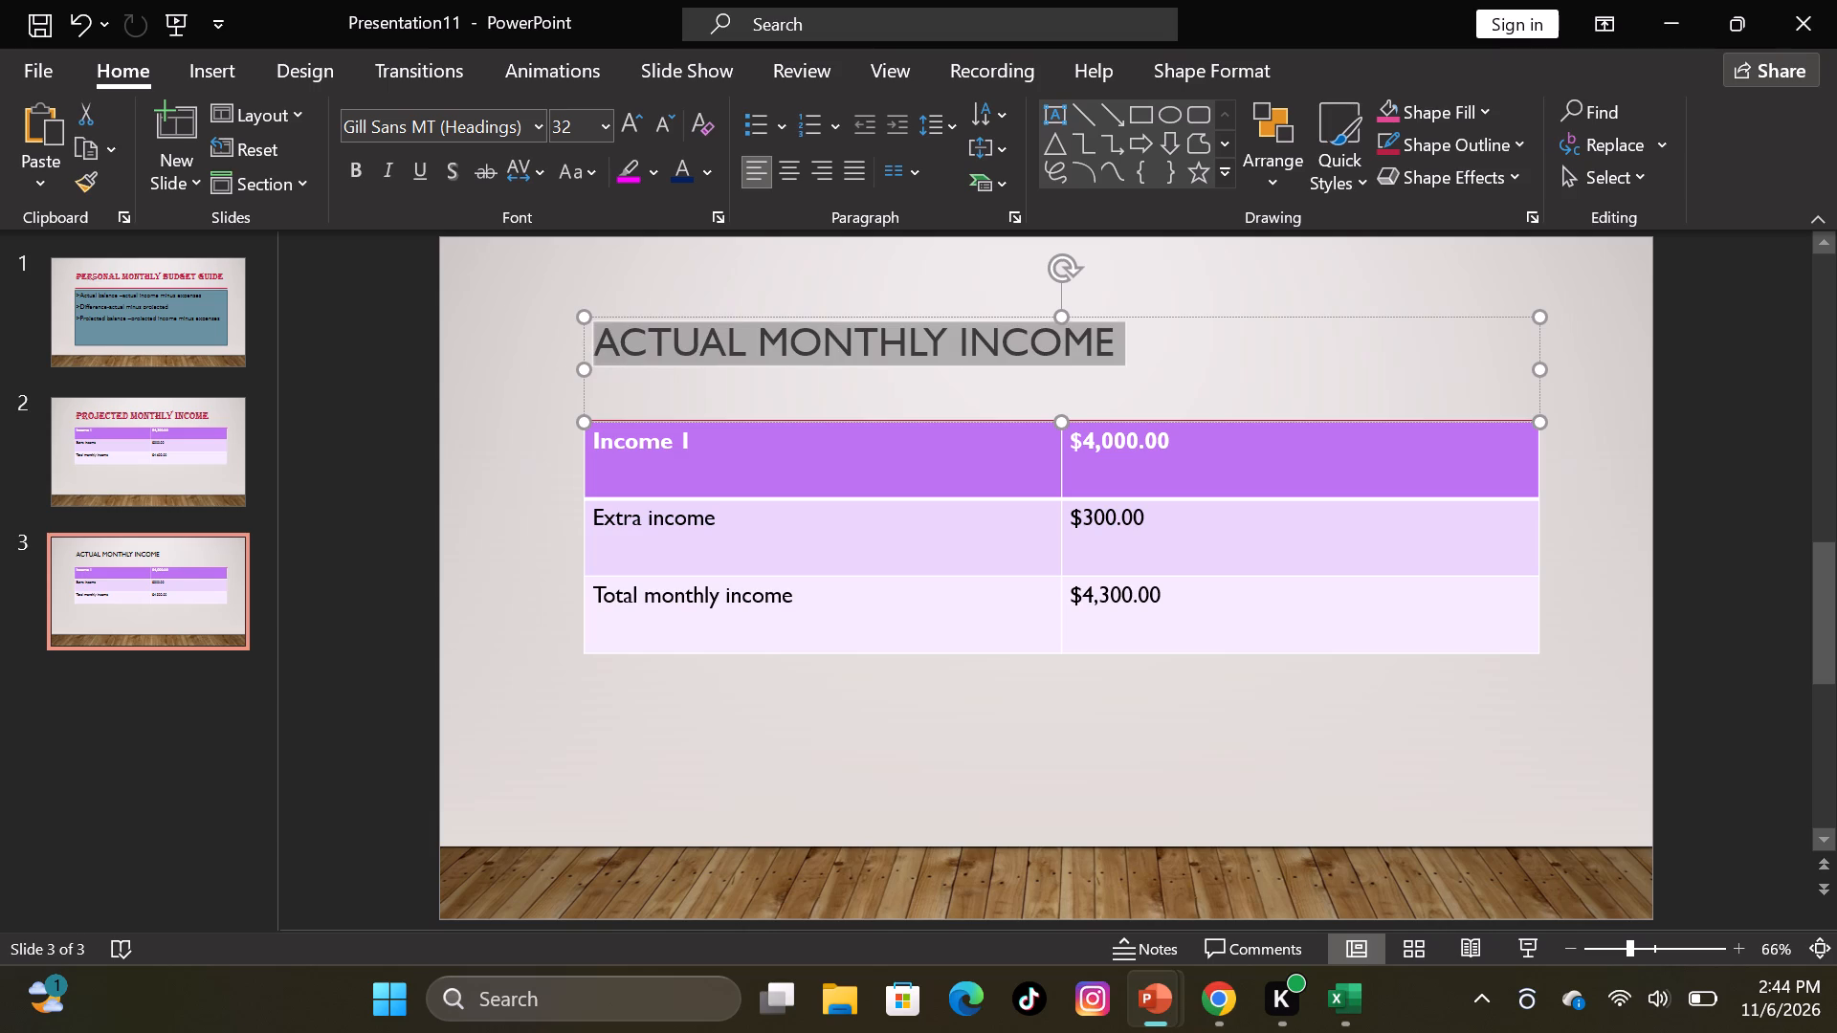
pyautogui.moveTo(1051, 323); pyautogui.dragTo(1058, 323)
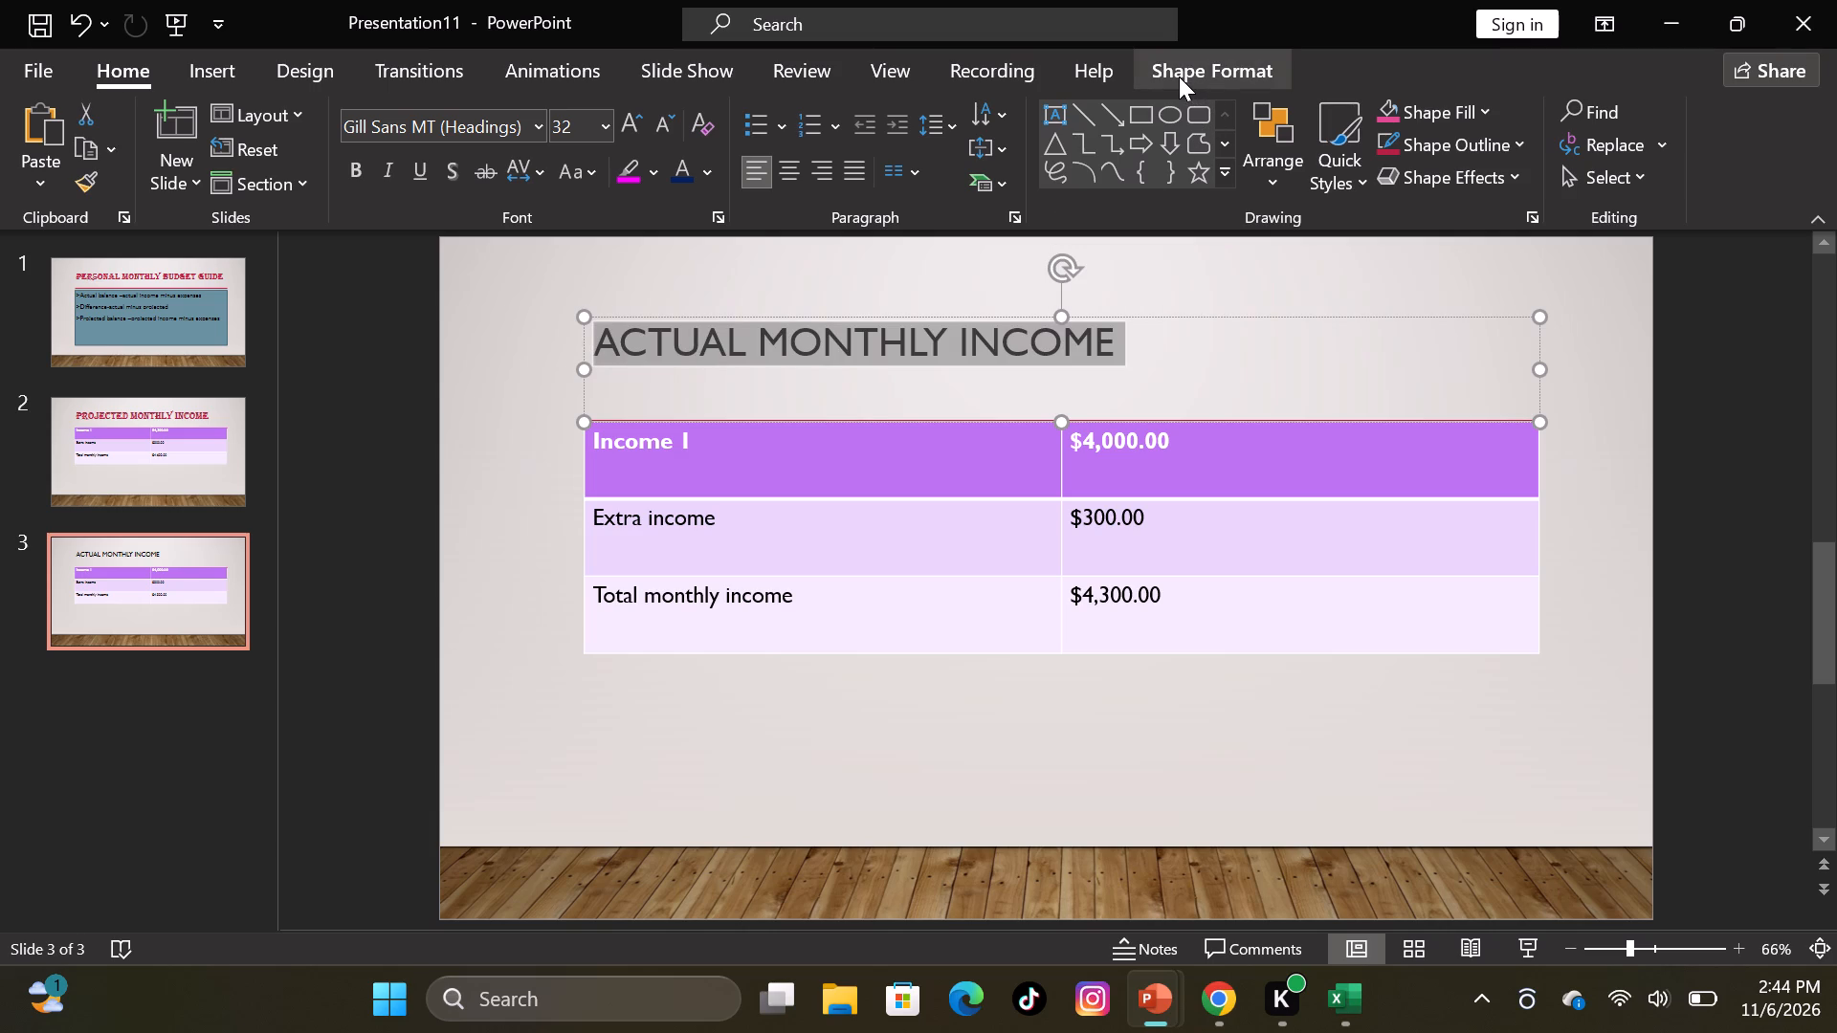
pyautogui.click(1179, 77)
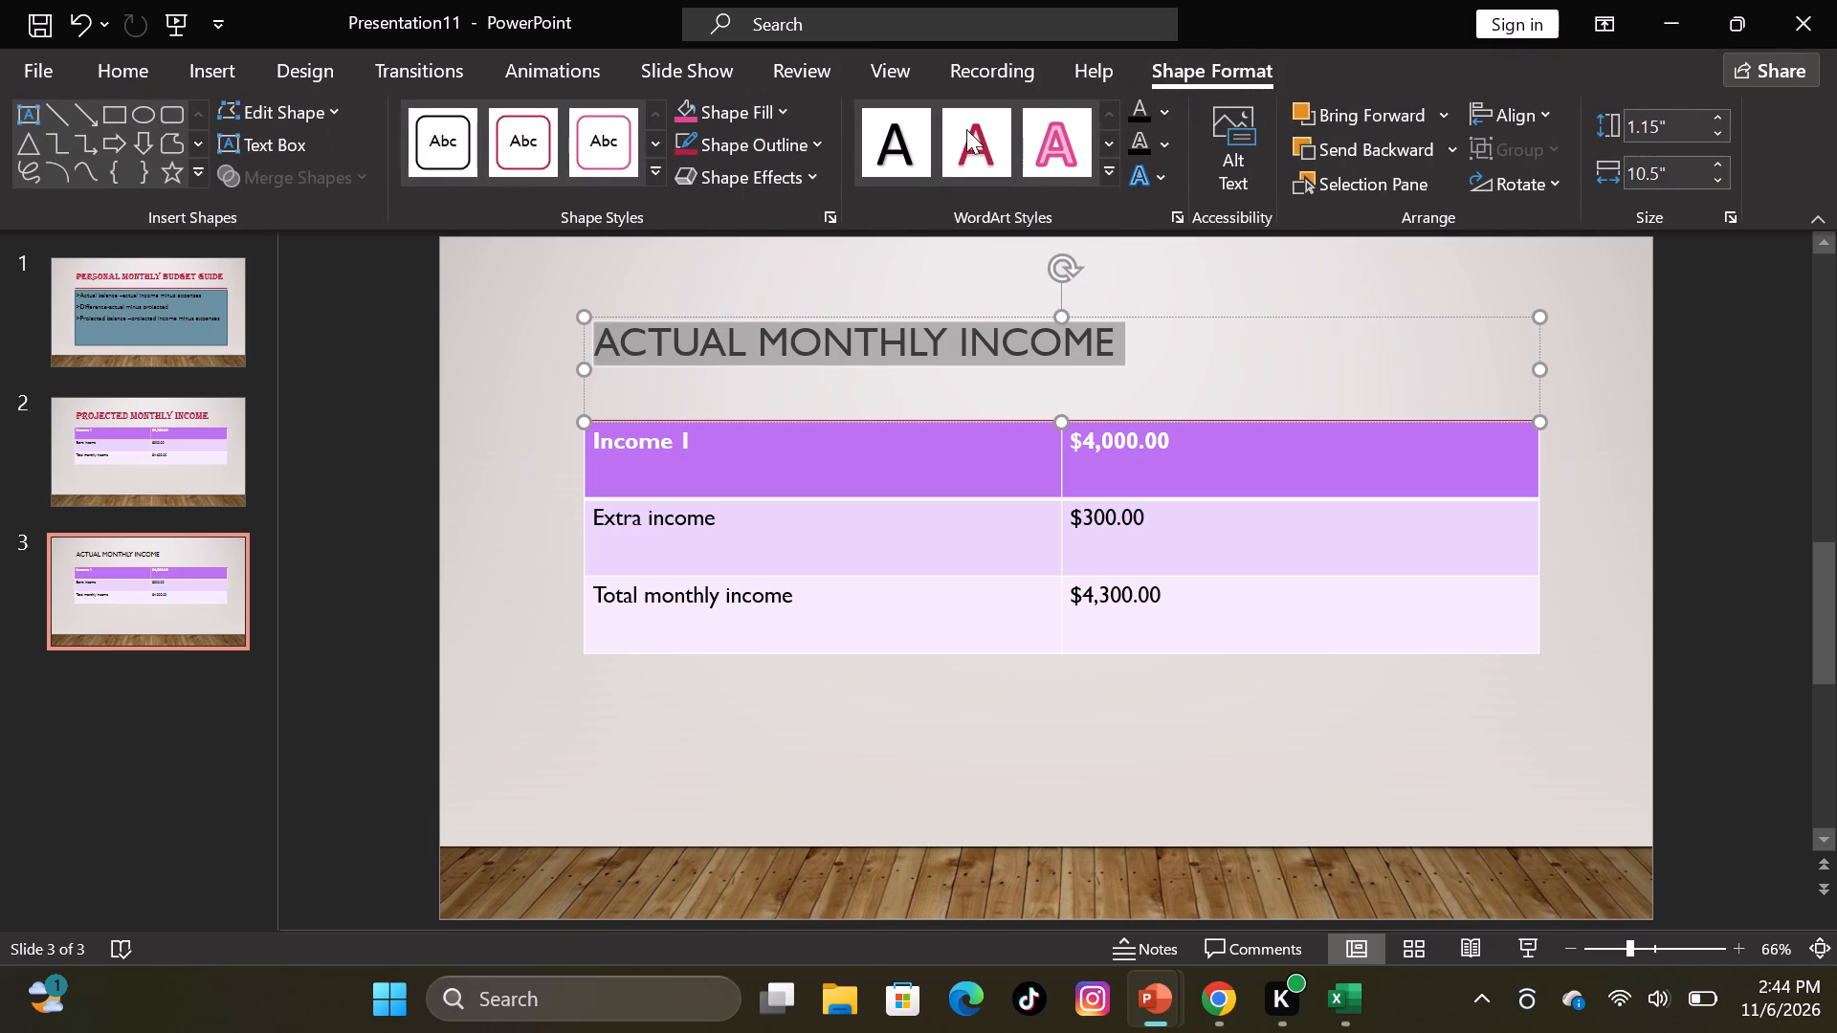
pyautogui.click(966, 127)
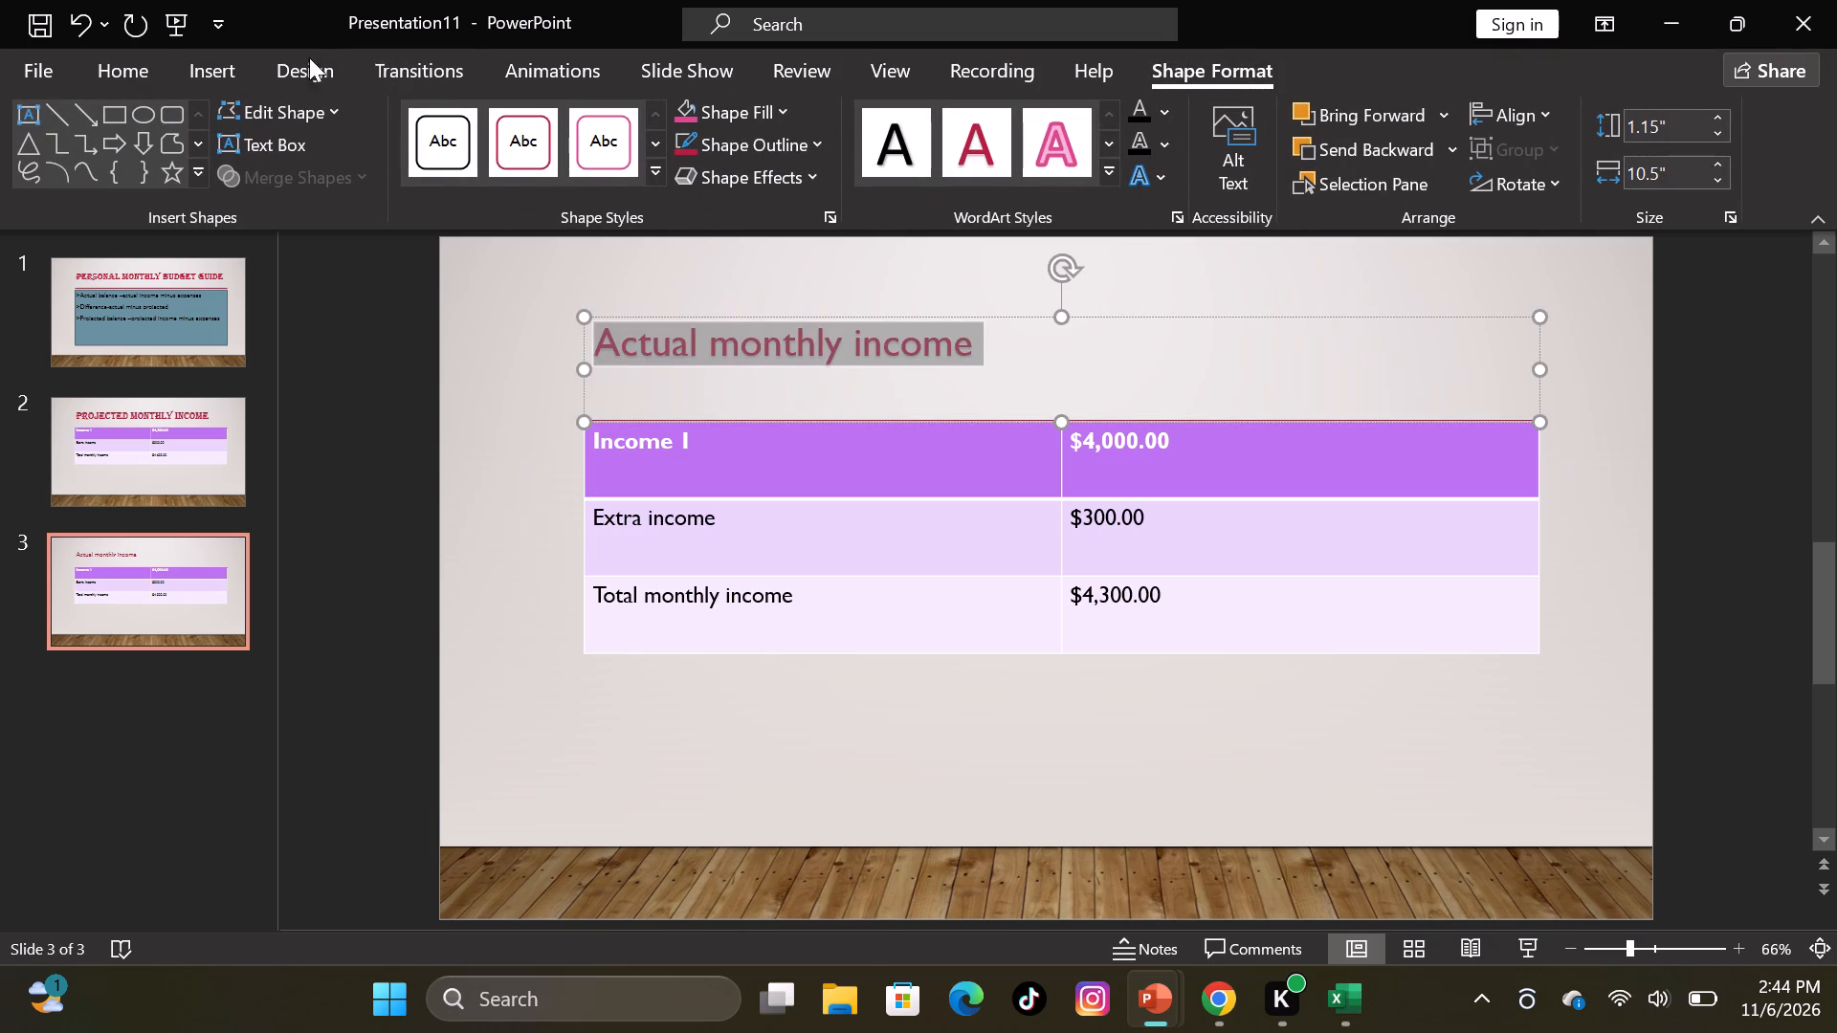
# Set the Actual Monthly Income title on slide 3 to the Algerian font at size 48.
pyautogui.click(130, 78)
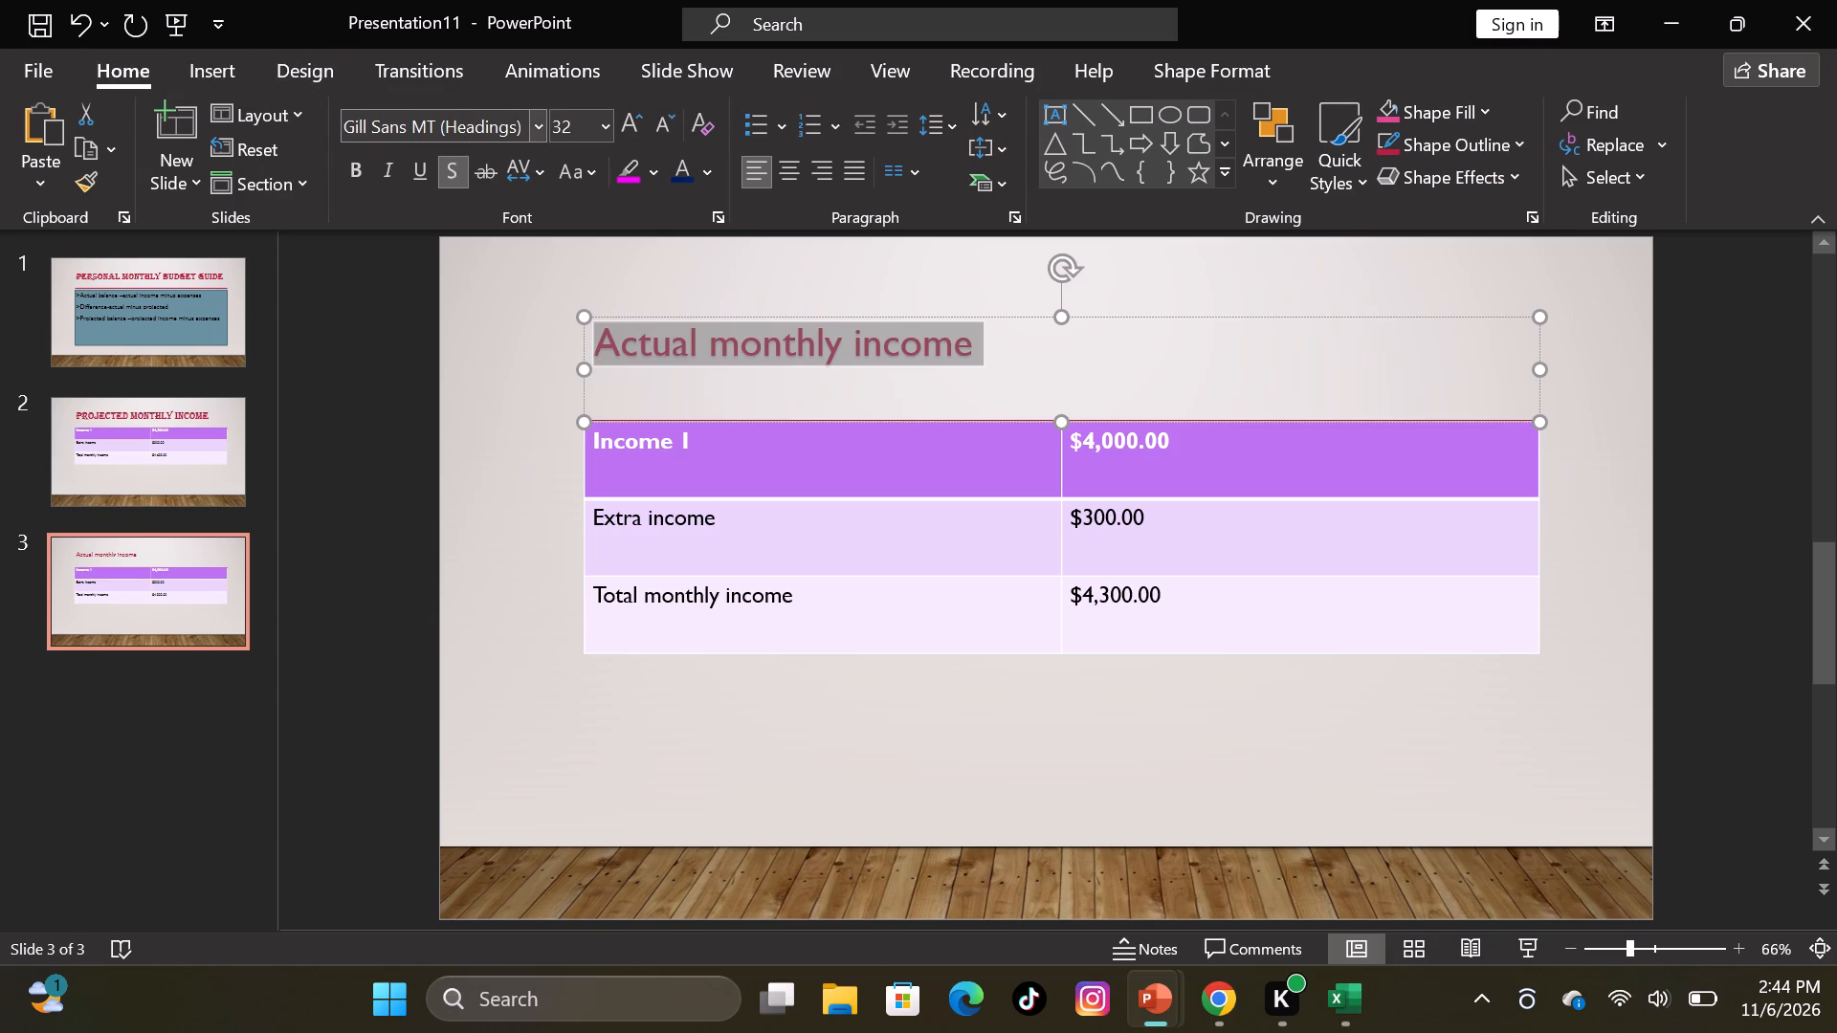
pyautogui.click(534, 125)
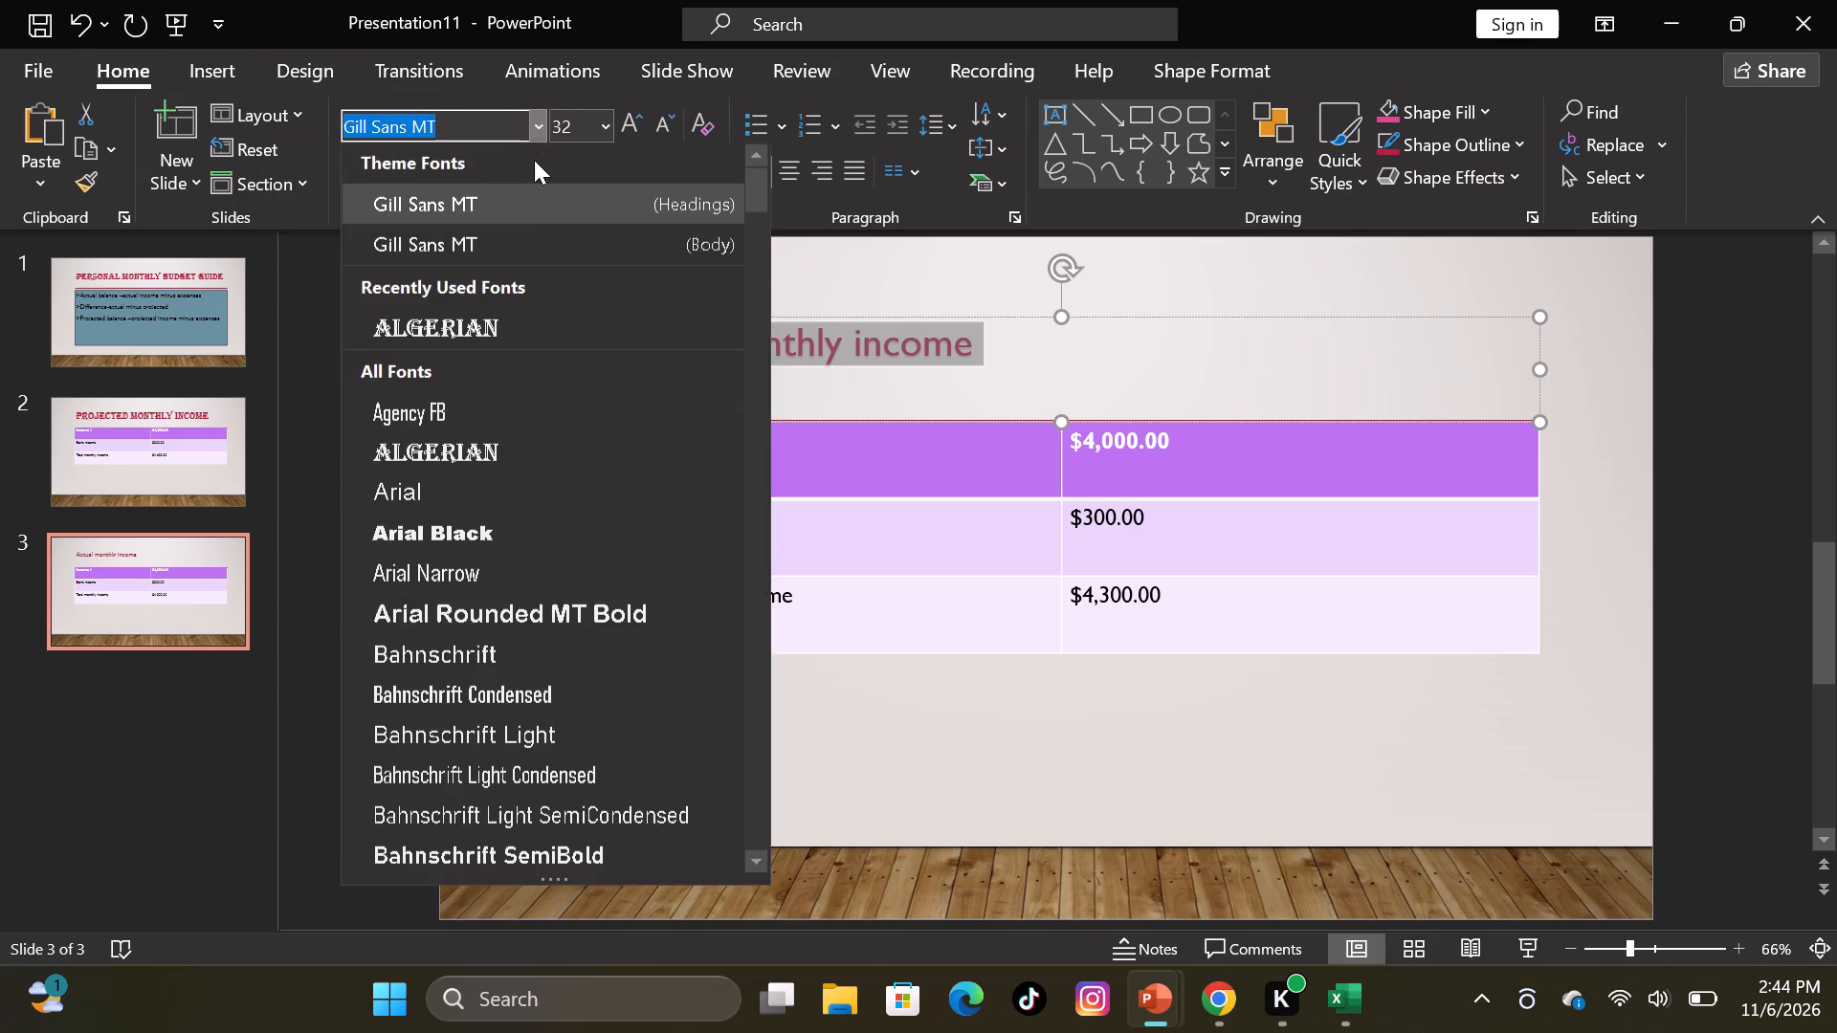
pyautogui.click(476, 334)
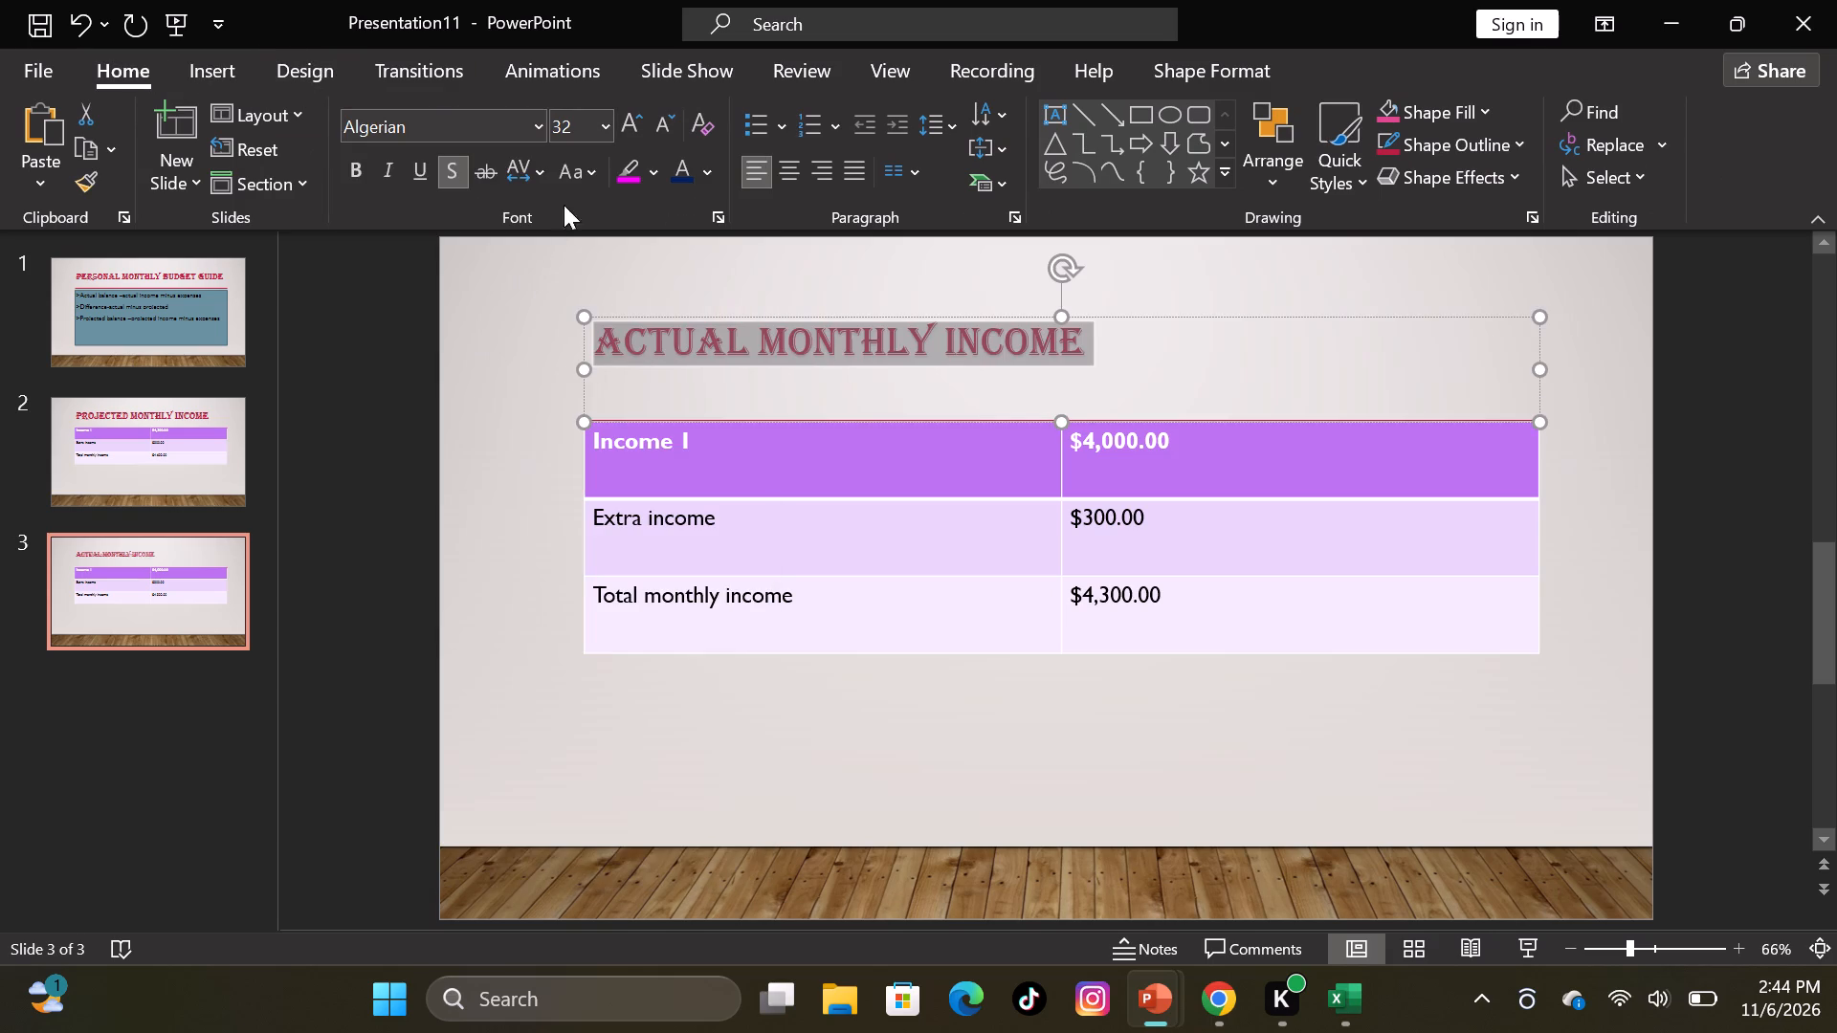
pyautogui.click(609, 134)
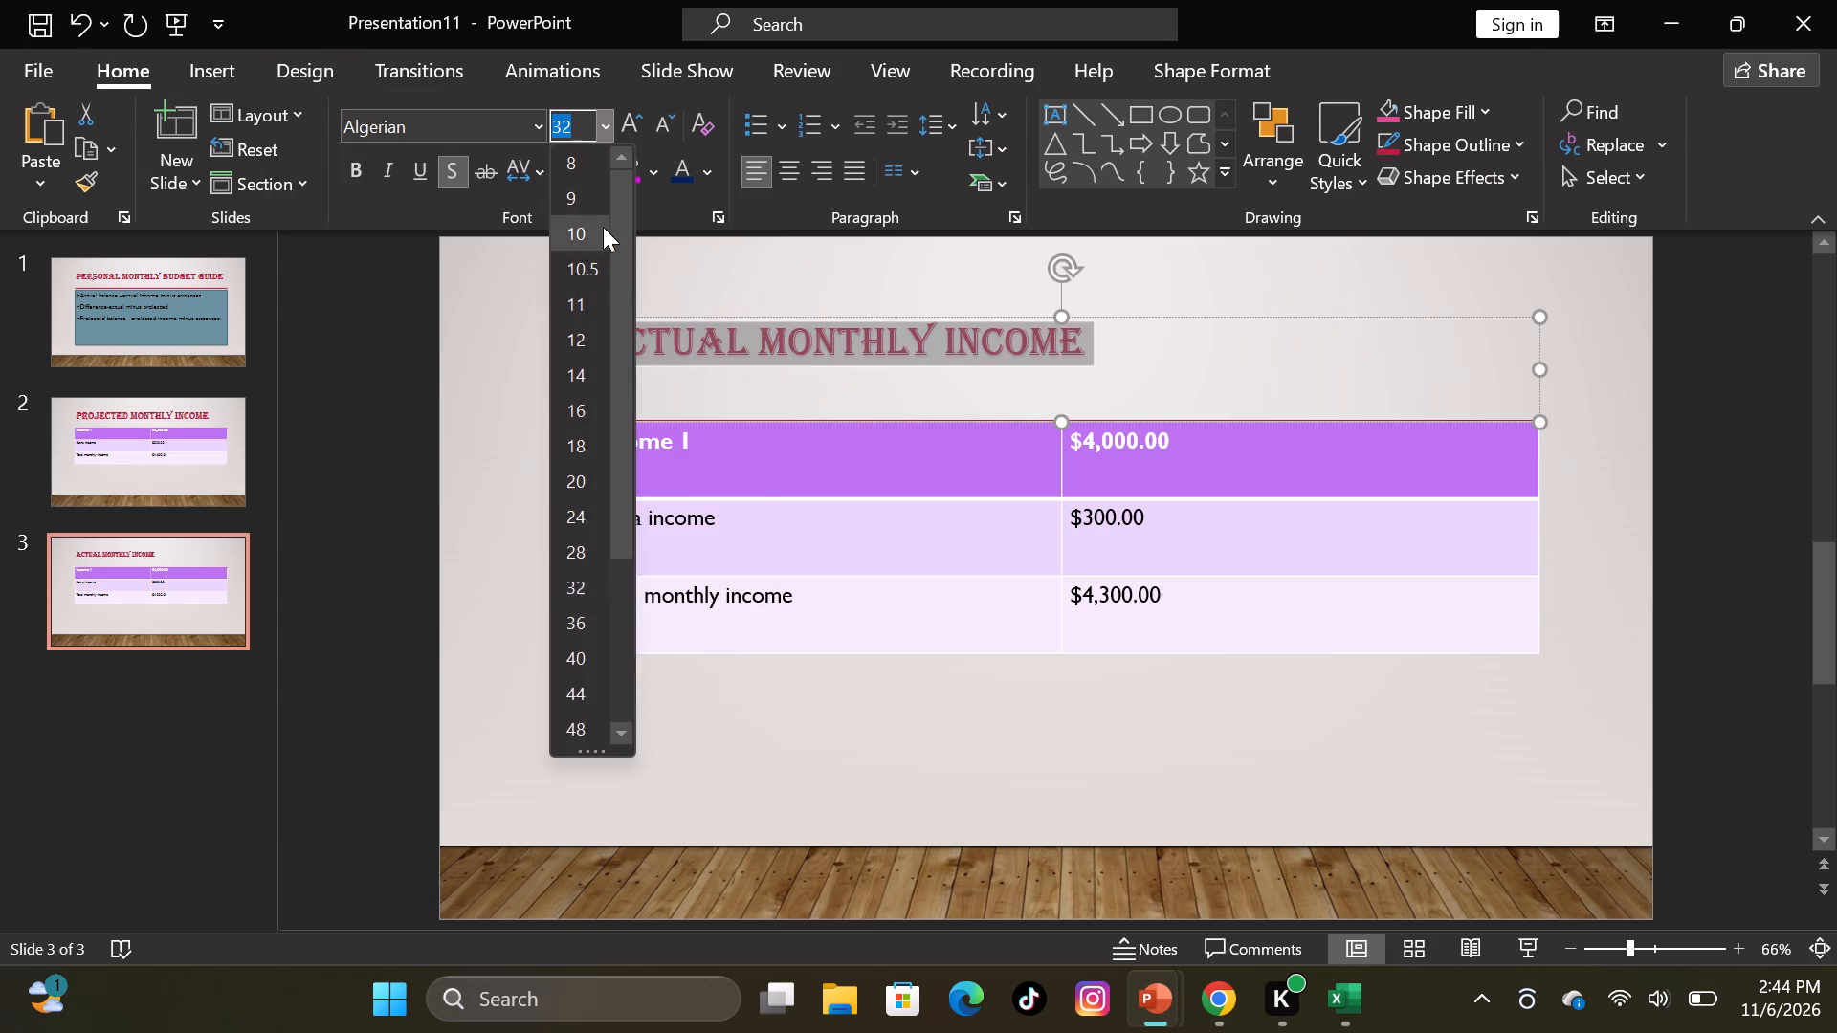
pyautogui.scroll(-4, 595, 261)
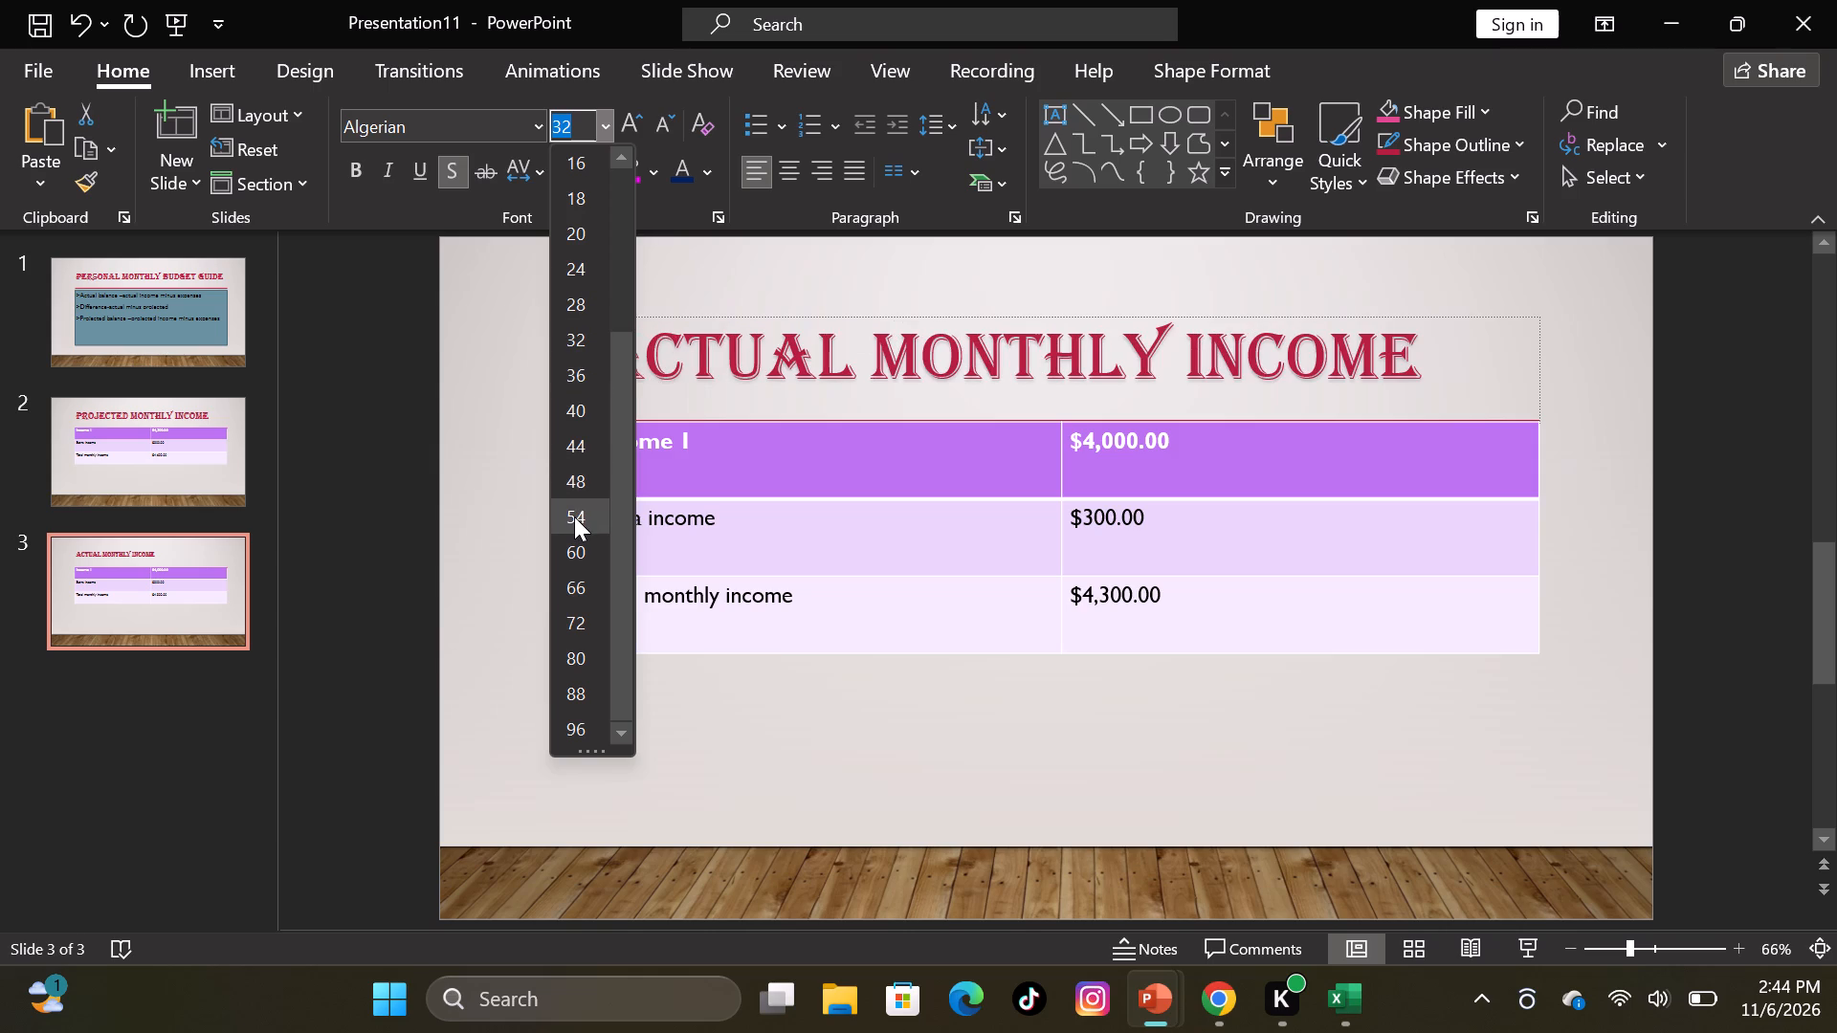
pyautogui.click(583, 484)
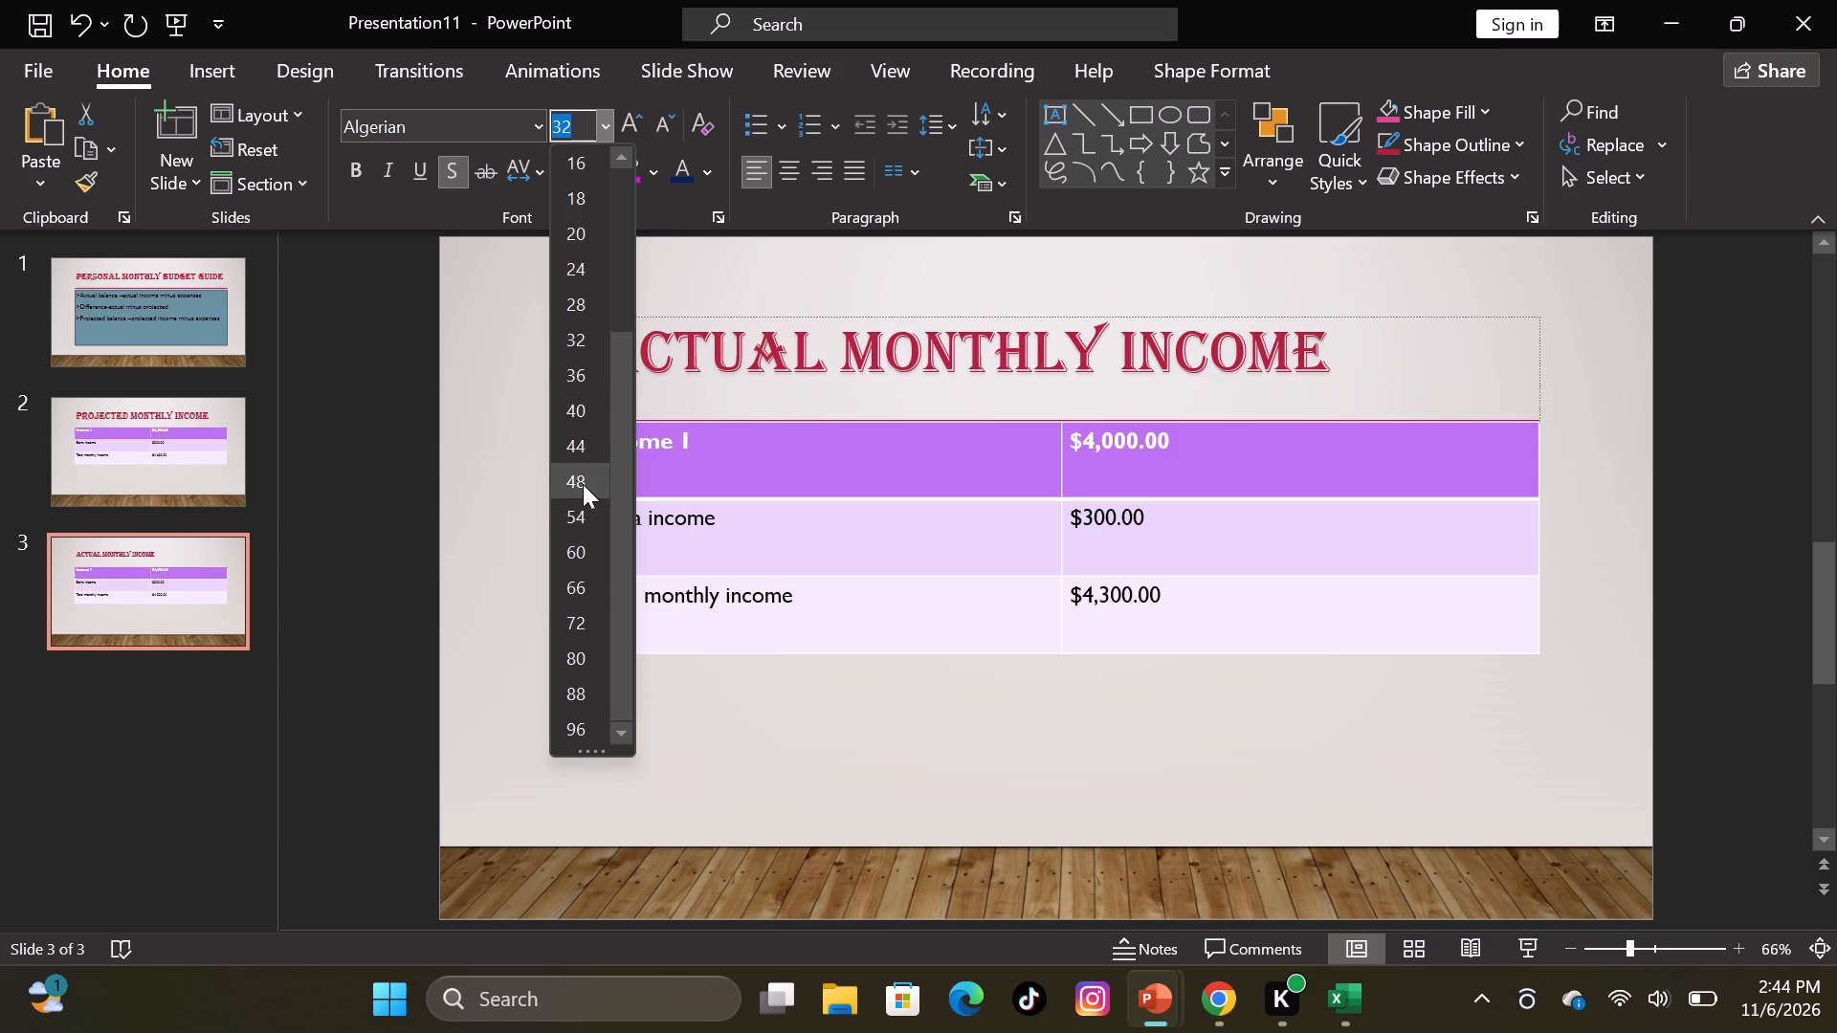
# Review all three slides, comparing their titles, text box and table styling for consistency.
pyautogui.click(194, 463)
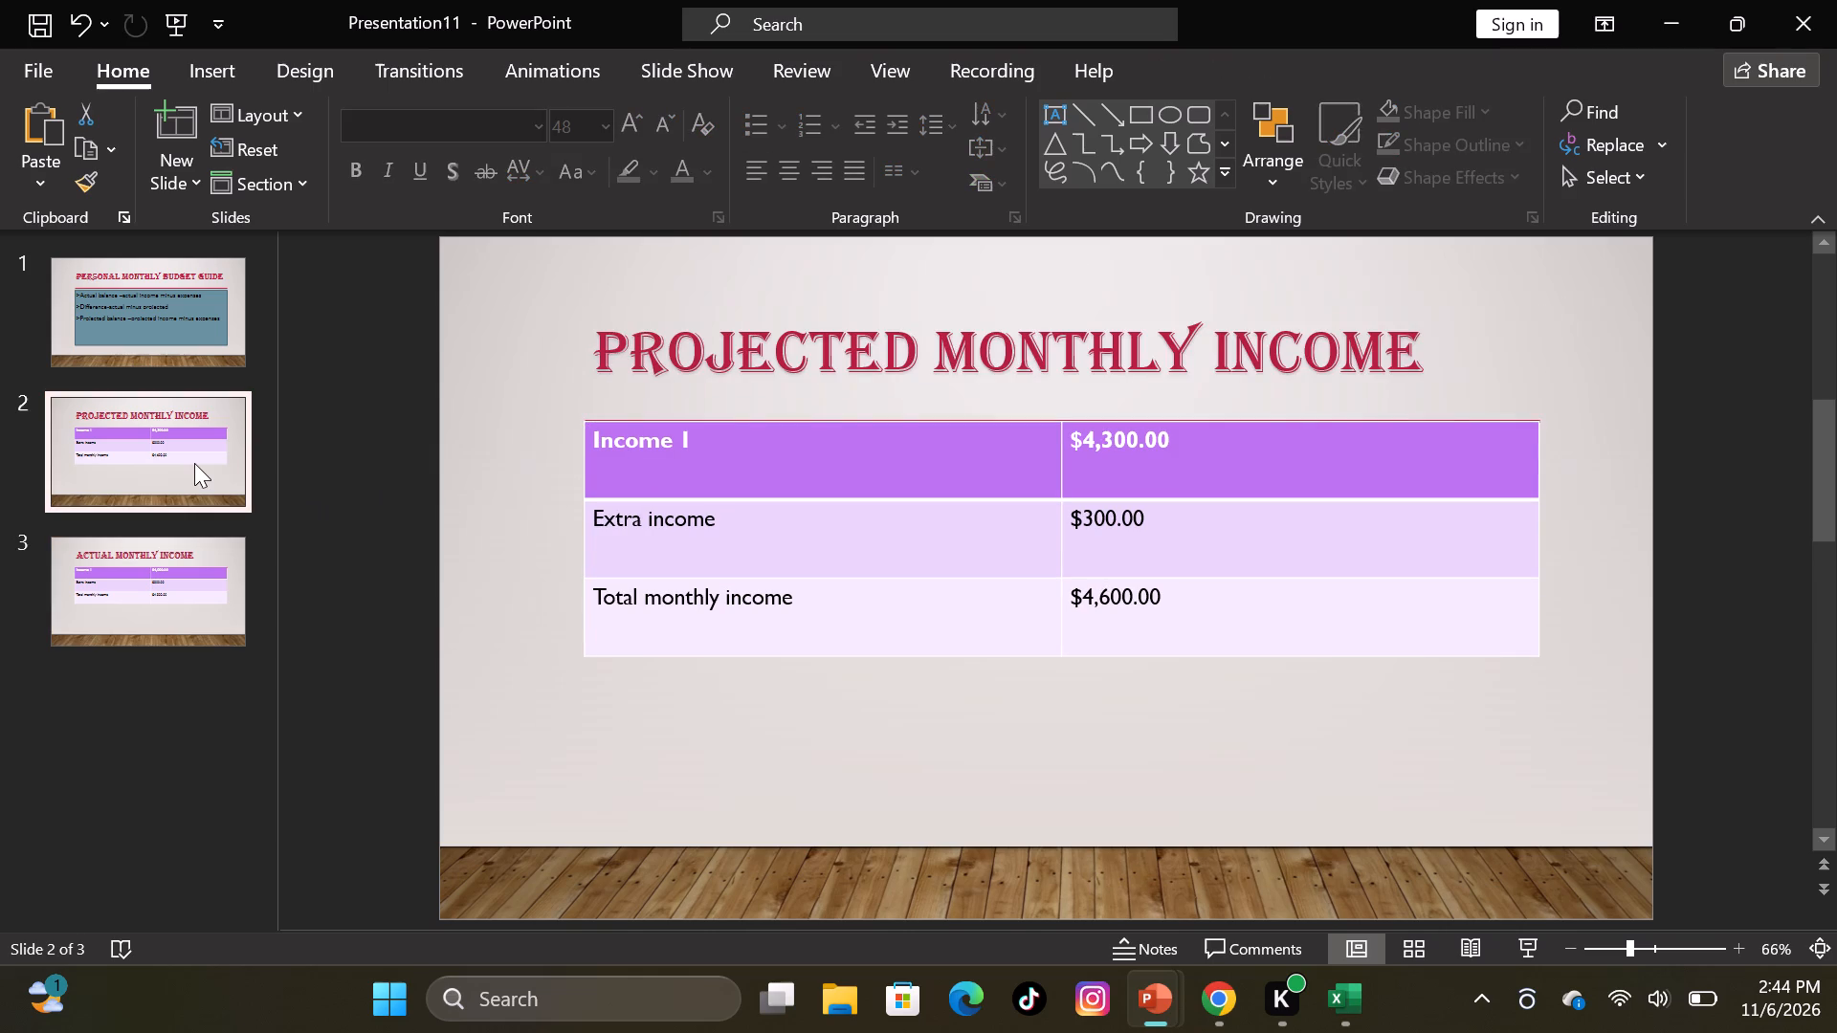
pyautogui.click(190, 298)
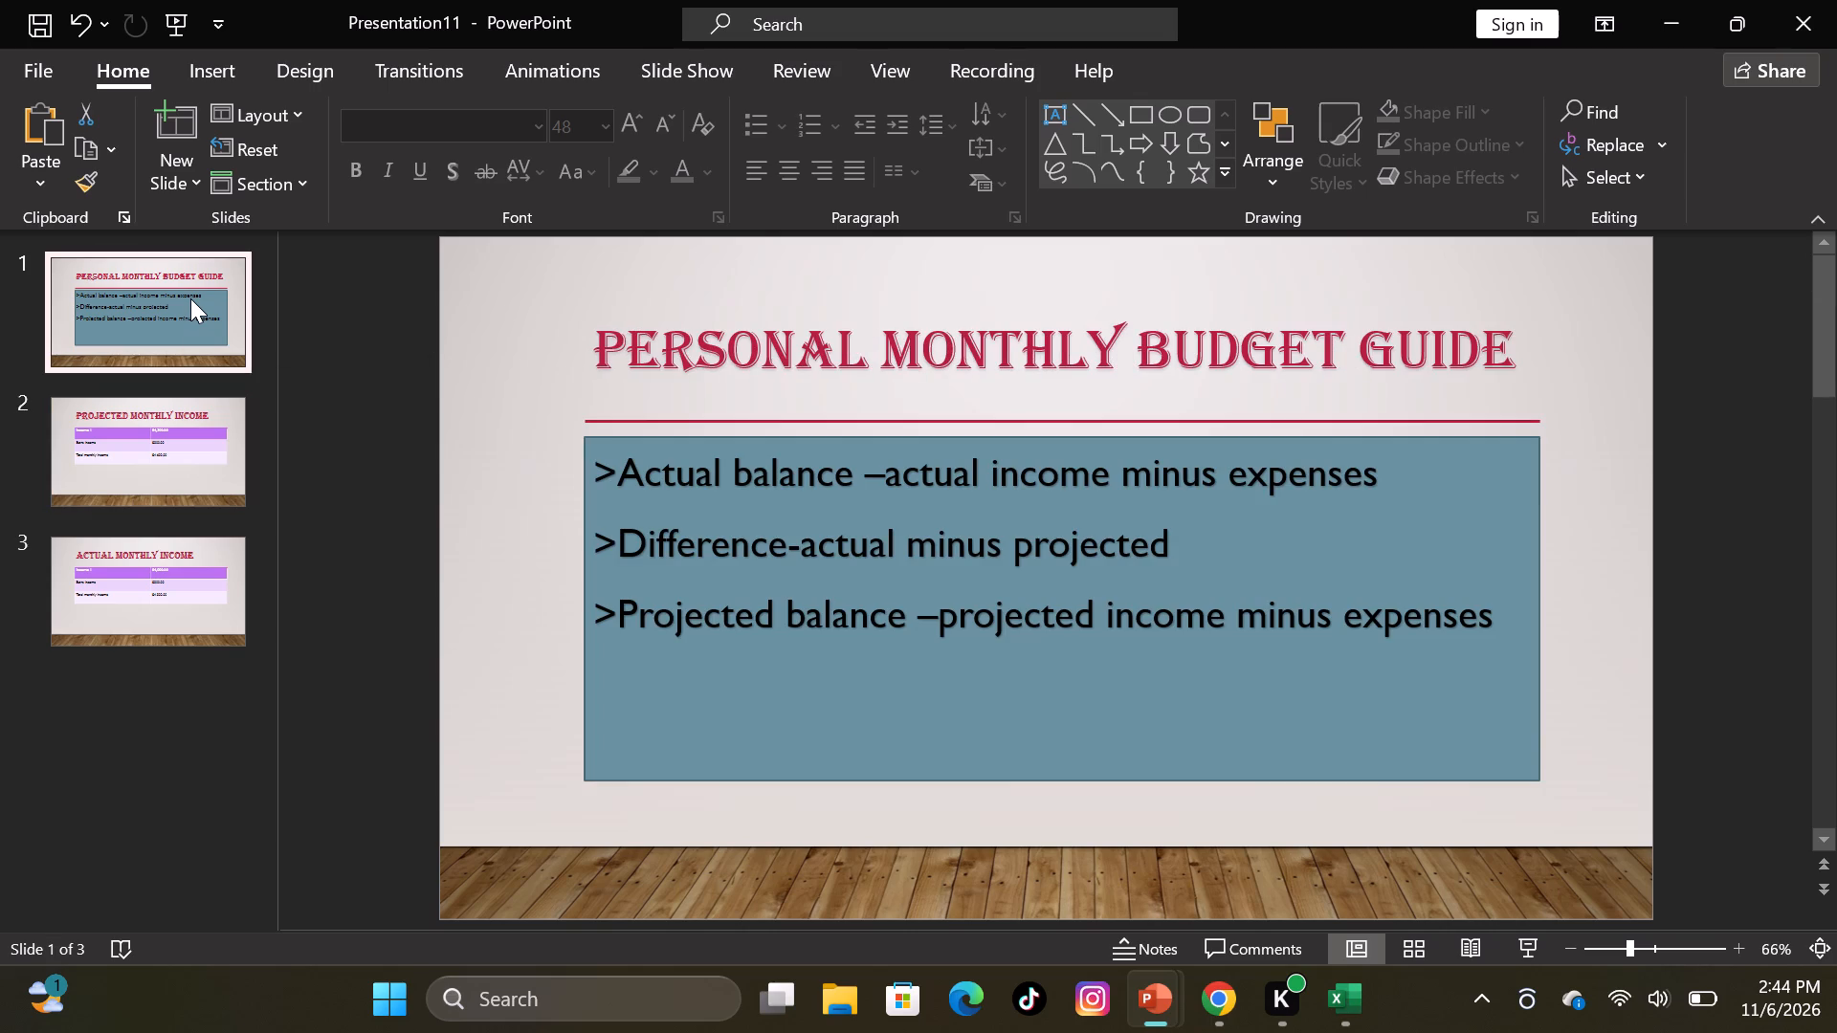
pyautogui.click(163, 430)
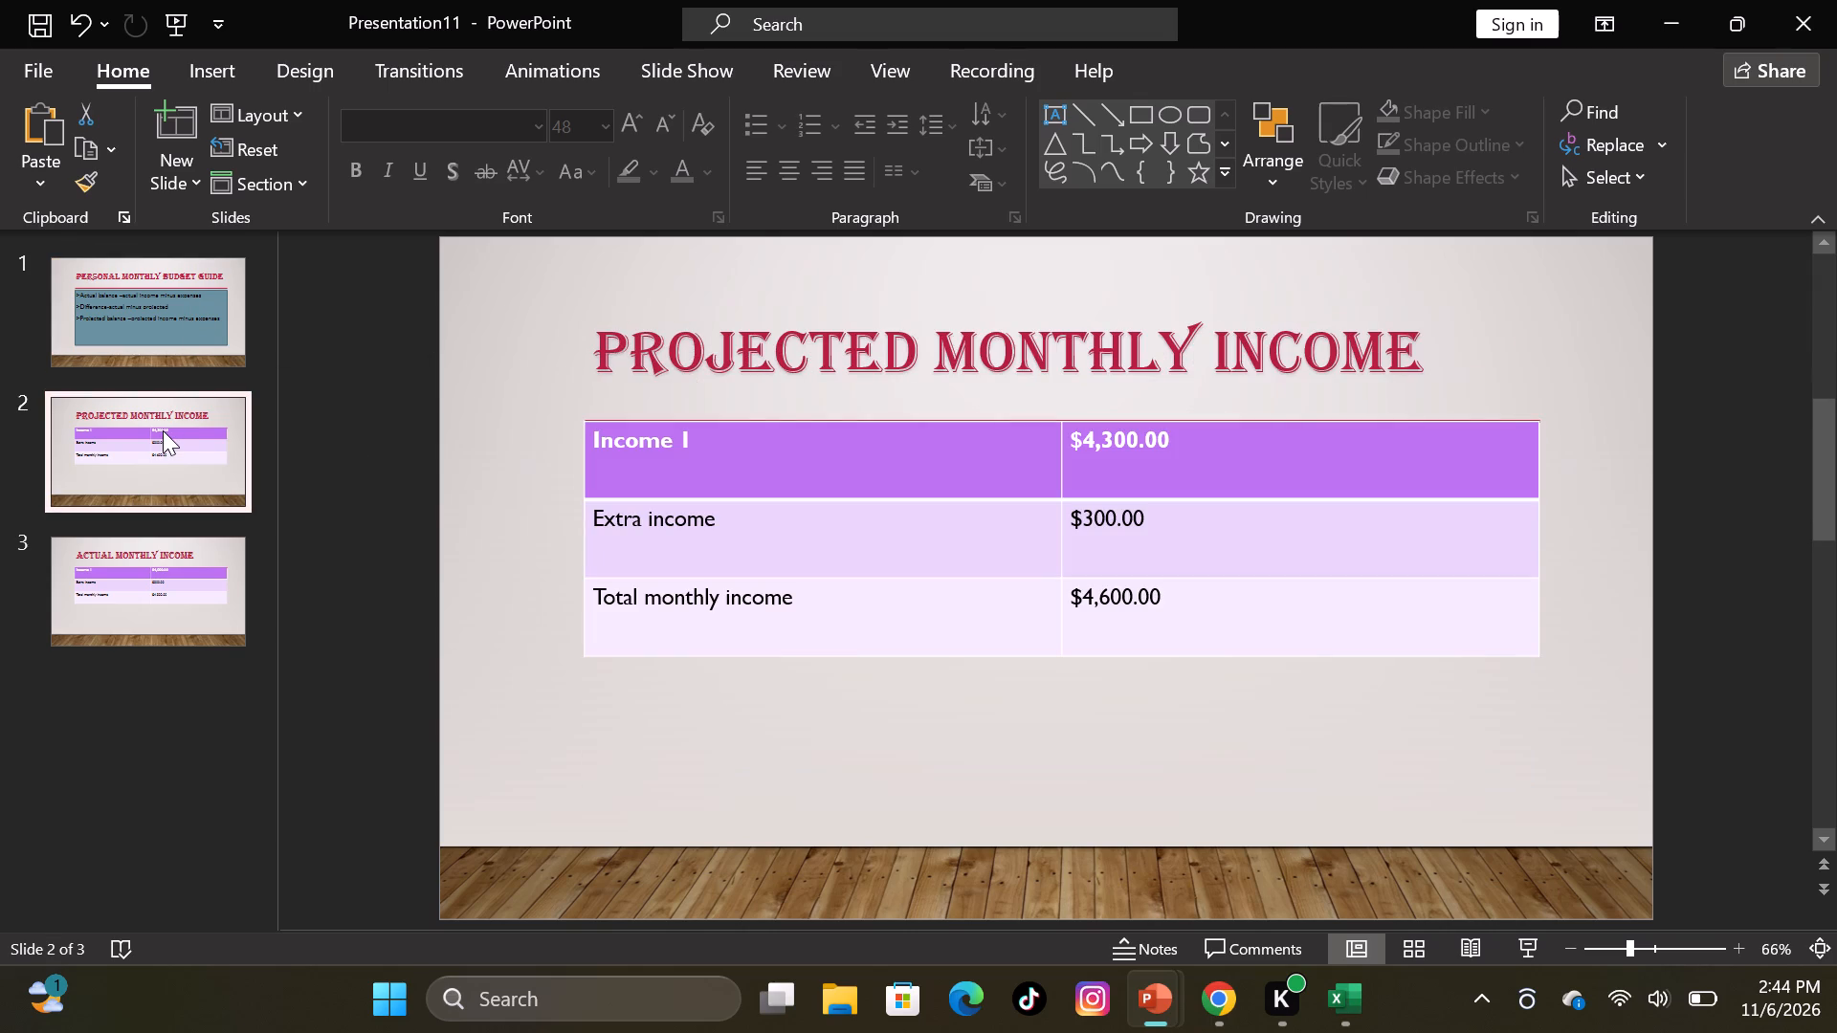
pyautogui.click(164, 580)
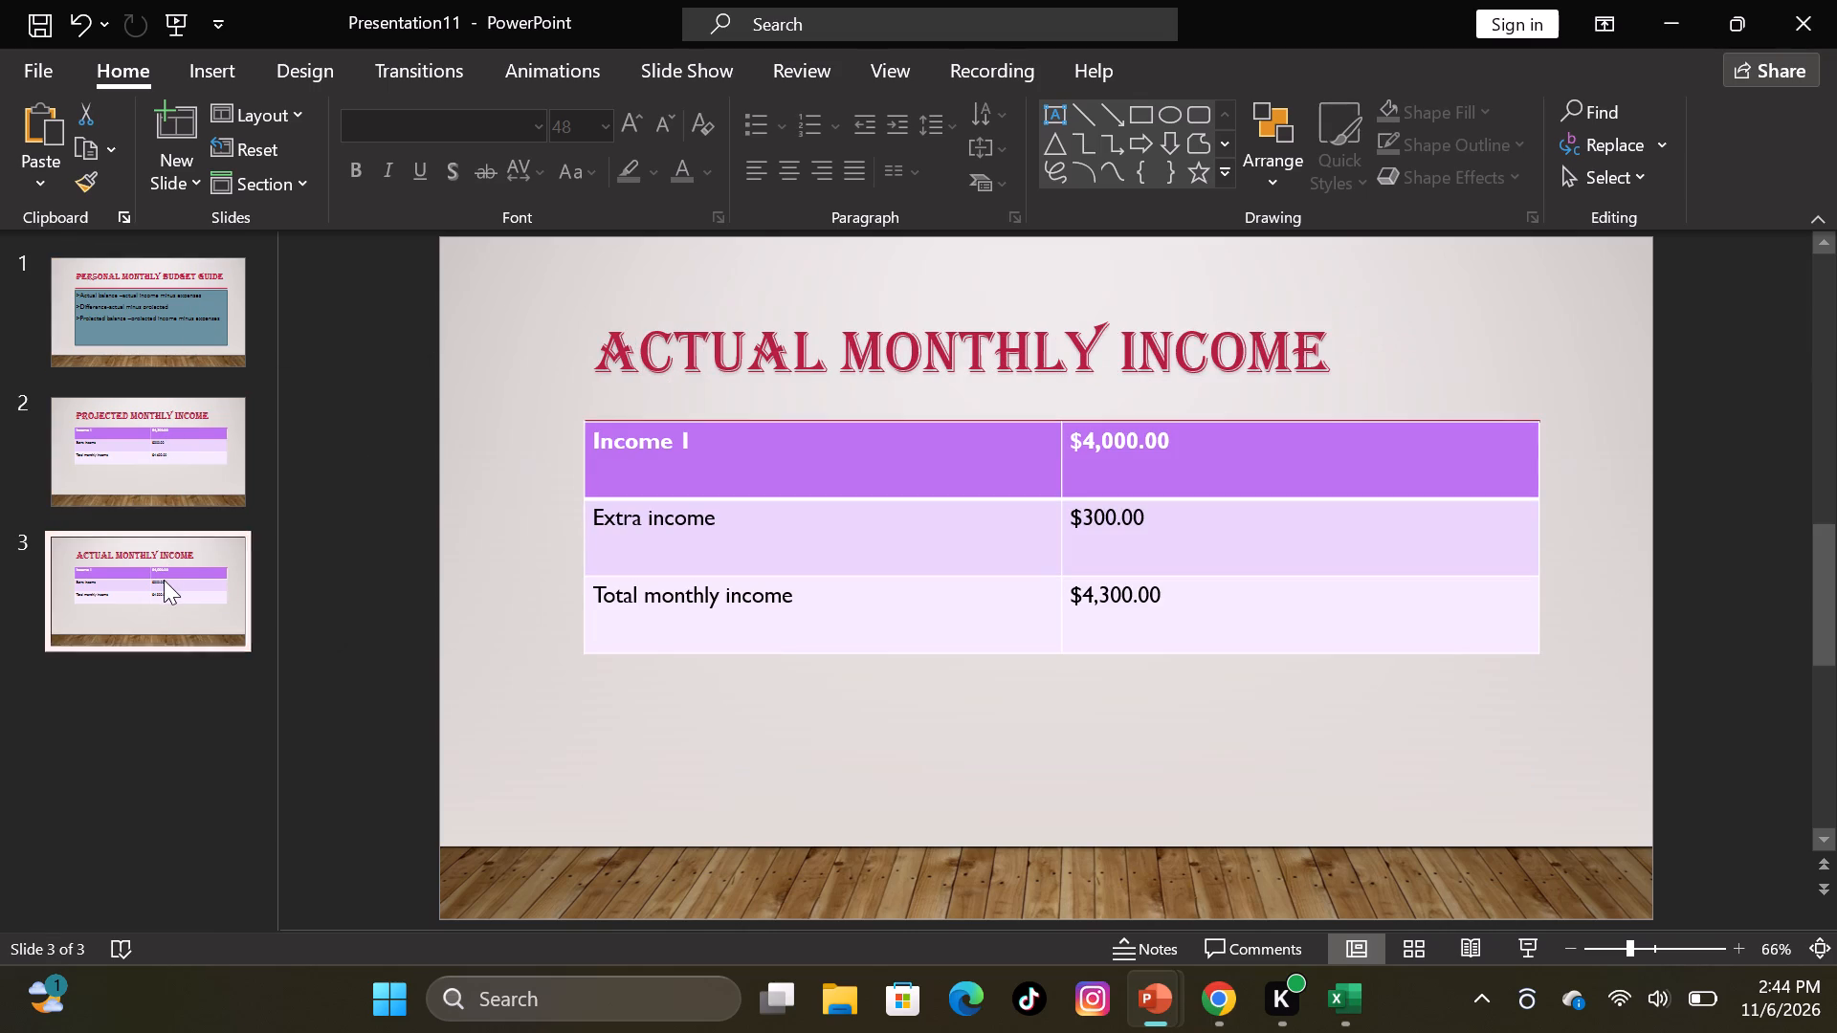
pyautogui.click(186, 301)
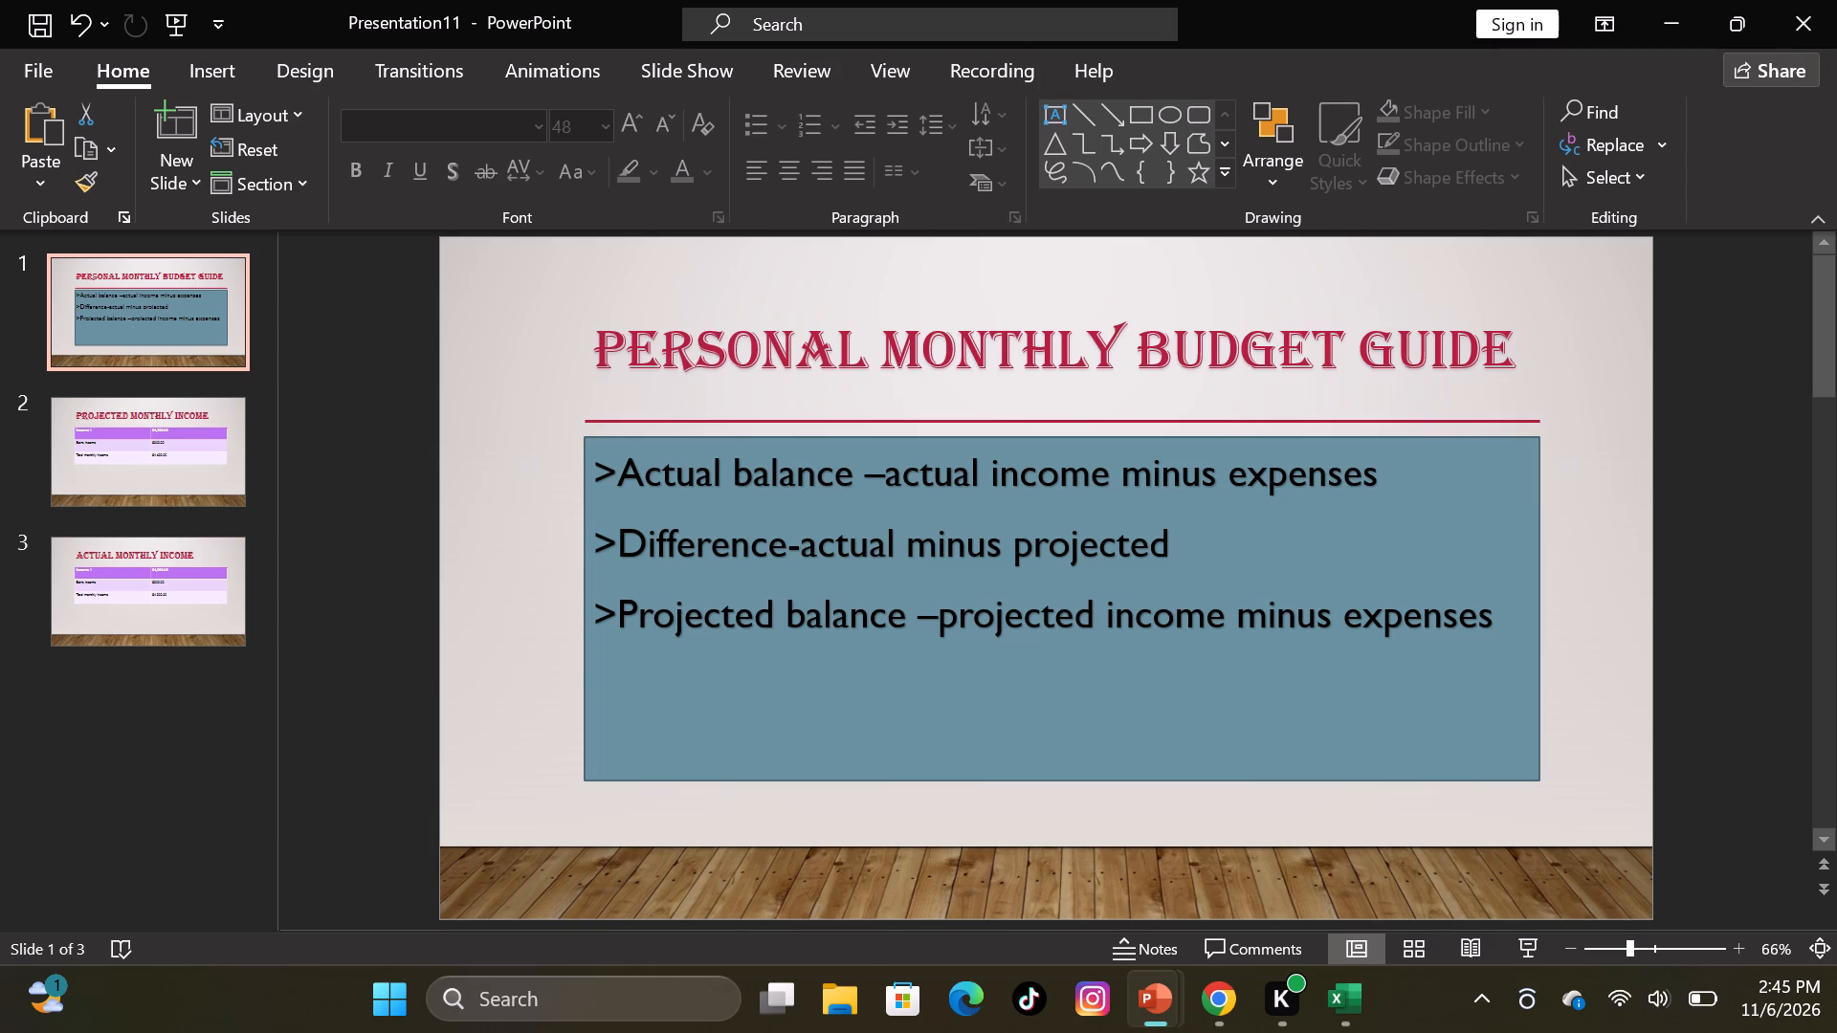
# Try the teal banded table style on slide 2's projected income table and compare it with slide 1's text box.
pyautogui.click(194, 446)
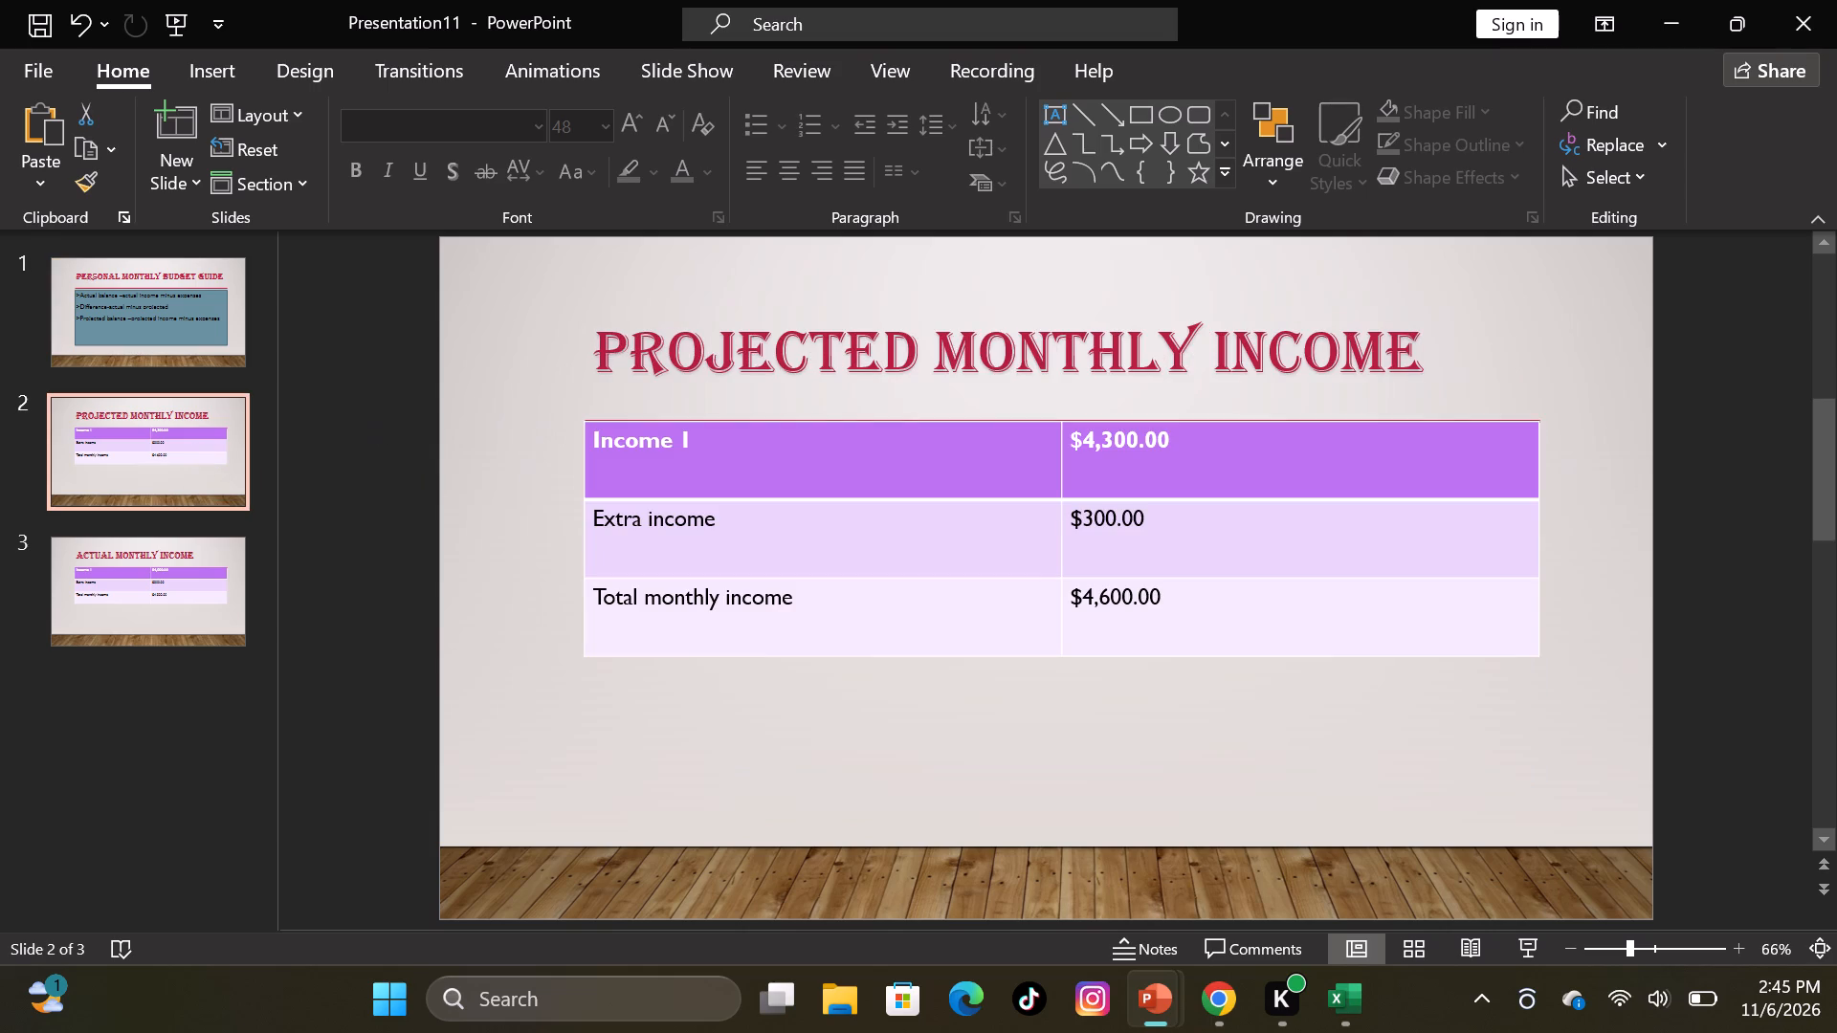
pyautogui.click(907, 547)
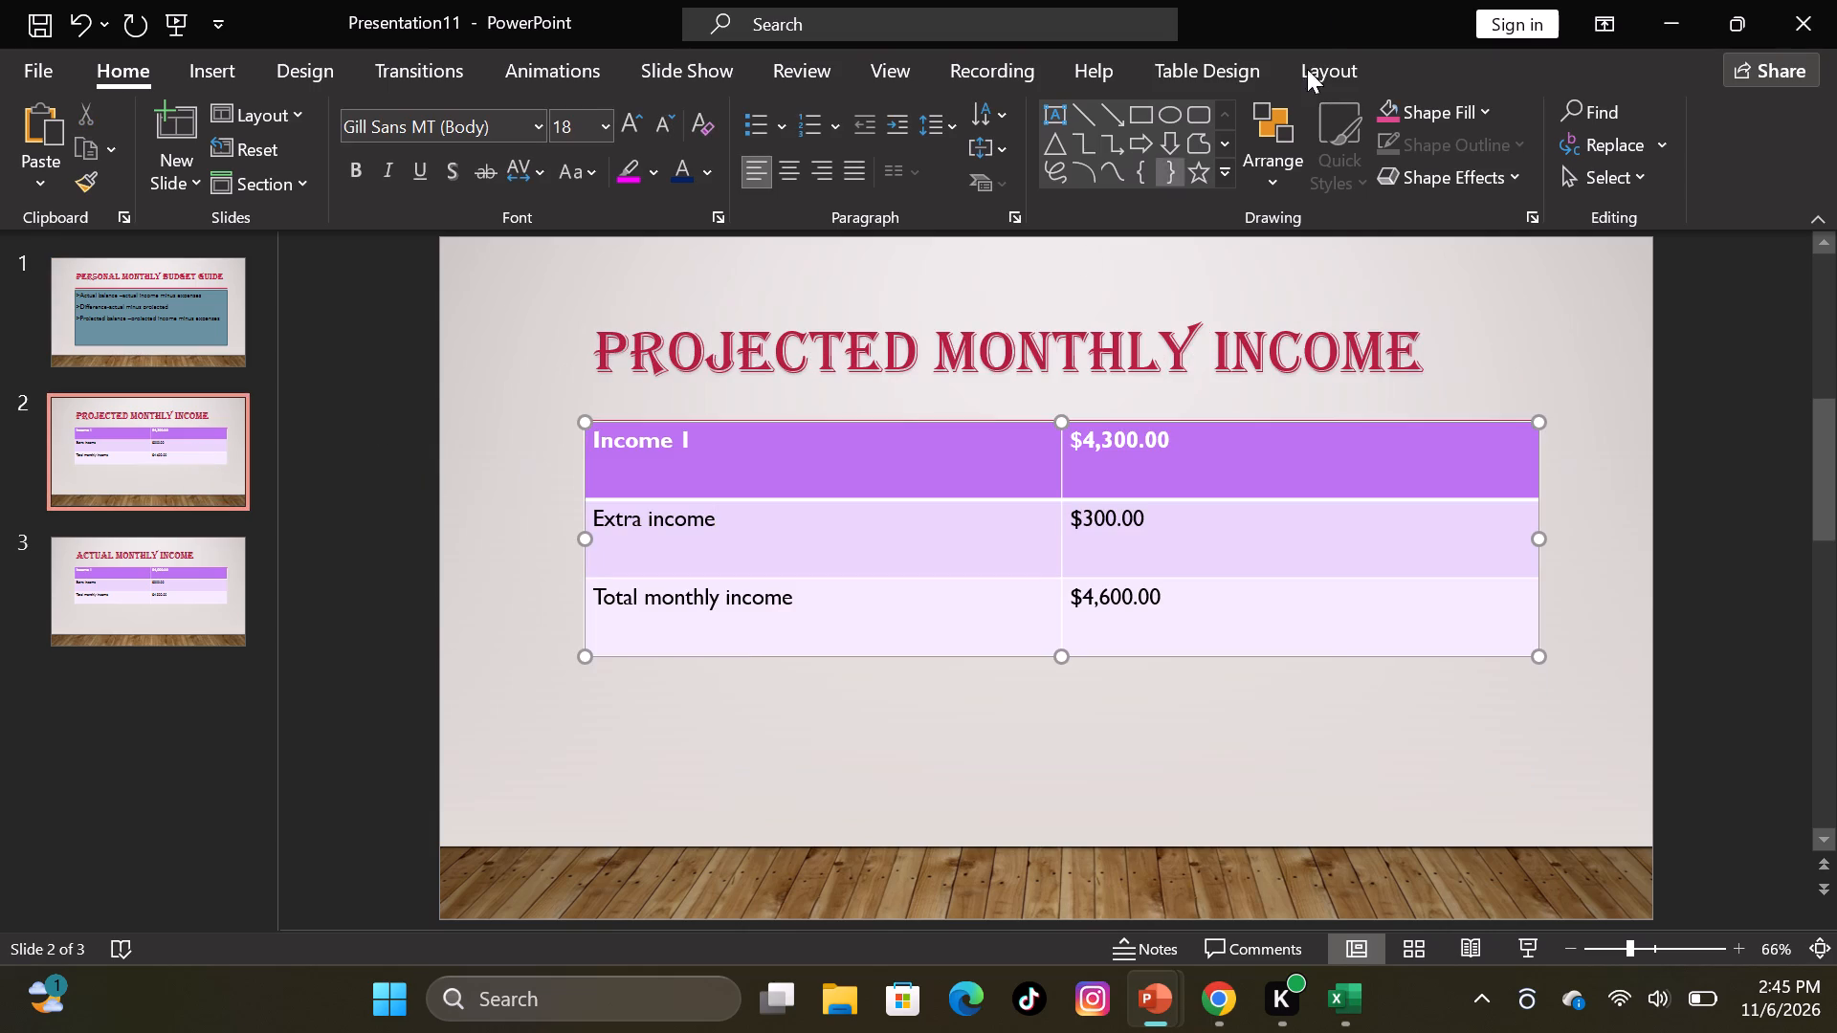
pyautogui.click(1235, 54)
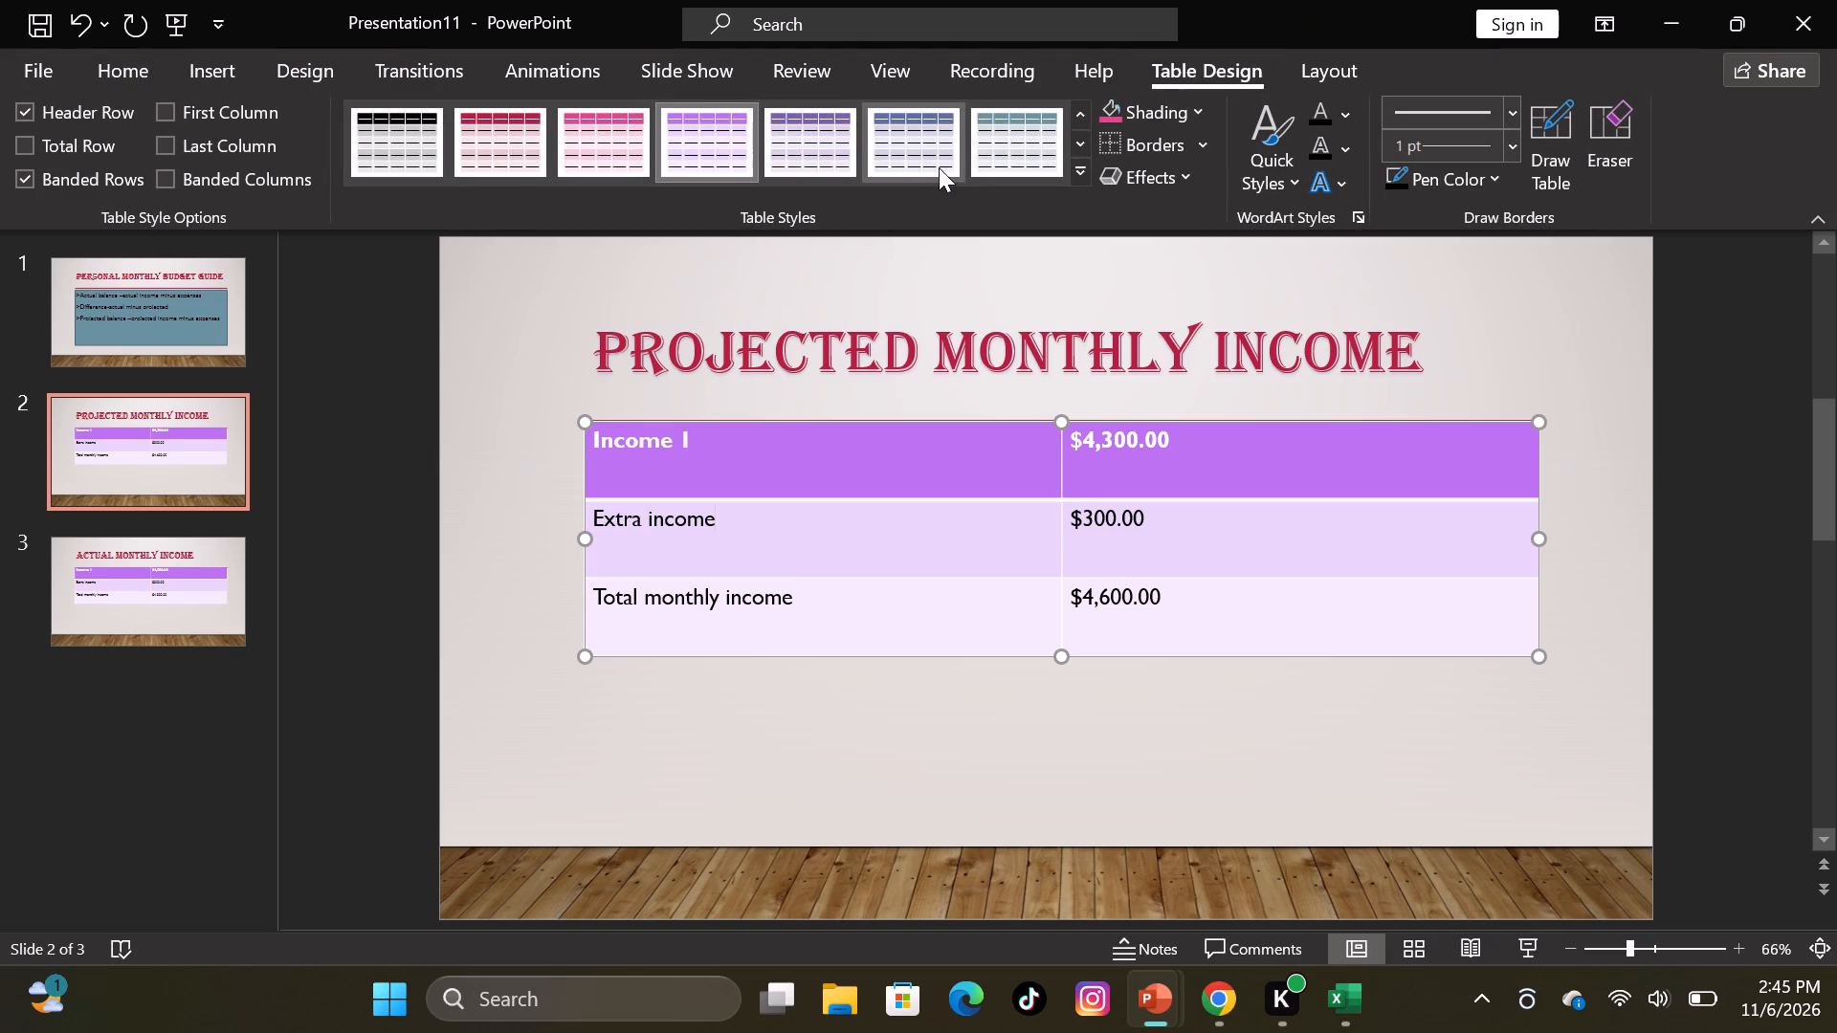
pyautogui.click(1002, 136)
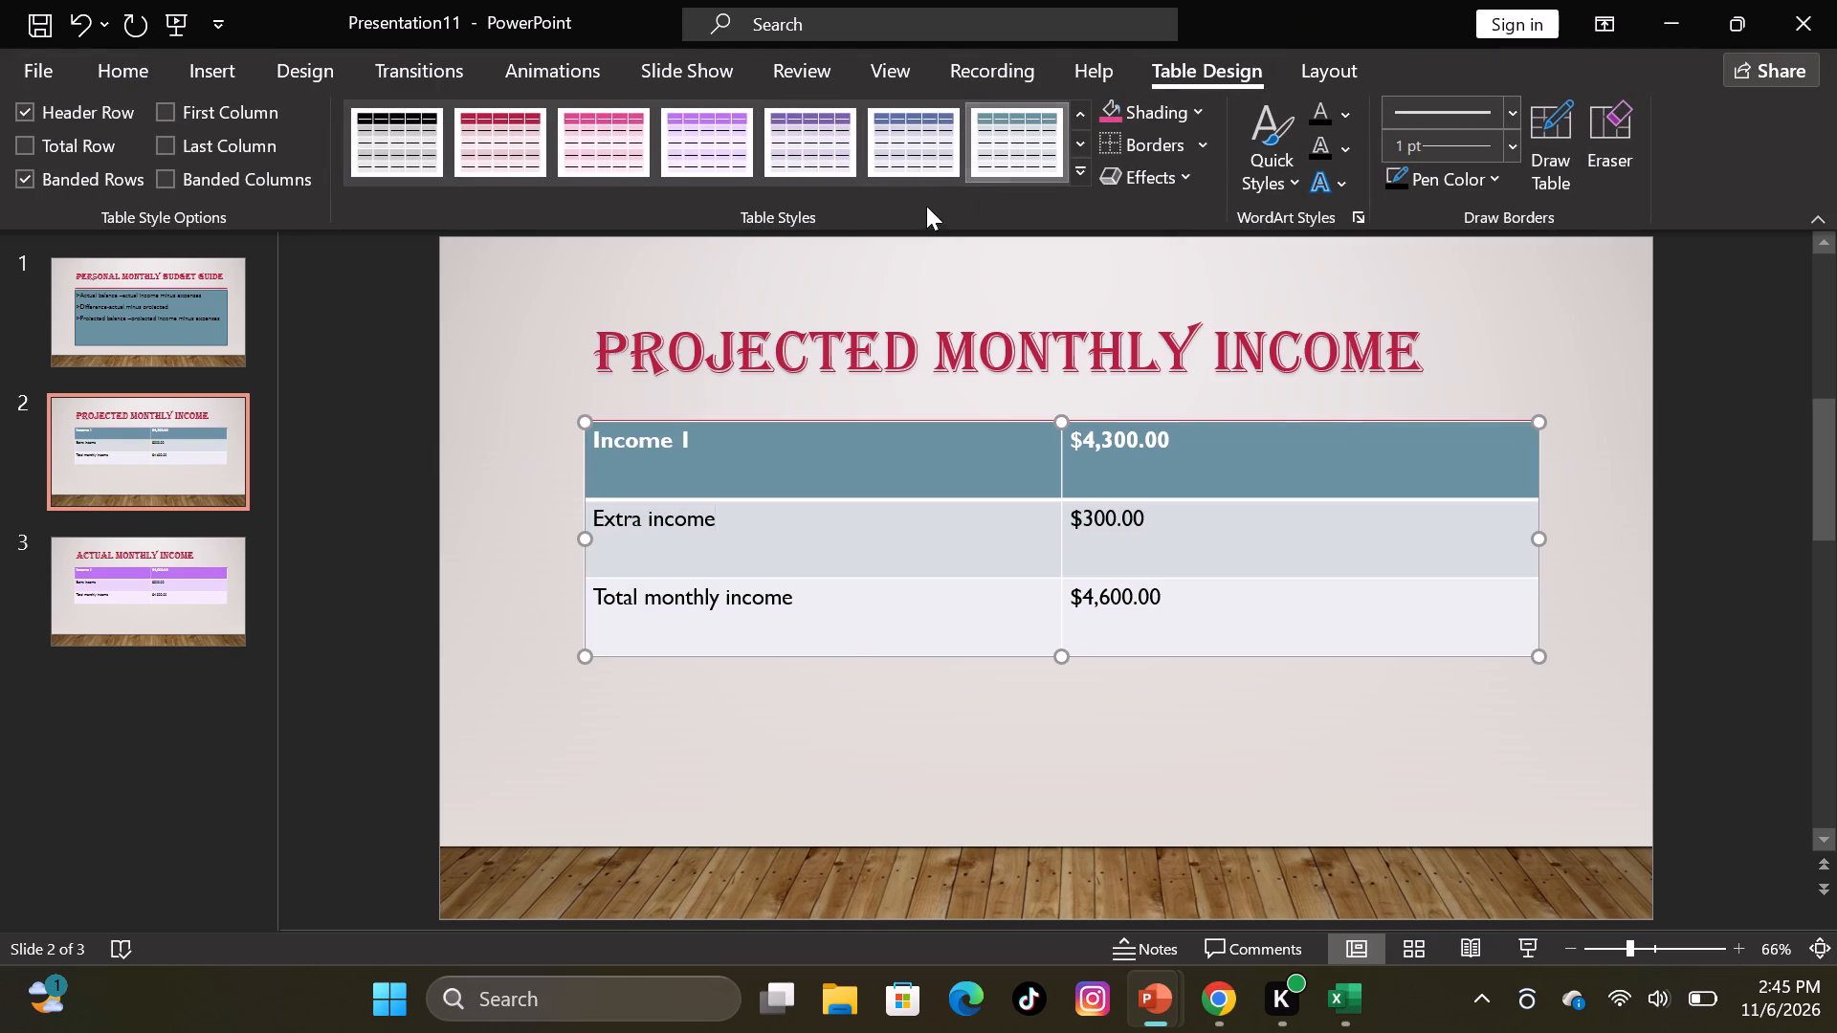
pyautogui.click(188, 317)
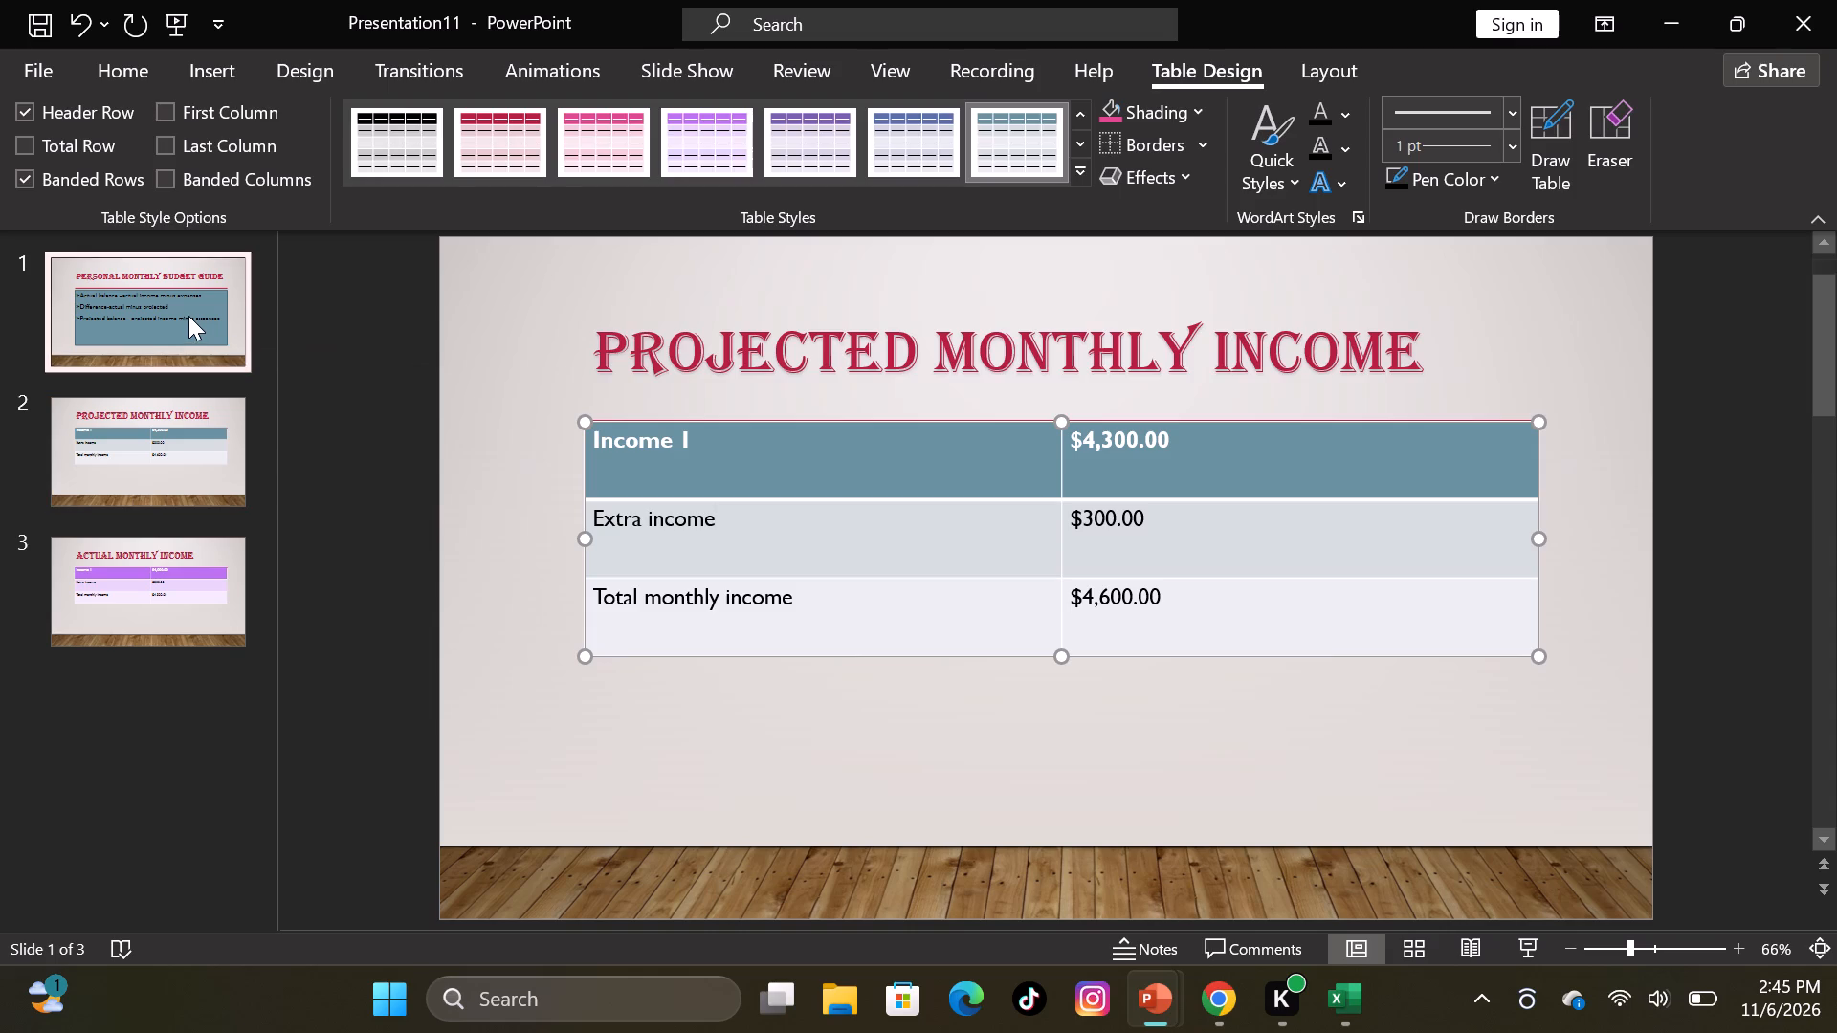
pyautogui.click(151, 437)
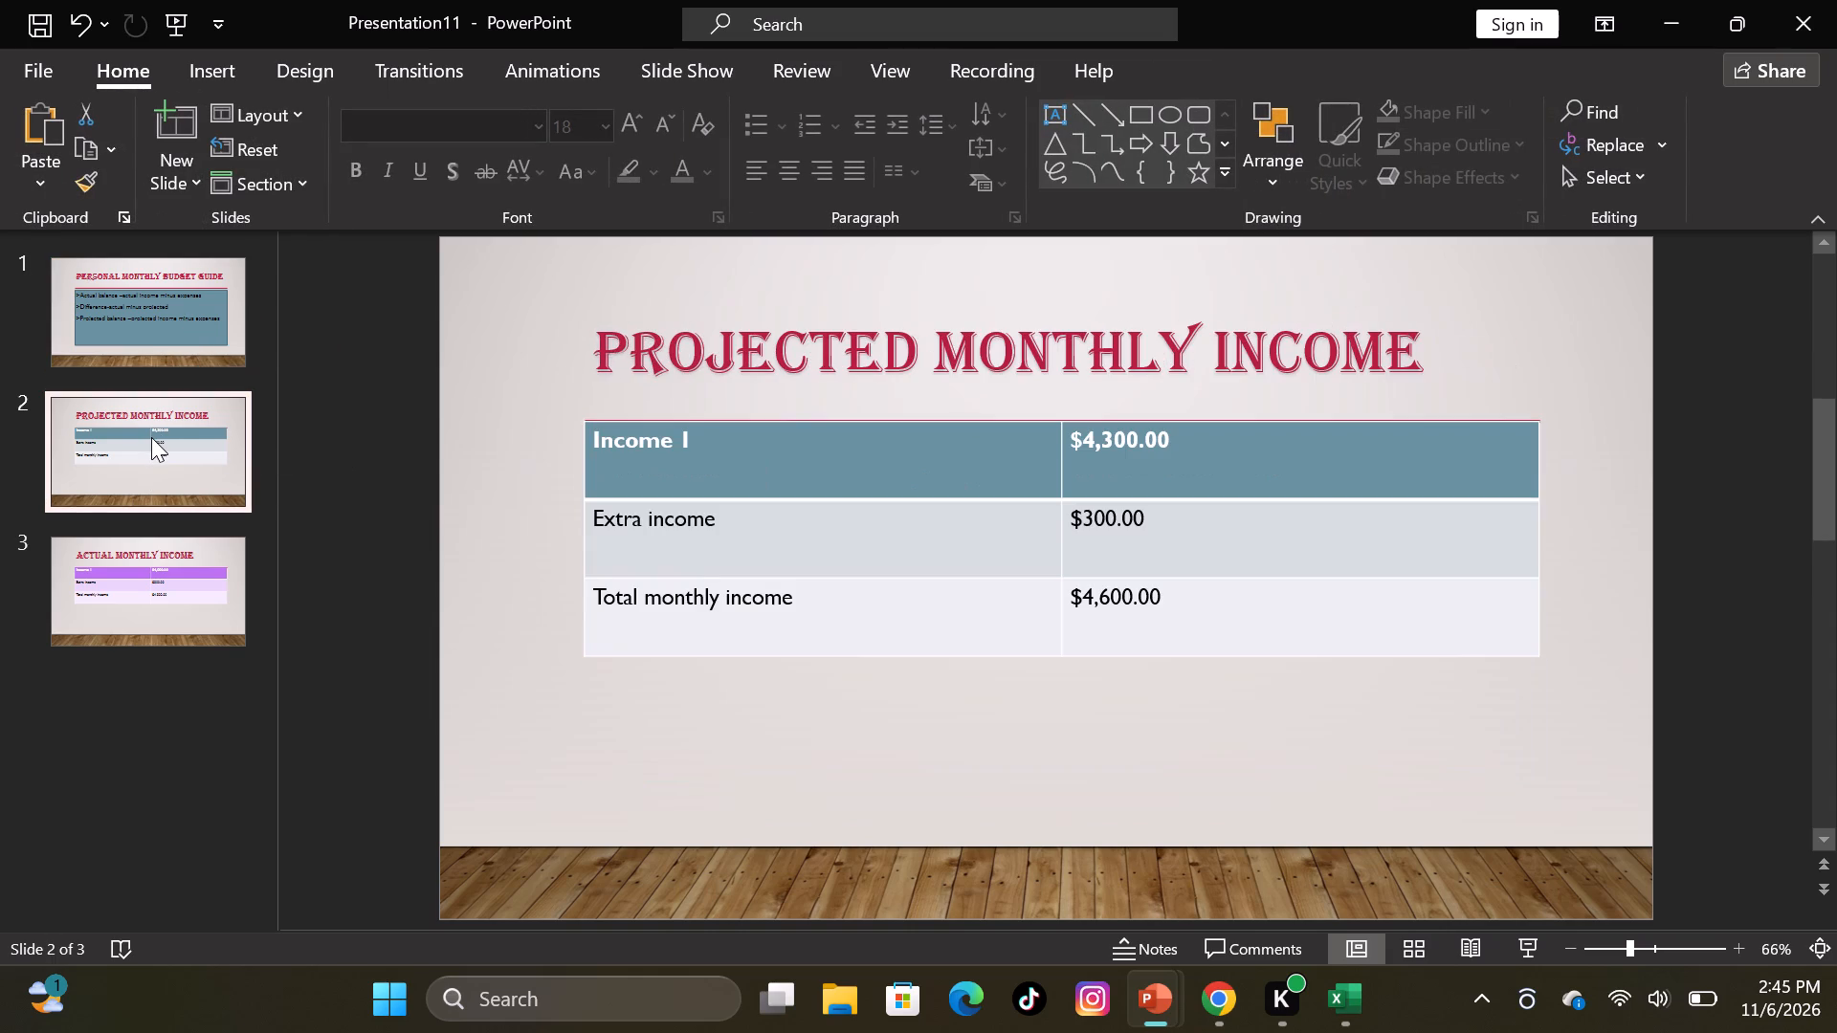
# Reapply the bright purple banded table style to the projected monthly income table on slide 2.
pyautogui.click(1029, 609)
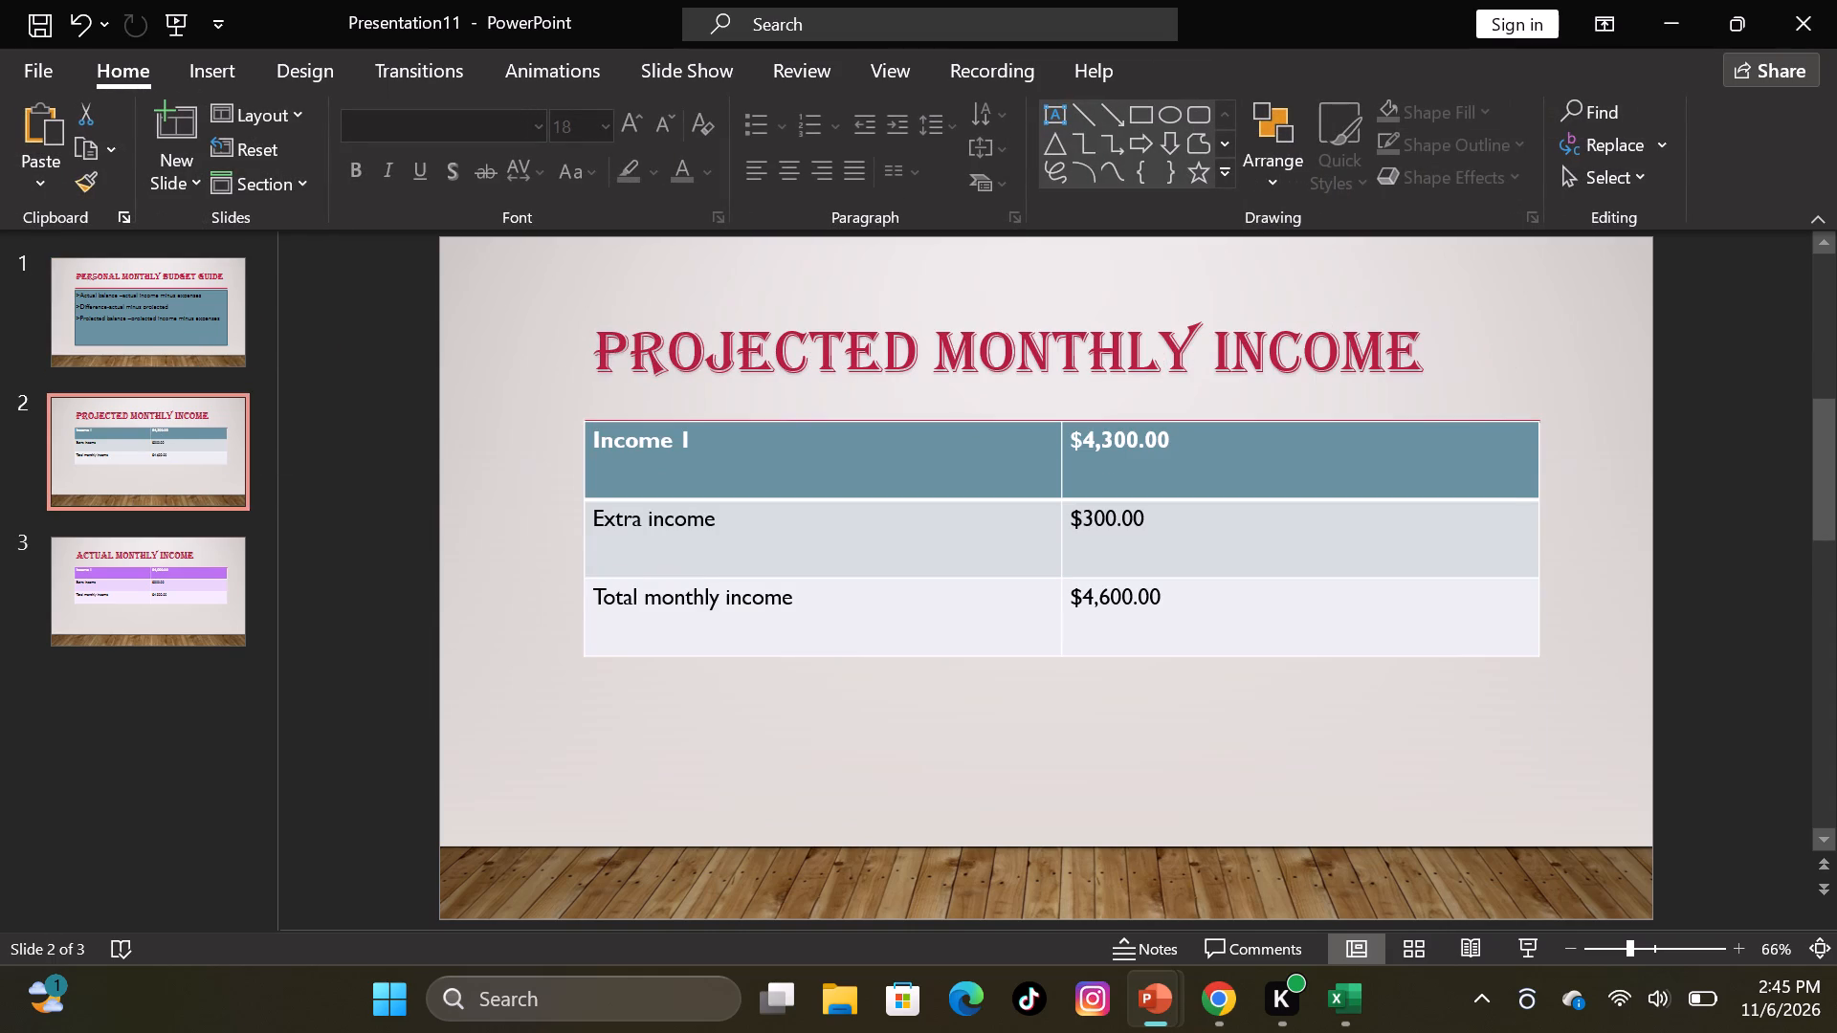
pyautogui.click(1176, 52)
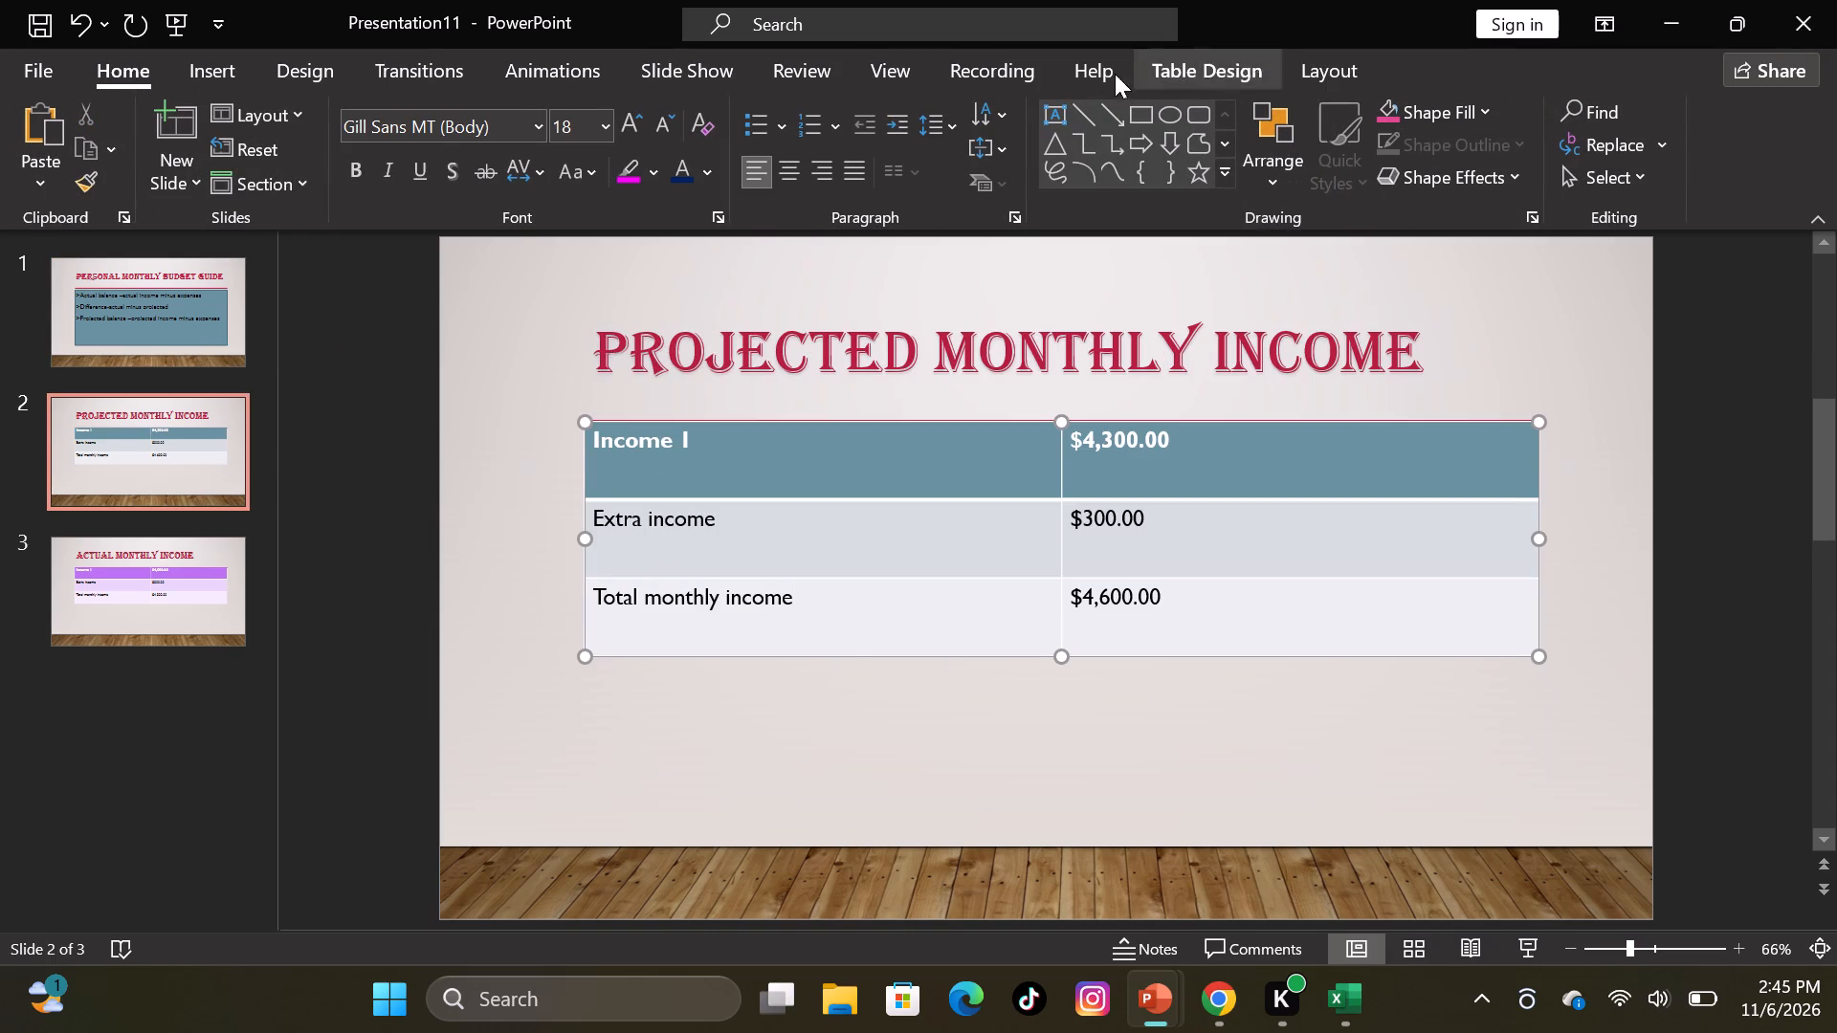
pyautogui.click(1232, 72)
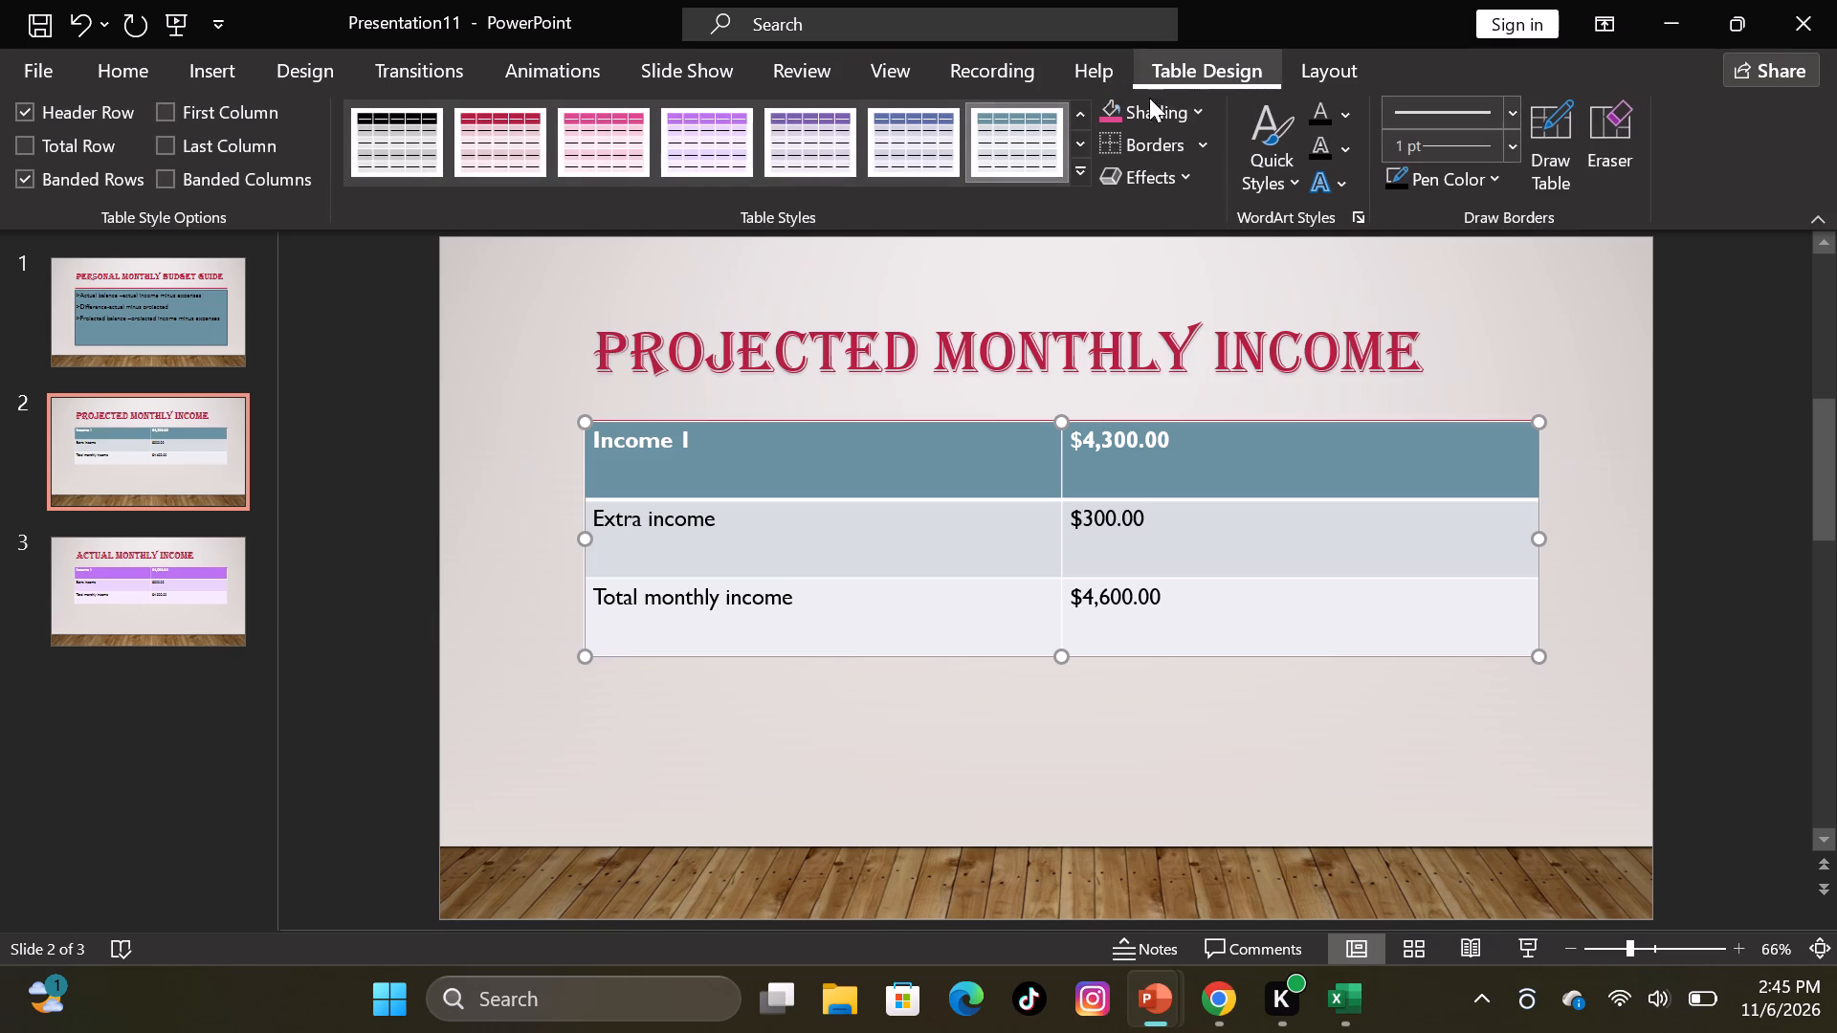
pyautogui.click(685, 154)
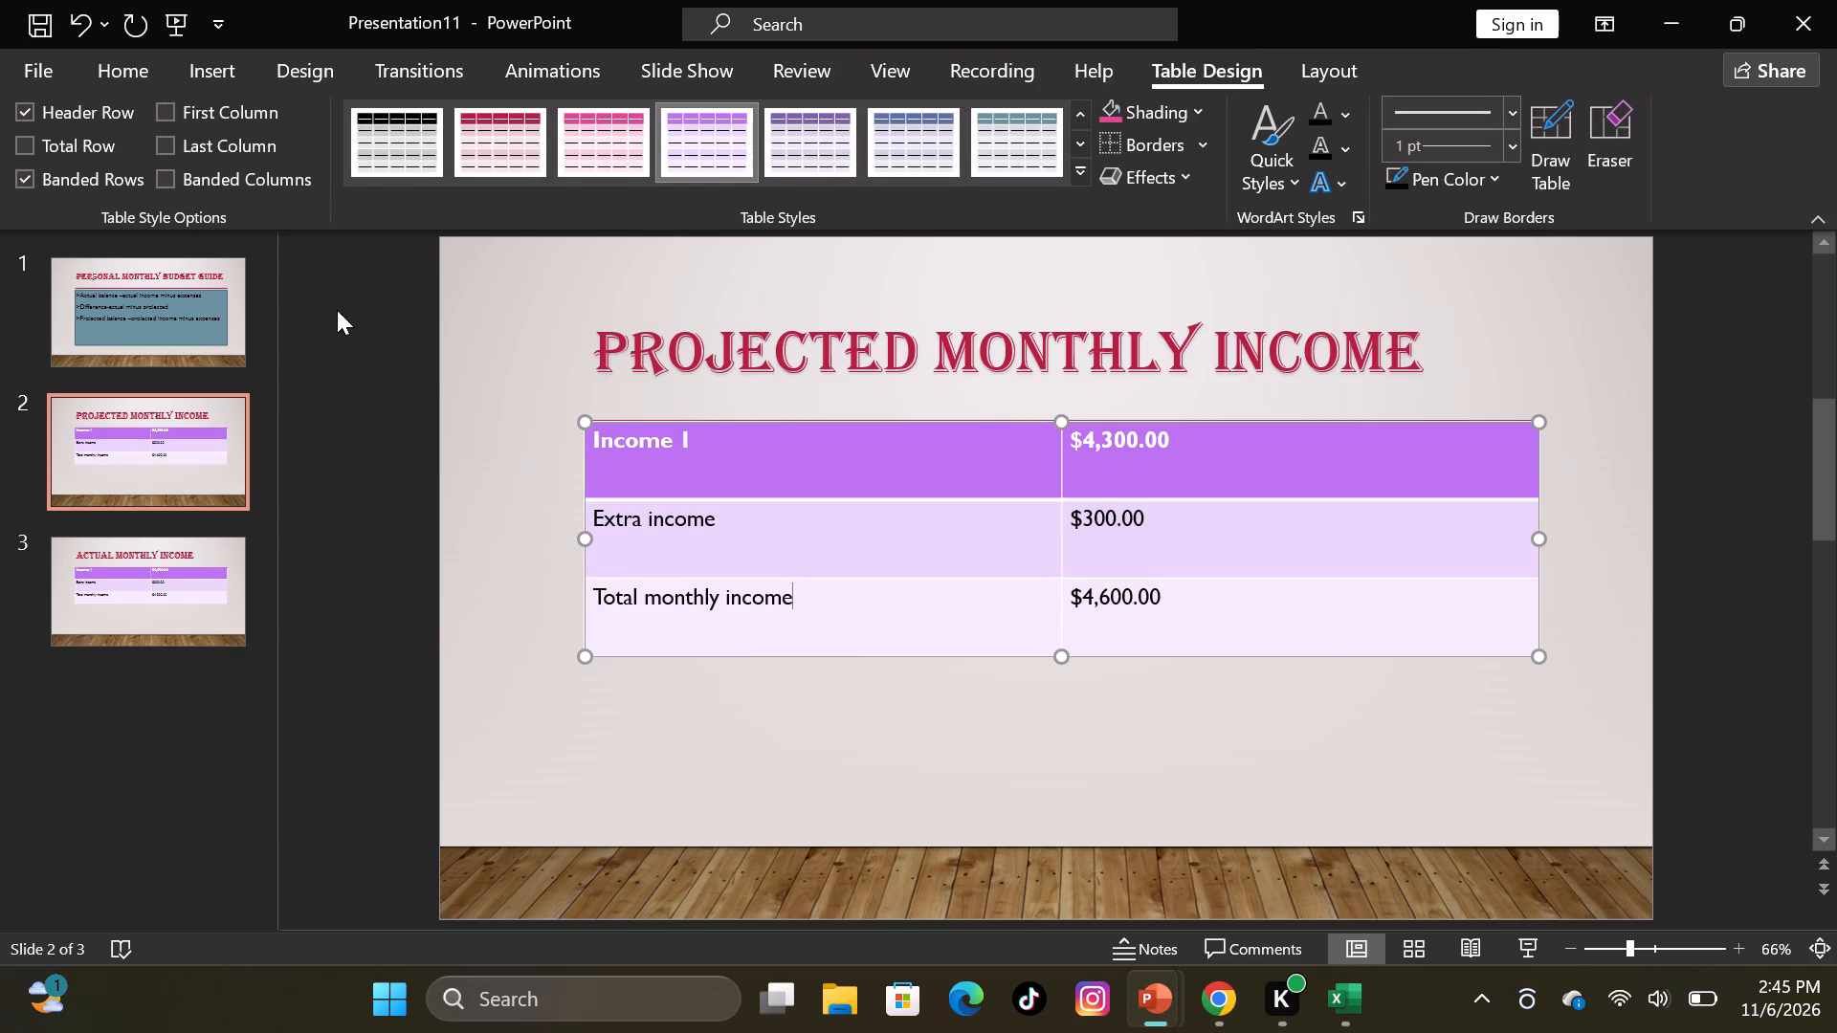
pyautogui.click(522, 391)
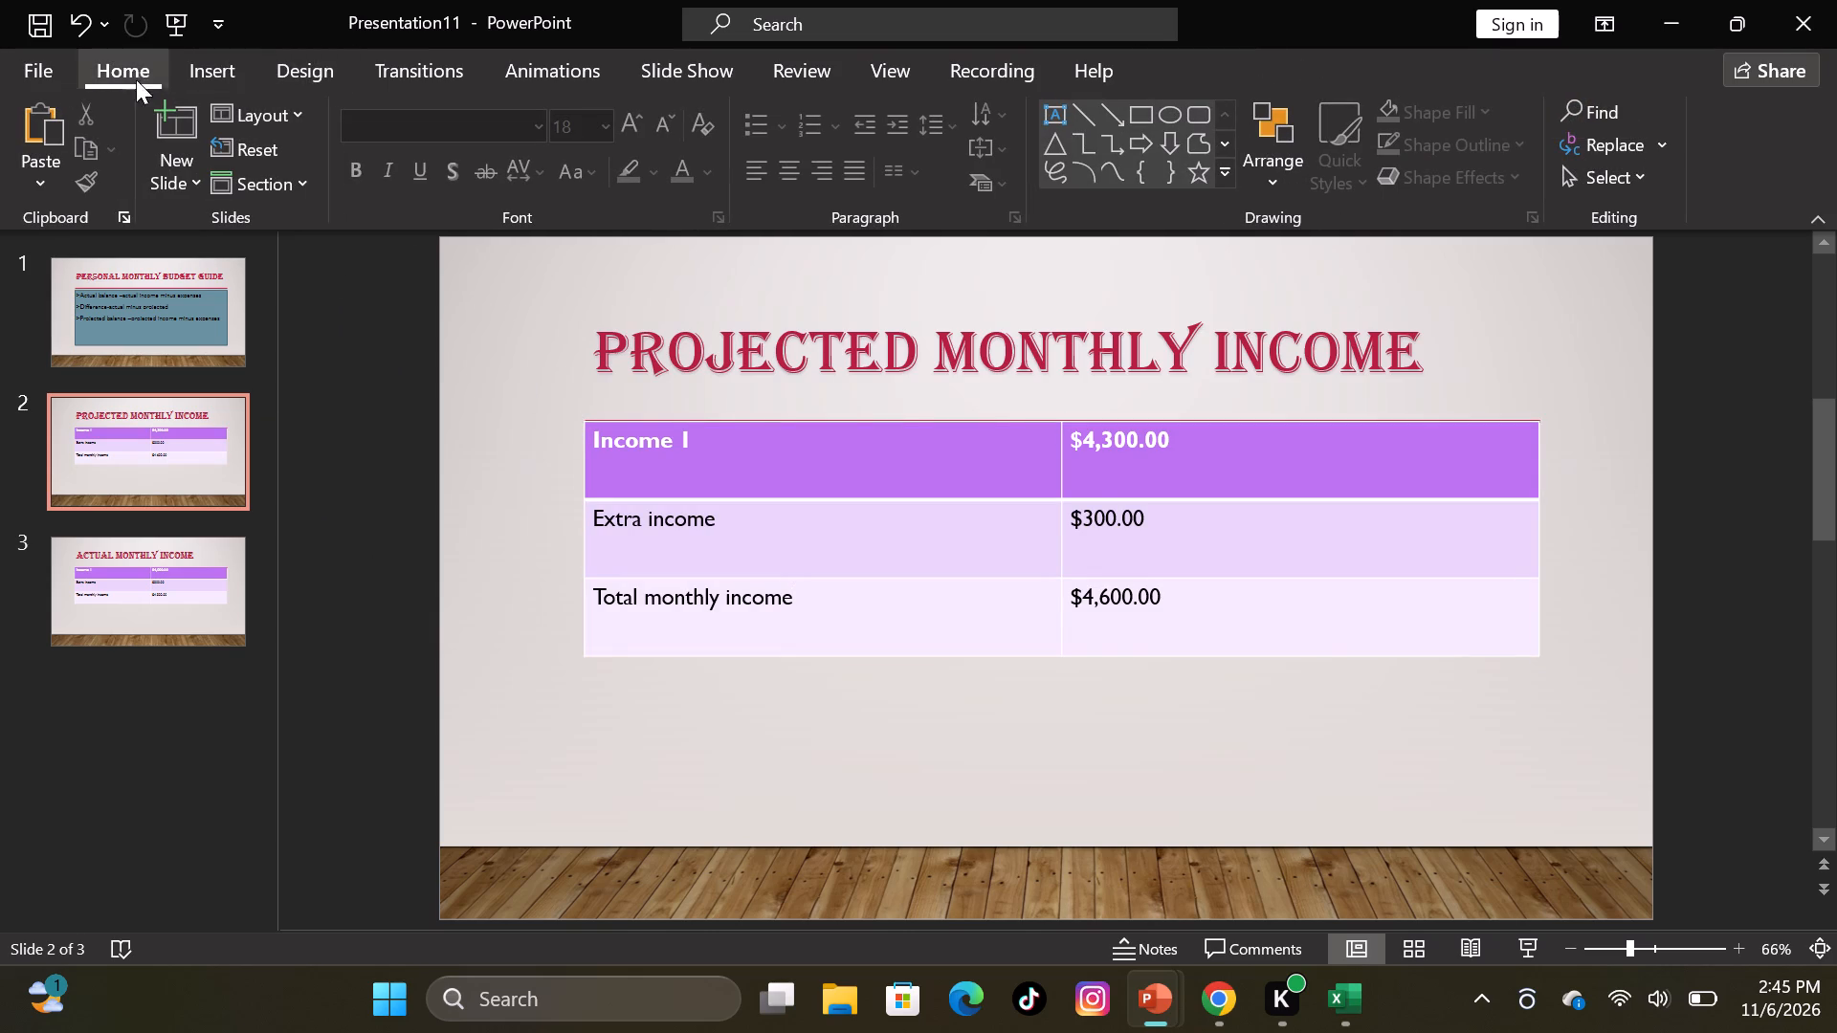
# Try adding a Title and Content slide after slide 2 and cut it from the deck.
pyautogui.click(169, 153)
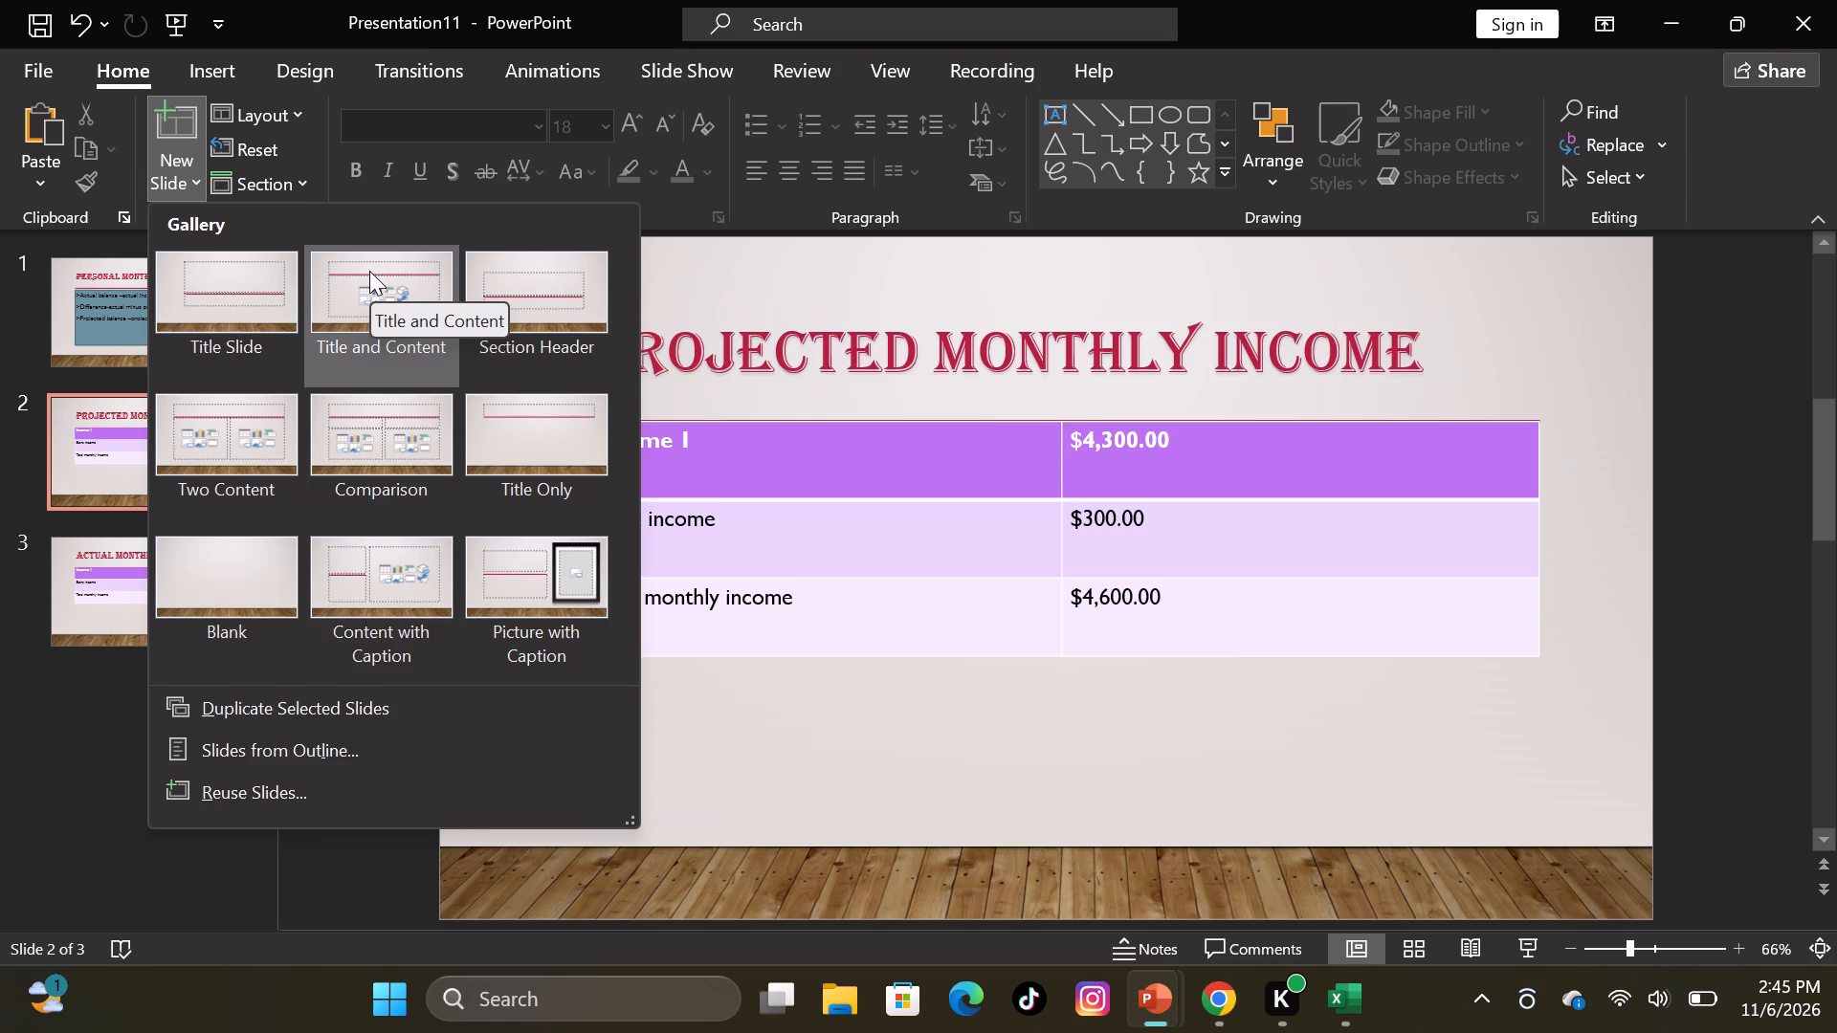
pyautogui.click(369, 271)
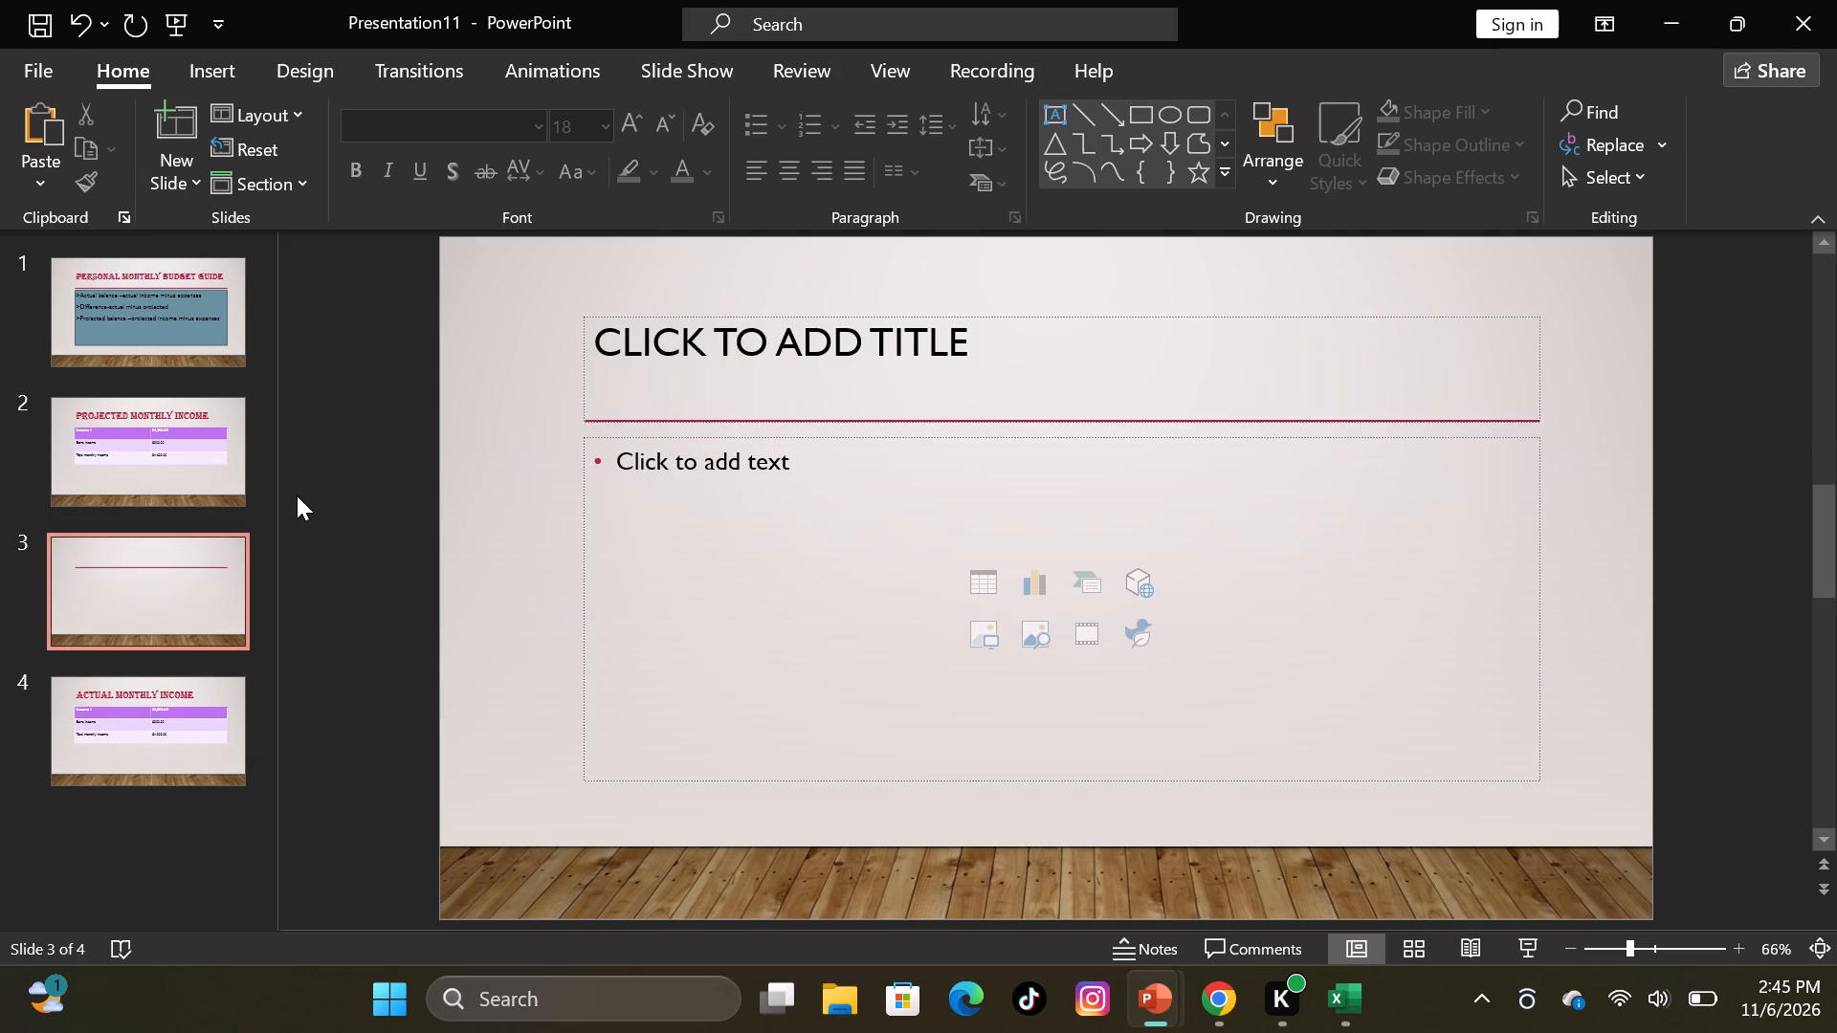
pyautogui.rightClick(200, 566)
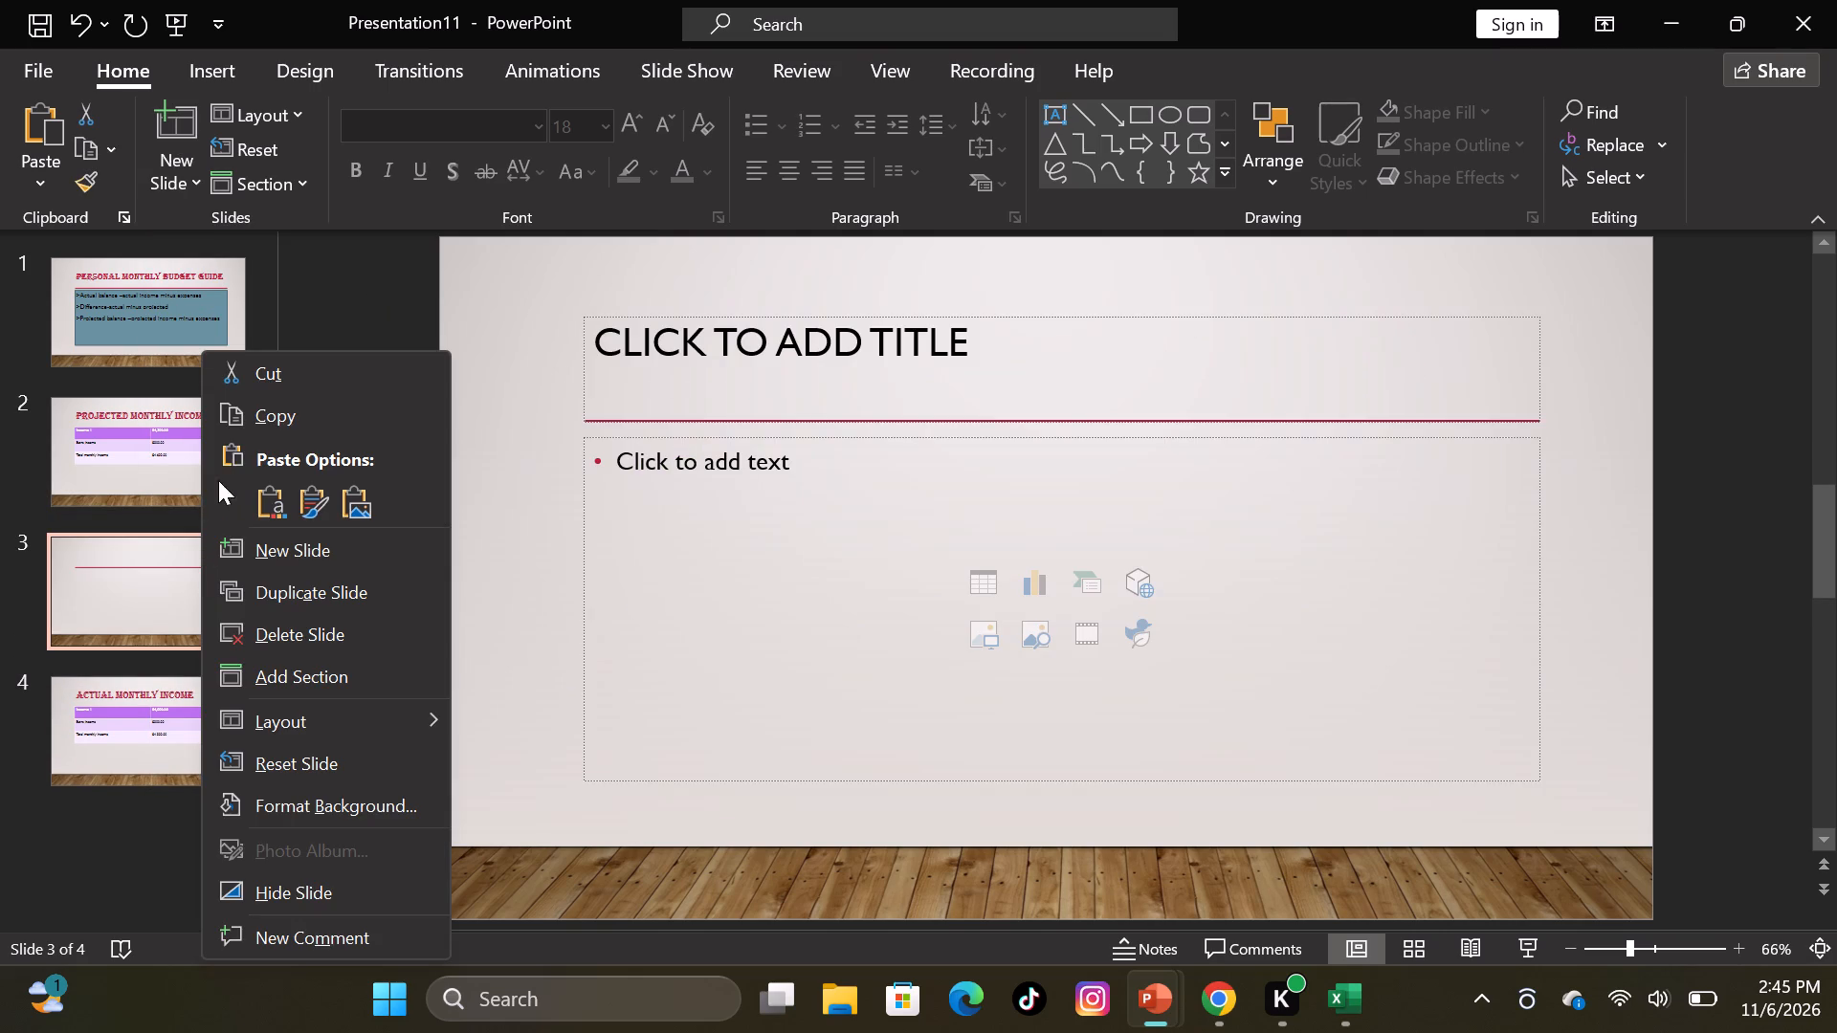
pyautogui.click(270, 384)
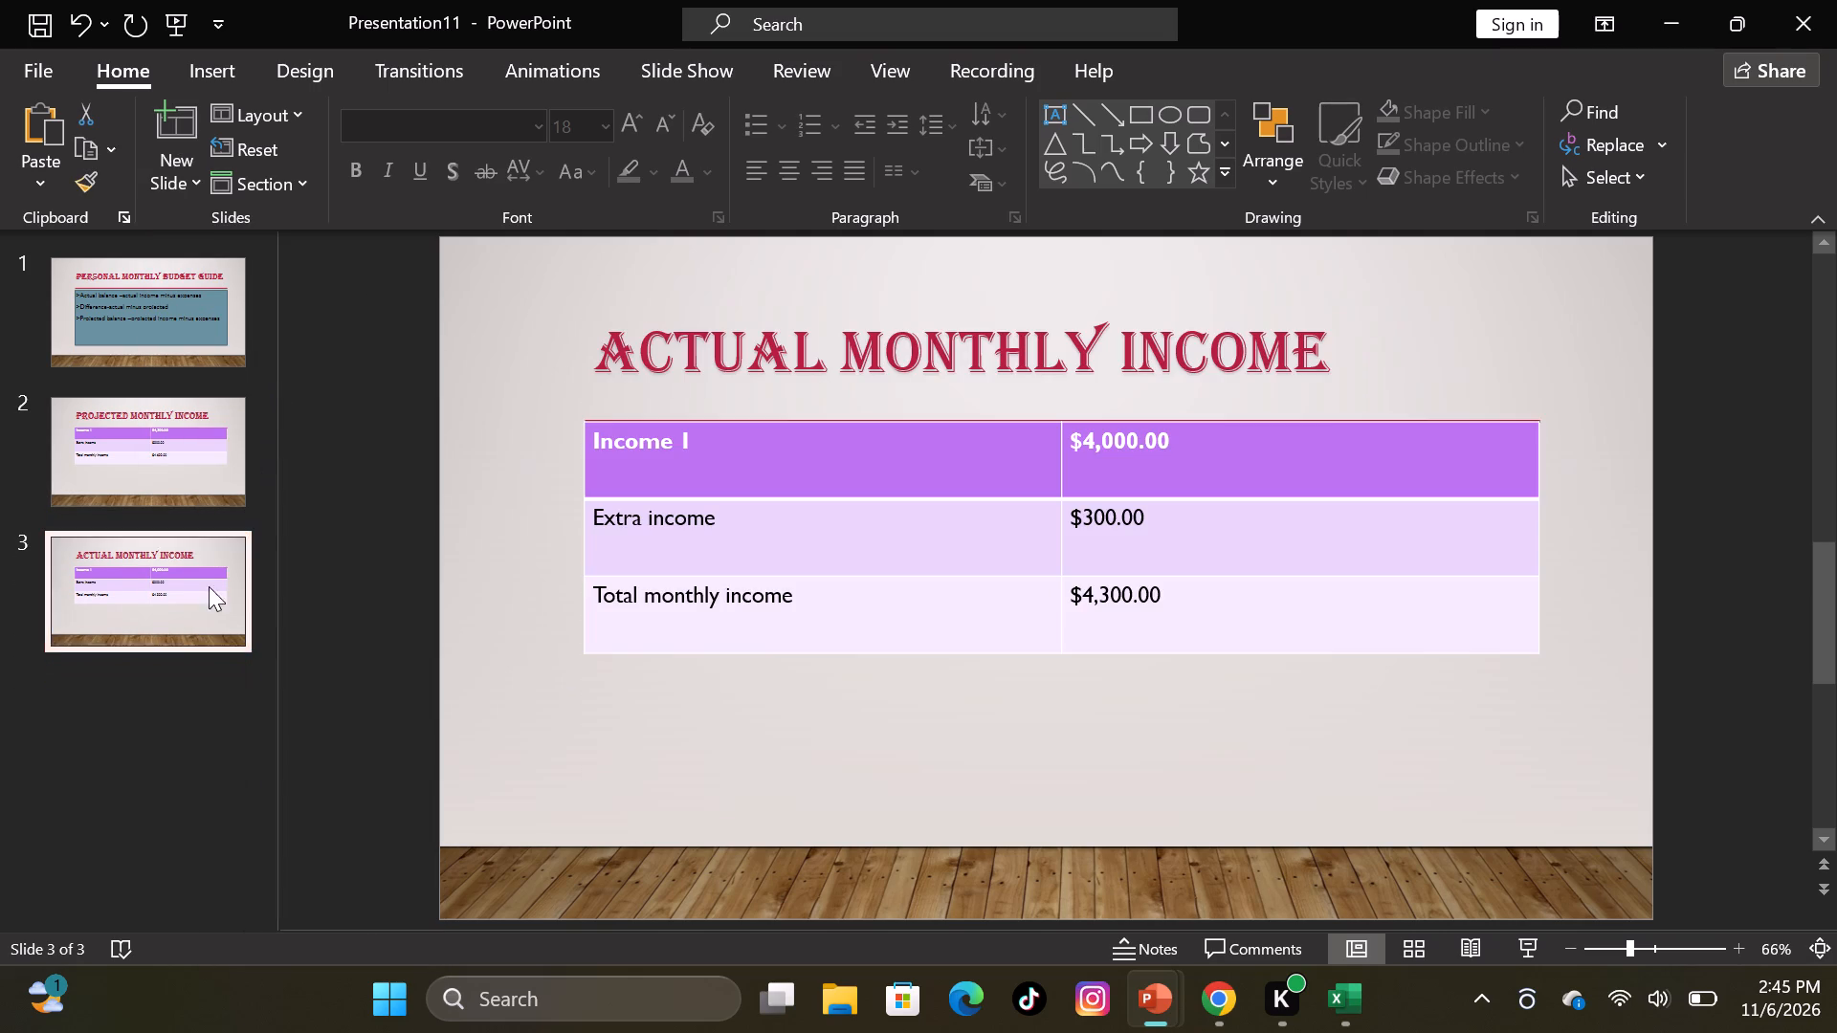
# Add a Title and Content slide after the Actual Monthly Income slide and title it Housing.
pyautogui.click(94, 758)
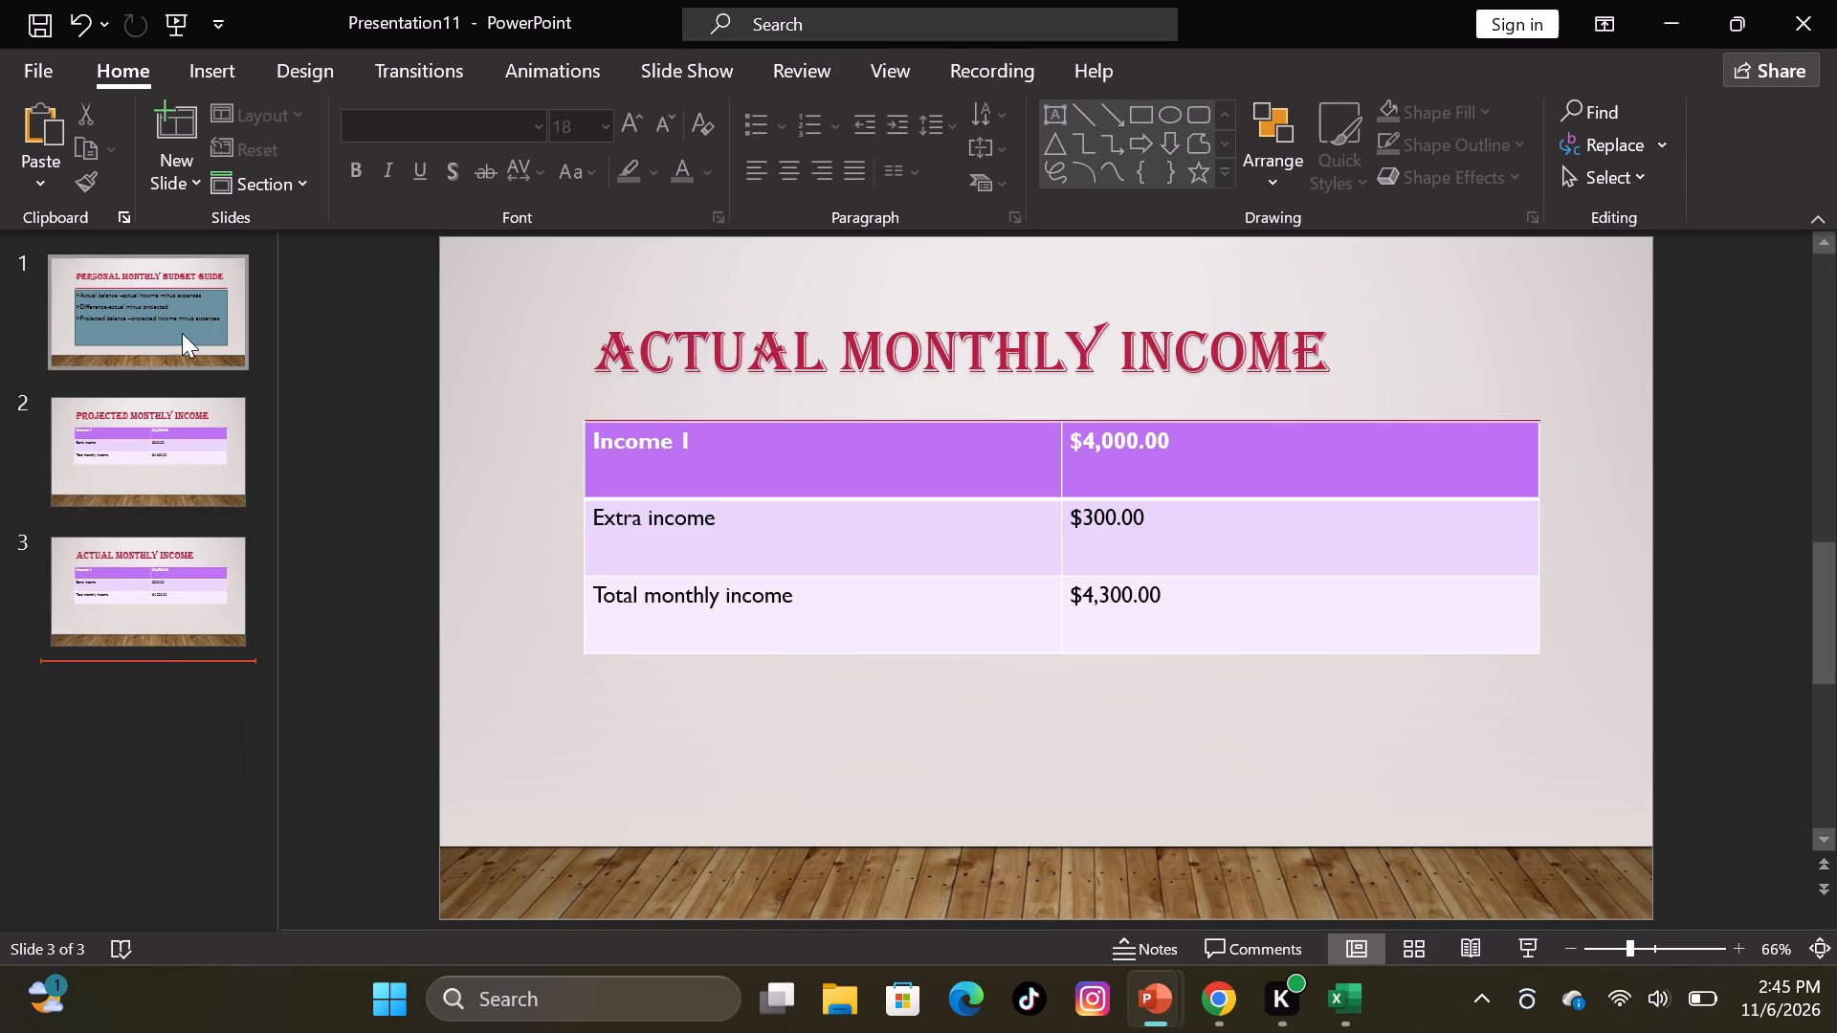
pyautogui.click(172, 142)
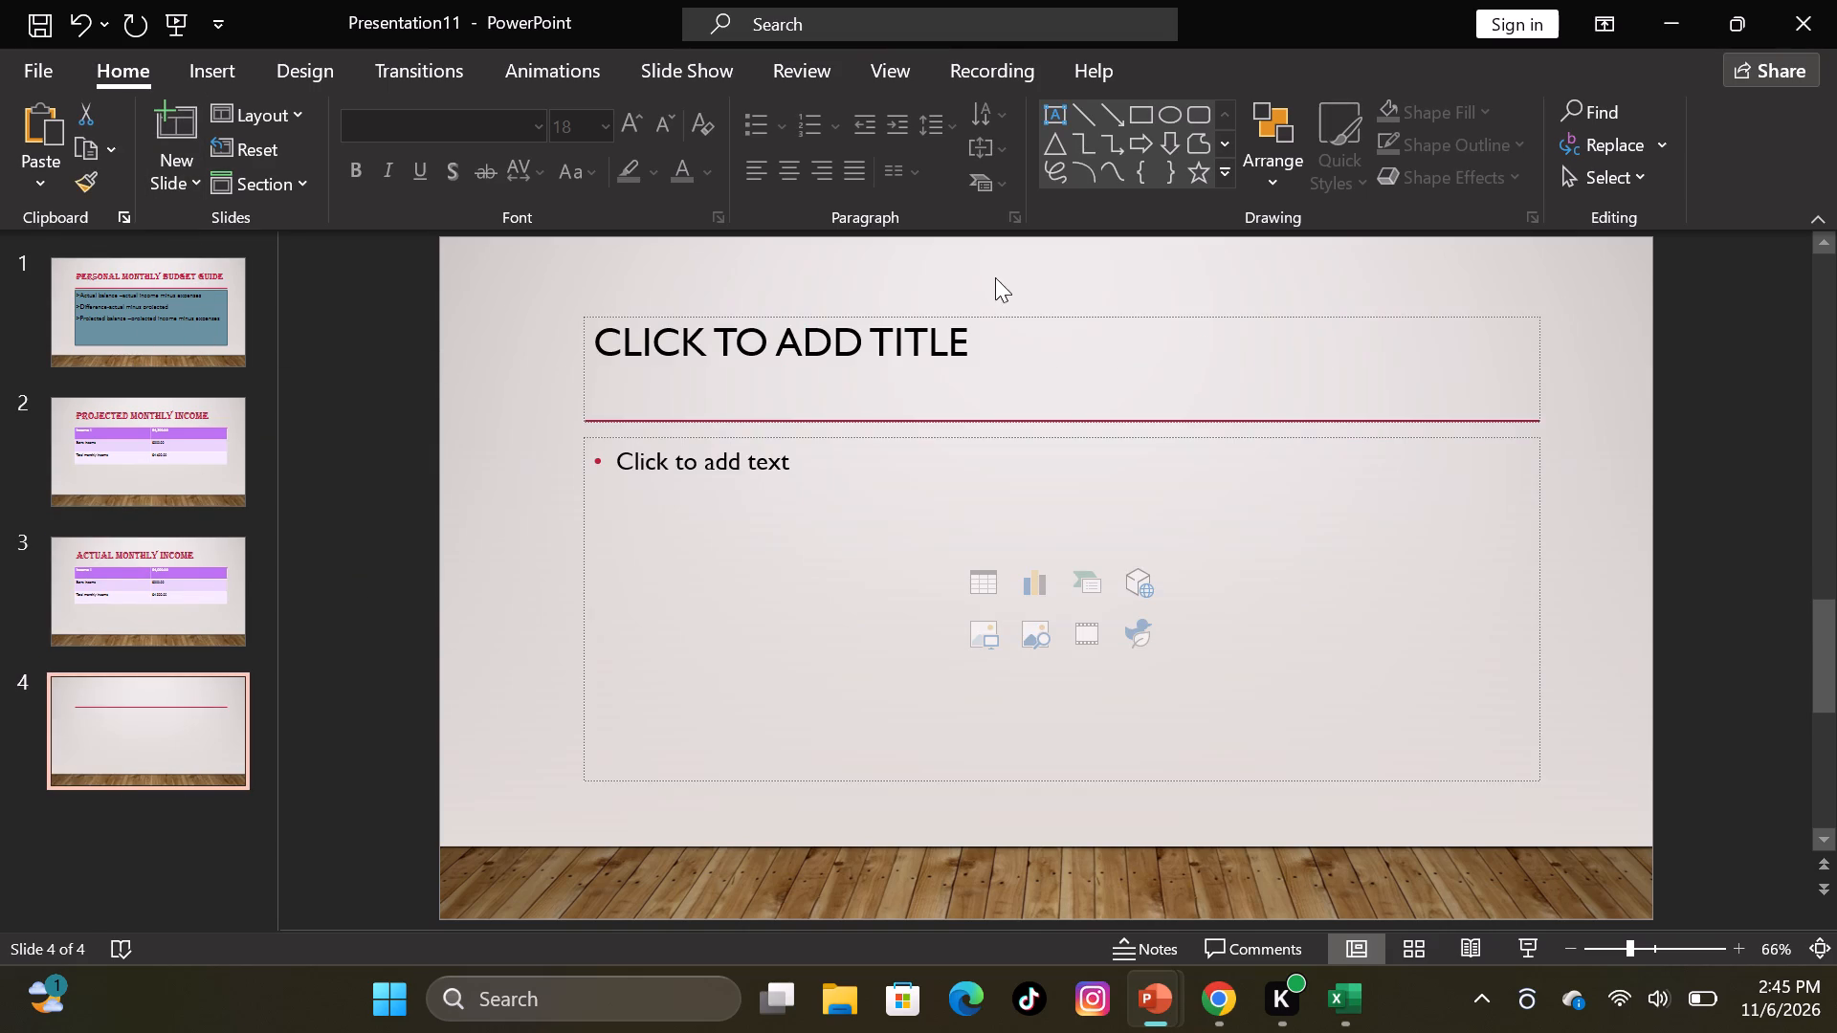
pyautogui.click(1073, 339)
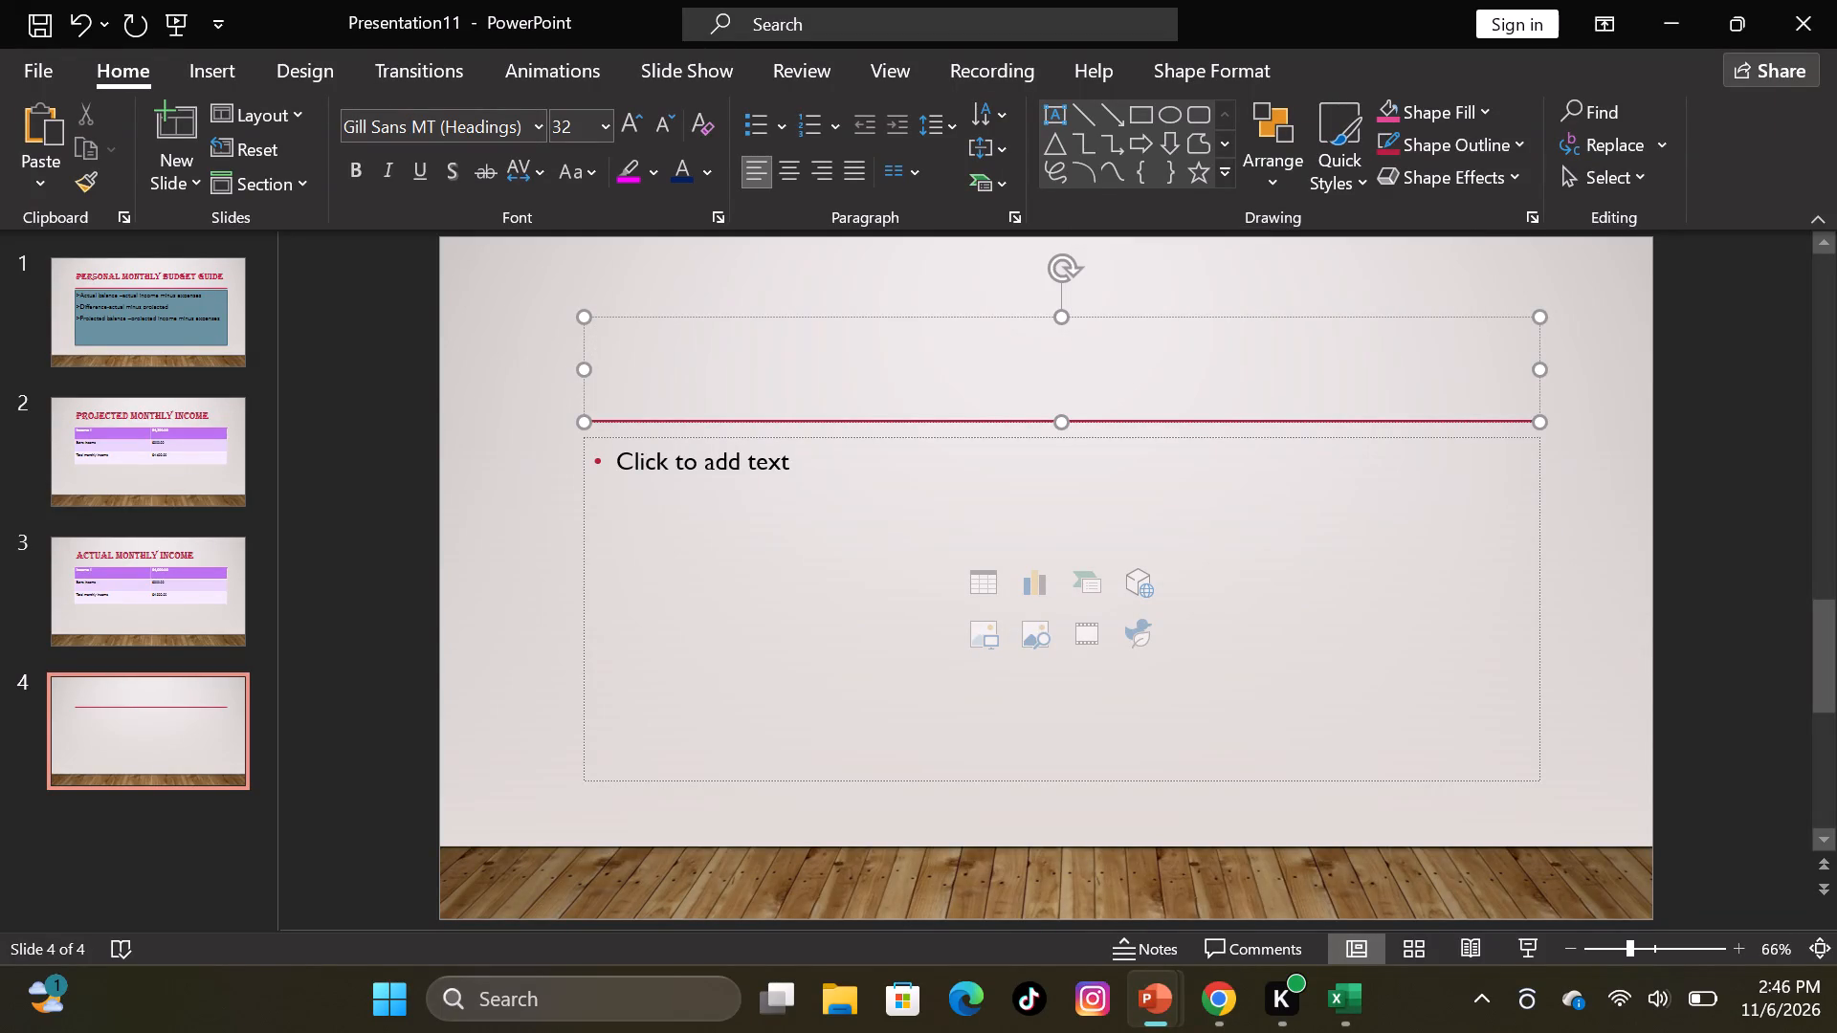
pyautogui.press('h')
pyautogui.write('ousinh')
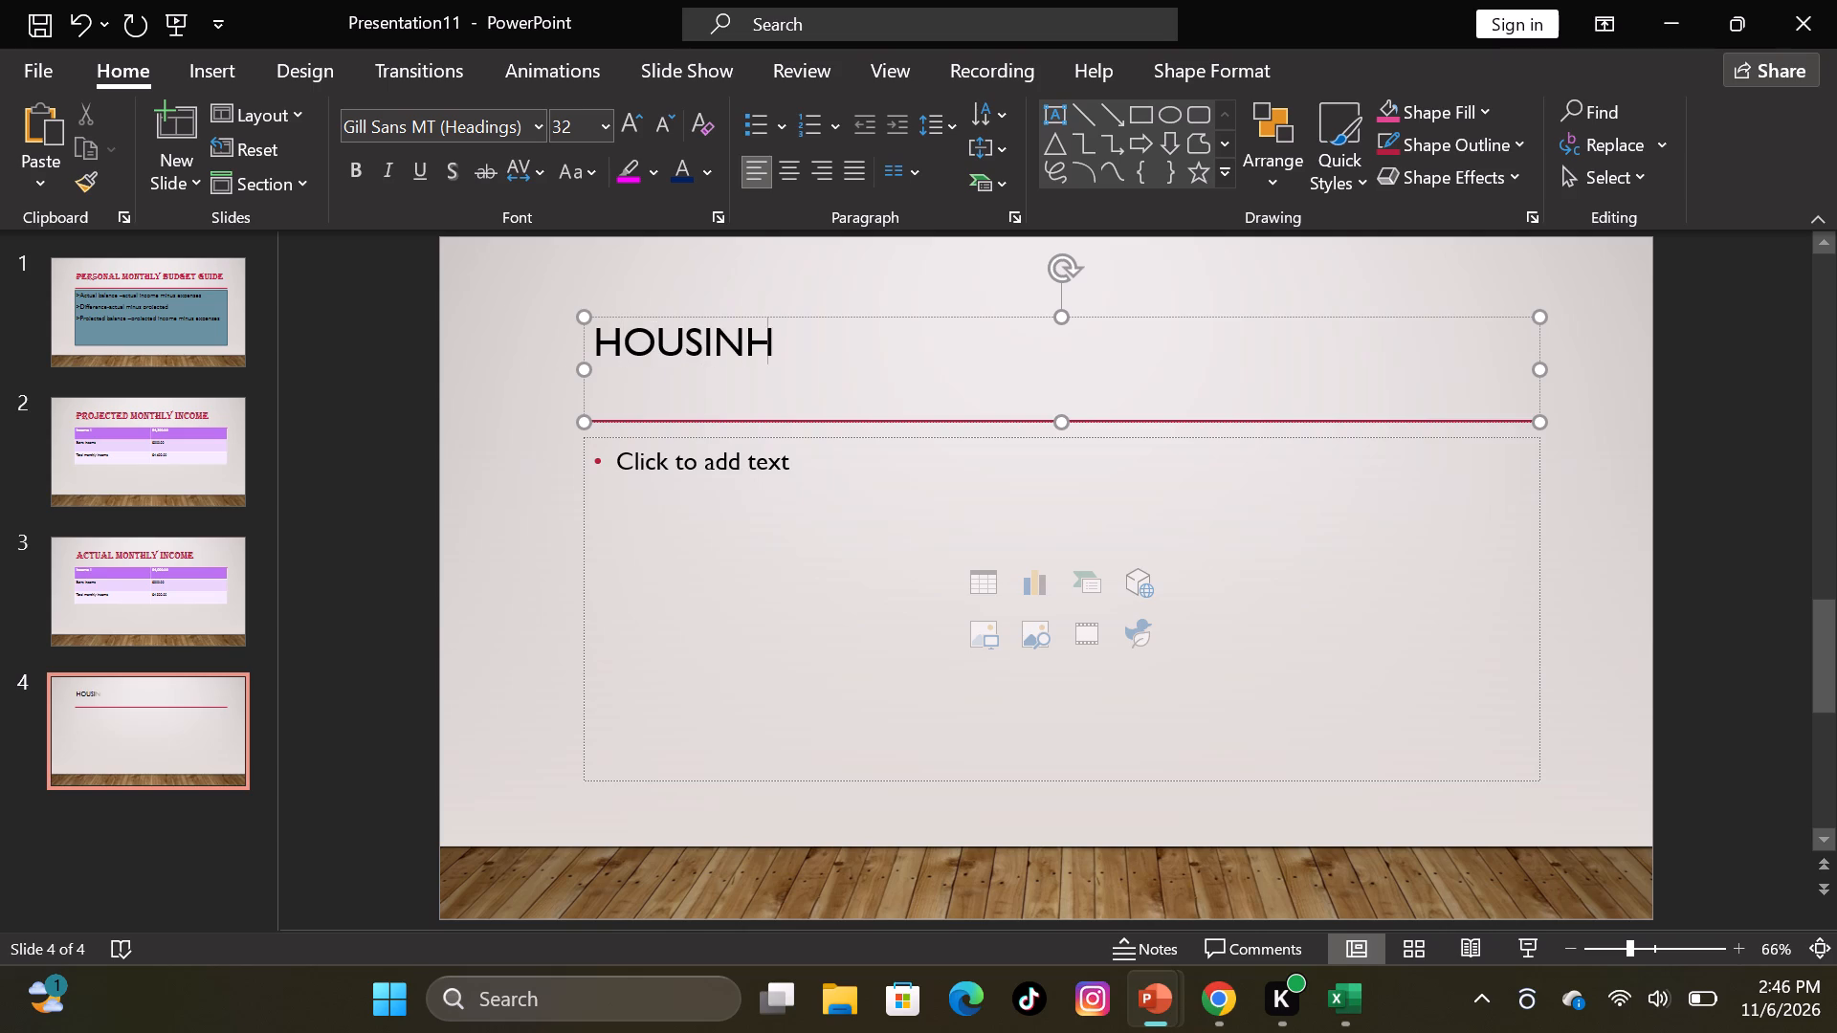
pyautogui.press('BackSpace')
pyautogui.press('g')
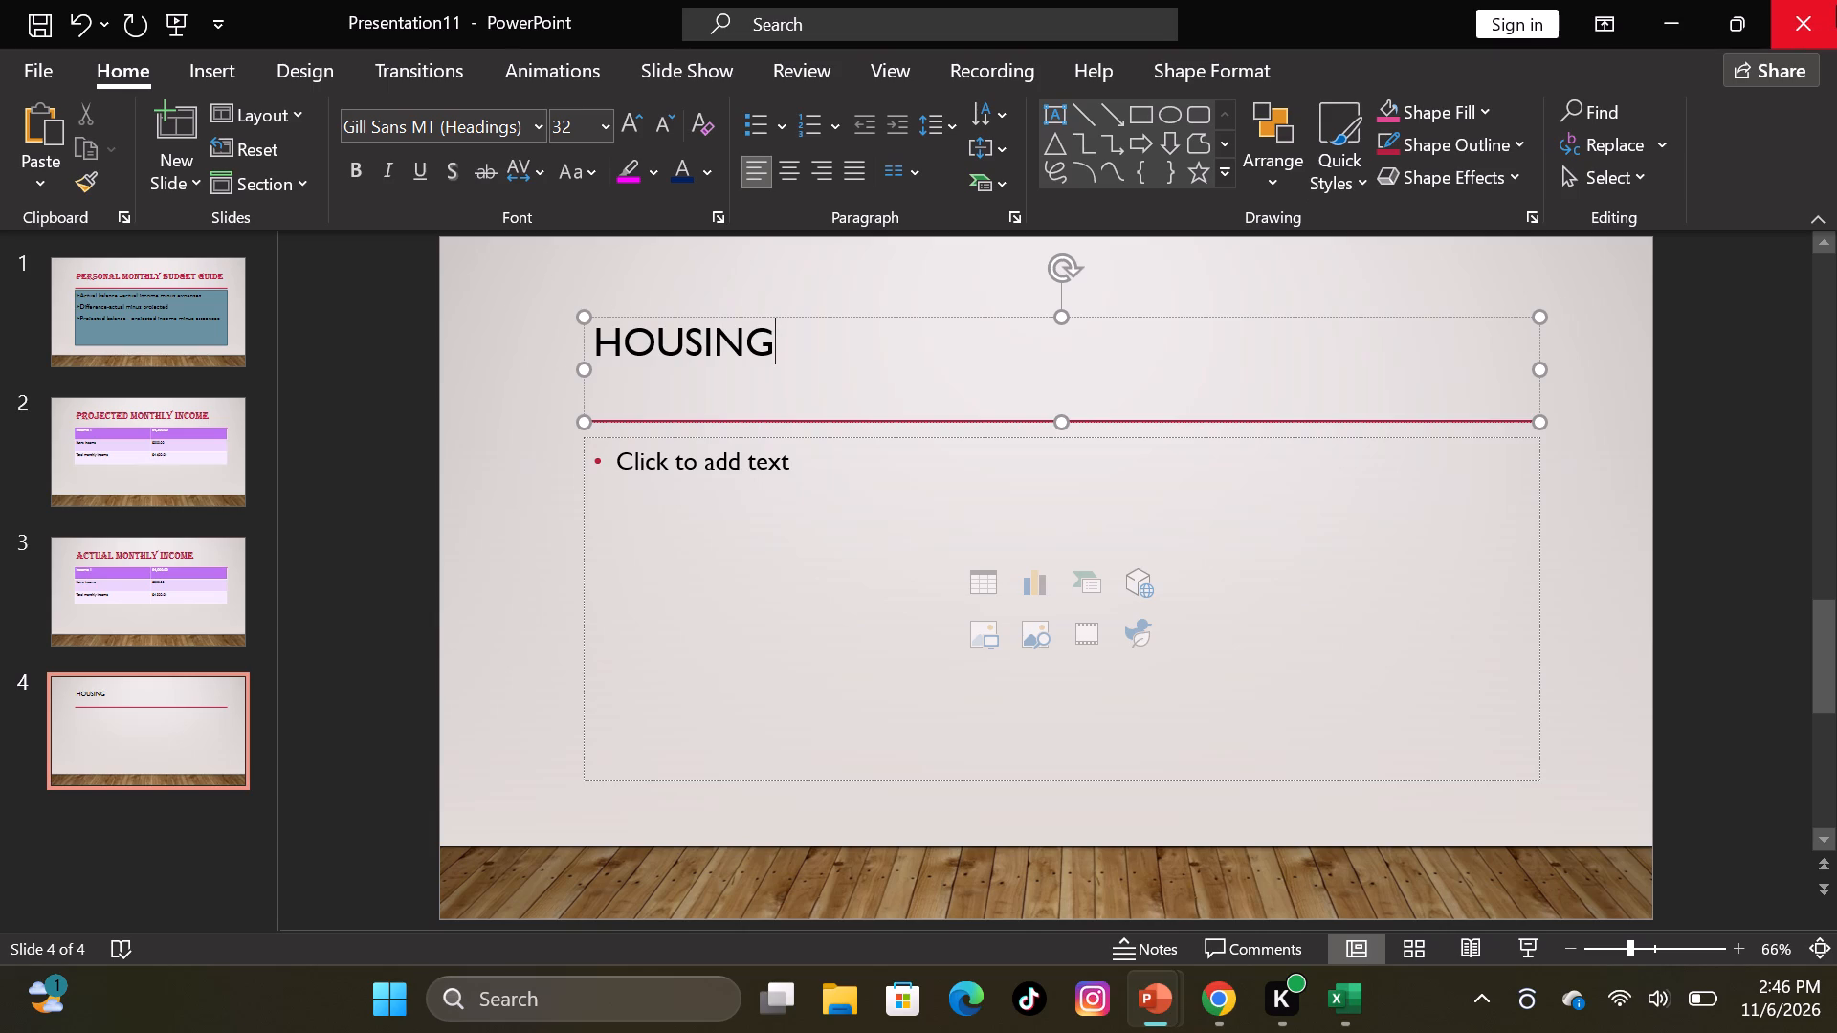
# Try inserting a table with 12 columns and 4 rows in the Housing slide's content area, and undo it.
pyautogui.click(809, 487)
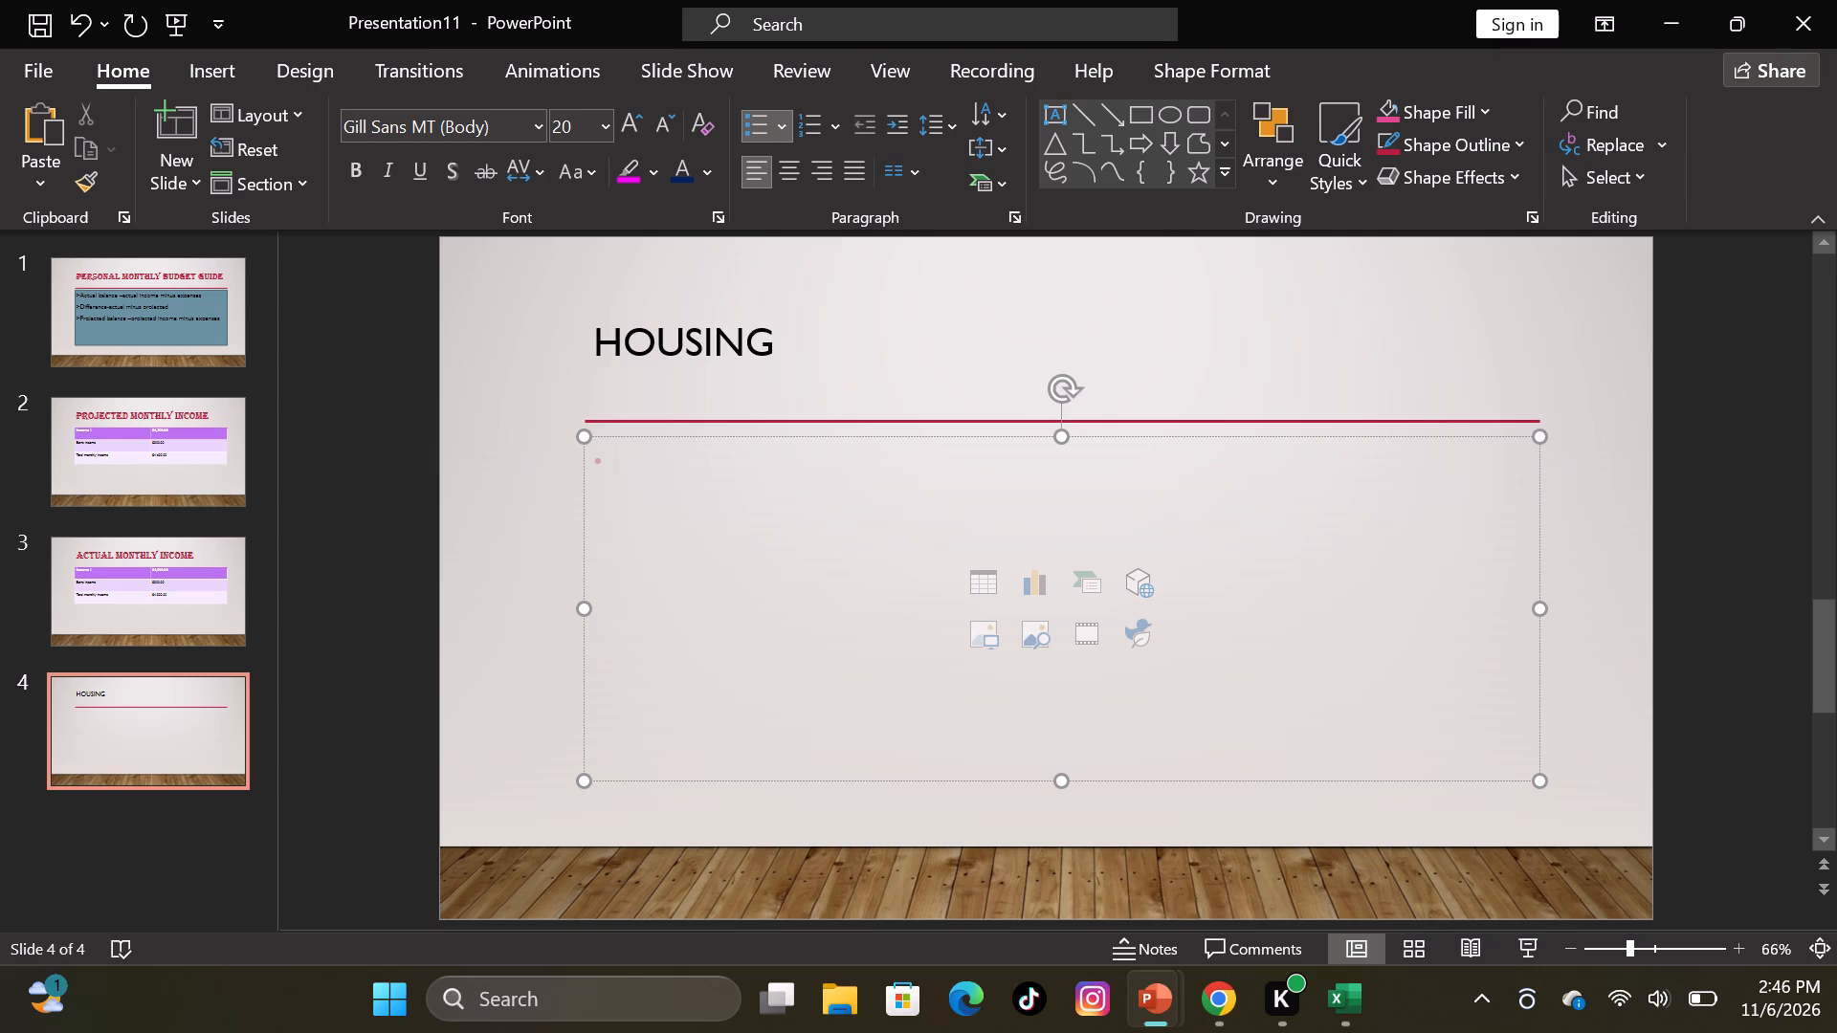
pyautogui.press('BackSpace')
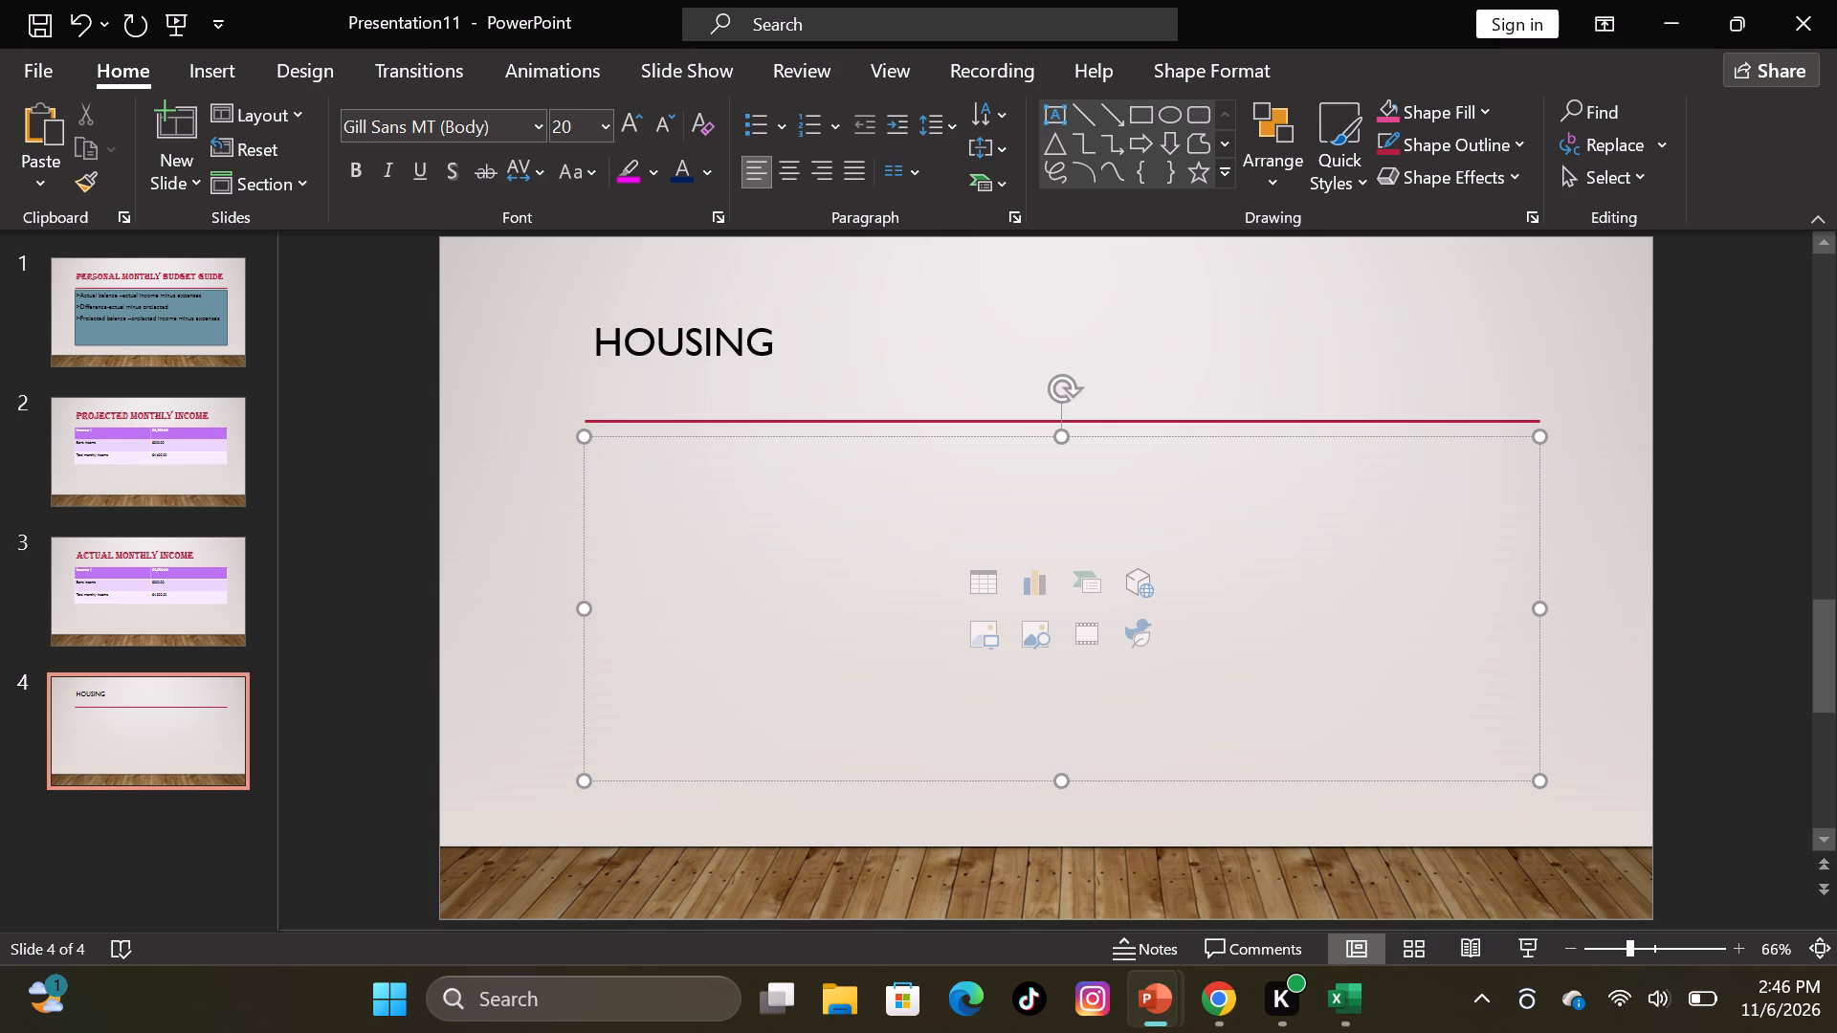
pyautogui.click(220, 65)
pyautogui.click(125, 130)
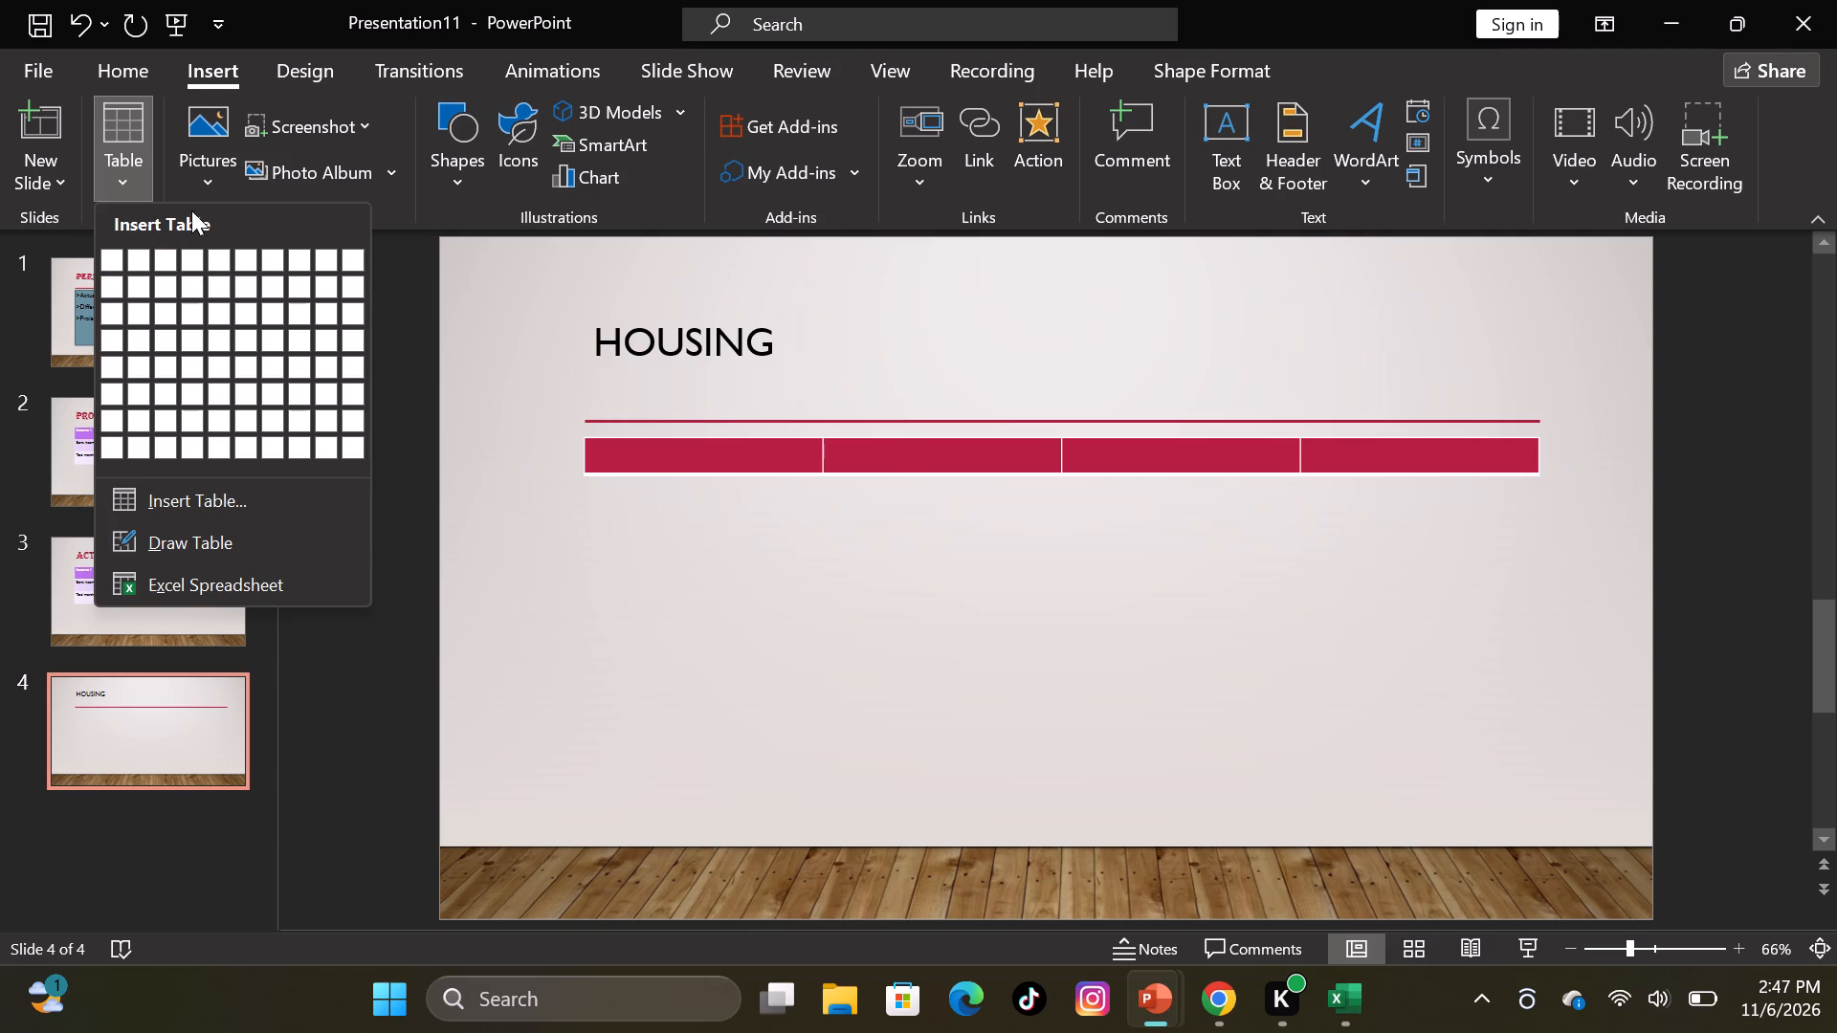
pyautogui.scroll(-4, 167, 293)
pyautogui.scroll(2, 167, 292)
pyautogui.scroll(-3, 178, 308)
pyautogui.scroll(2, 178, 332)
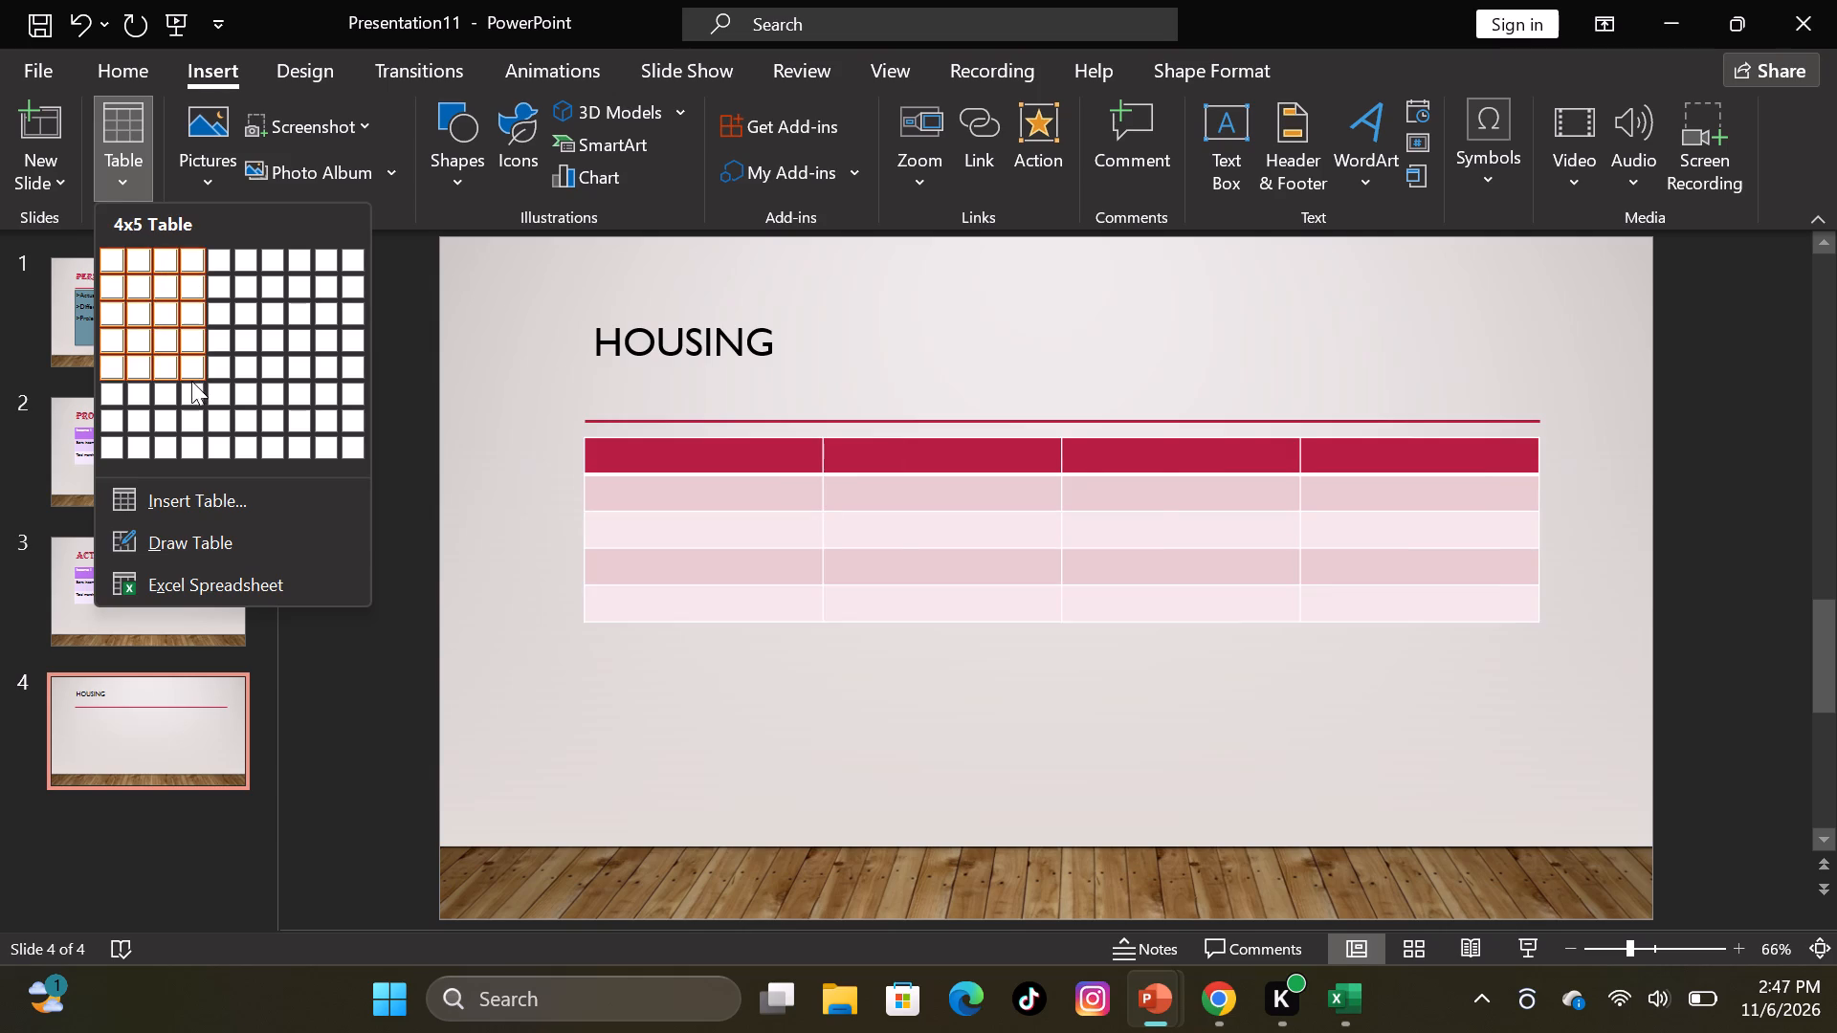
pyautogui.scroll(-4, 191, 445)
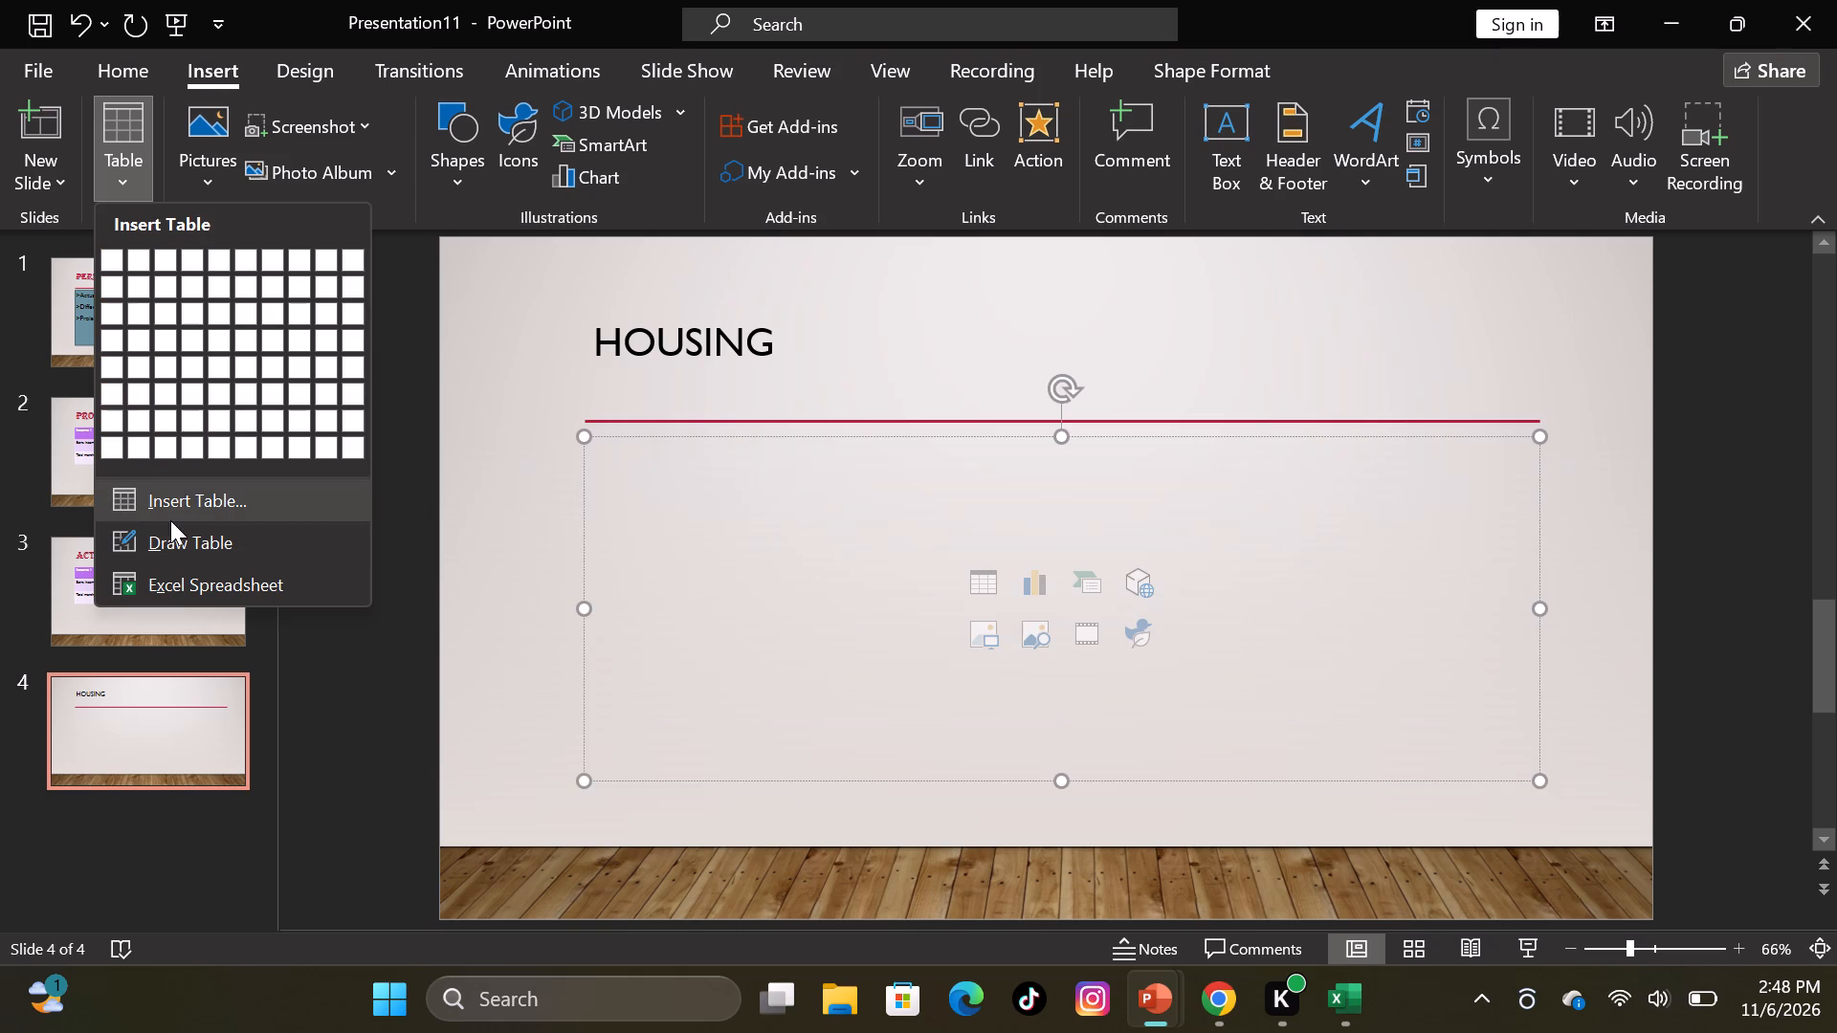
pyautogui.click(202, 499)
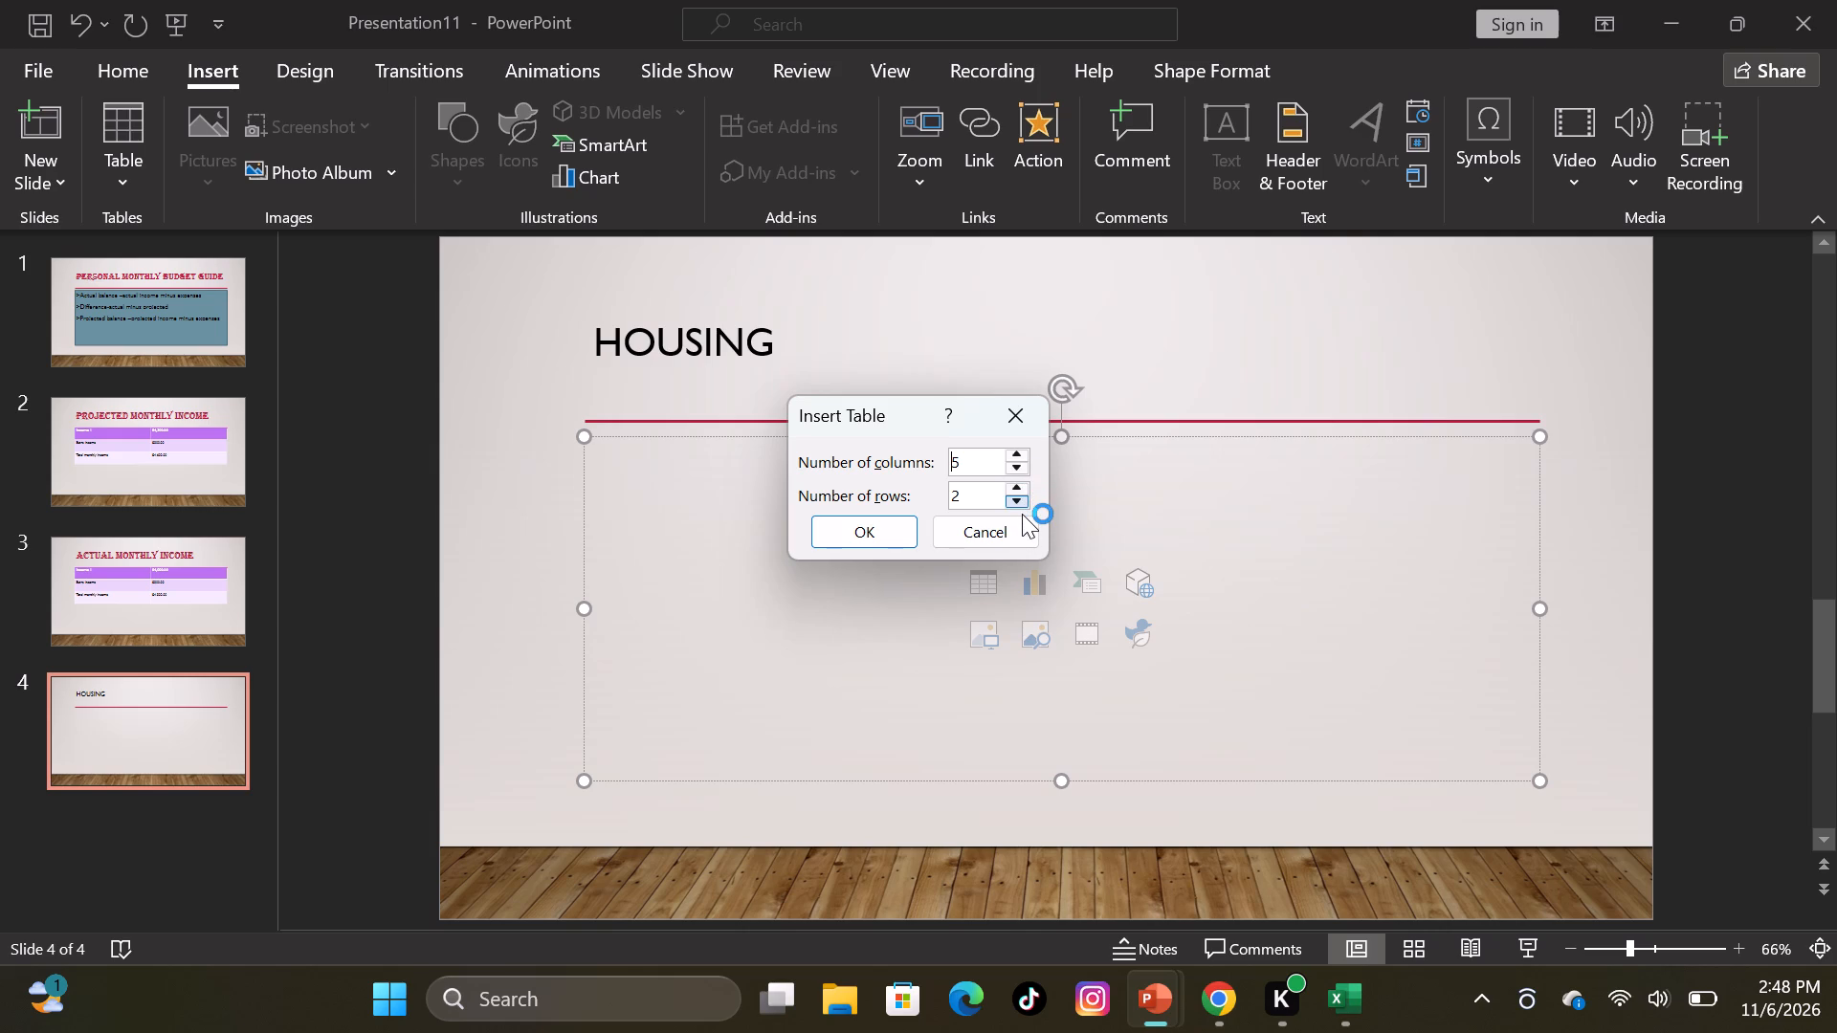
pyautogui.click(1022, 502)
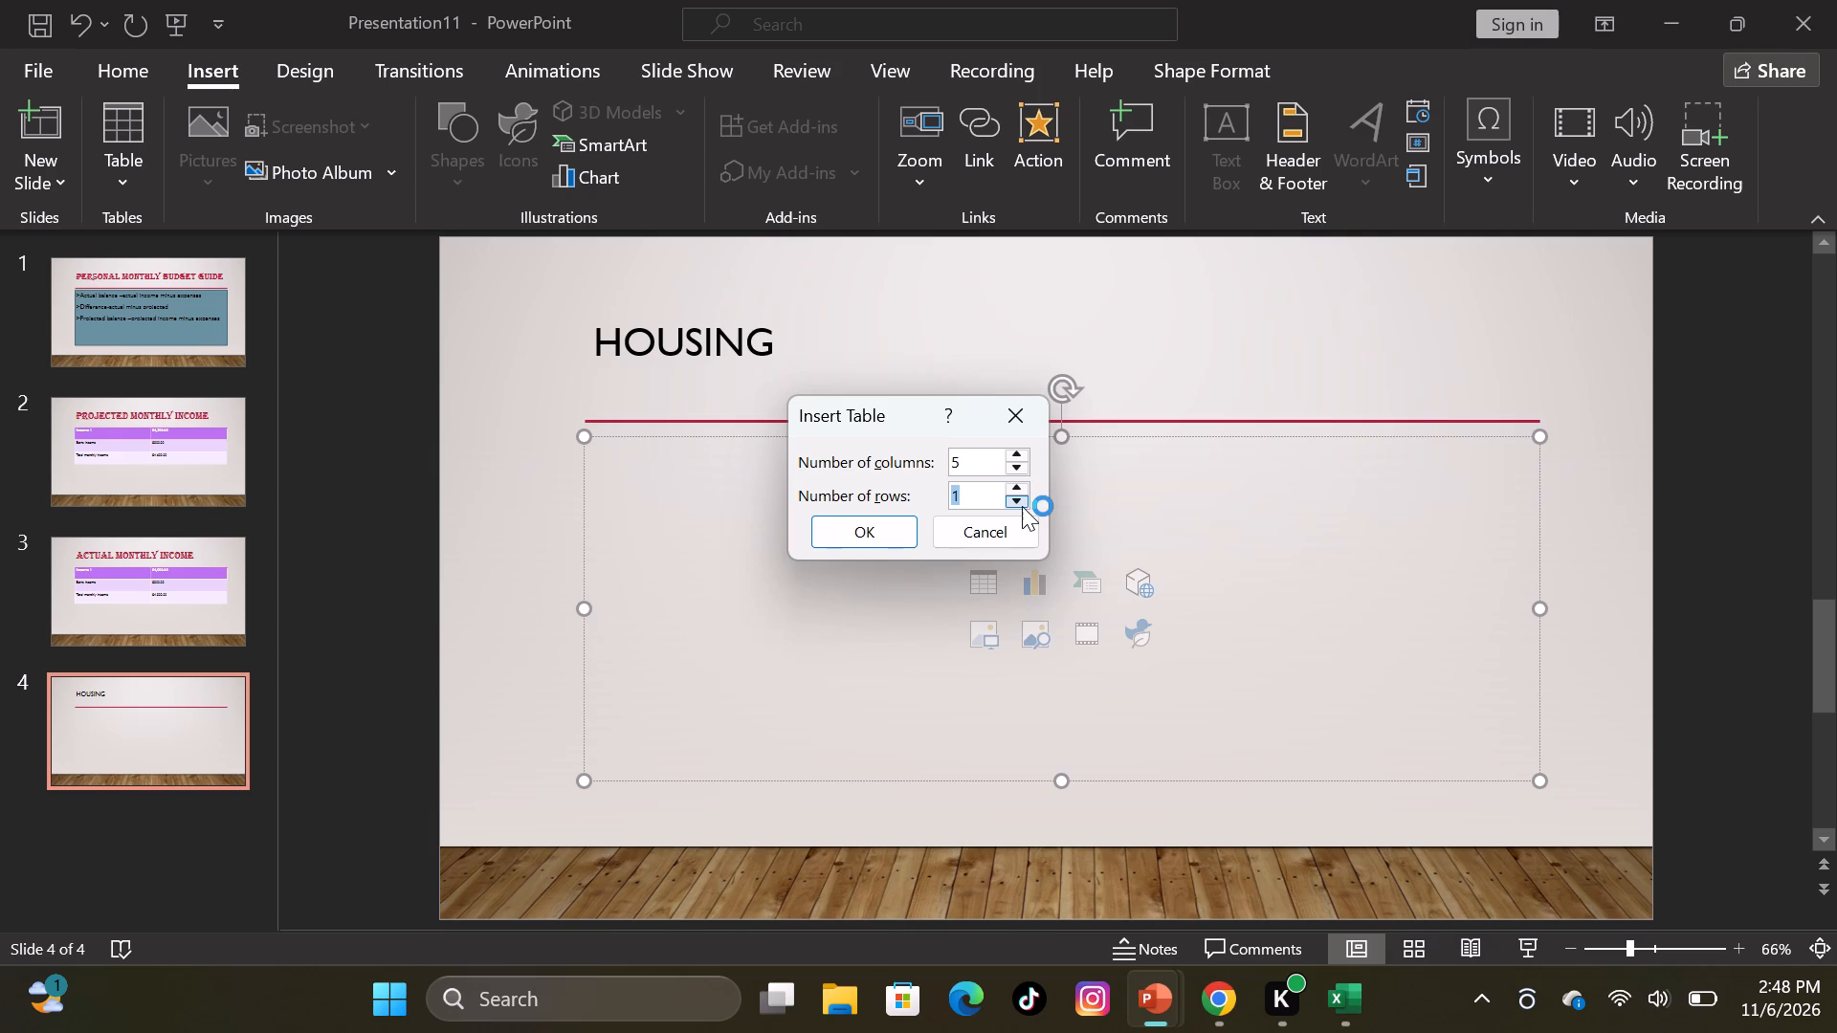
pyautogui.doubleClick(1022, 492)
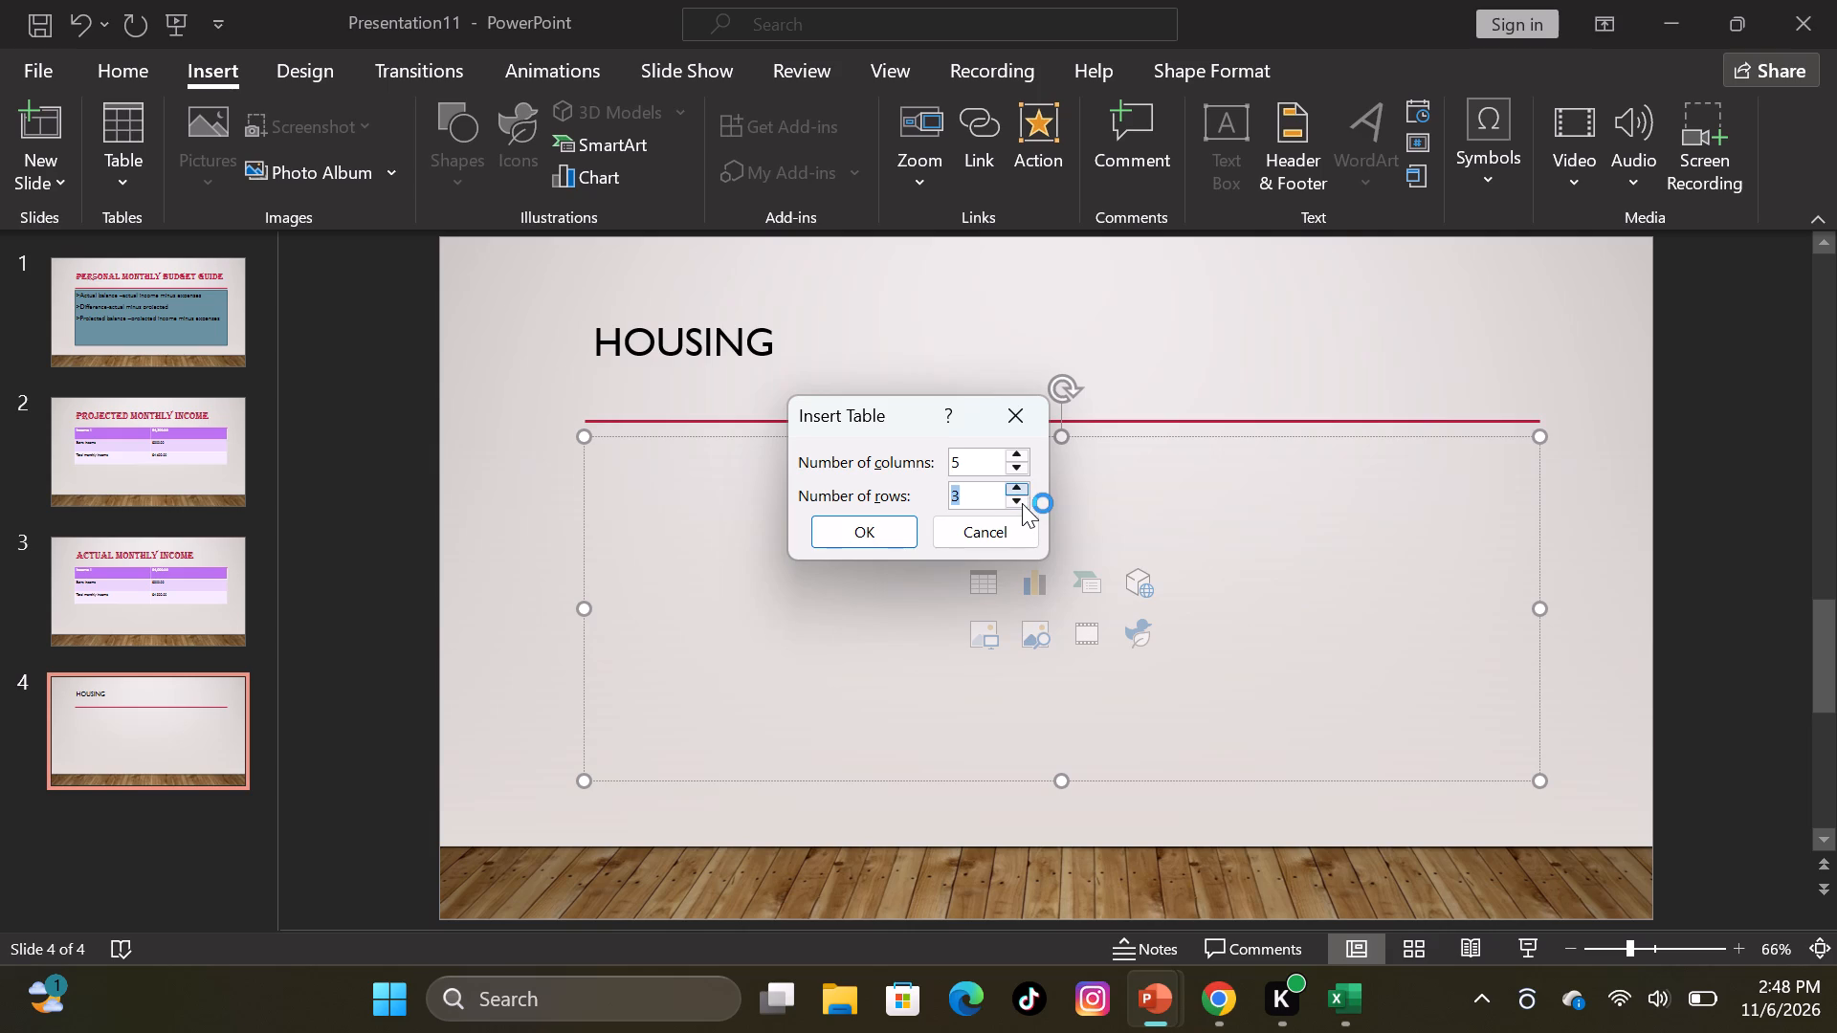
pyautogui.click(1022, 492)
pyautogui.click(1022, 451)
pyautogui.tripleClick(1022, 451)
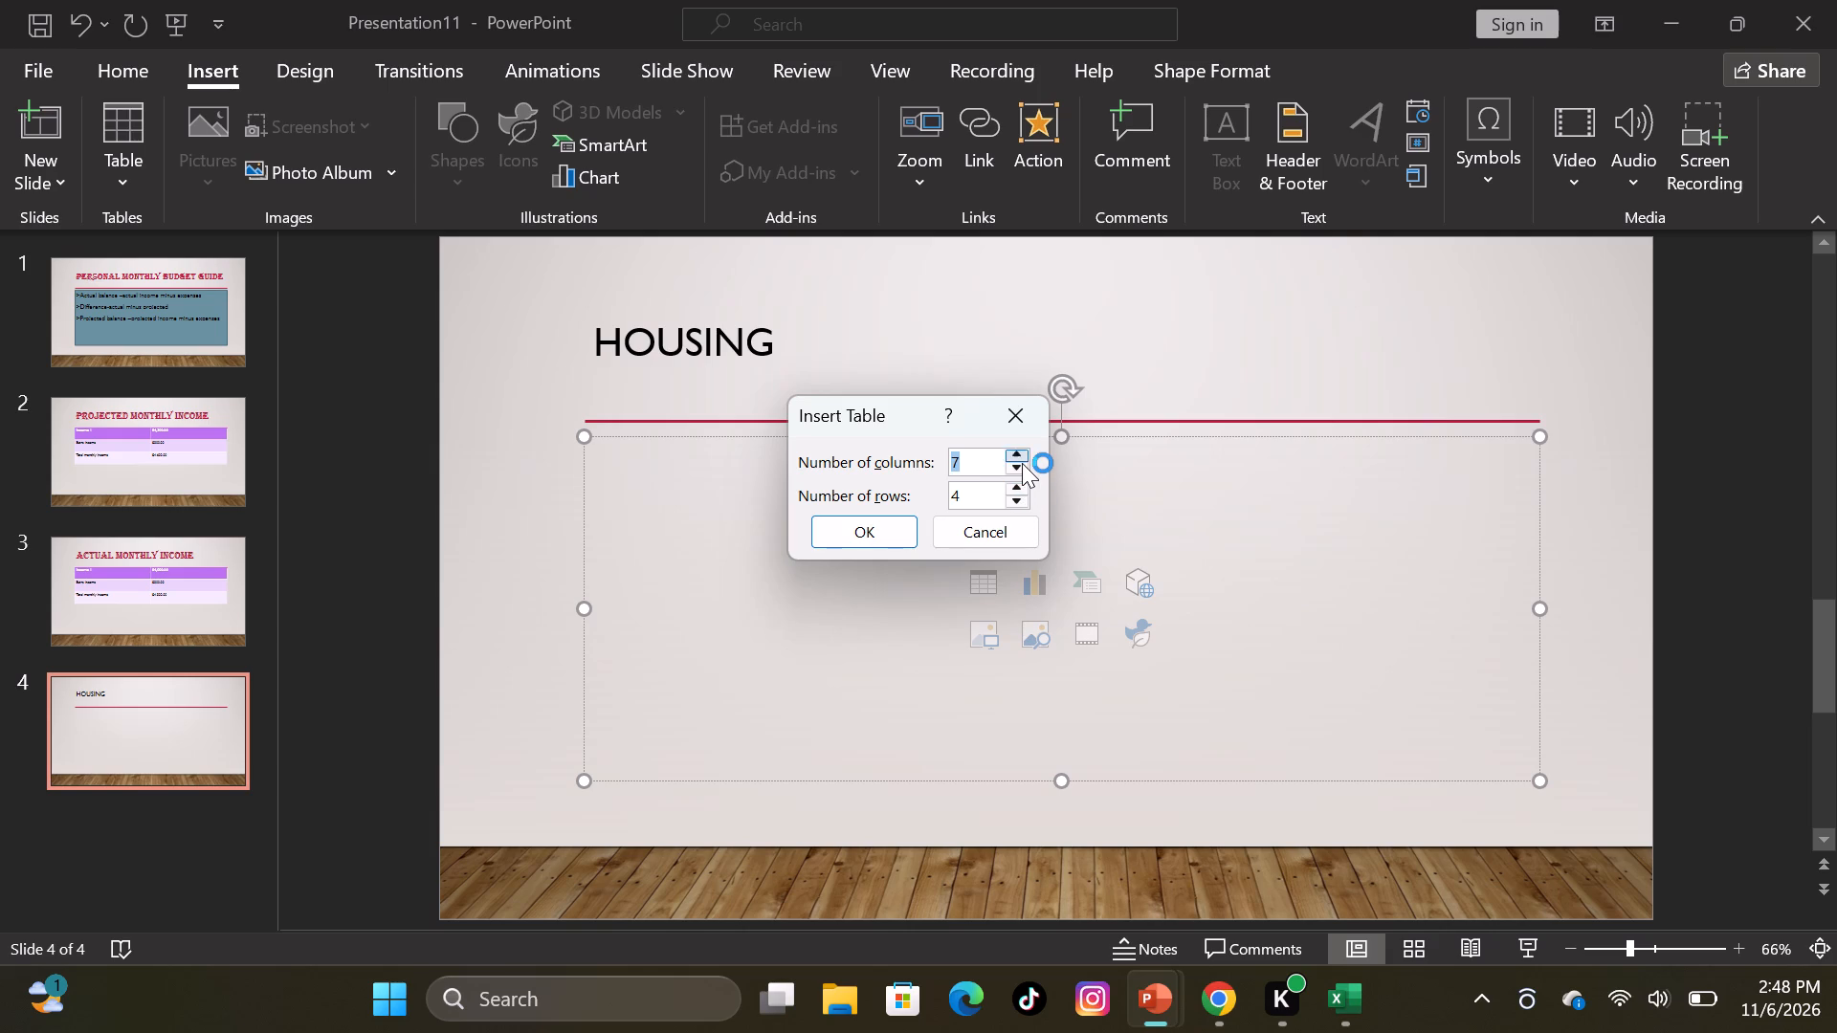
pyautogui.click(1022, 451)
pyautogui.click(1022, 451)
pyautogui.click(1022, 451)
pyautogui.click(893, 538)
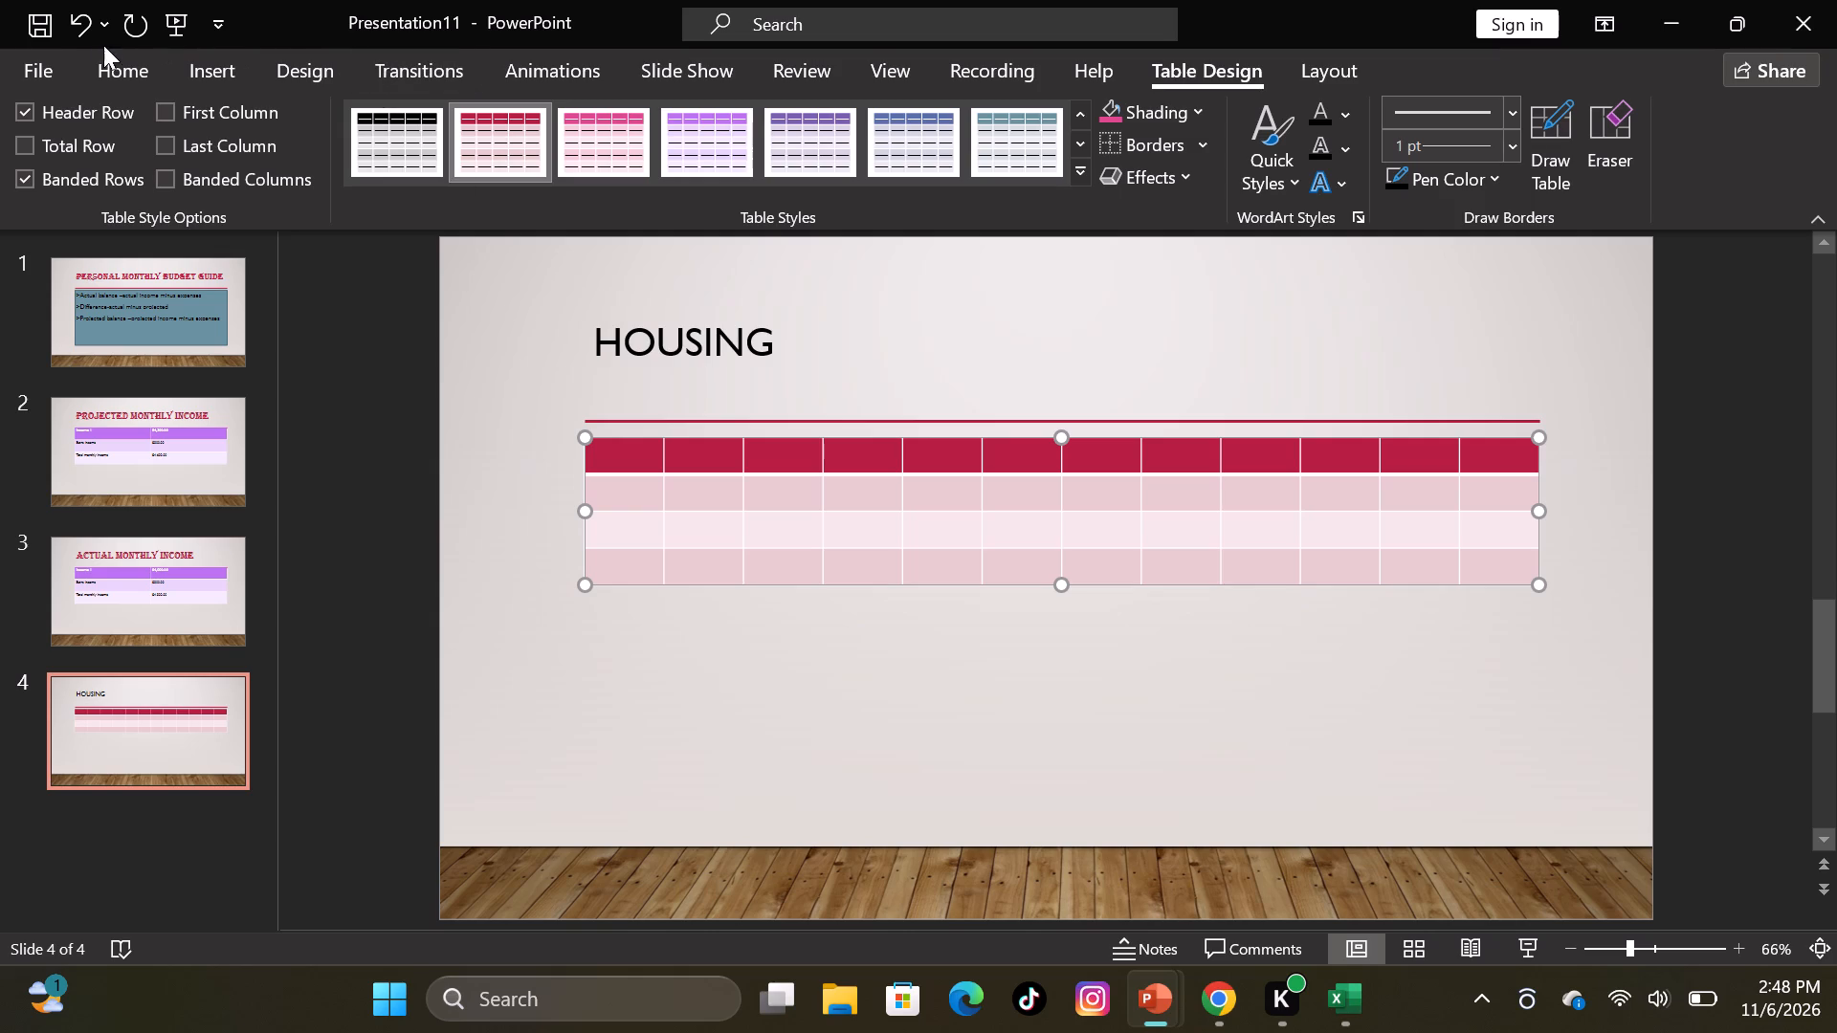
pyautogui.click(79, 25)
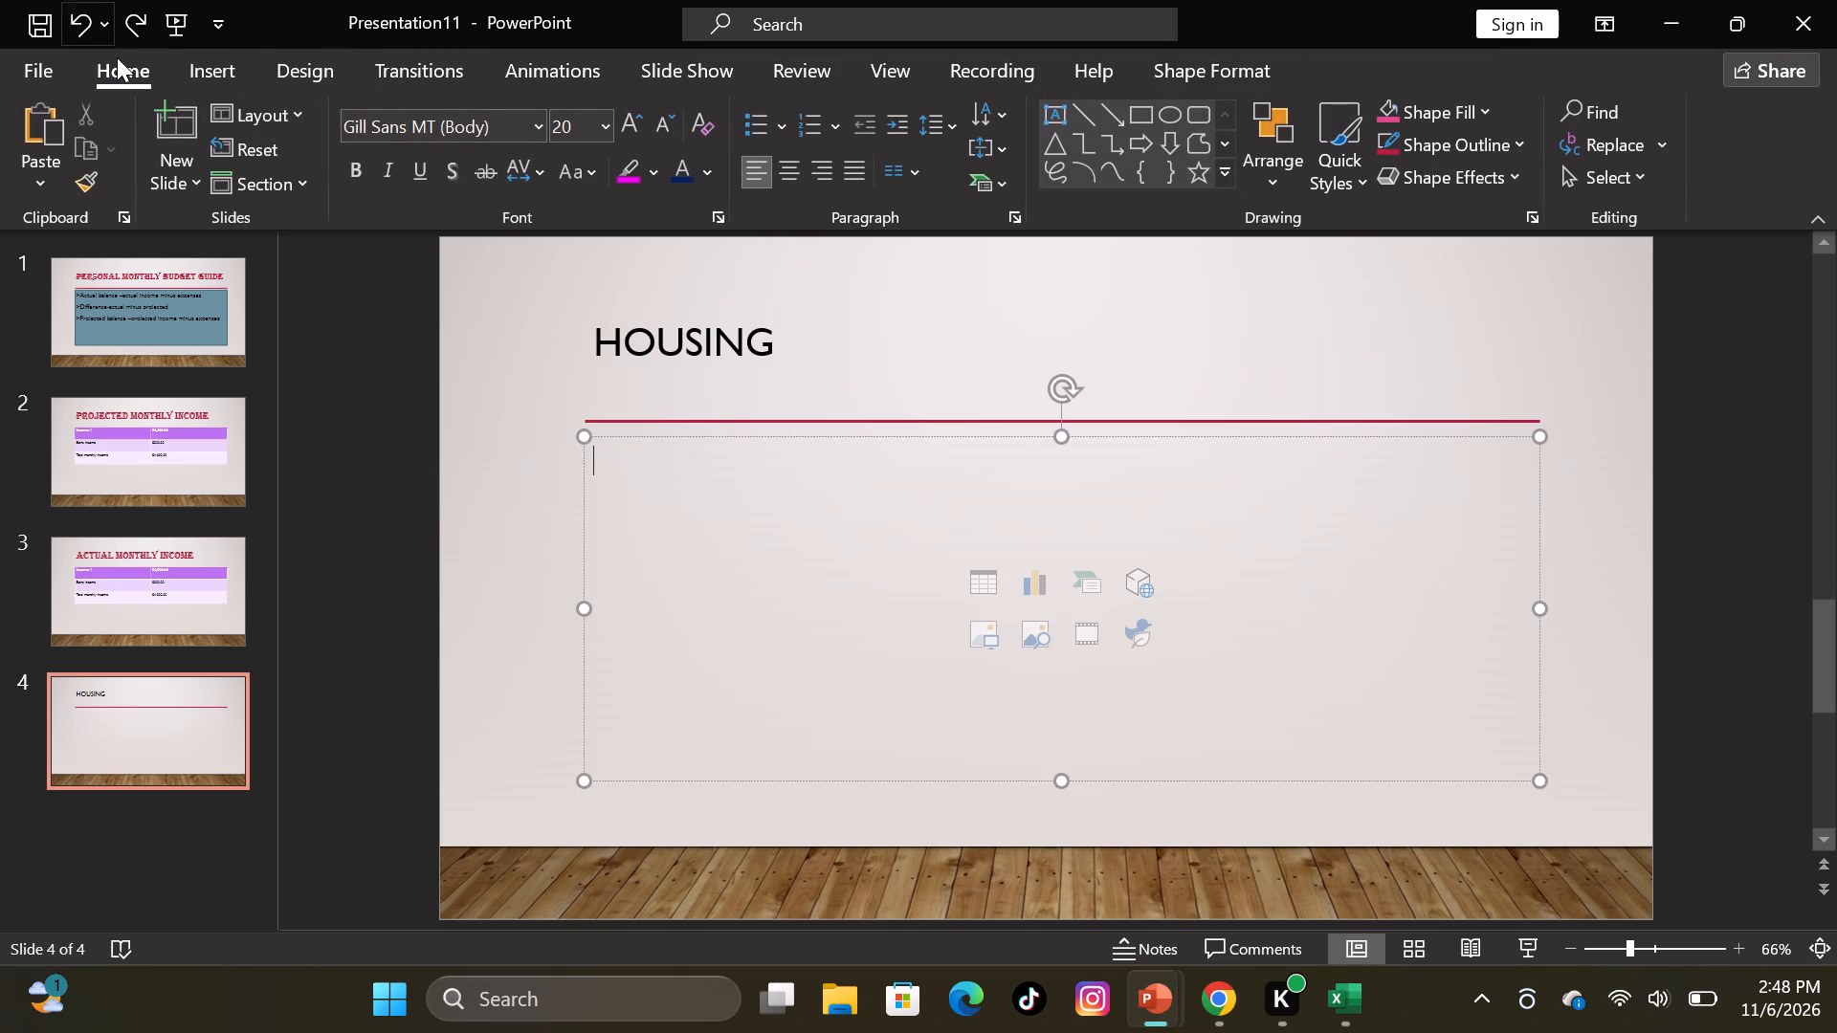
# Insert a table with 4 columns and 11 rows in the Housing slide's content area.
pyautogui.click(200, 73)
pyautogui.click(142, 168)
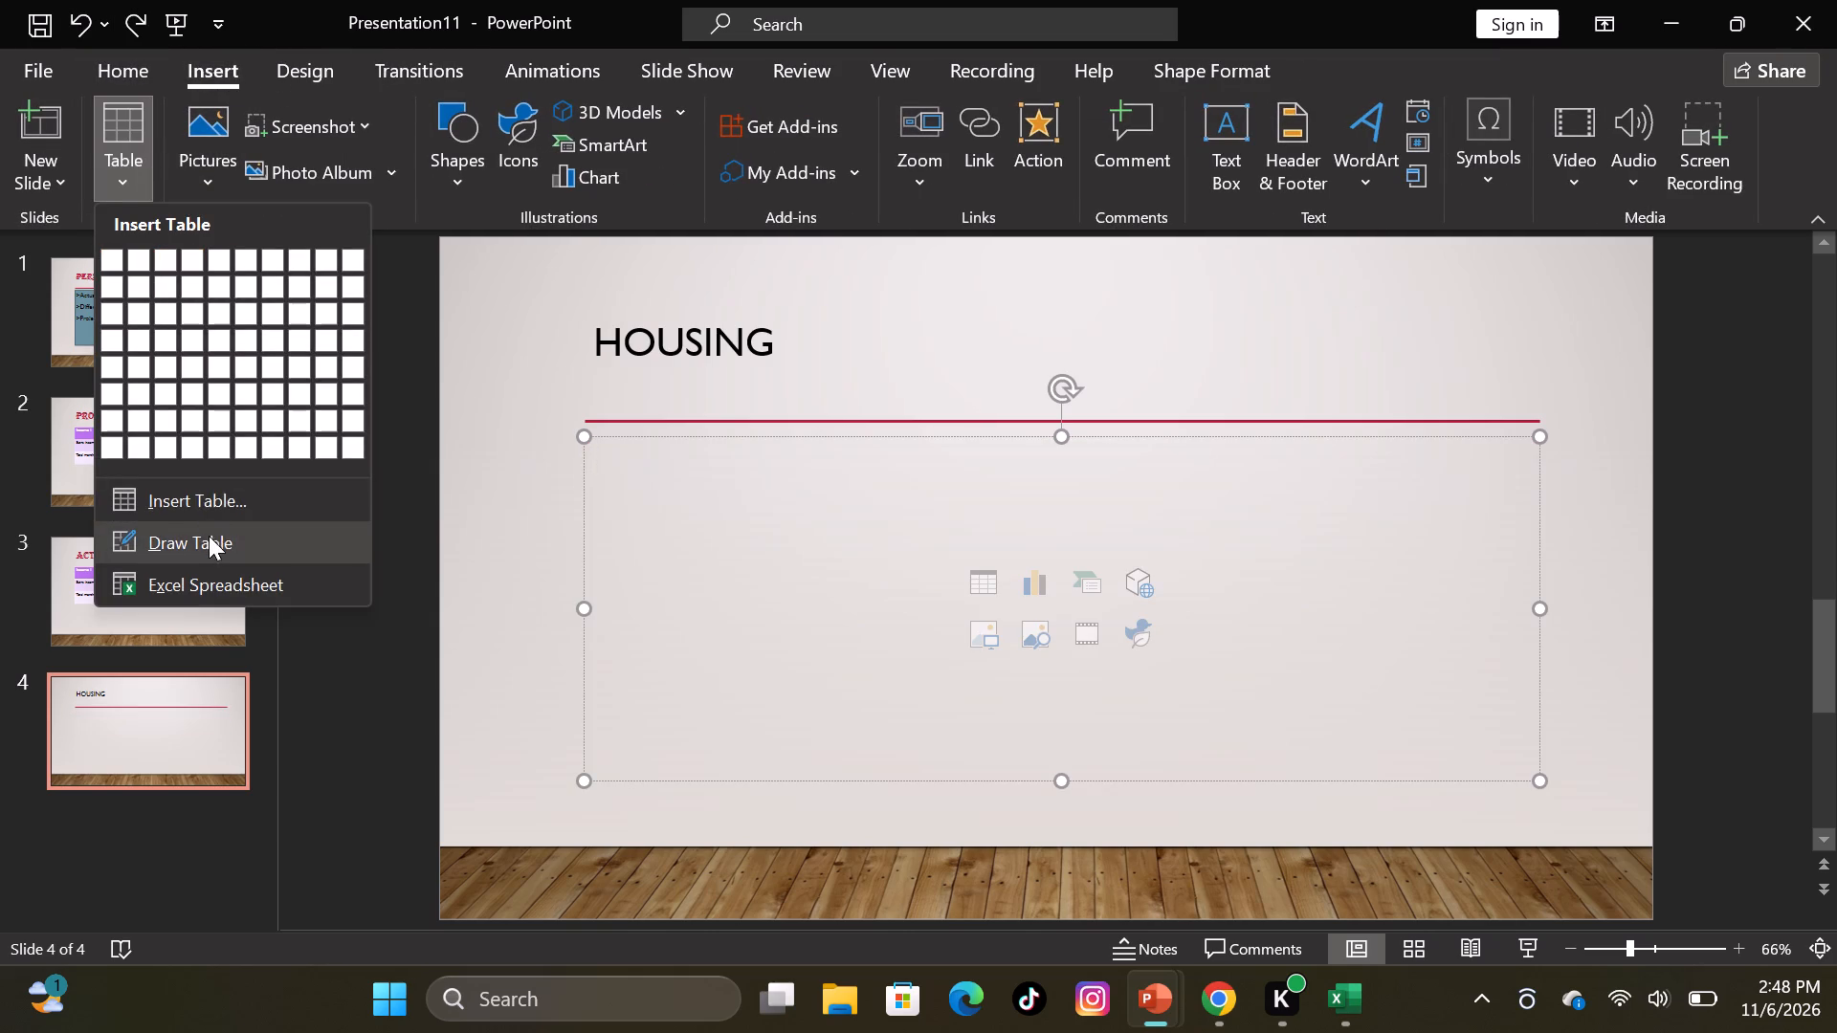
pyautogui.click(219, 495)
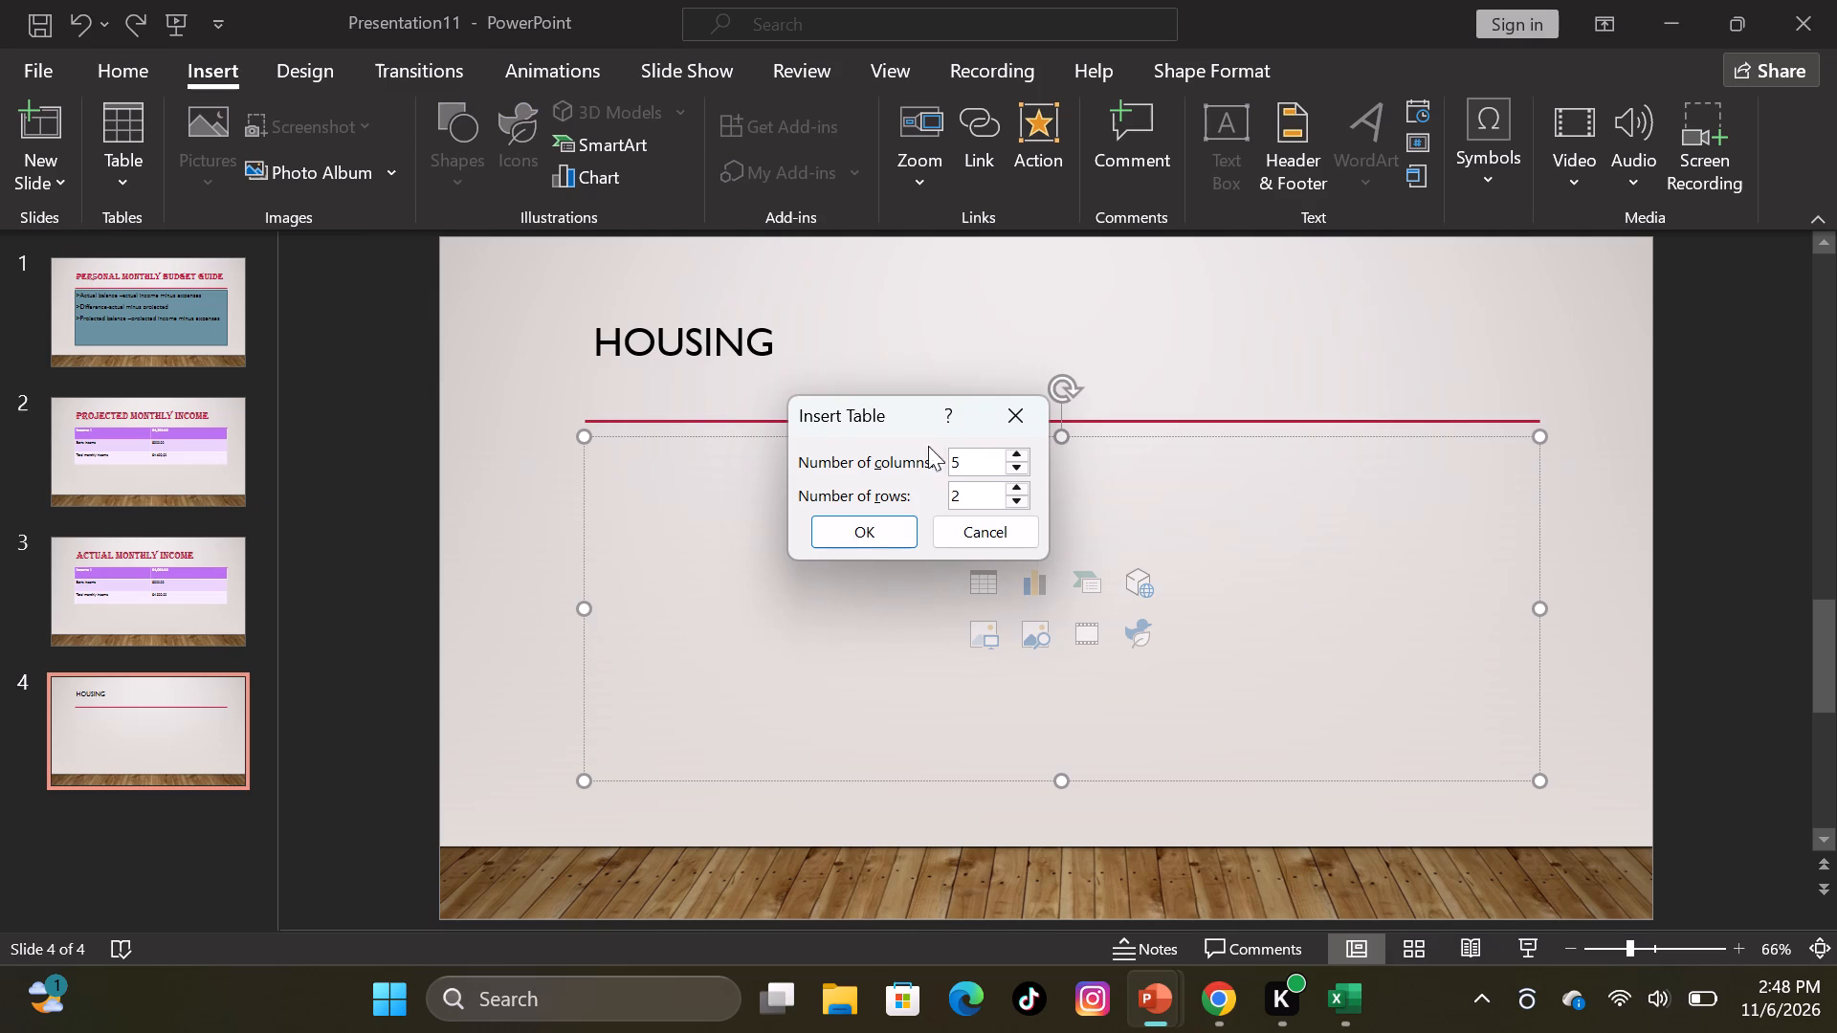
pyautogui.click(1014, 465)
pyautogui.click(1021, 483)
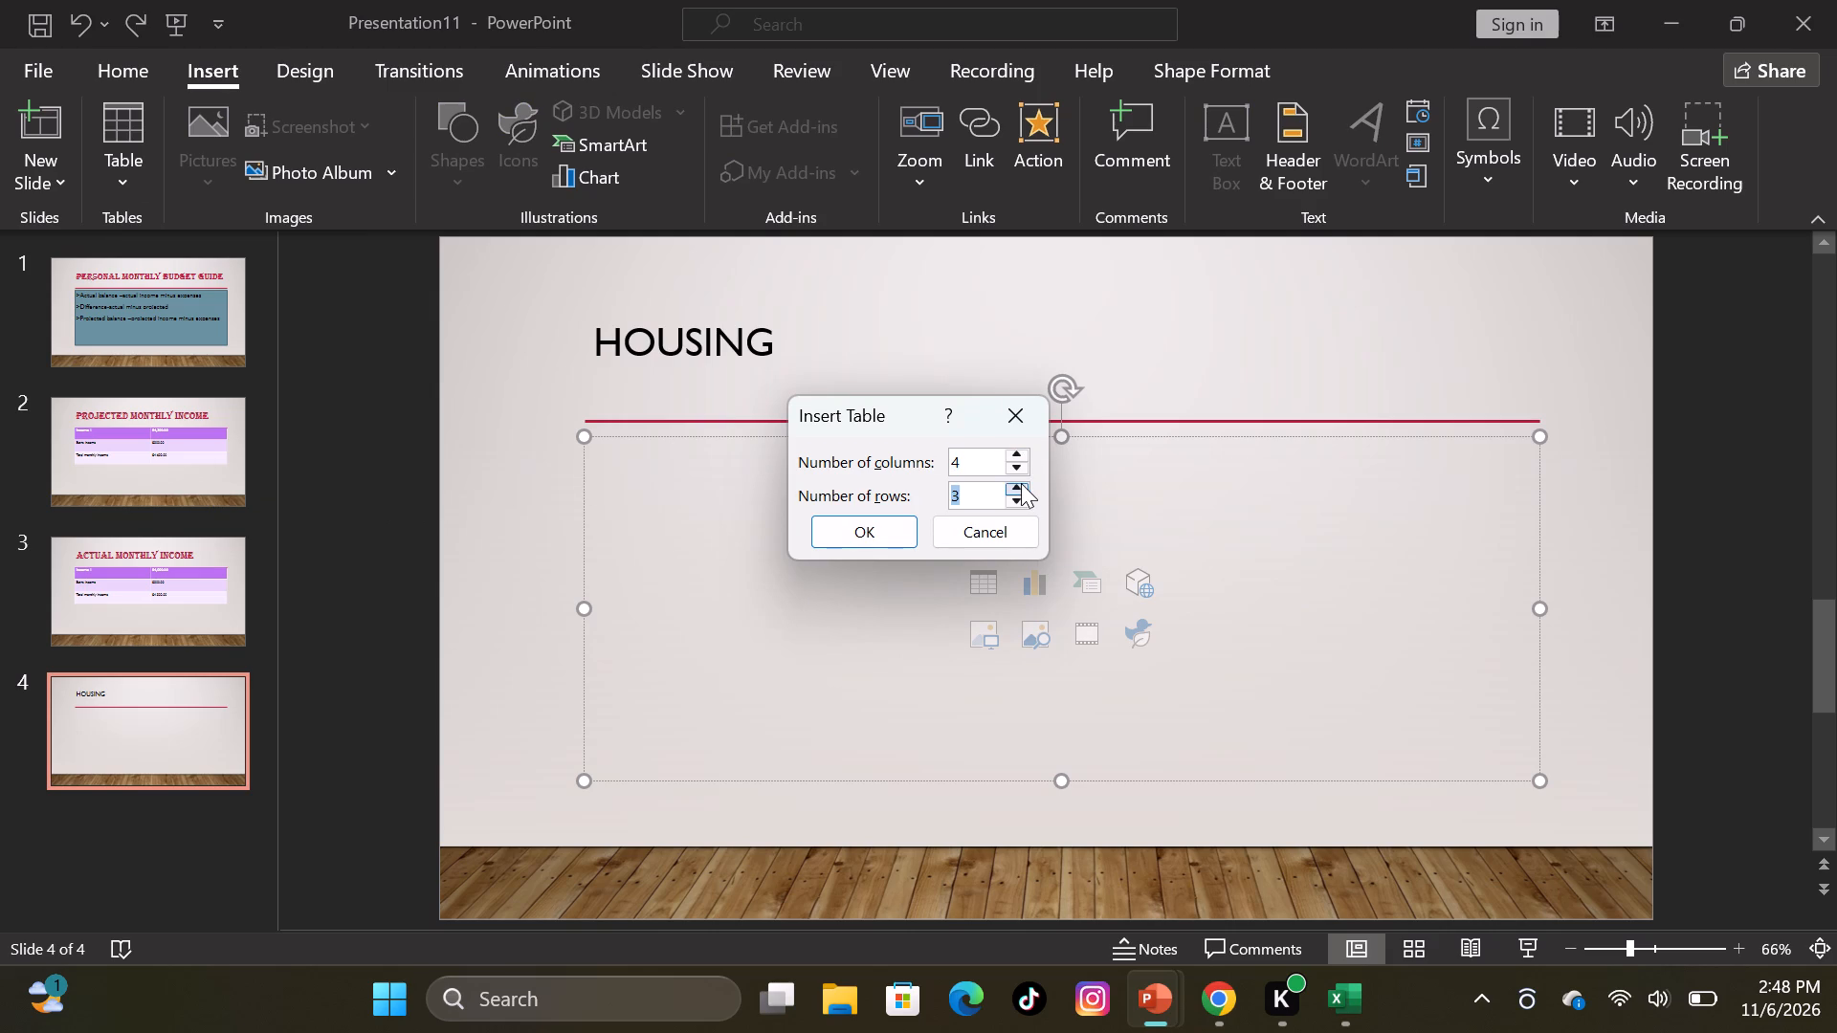
pyautogui.tripleClick(1021, 483)
pyautogui.click(1021, 483)
pyautogui.tripleClick(1021, 483)
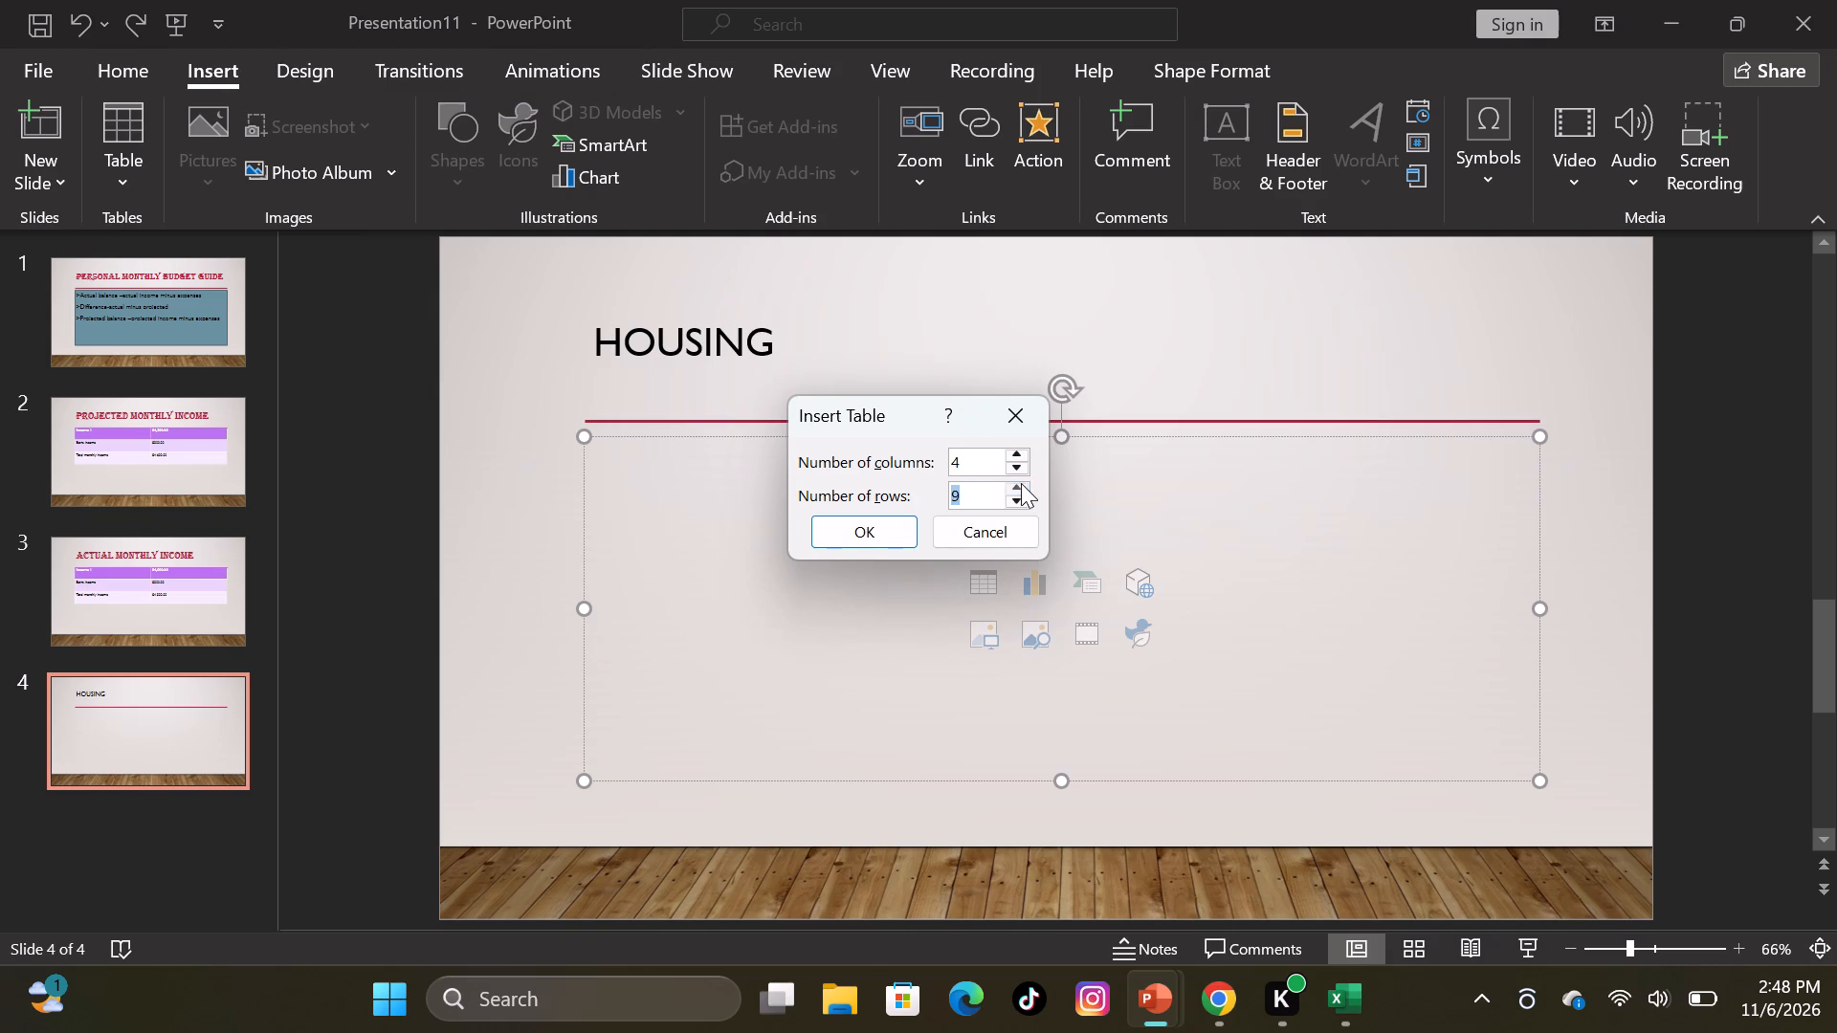
pyautogui.click(1021, 483)
pyautogui.click(1021, 483)
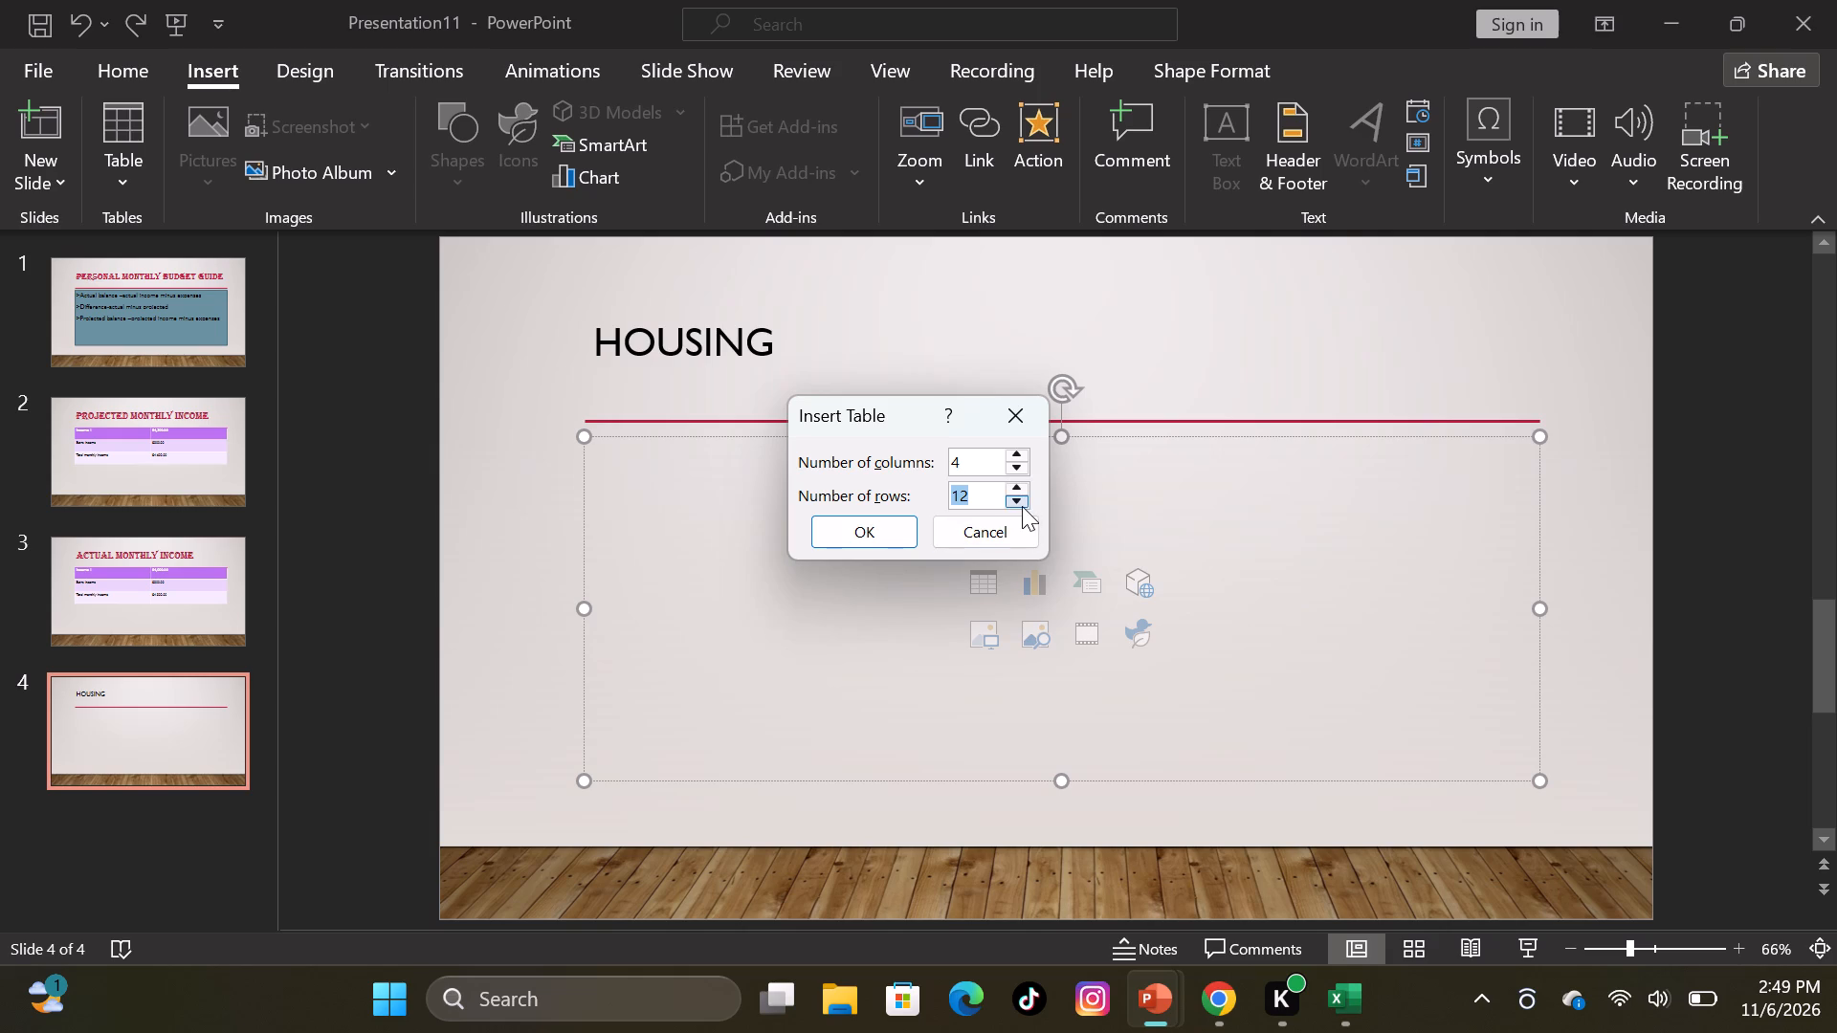
pyautogui.click(1024, 506)
pyautogui.click(877, 542)
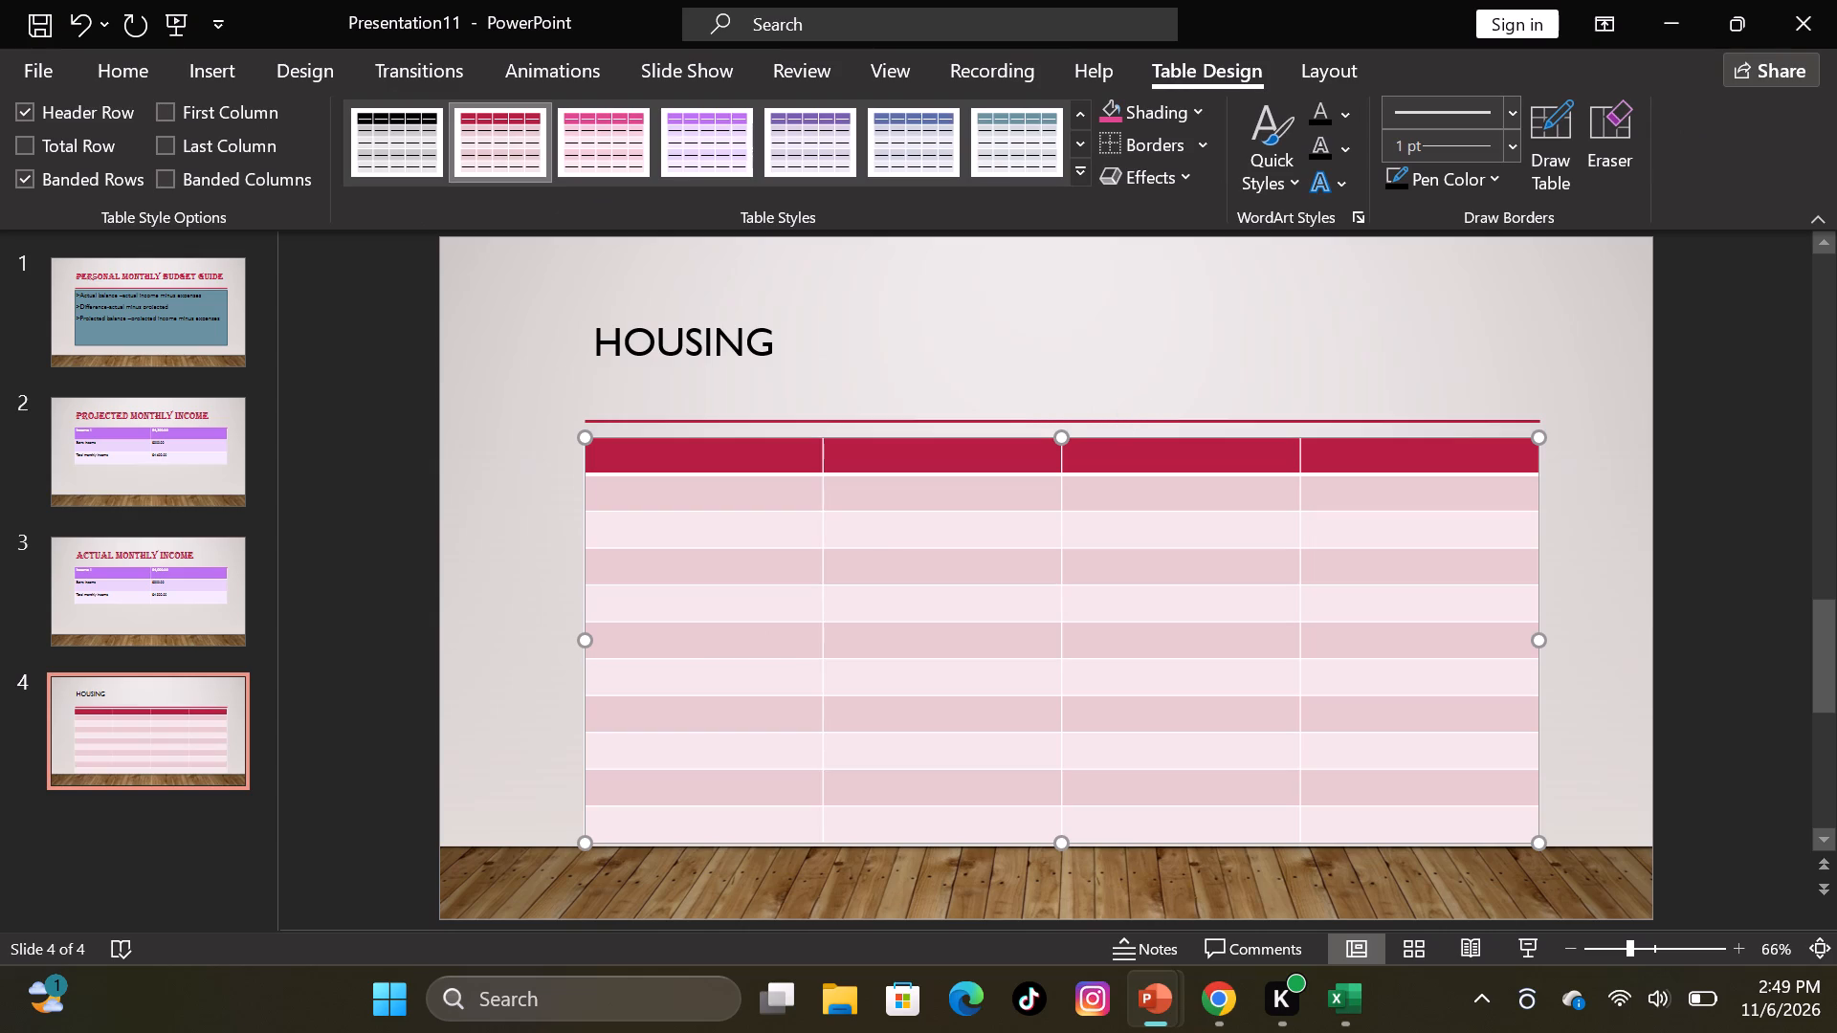
# Extend the Housing table upward so its top edge meets the line beneath the title, and try adjusting its bottom edge.
pyautogui.moveTo(1066, 439); pyautogui.dragTo(1064, 420)
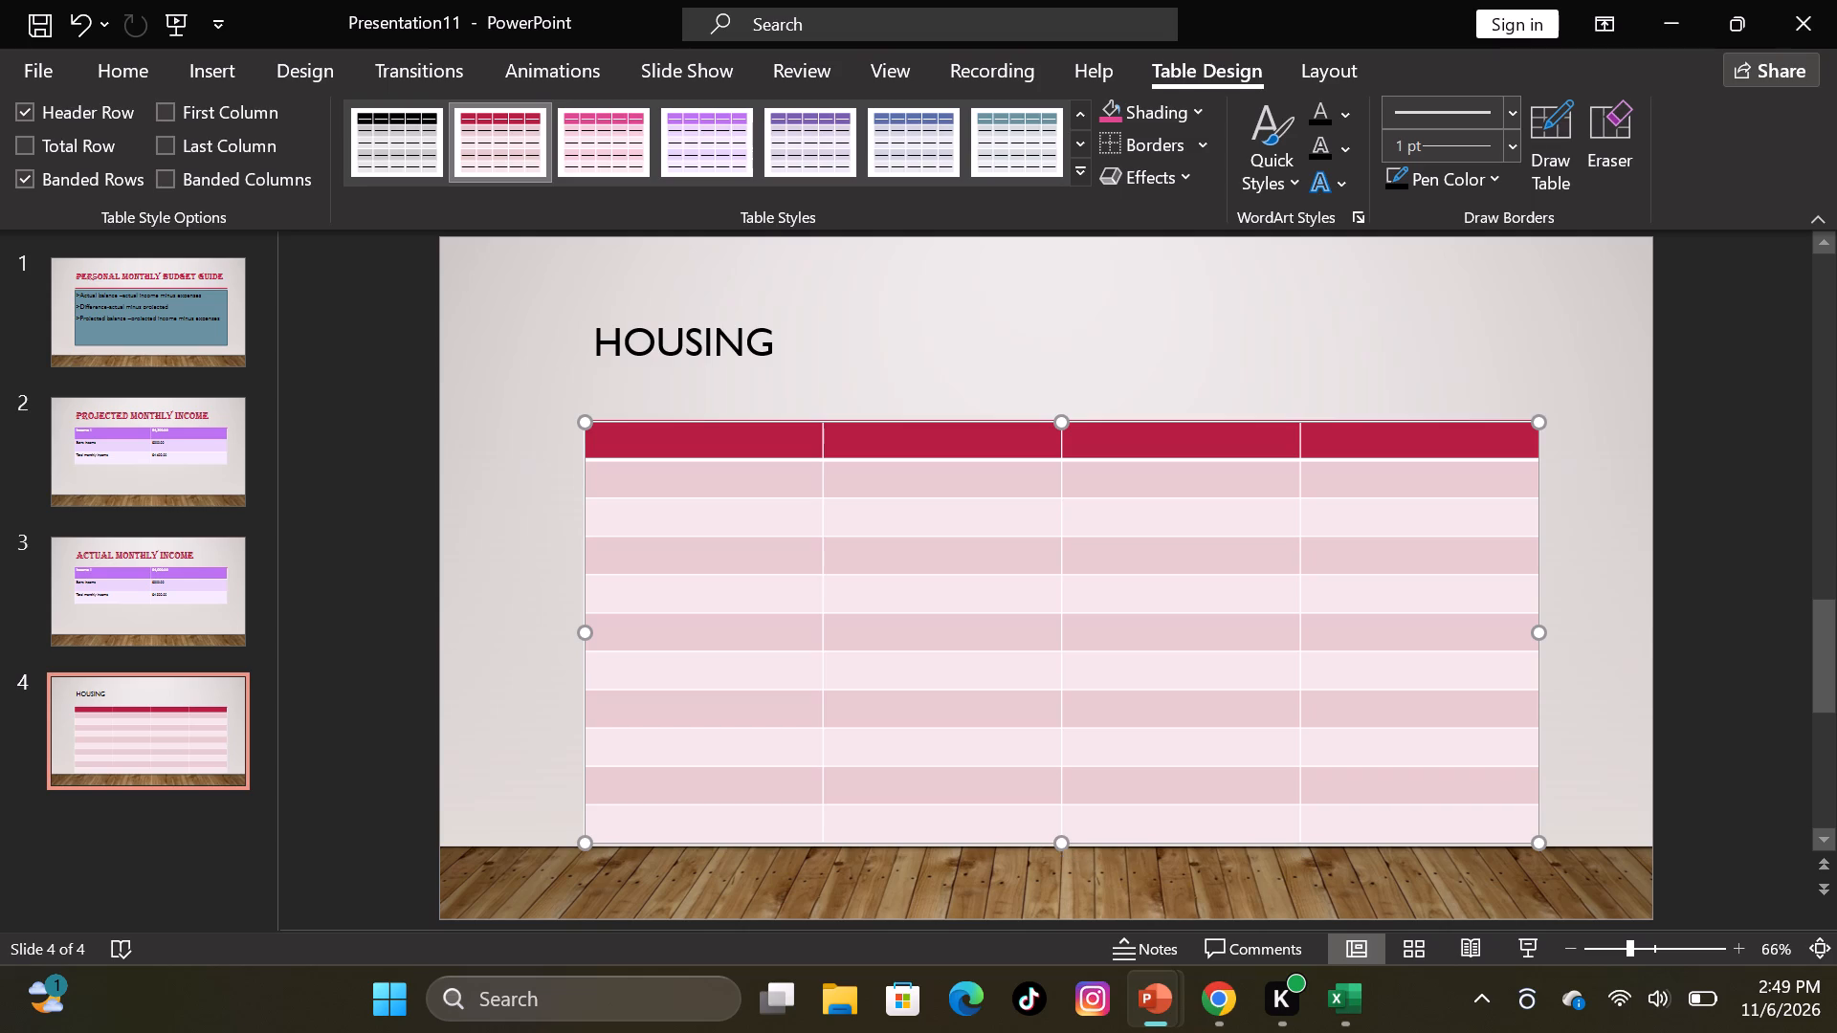
pyautogui.moveTo(1062, 852); pyautogui.dragTo(1062, 831)
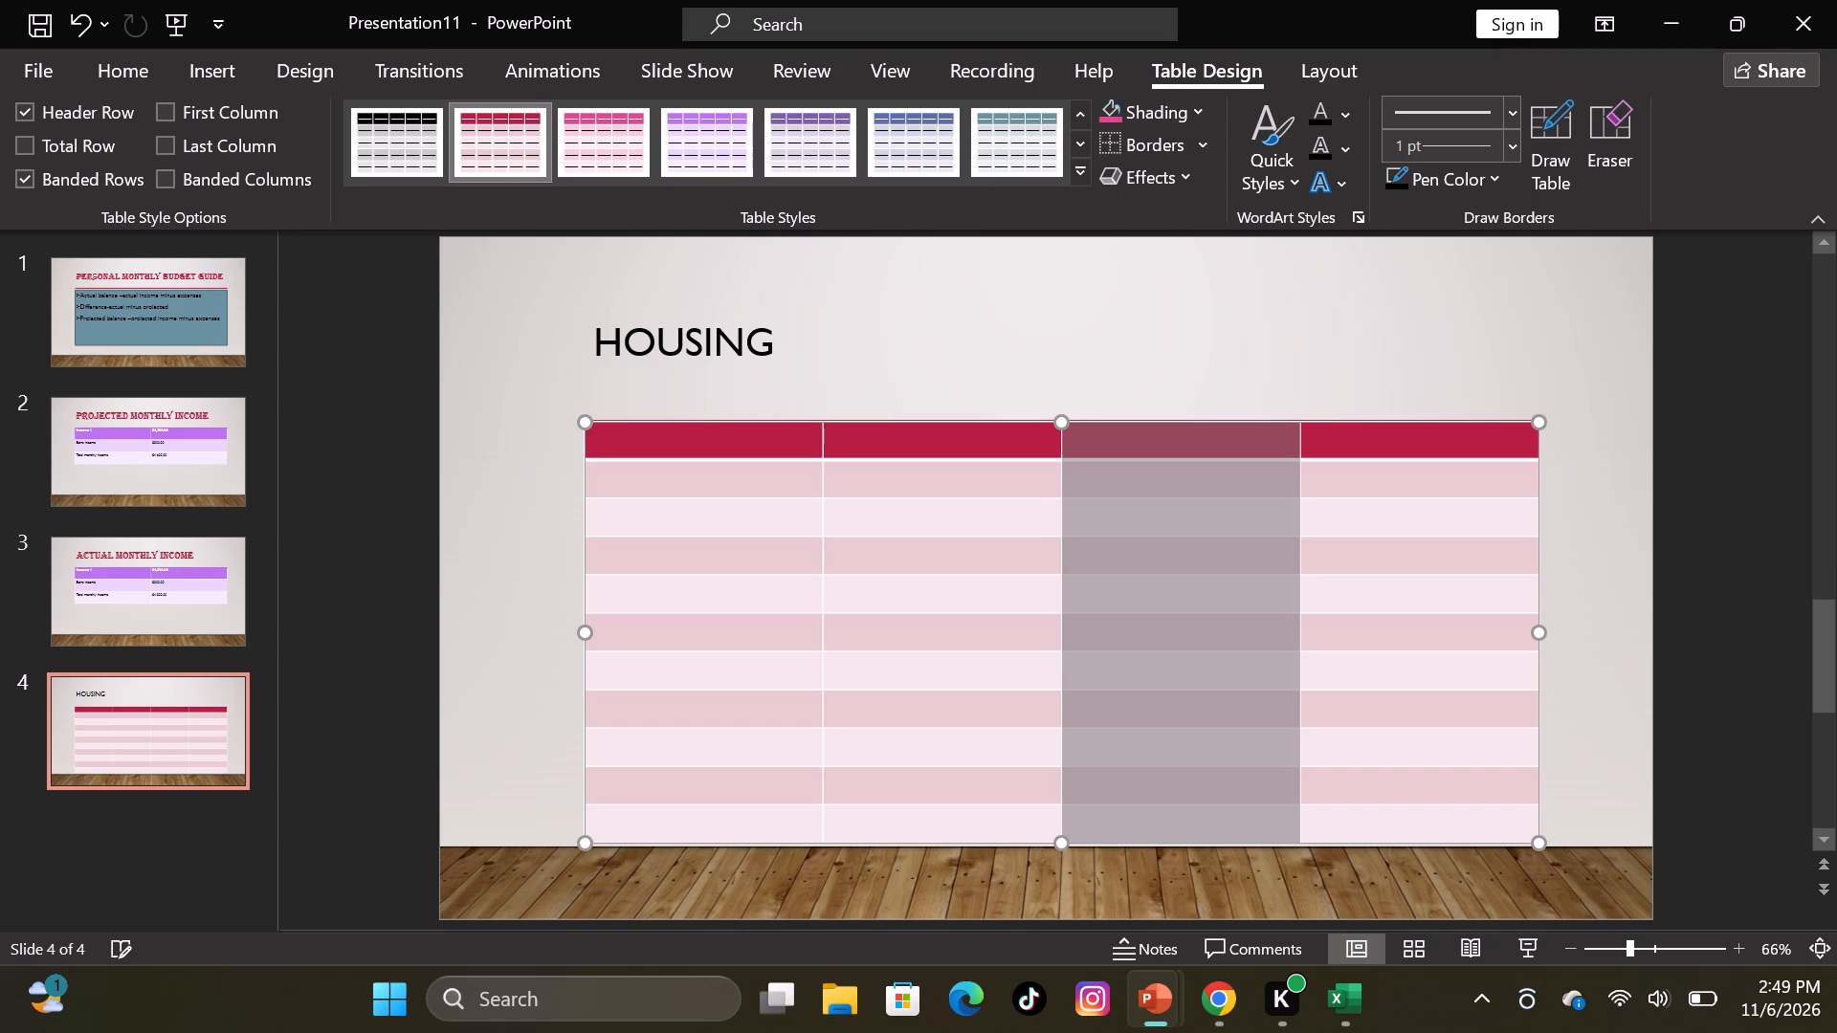
pyautogui.moveTo(1062, 831); pyautogui.dragTo(1060, 831)
pyautogui.click(486, 735)
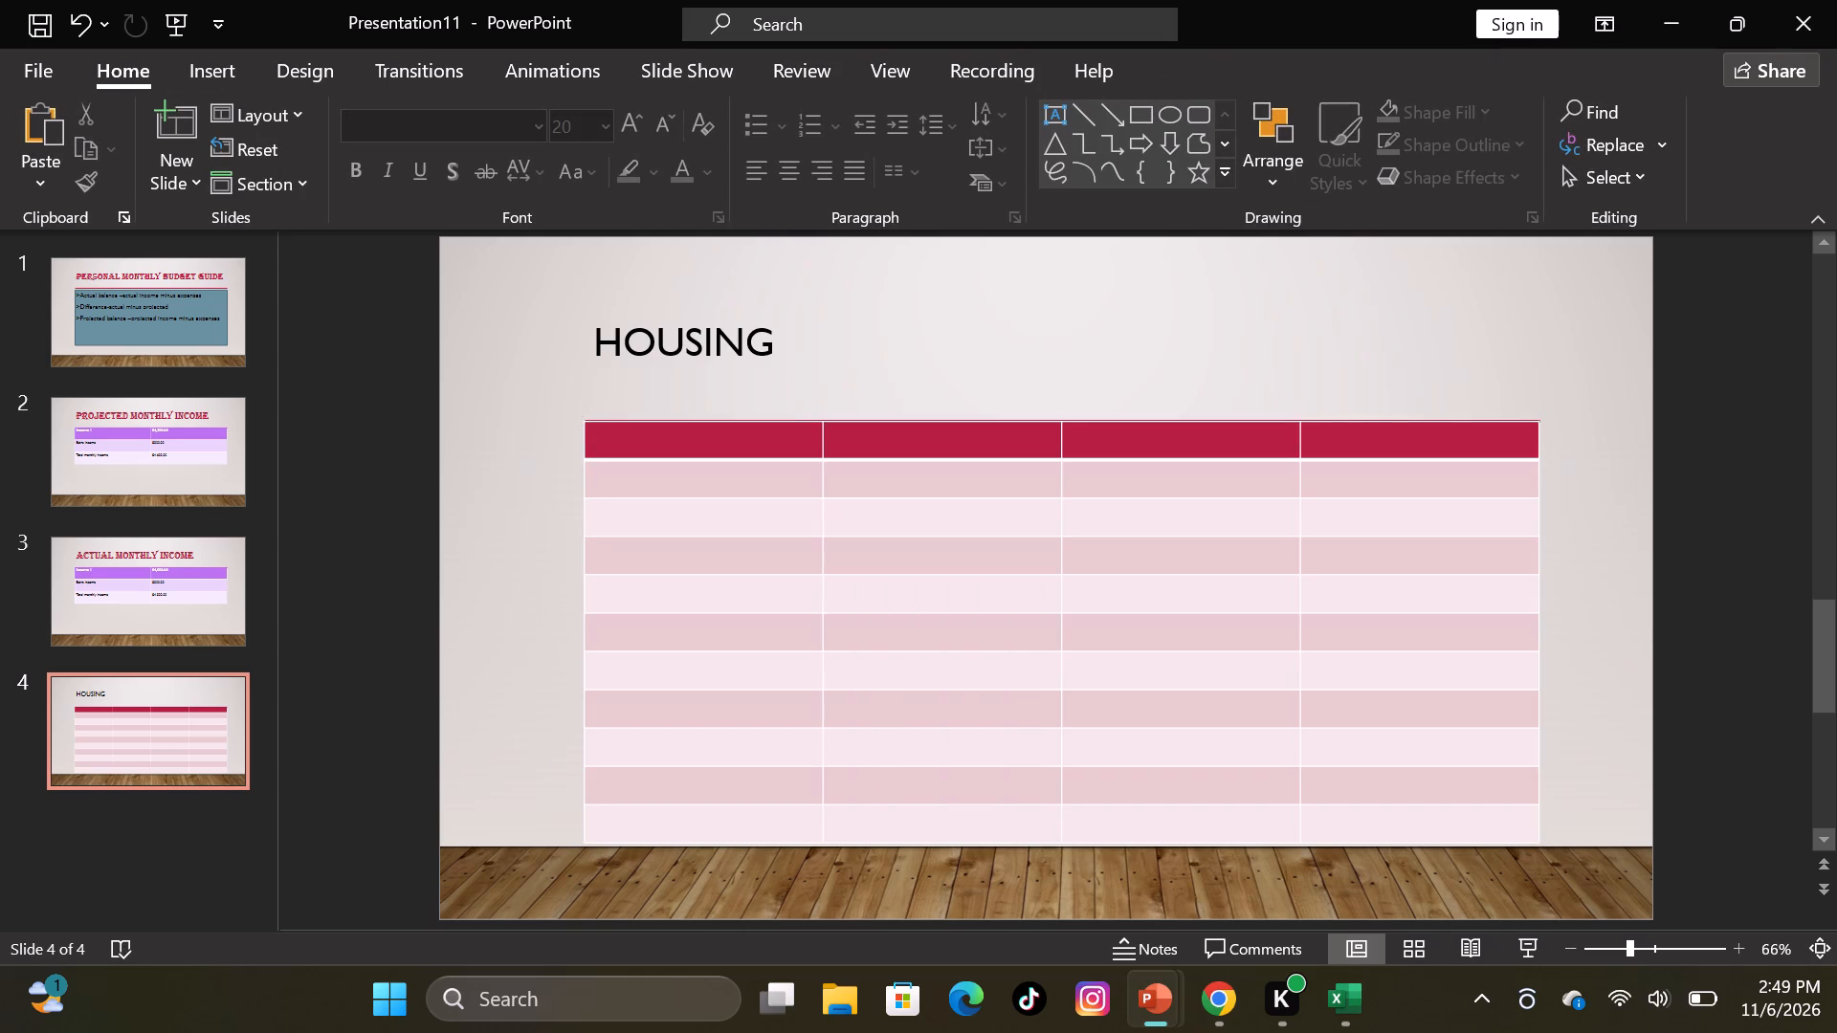
pyautogui.click(1089, 747)
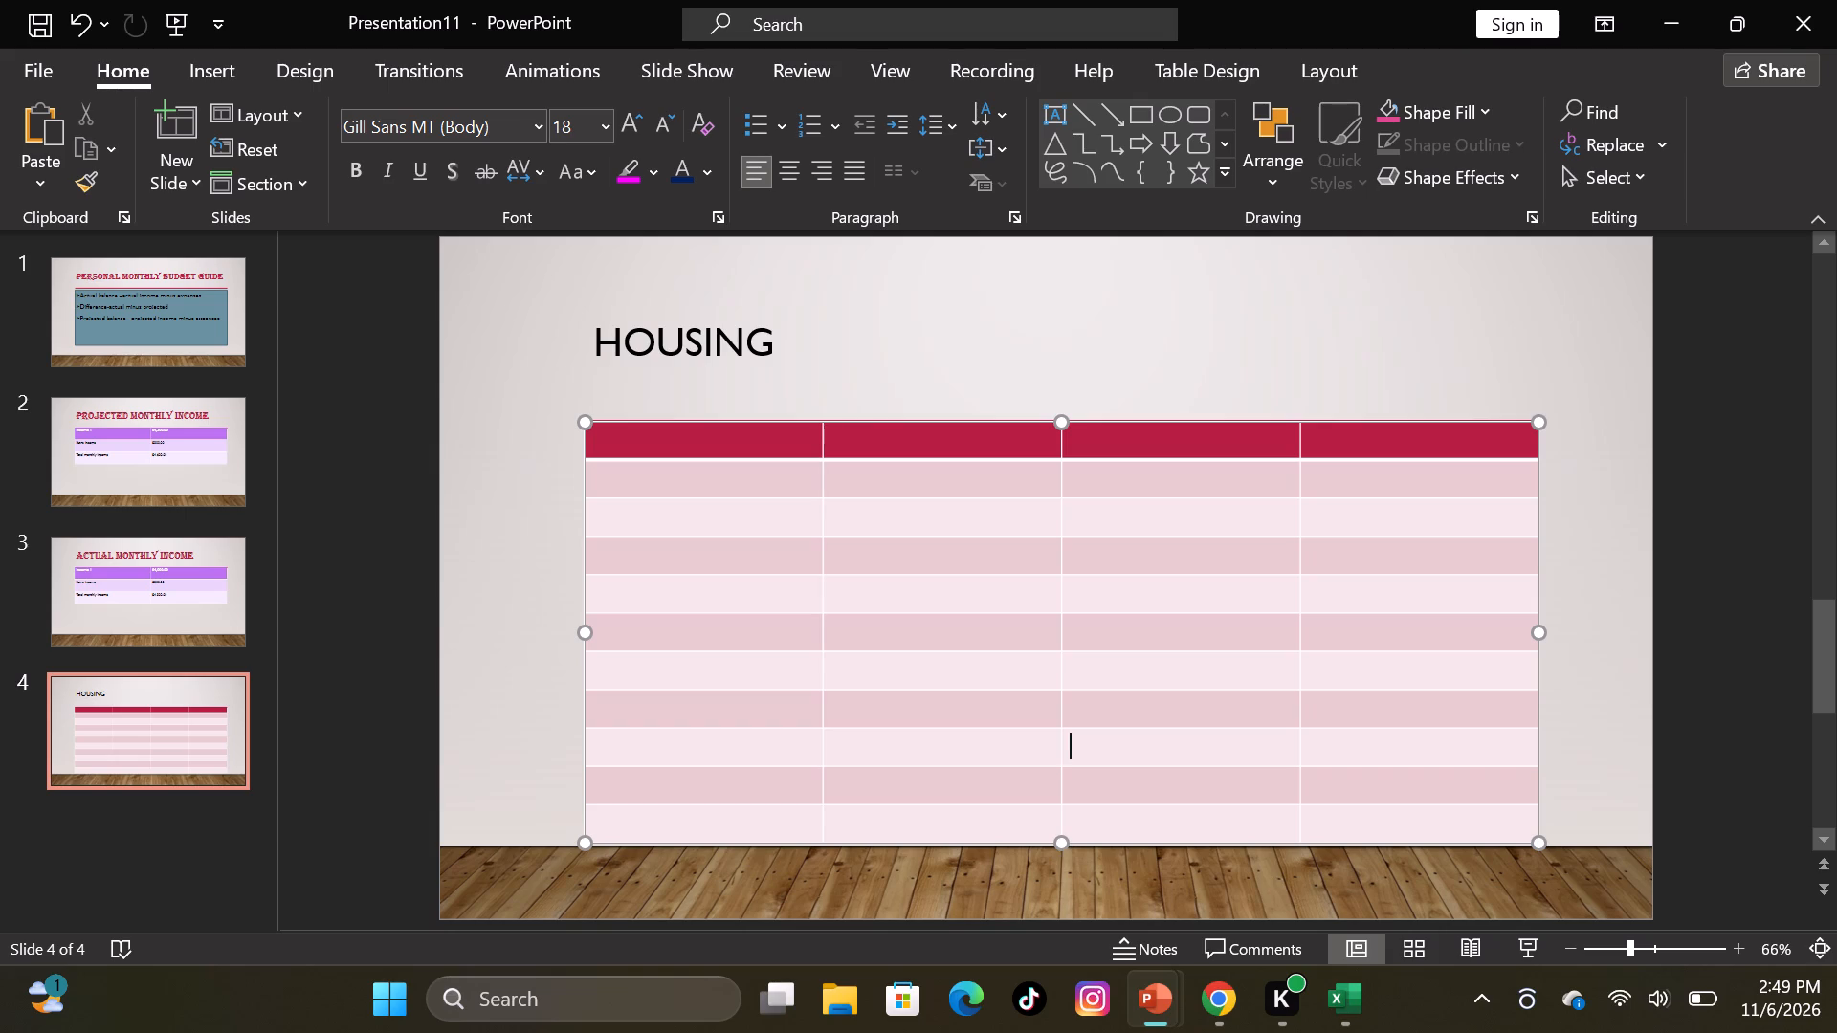
# Apply the purple banded table style to the Housing table, matching the income tables.
pyautogui.click(1243, 62)
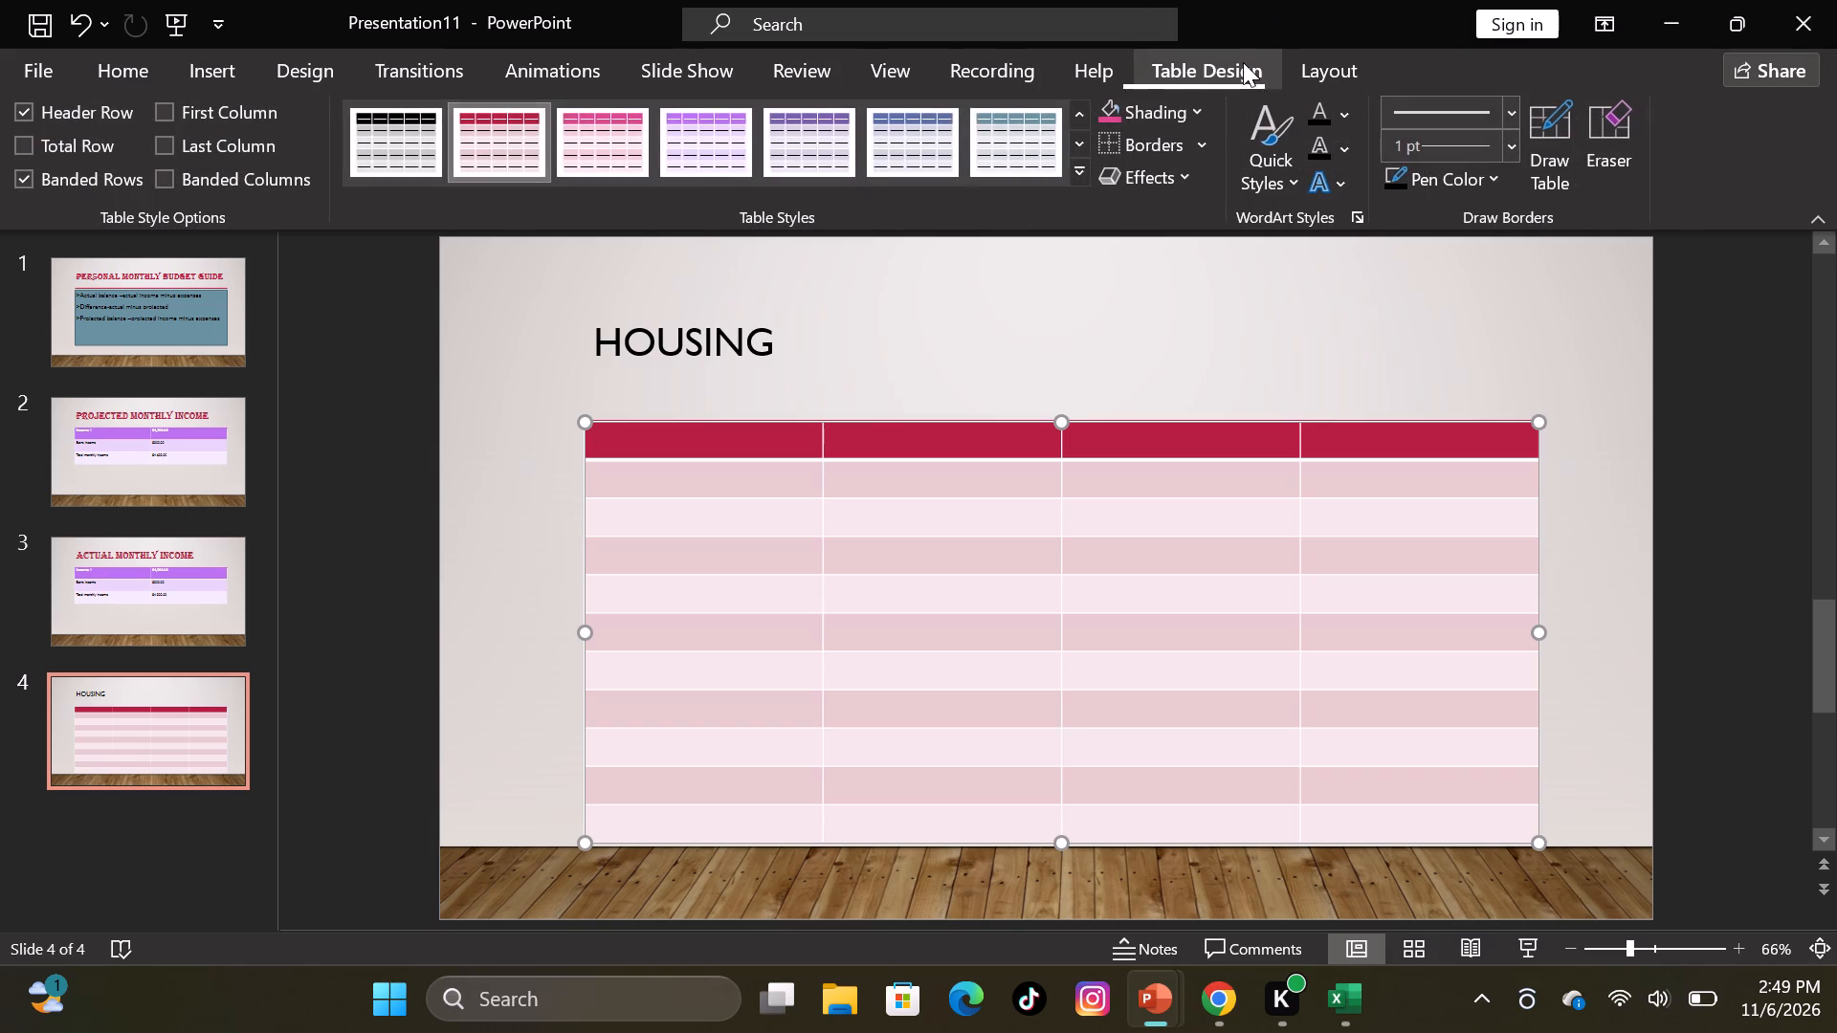
pyautogui.click(701, 145)
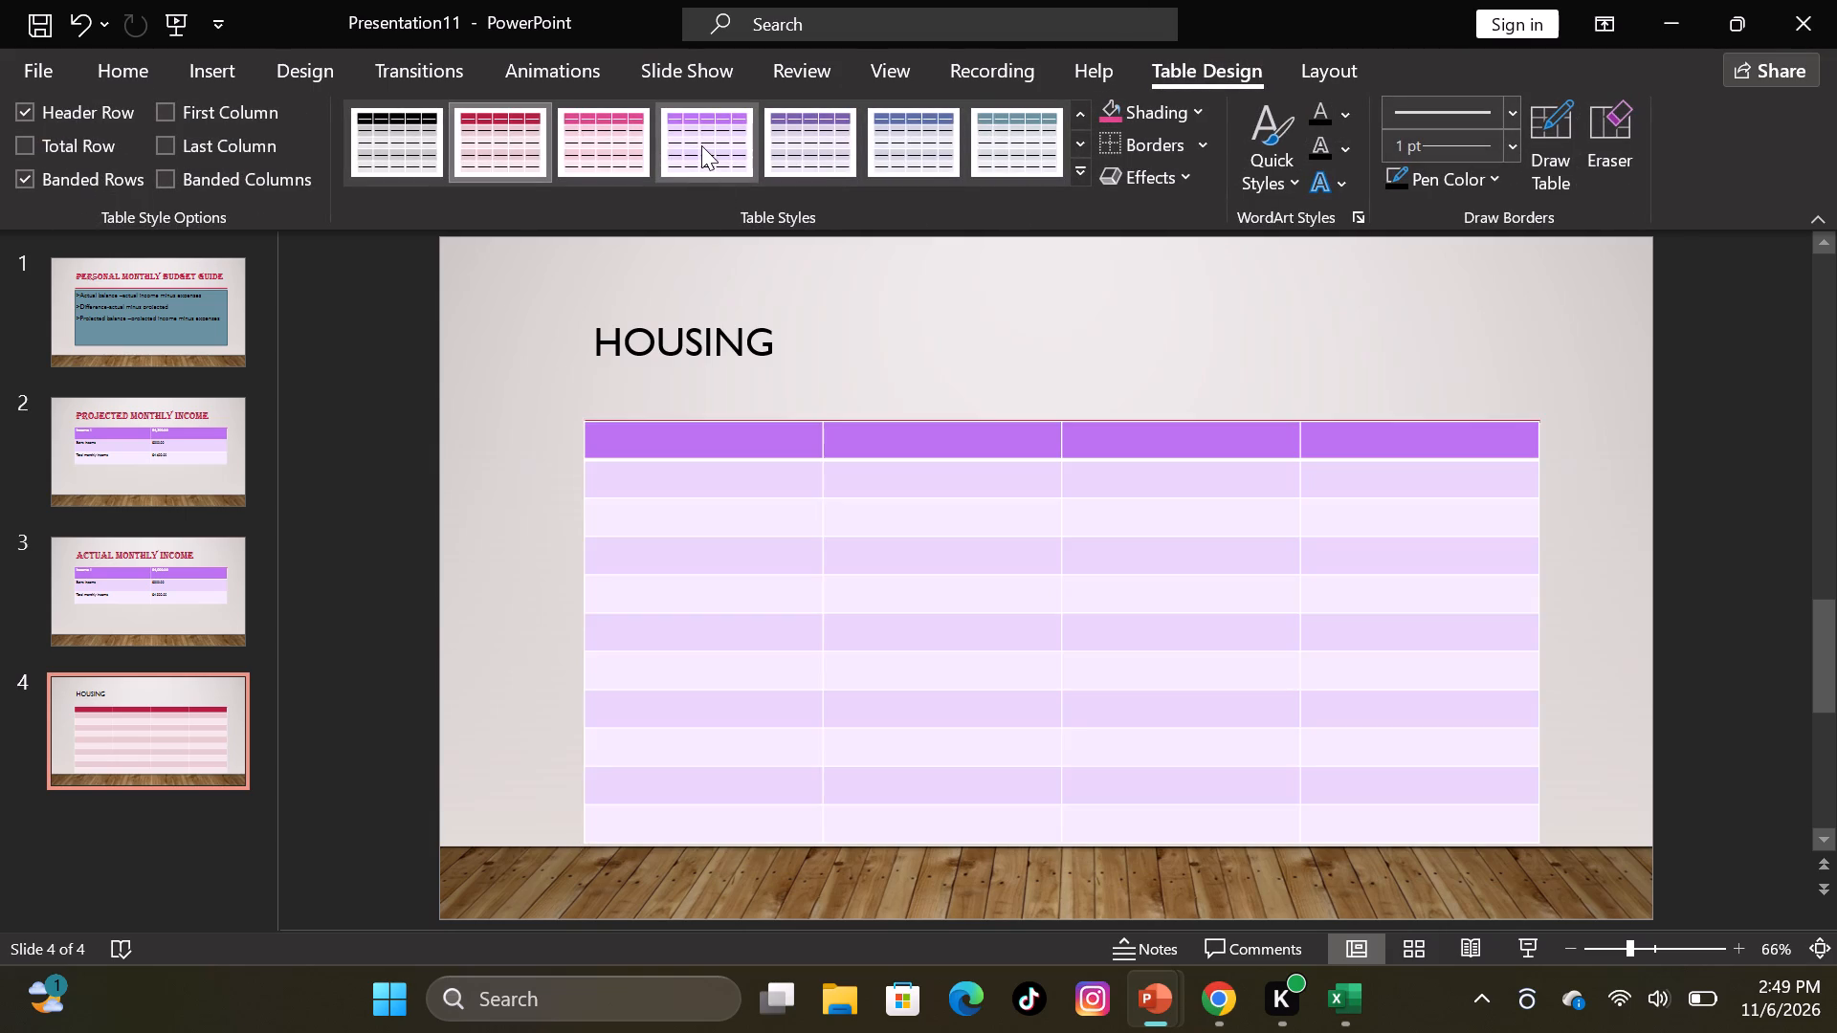
# Enter Category and Projected cost as the first two column headings of the Housing table.
pyautogui.click(743, 506)
pyautogui.click(760, 440)
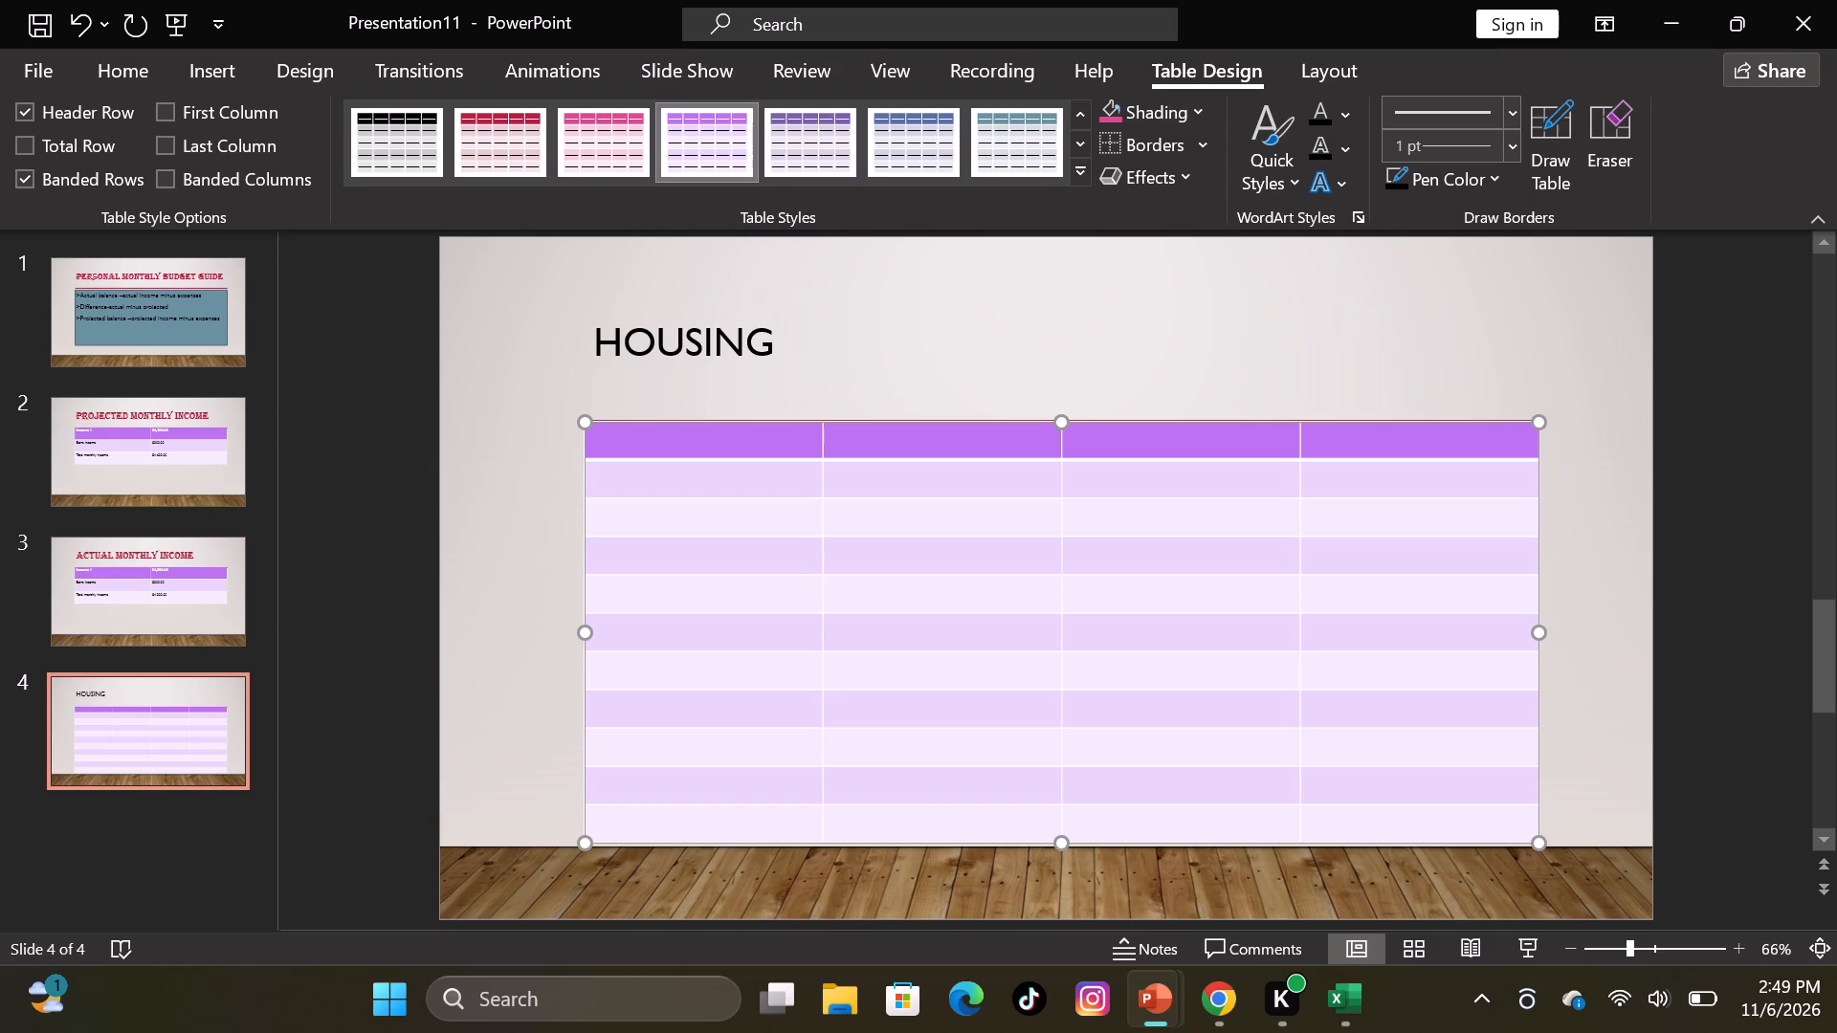
pyautogui.write('ate')
pyautogui.write('gory')
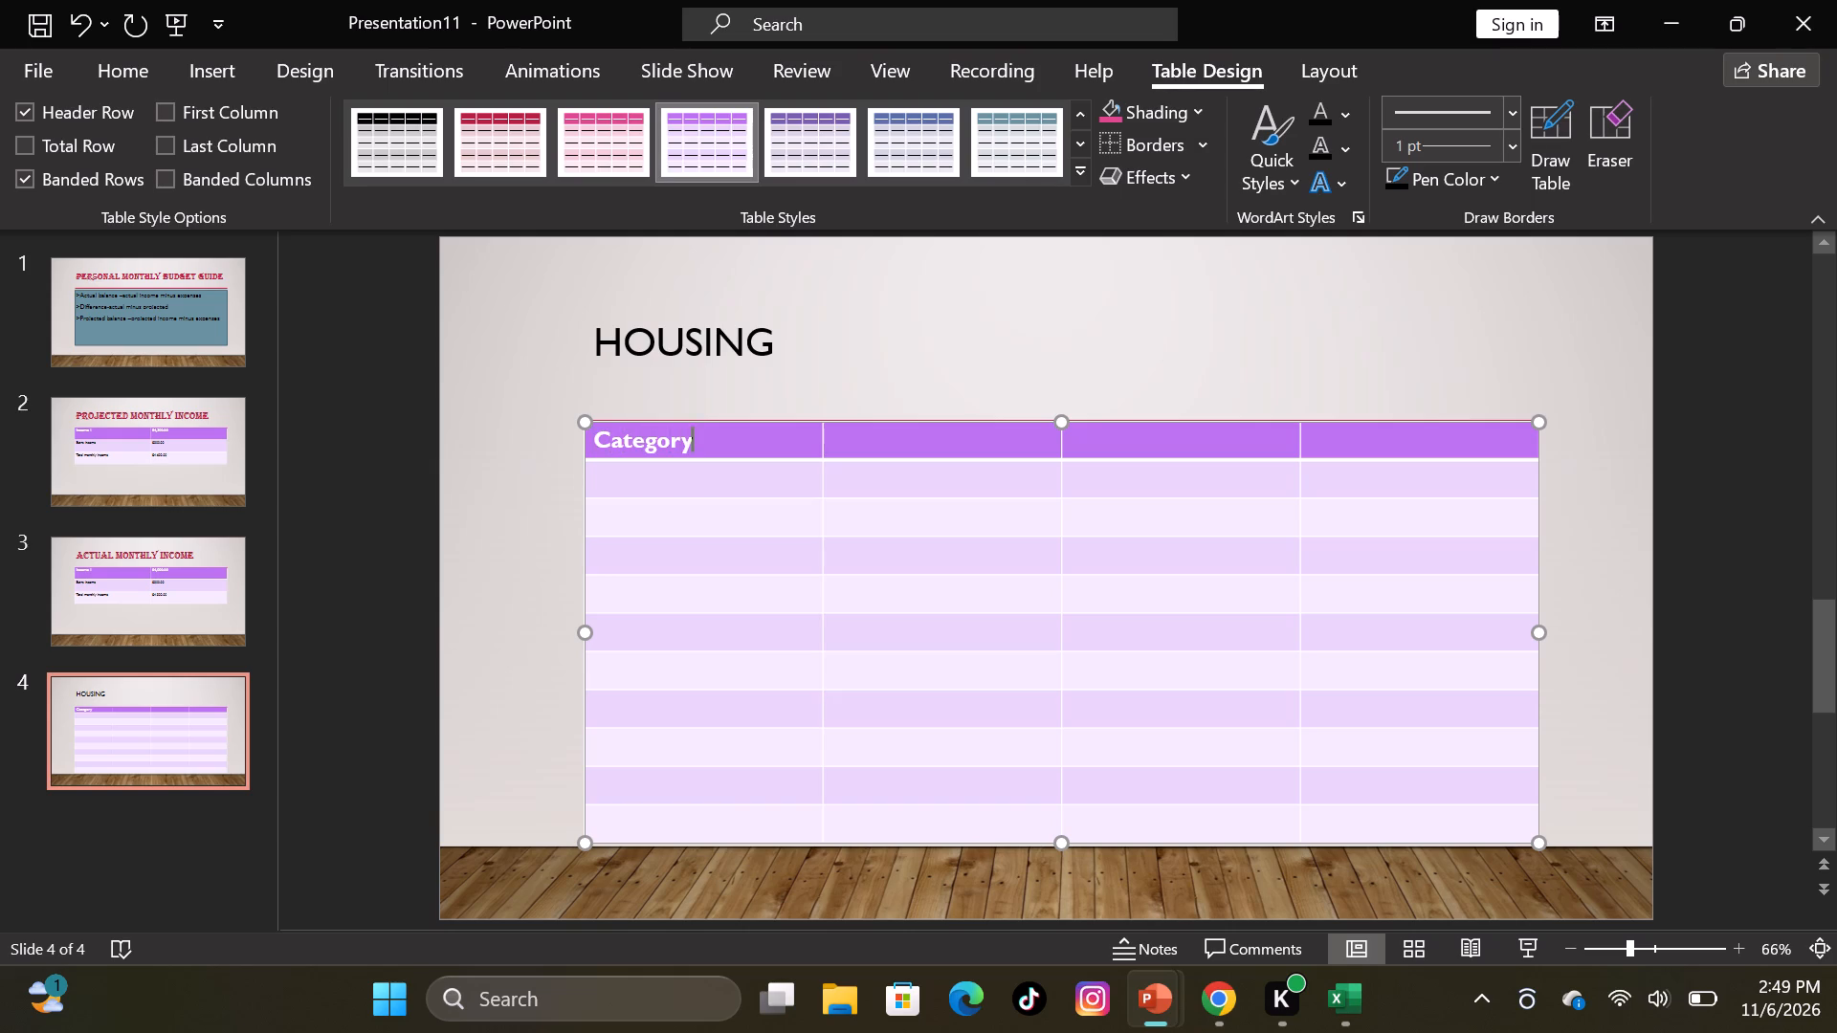
pyautogui.press('Right')
pyautogui.press('p')
pyautogui.write('rojected')
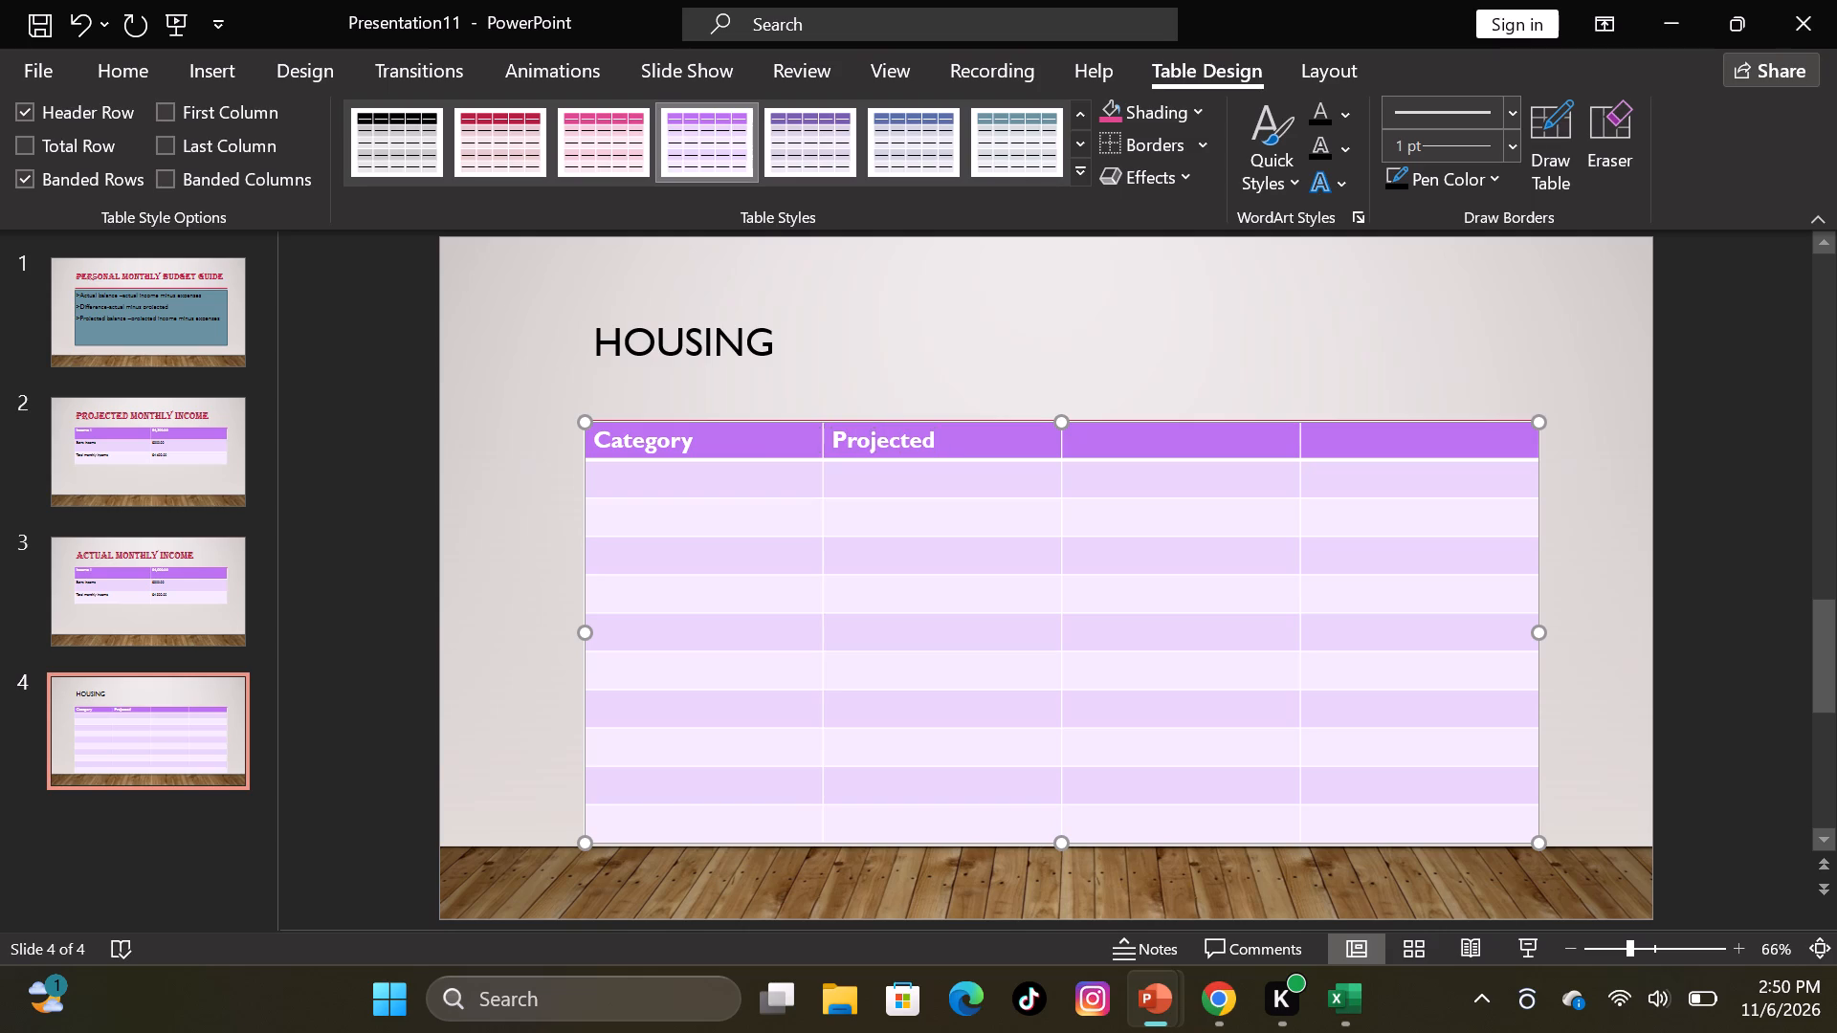
pyautogui.press('space')
pyautogui.write('cost')
pyautogui.press('Right')
# Enter Actual cost and Difference as the third and fourth column headings of the Housing table.
pyautogui.press('a')
pyautogui.write('ctual')
pyautogui.press('space')
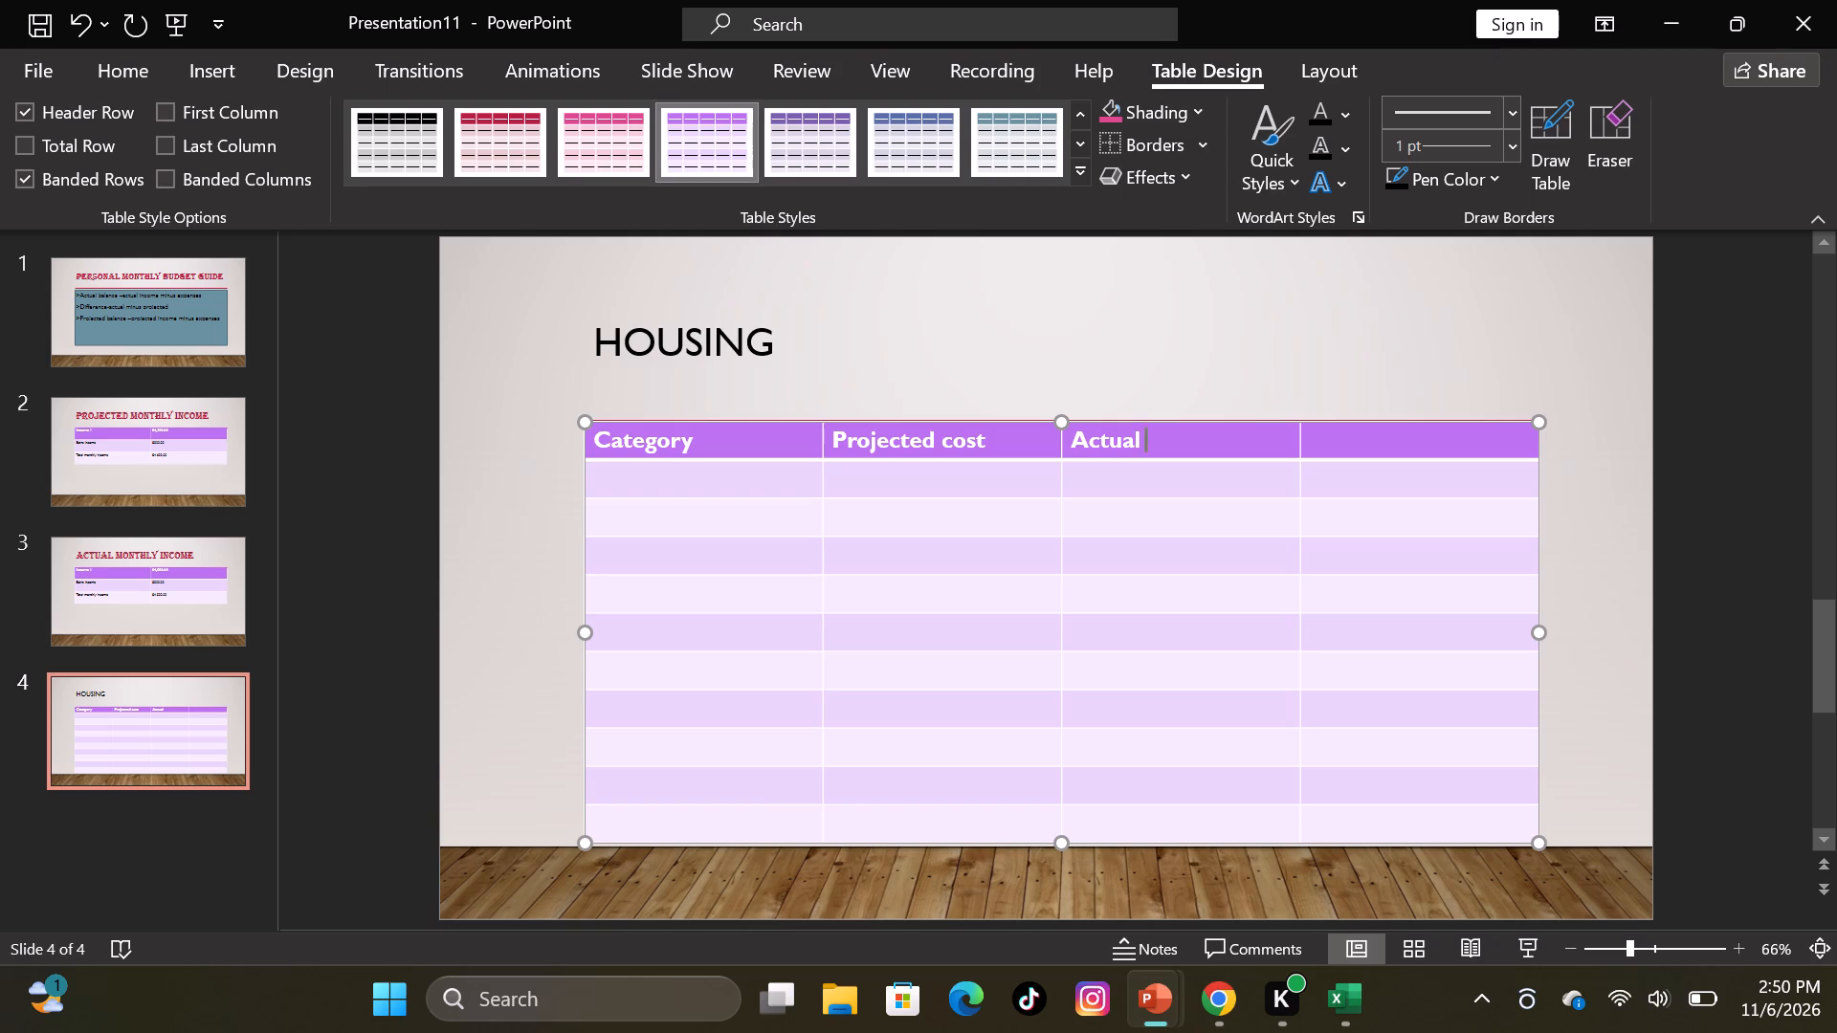
pyautogui.write('cost')
pyautogui.press('Right')
pyautogui.press('d')
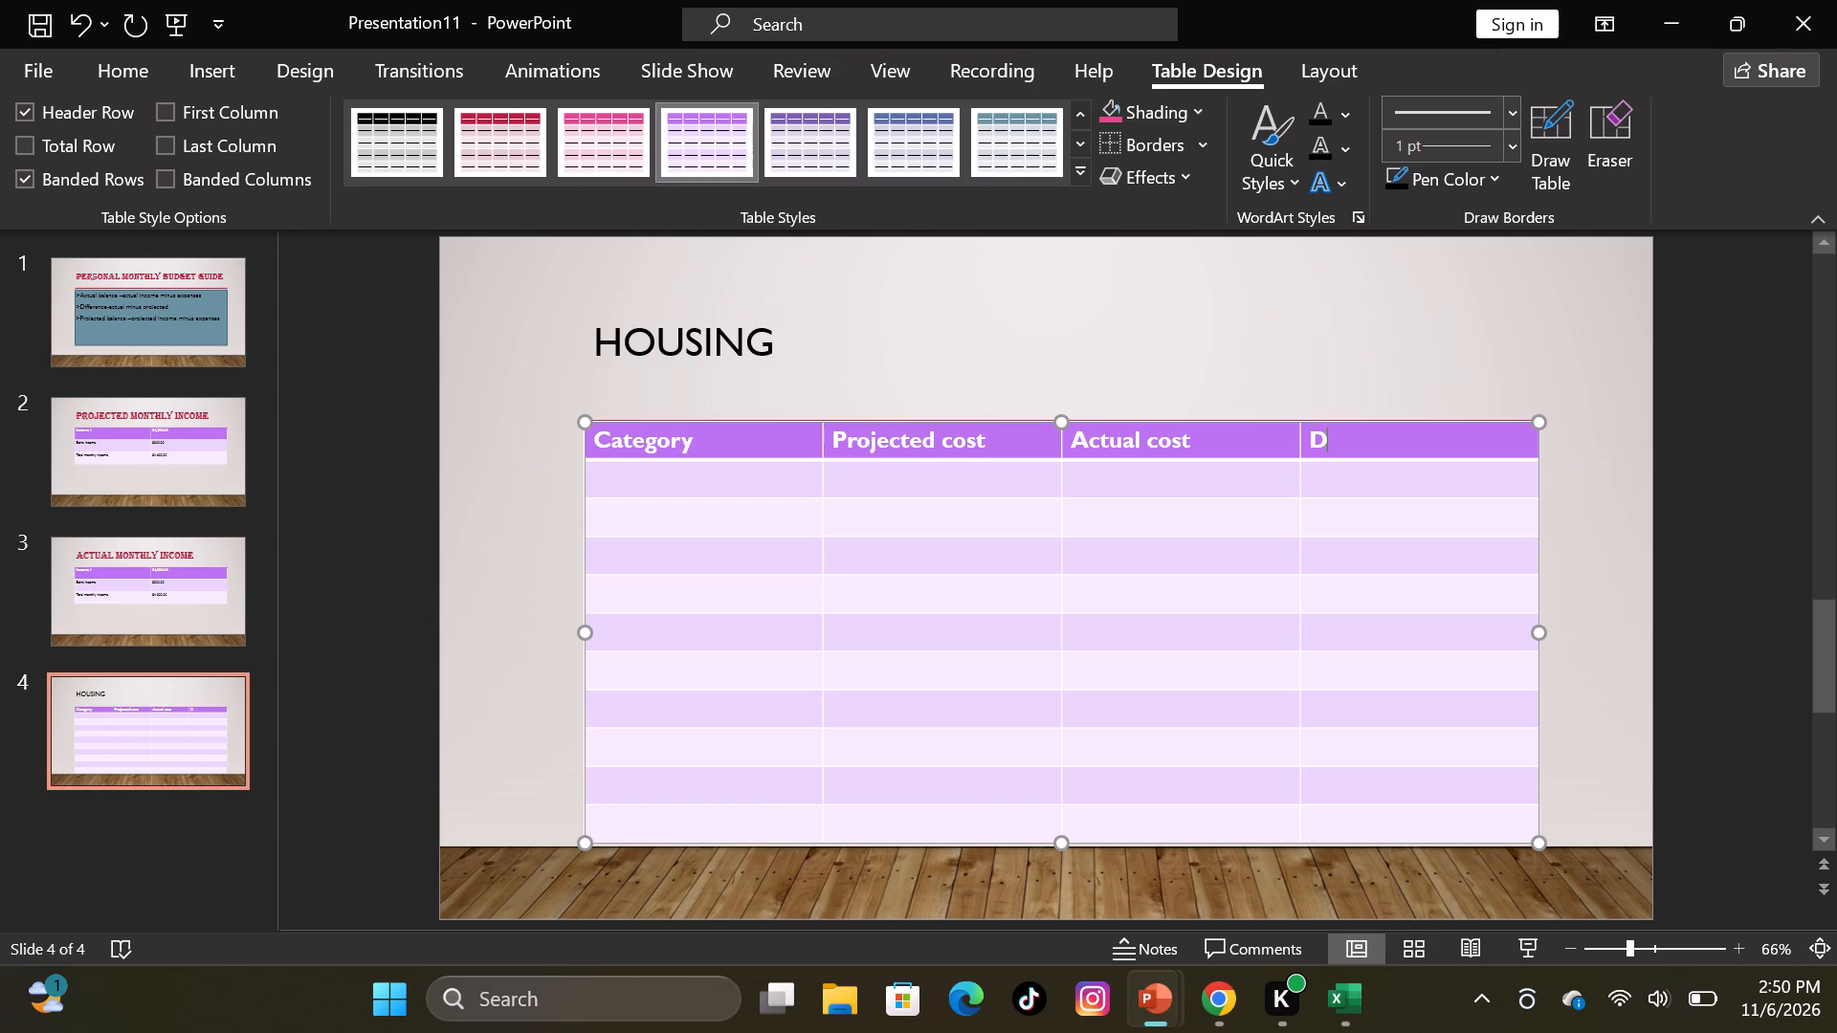
pyautogui.press('i')
pyautogui.write('ffere')
pyautogui.write('nces')
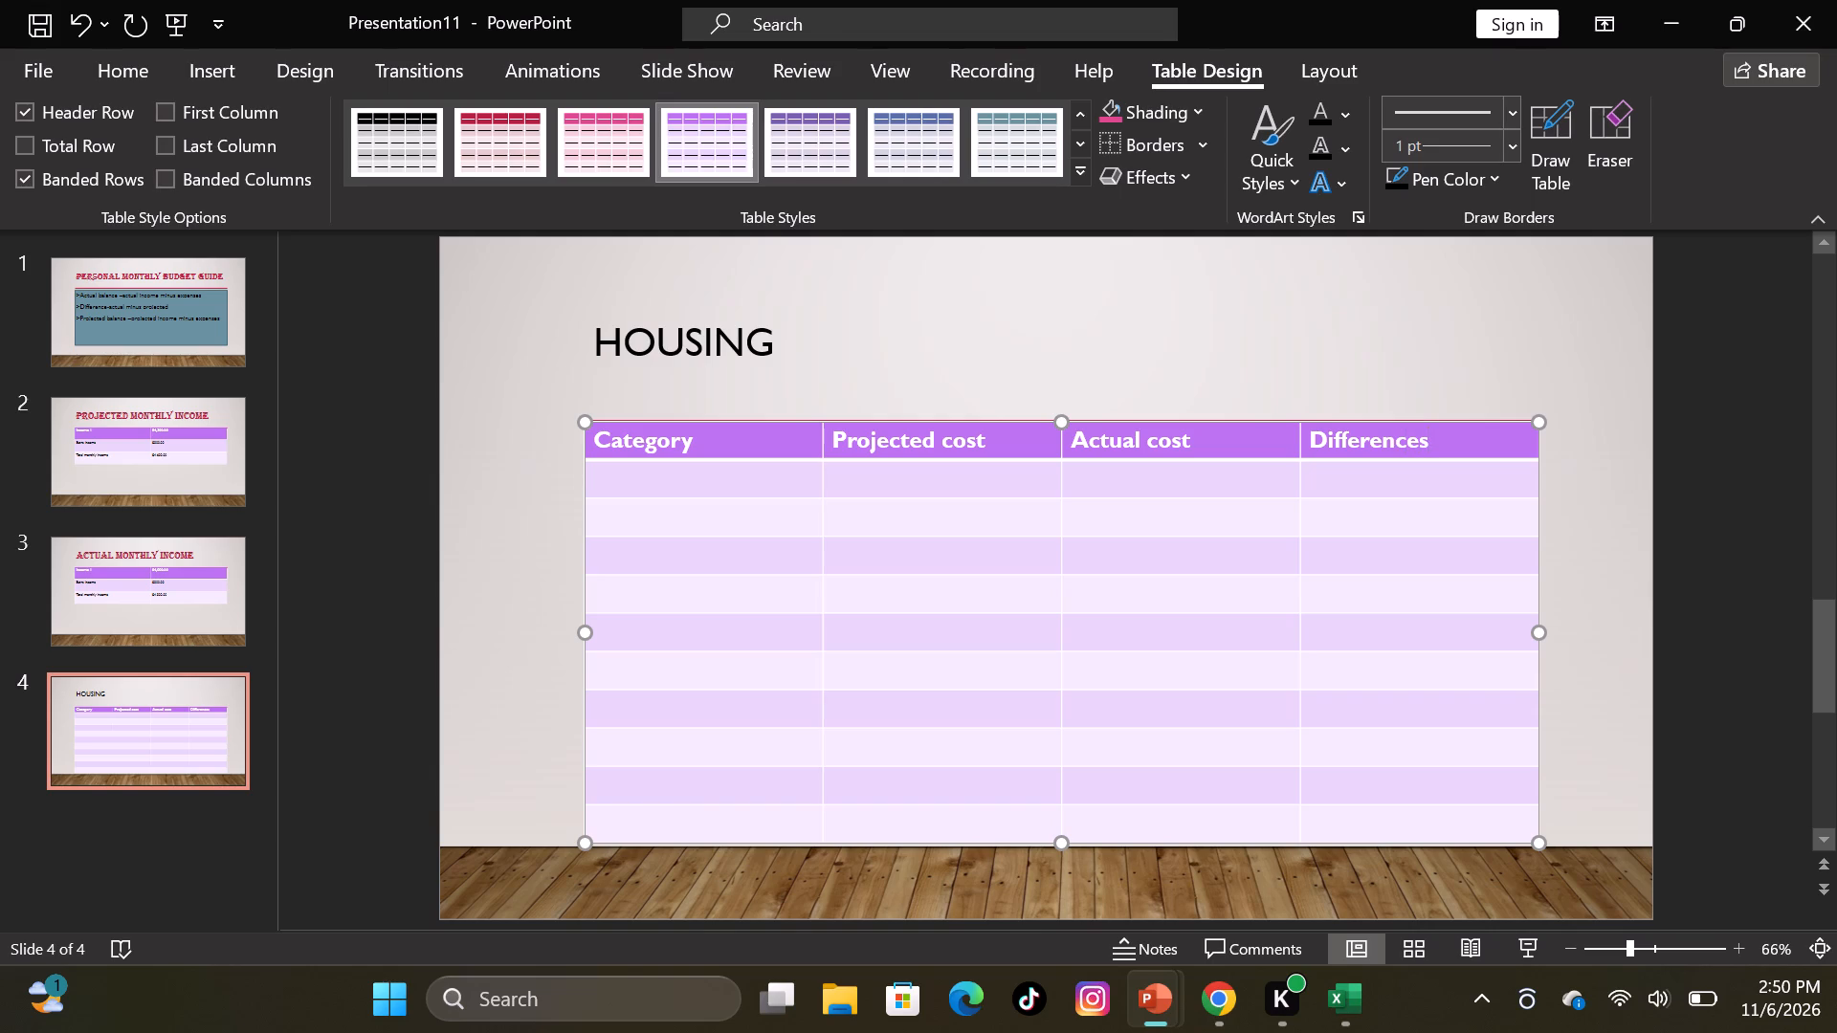
pyautogui.press('BackSpace')
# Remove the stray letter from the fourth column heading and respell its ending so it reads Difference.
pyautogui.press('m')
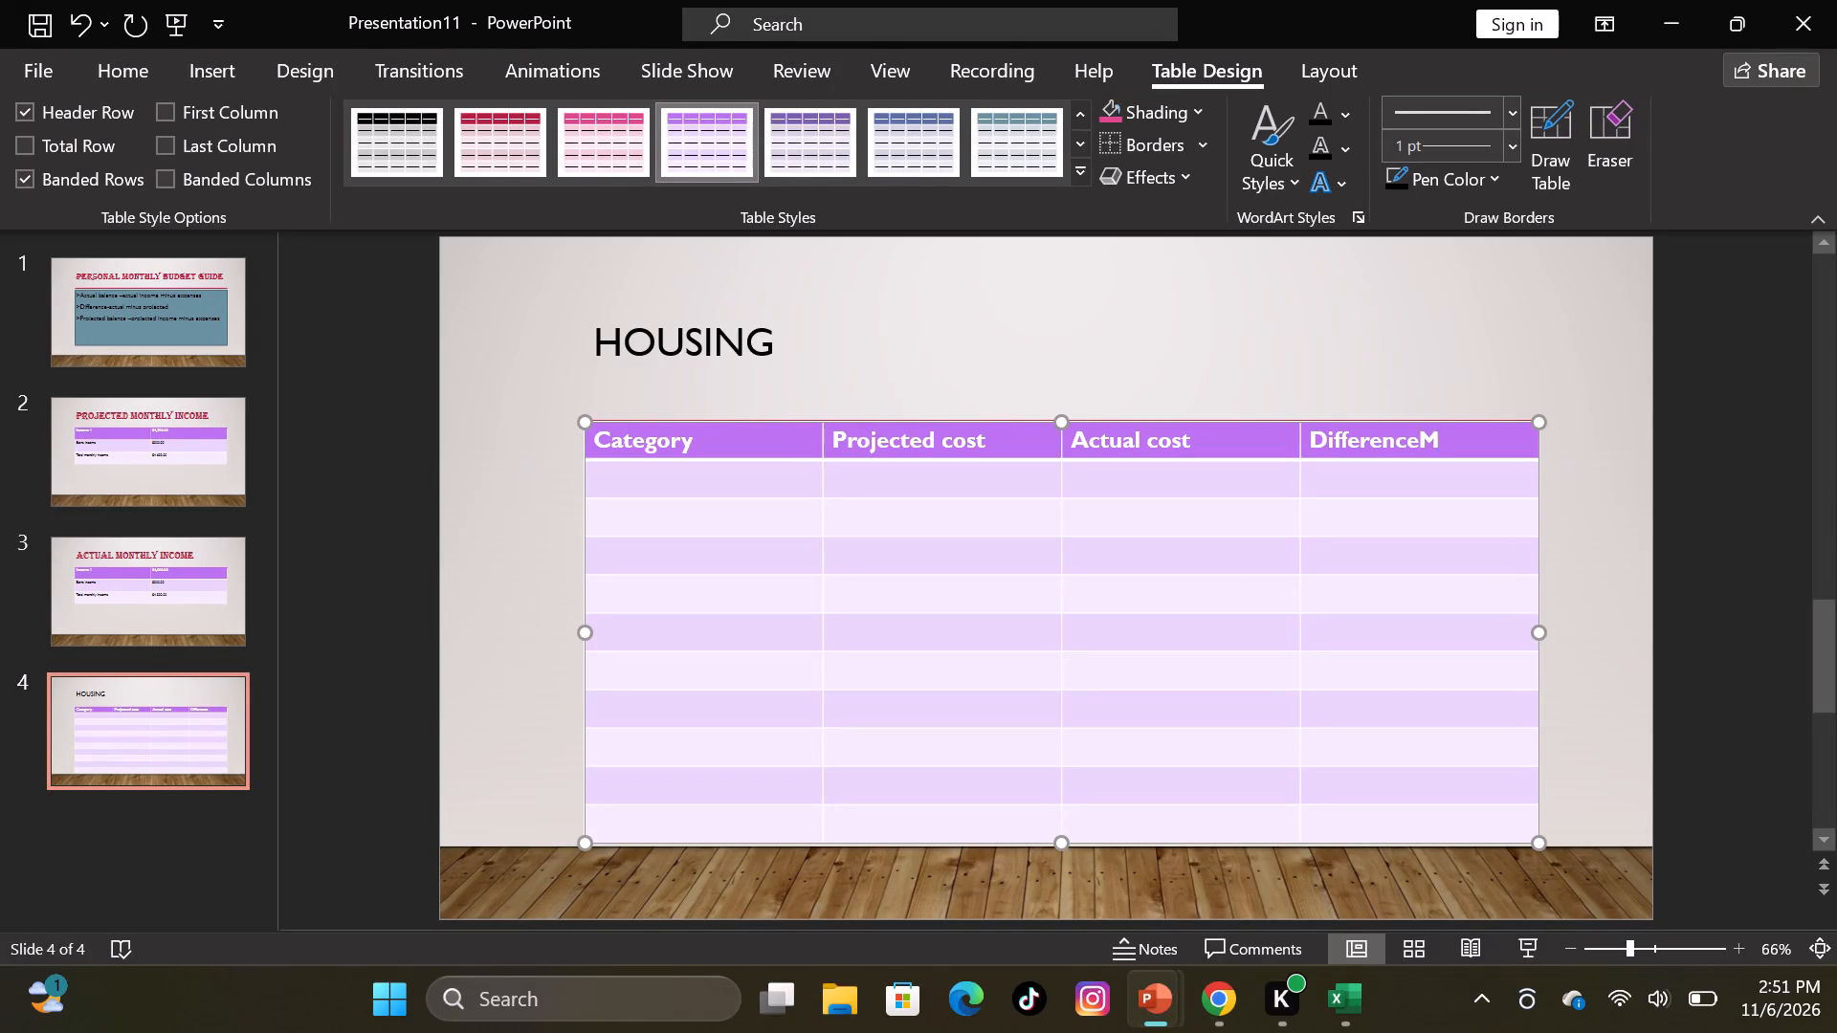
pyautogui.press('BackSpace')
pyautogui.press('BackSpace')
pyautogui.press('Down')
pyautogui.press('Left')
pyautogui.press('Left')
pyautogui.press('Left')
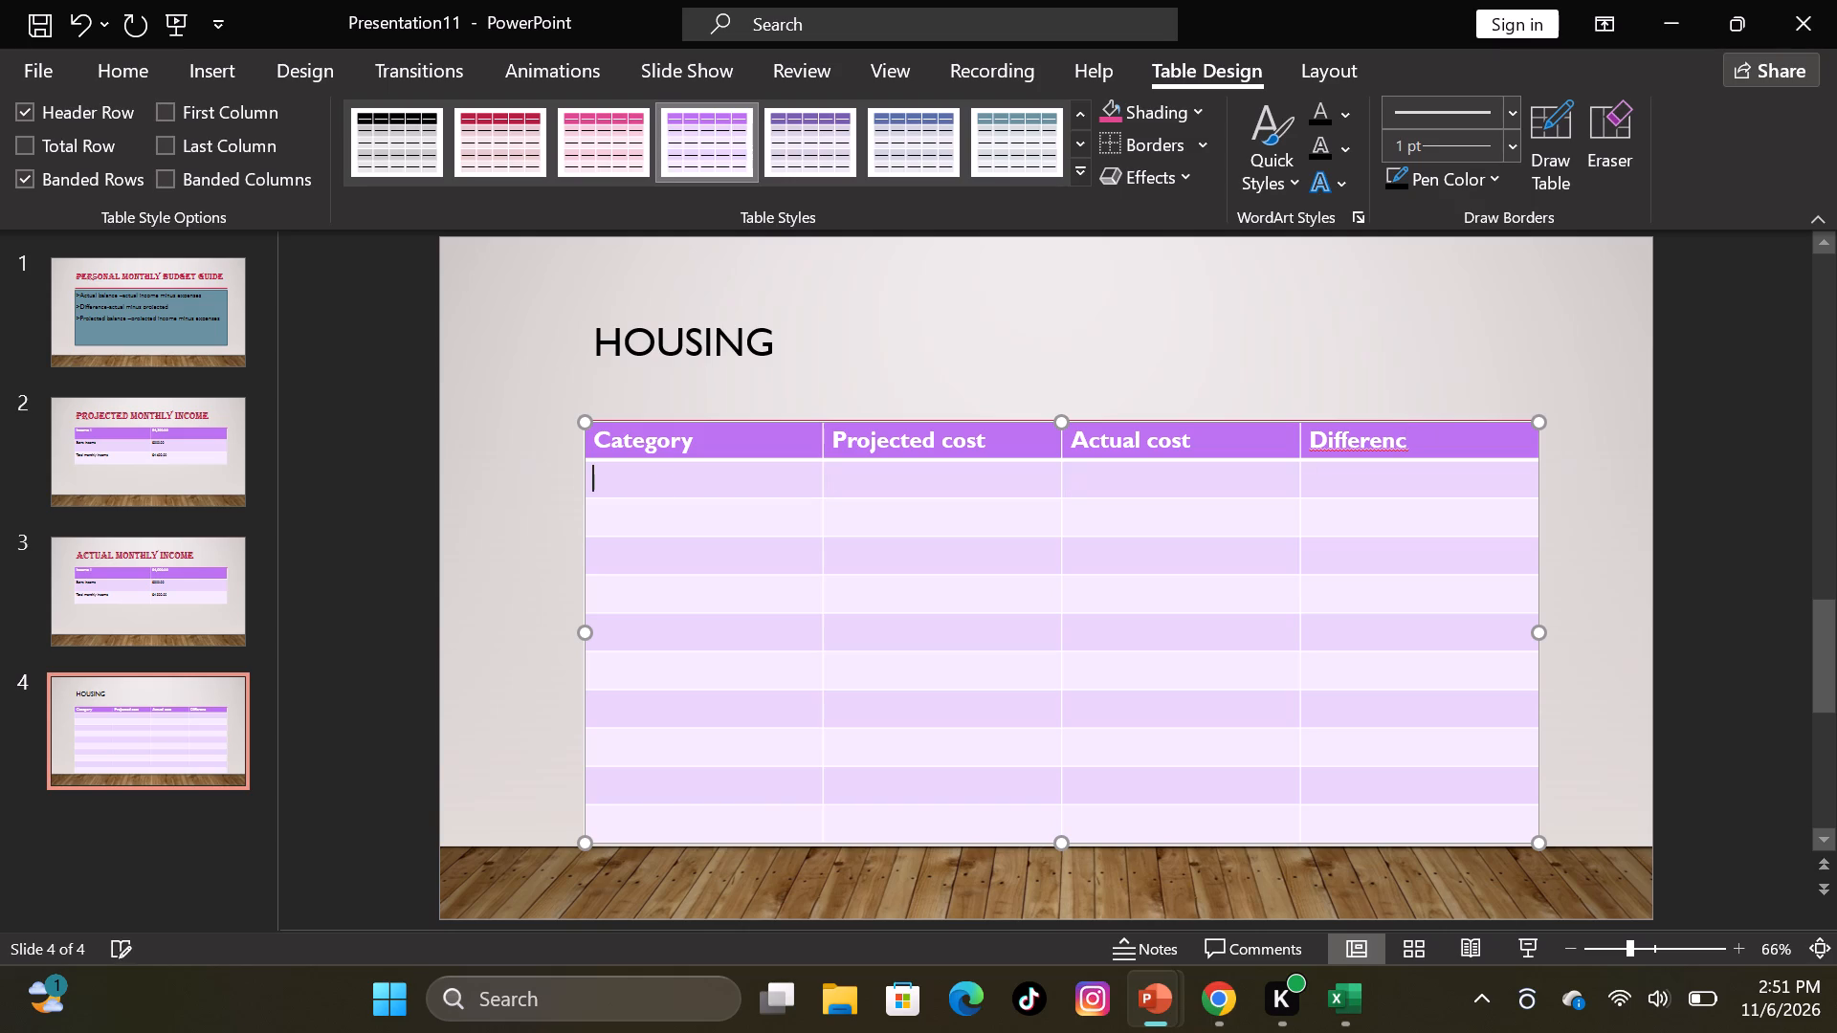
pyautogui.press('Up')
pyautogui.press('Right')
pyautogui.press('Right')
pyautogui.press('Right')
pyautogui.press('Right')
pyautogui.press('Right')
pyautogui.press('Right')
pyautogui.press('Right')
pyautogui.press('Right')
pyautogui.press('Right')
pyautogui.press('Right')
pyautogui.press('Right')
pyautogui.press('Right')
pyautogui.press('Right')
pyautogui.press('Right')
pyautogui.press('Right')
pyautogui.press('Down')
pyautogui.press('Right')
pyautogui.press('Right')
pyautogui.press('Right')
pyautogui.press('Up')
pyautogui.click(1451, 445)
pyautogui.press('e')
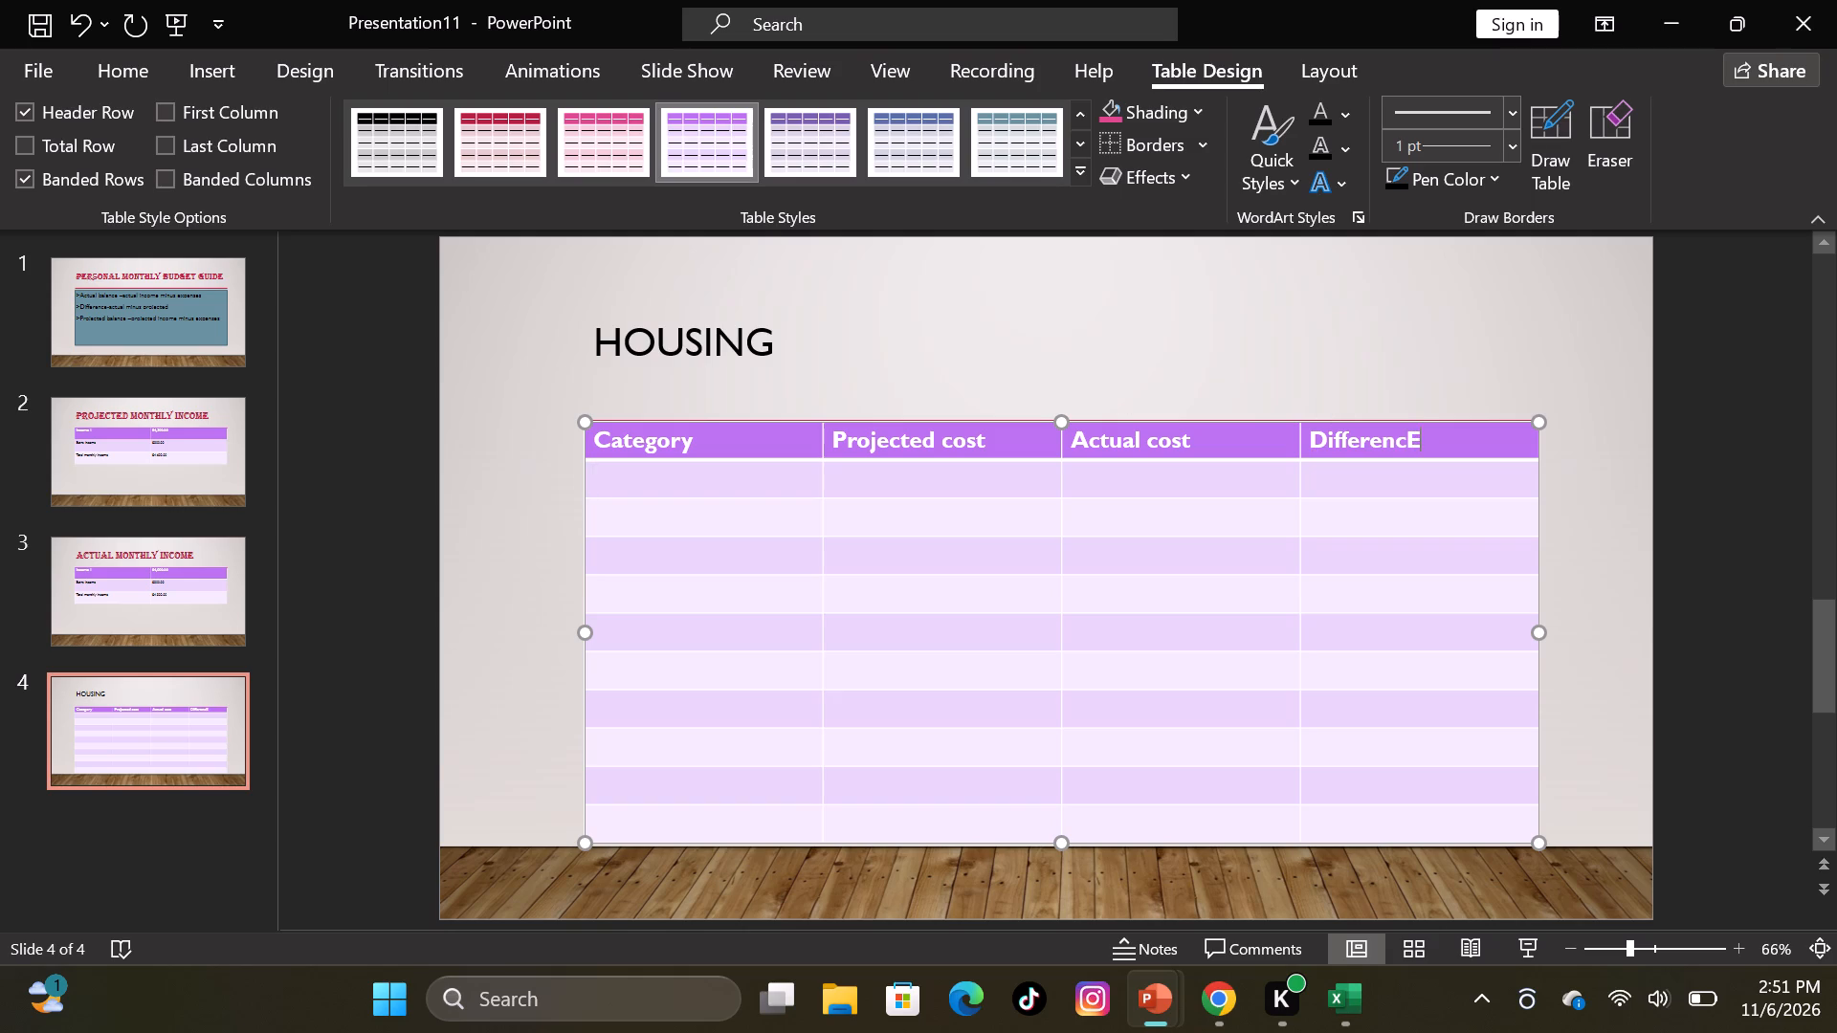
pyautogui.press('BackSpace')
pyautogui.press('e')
# Enter Mortgage or rent as the first category under the Category heading of the Housing table.
pyautogui.click(769, 484)
pyautogui.press('m')
pyautogui.press('o')
pyautogui.press('r')
pyautogui.write('tage')
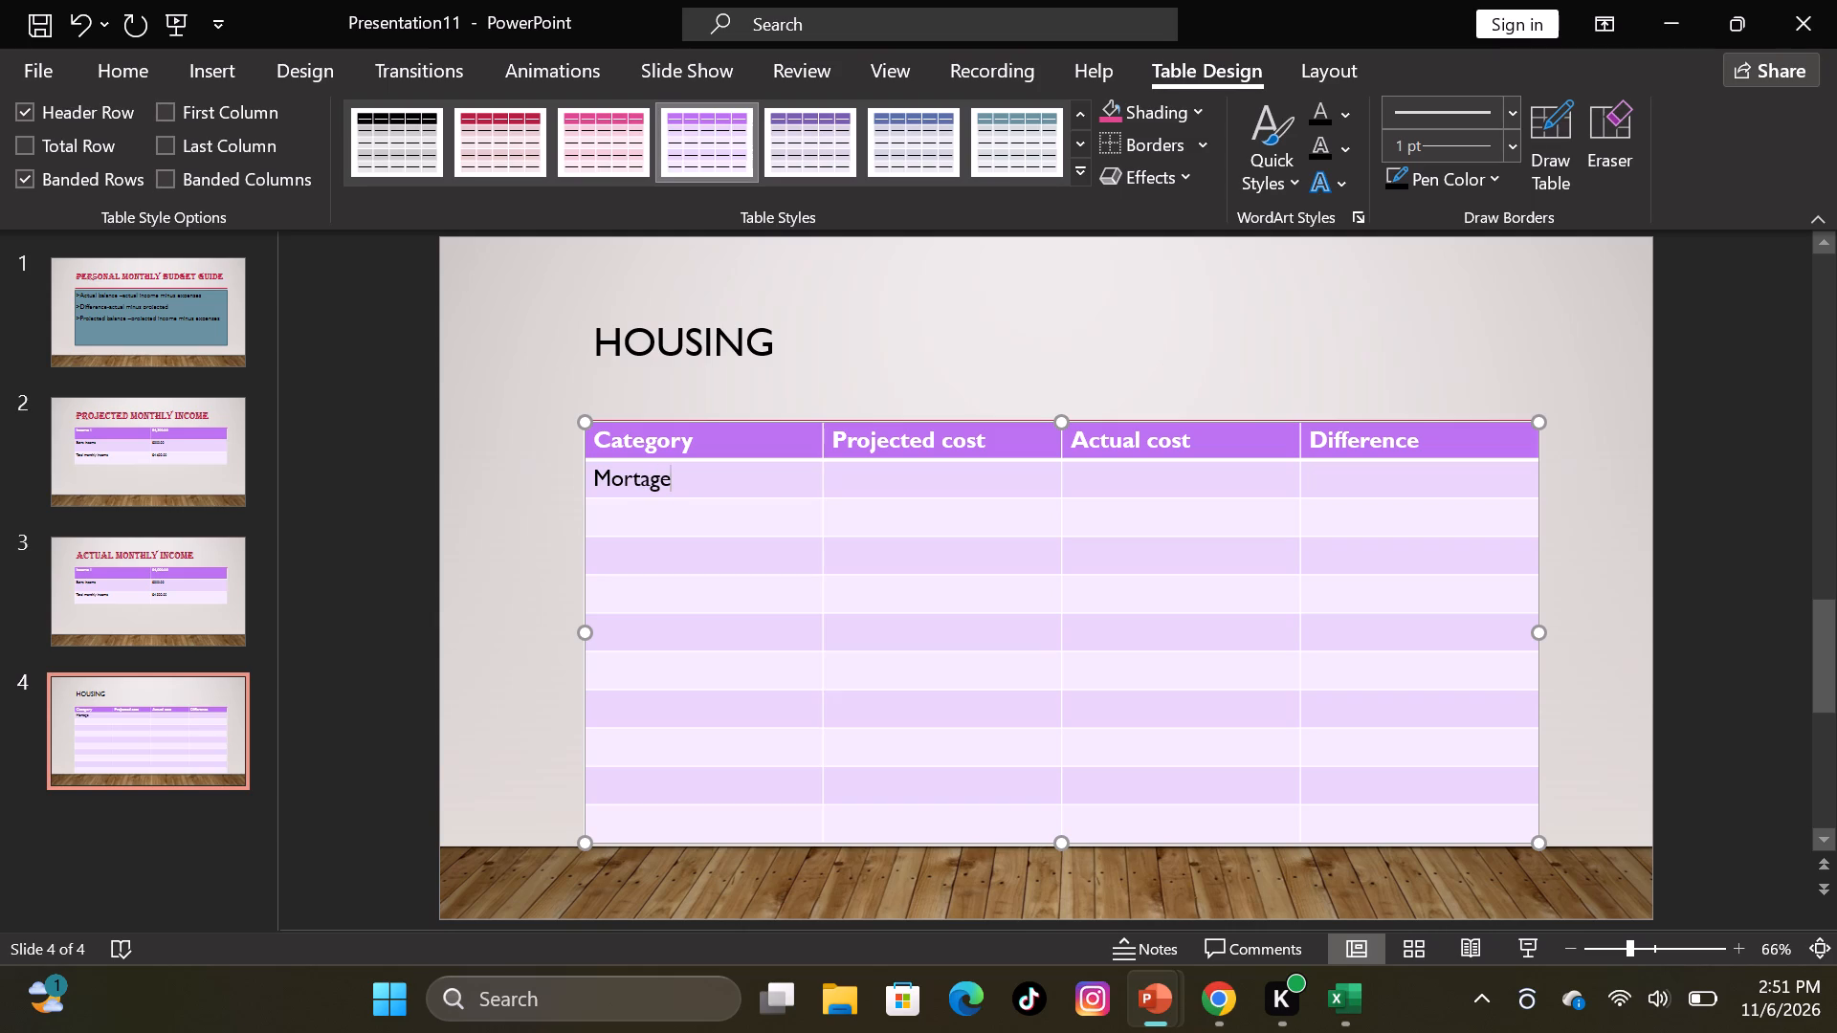
pyautogui.press('Left')
pyautogui.press('Left')
pyautogui.press('Left')
pyautogui.press('g')
pyautogui.press('Right')
pyautogui.press('Right')
pyautogui.press('Right')
pyautogui.press('space')
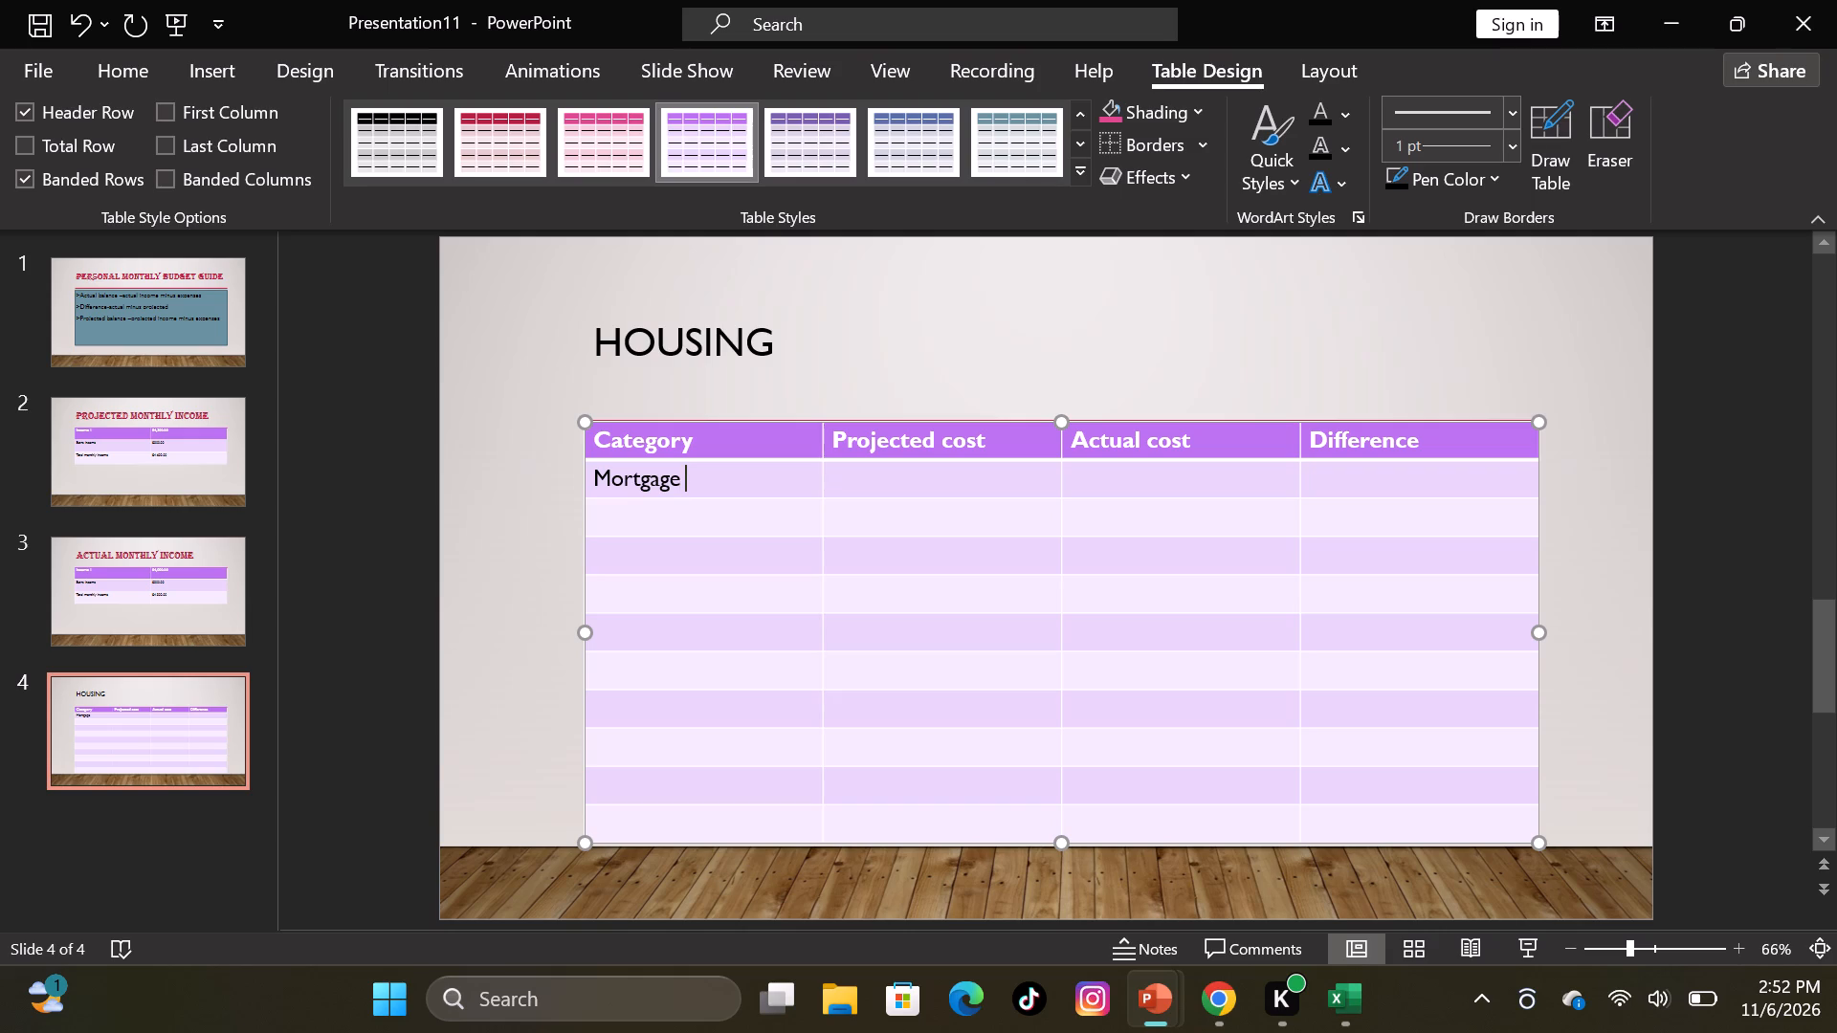
pyautogui.write('or')
pyautogui.press('space')
pyautogui.write('rent')
# Fill the next three Category rows of the Housing table with Phone, Electricity and Gas.
pyautogui.press('Down')
pyautogui.press('p')
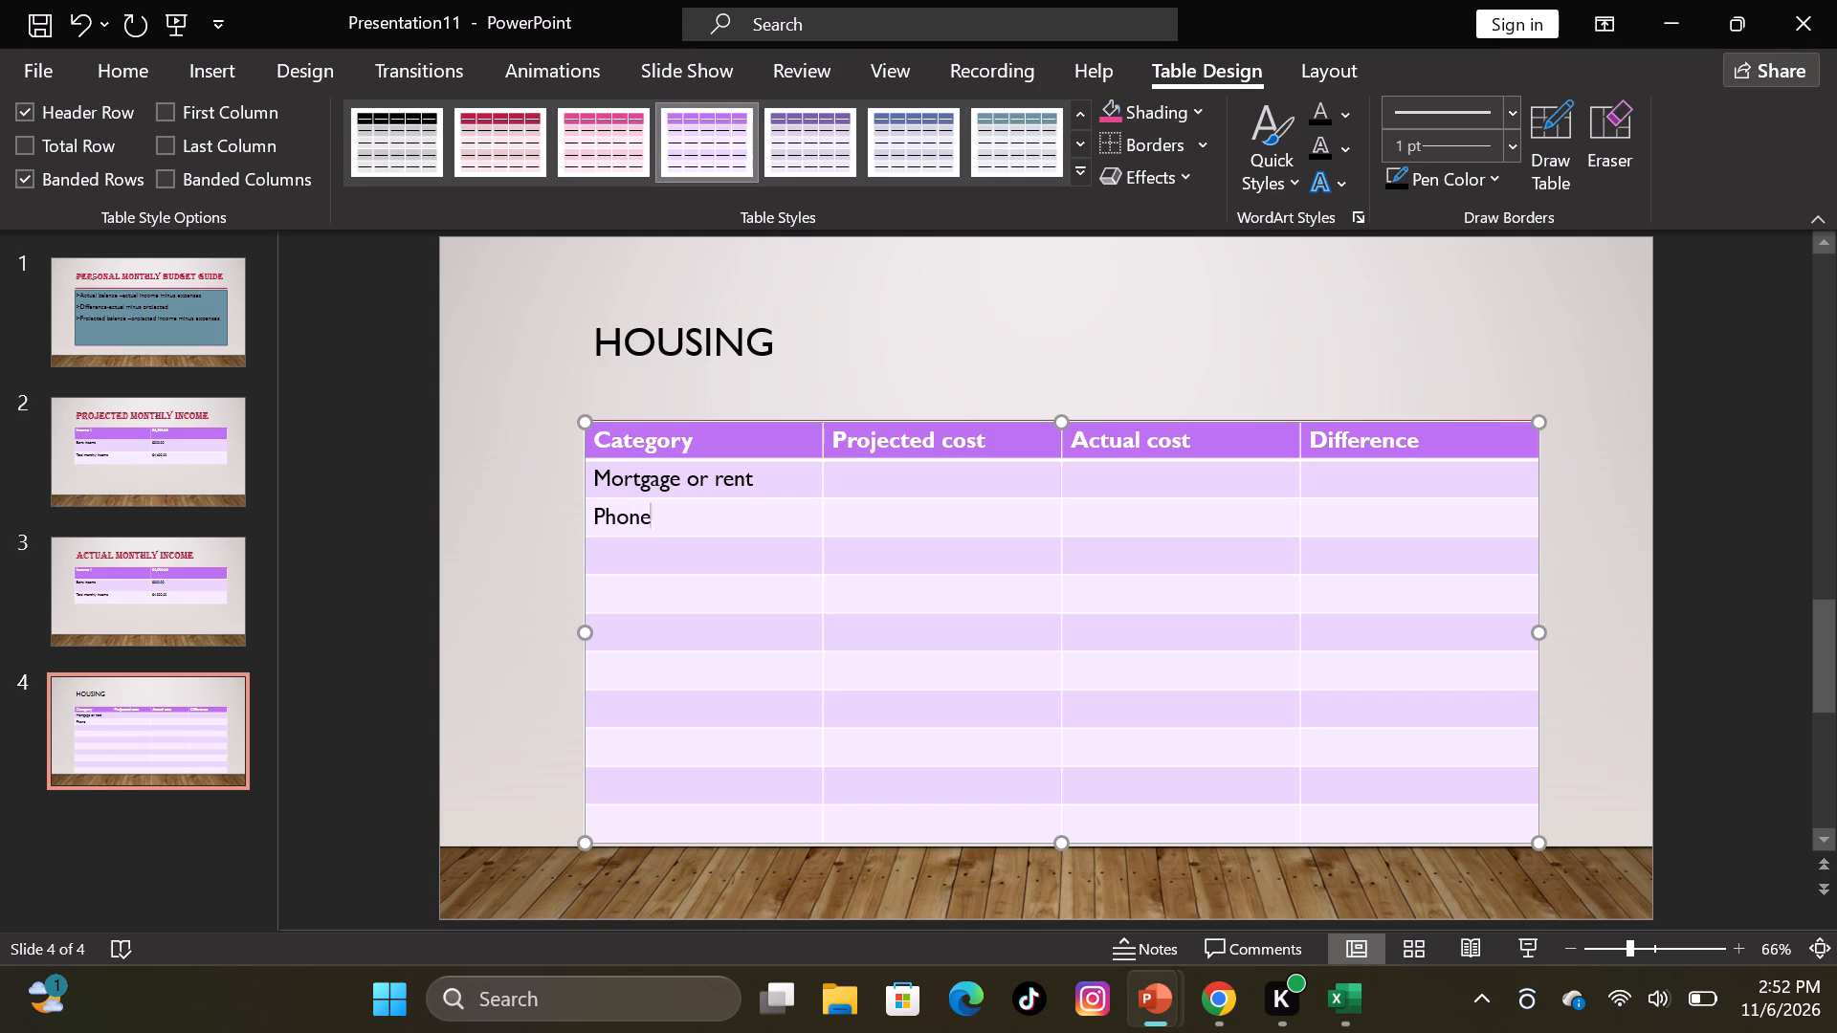
pyautogui.press('Down')
pyautogui.press('e')
pyautogui.press('Down')
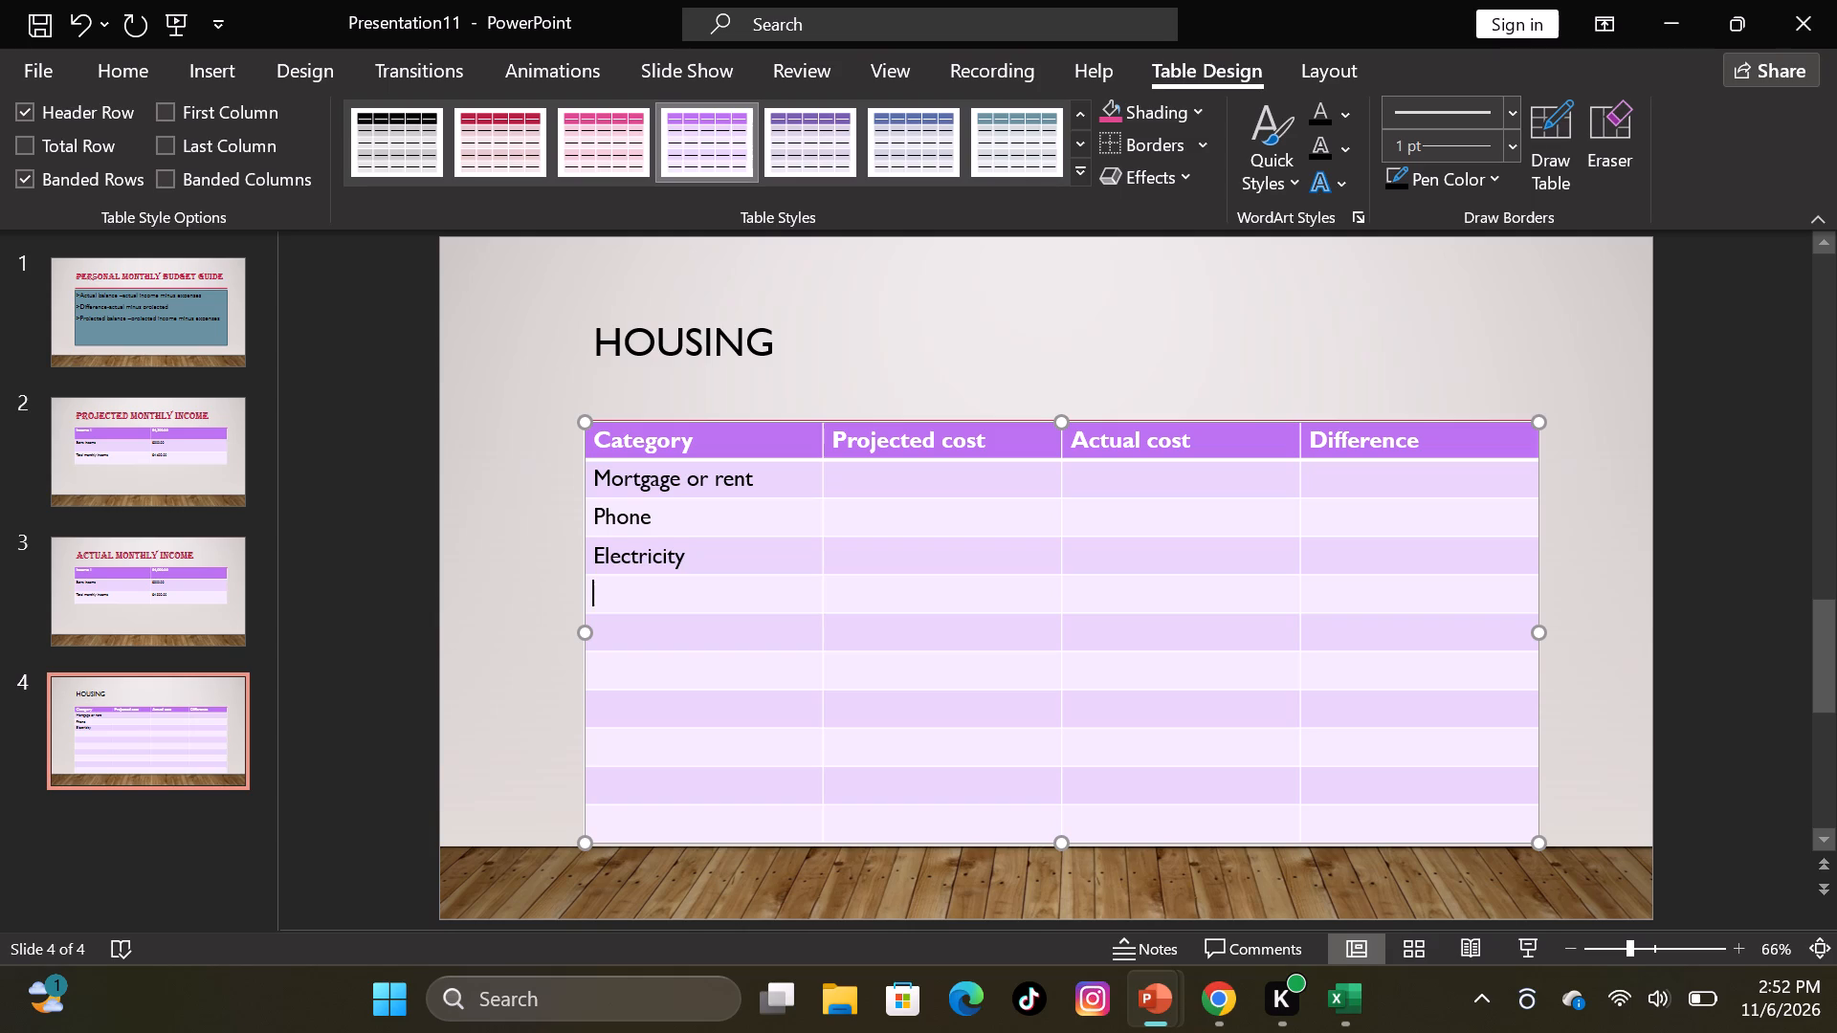
pyautogui.press('g')
pyautogui.write('as')
# Fill the three Category rows below Gas with Water and sewer, Cable and Waste removal.
pyautogui.press('Down')
pyautogui.press('w')
pyautogui.press('a')
pyautogui.write('ter and sewer')
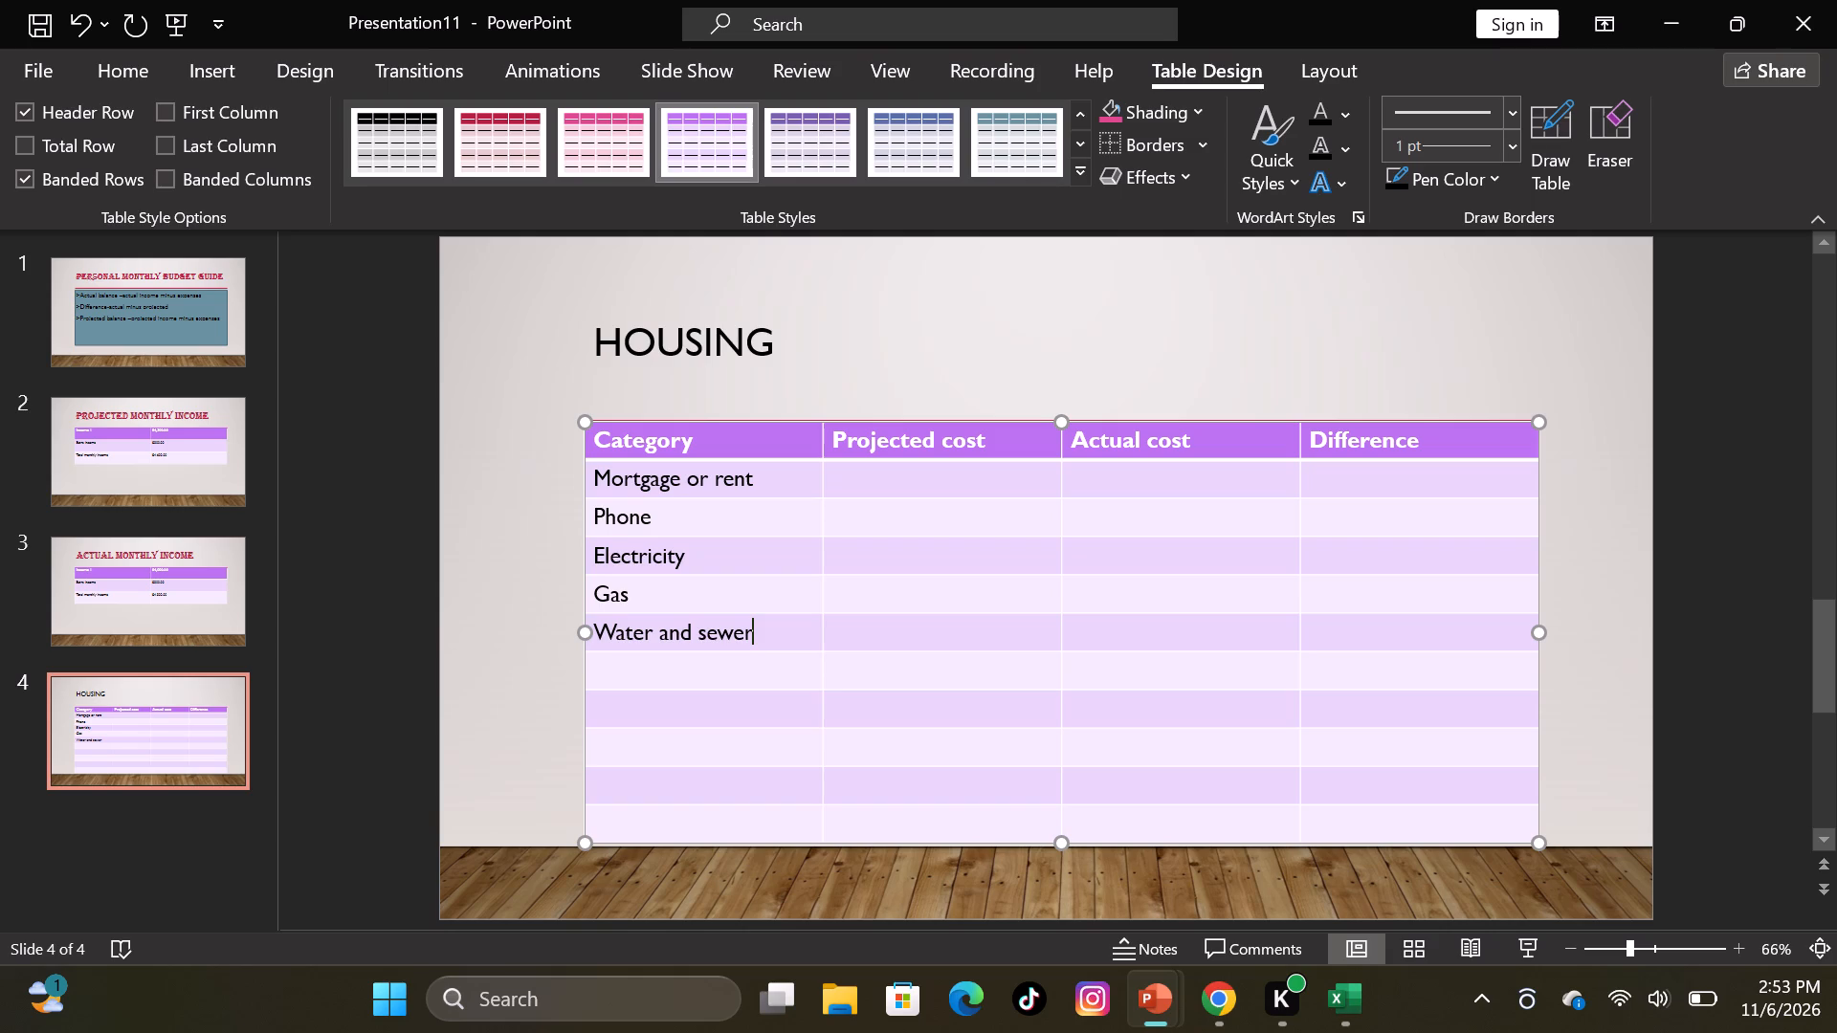
pyautogui.press('Down')
pyautogui.write('able')
pyautogui.press('Down')
pyautogui.press('w')
pyautogui.write('aste')
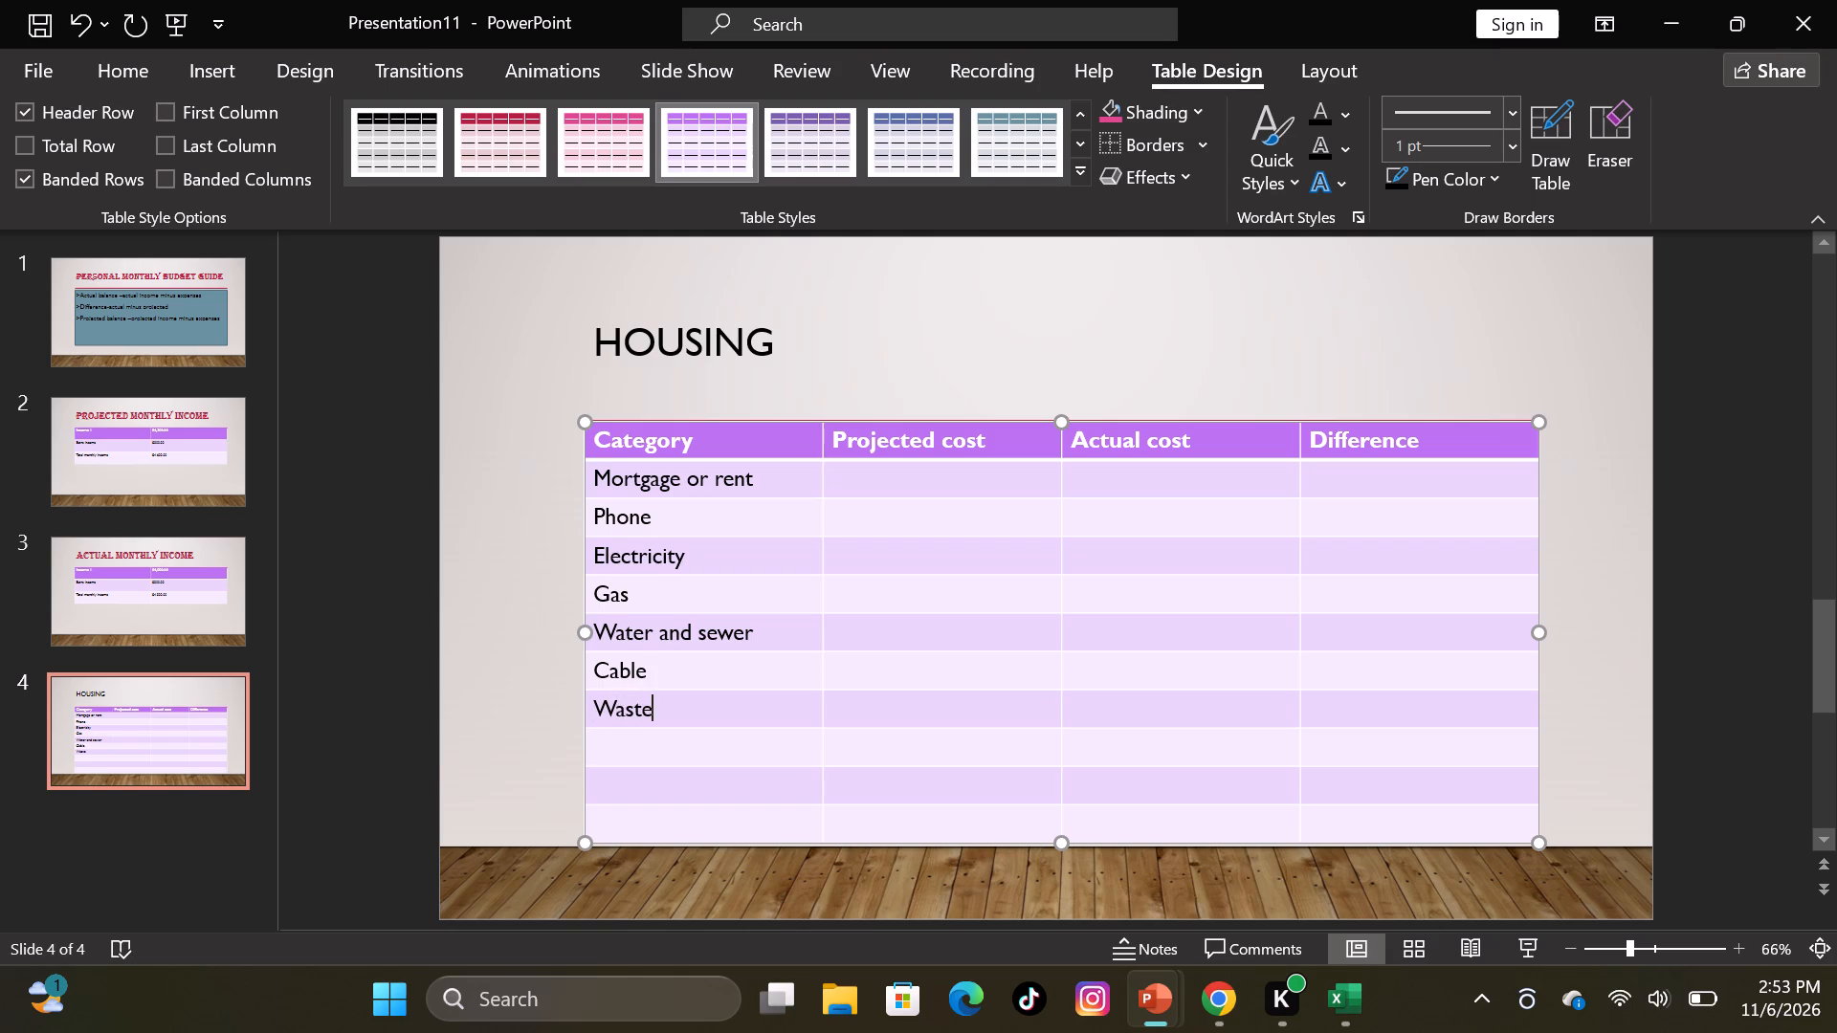
pyautogui.press('space')
pyautogui.write('removal')
# Enter Maintenance or repairs in the Category row below Waste removal in the Housing table.
pyautogui.press('Down')
pyautogui.write('ma')
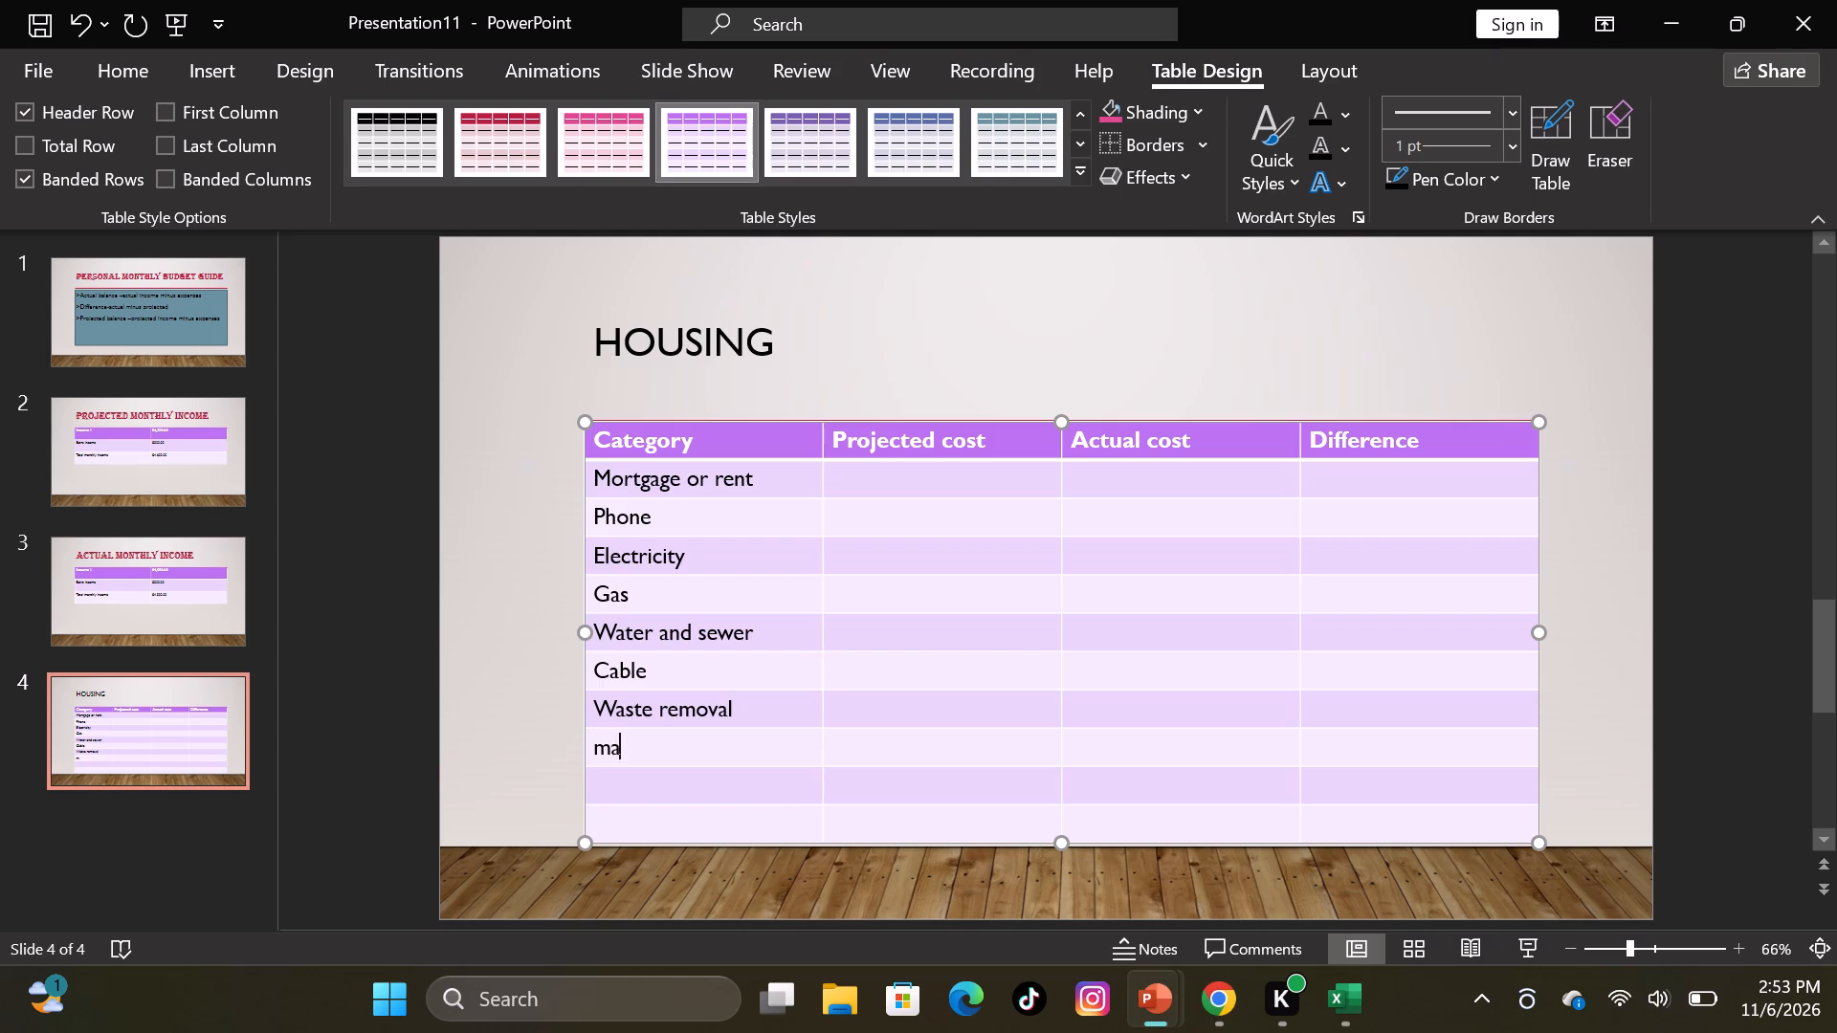
pyautogui.press('BackSpace')
pyautogui.press('BackSpace')
pyautogui.write('ai')
pyautogui.press('n')
pyautogui.write('ta')
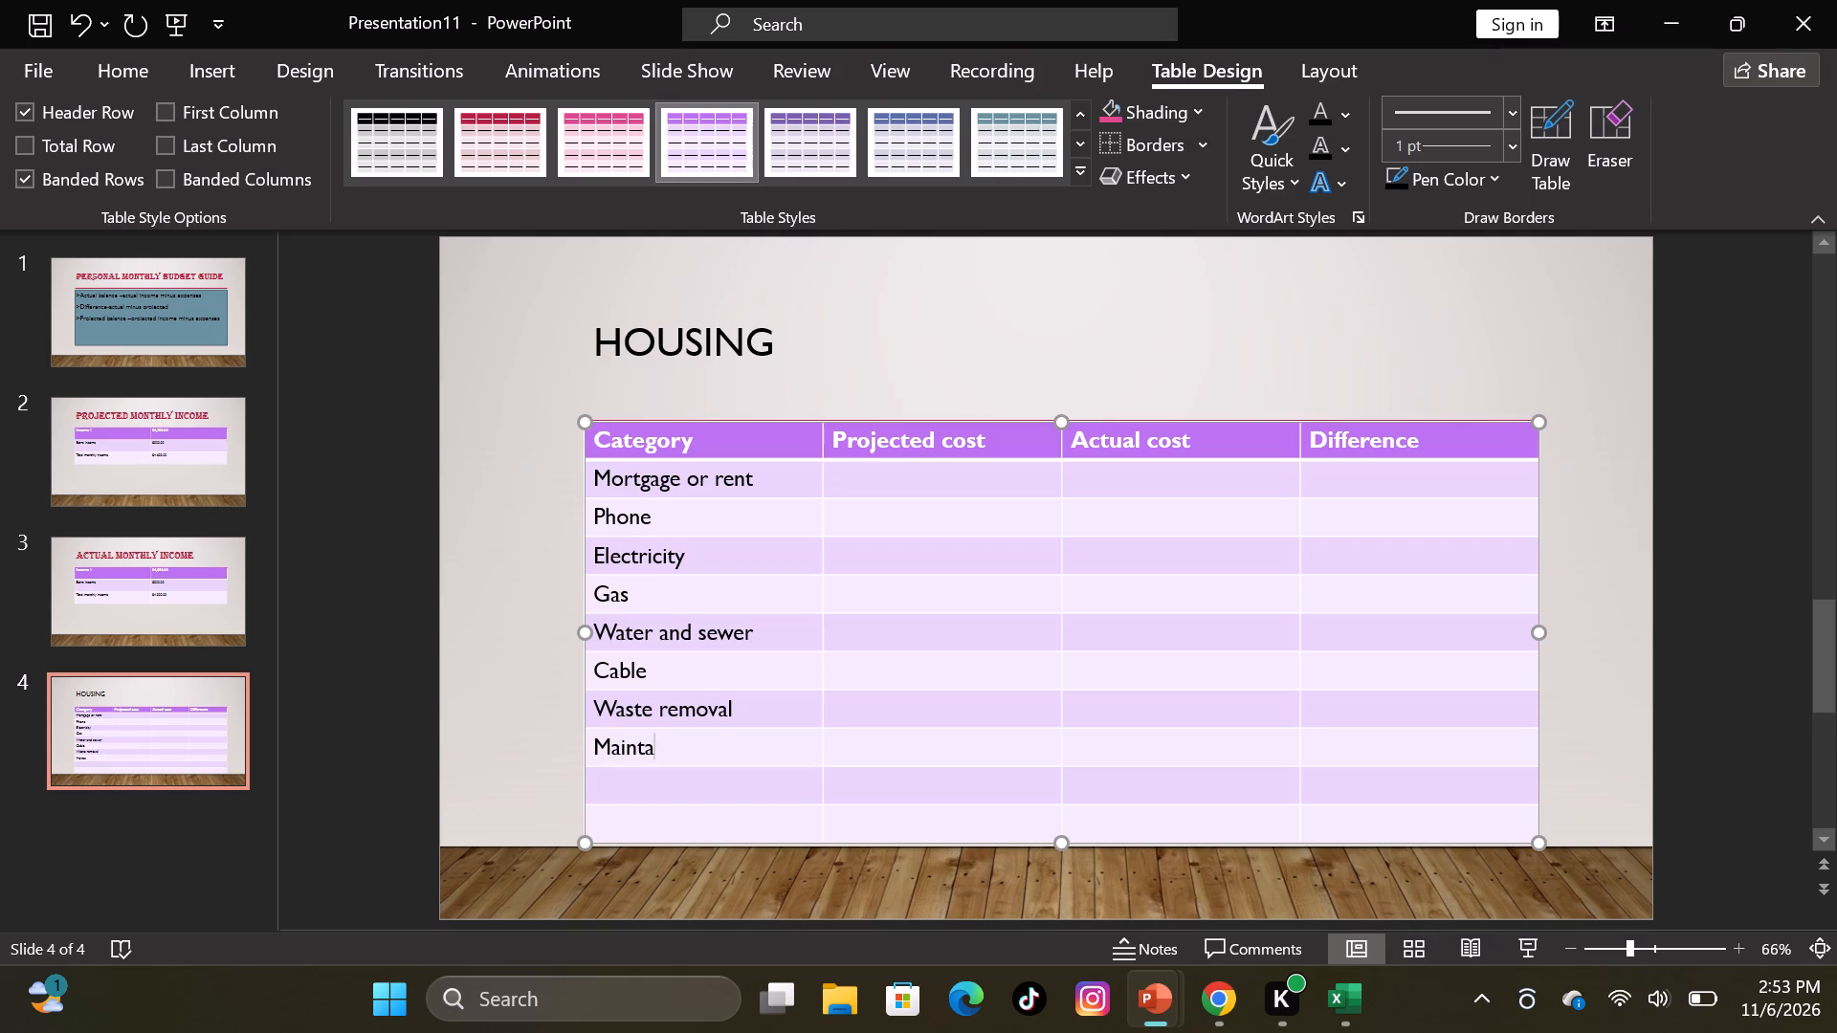
pyautogui.press('BackSpace')
pyautogui.press('e')
pyautogui.scroll(-4, 765, 522)
pyautogui.scroll(4, 765, 522)
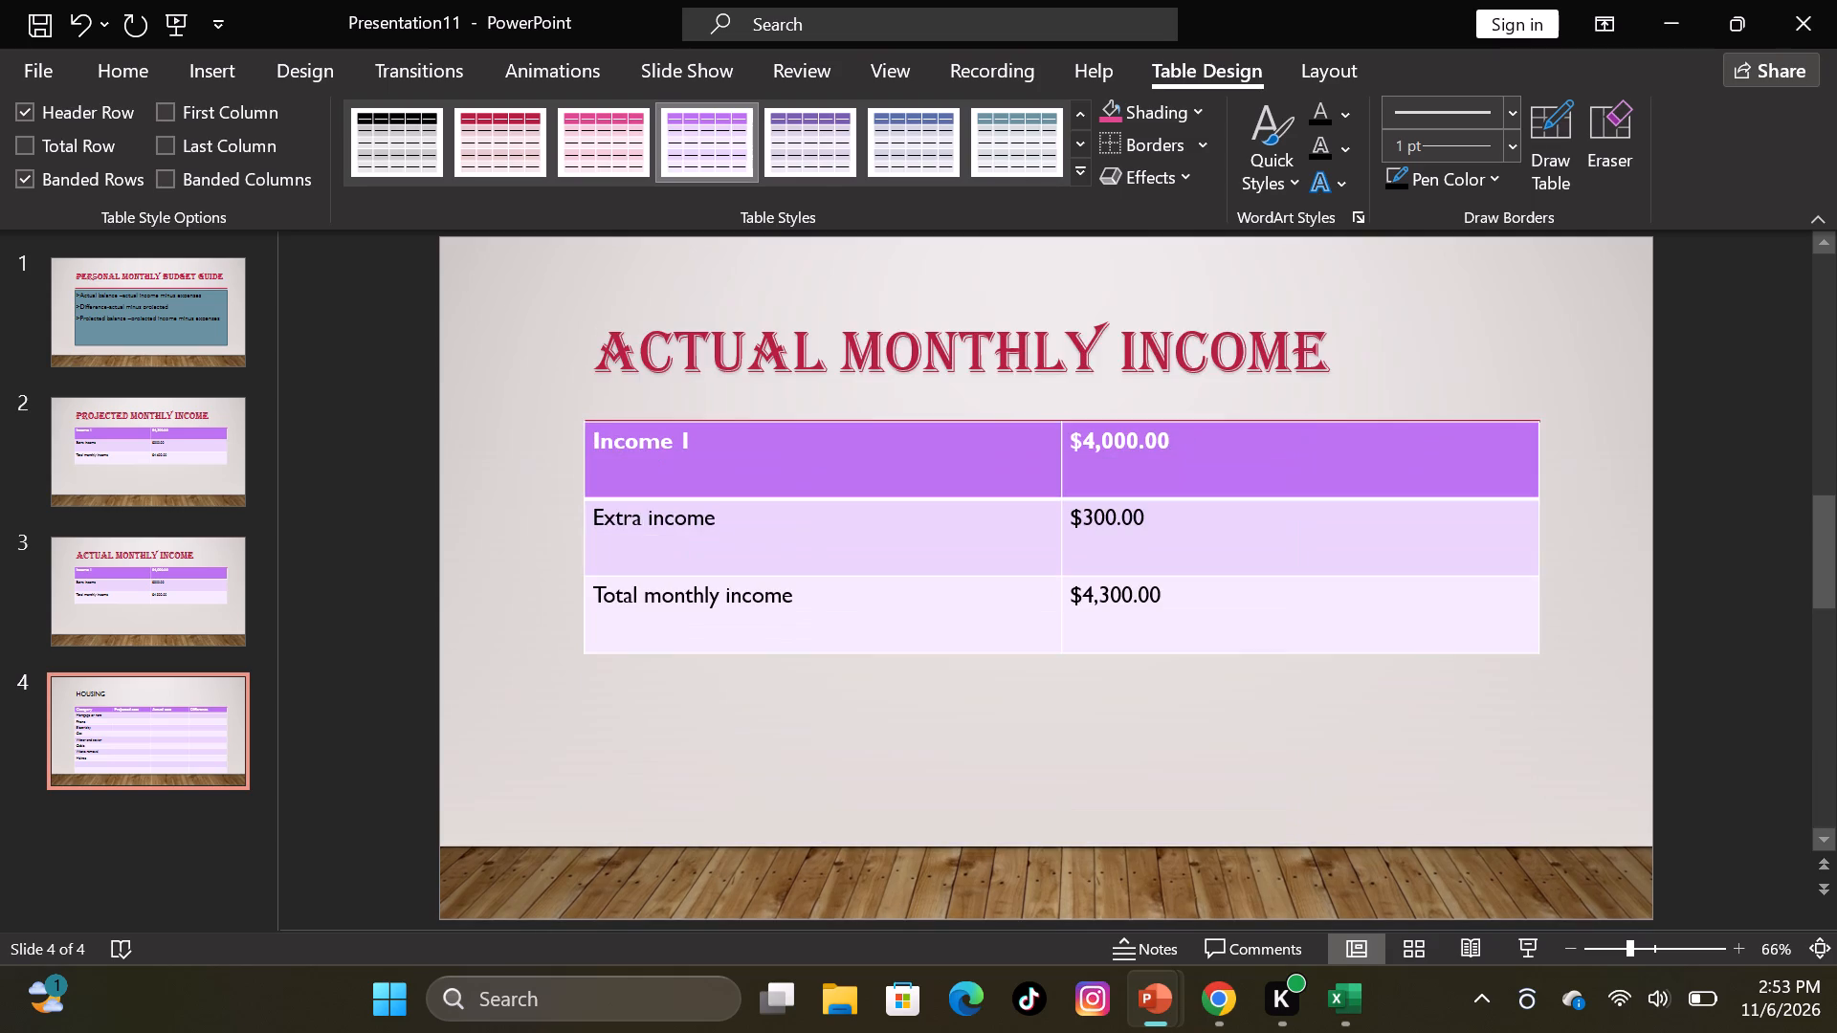
pyautogui.scroll(-4, 765, 522)
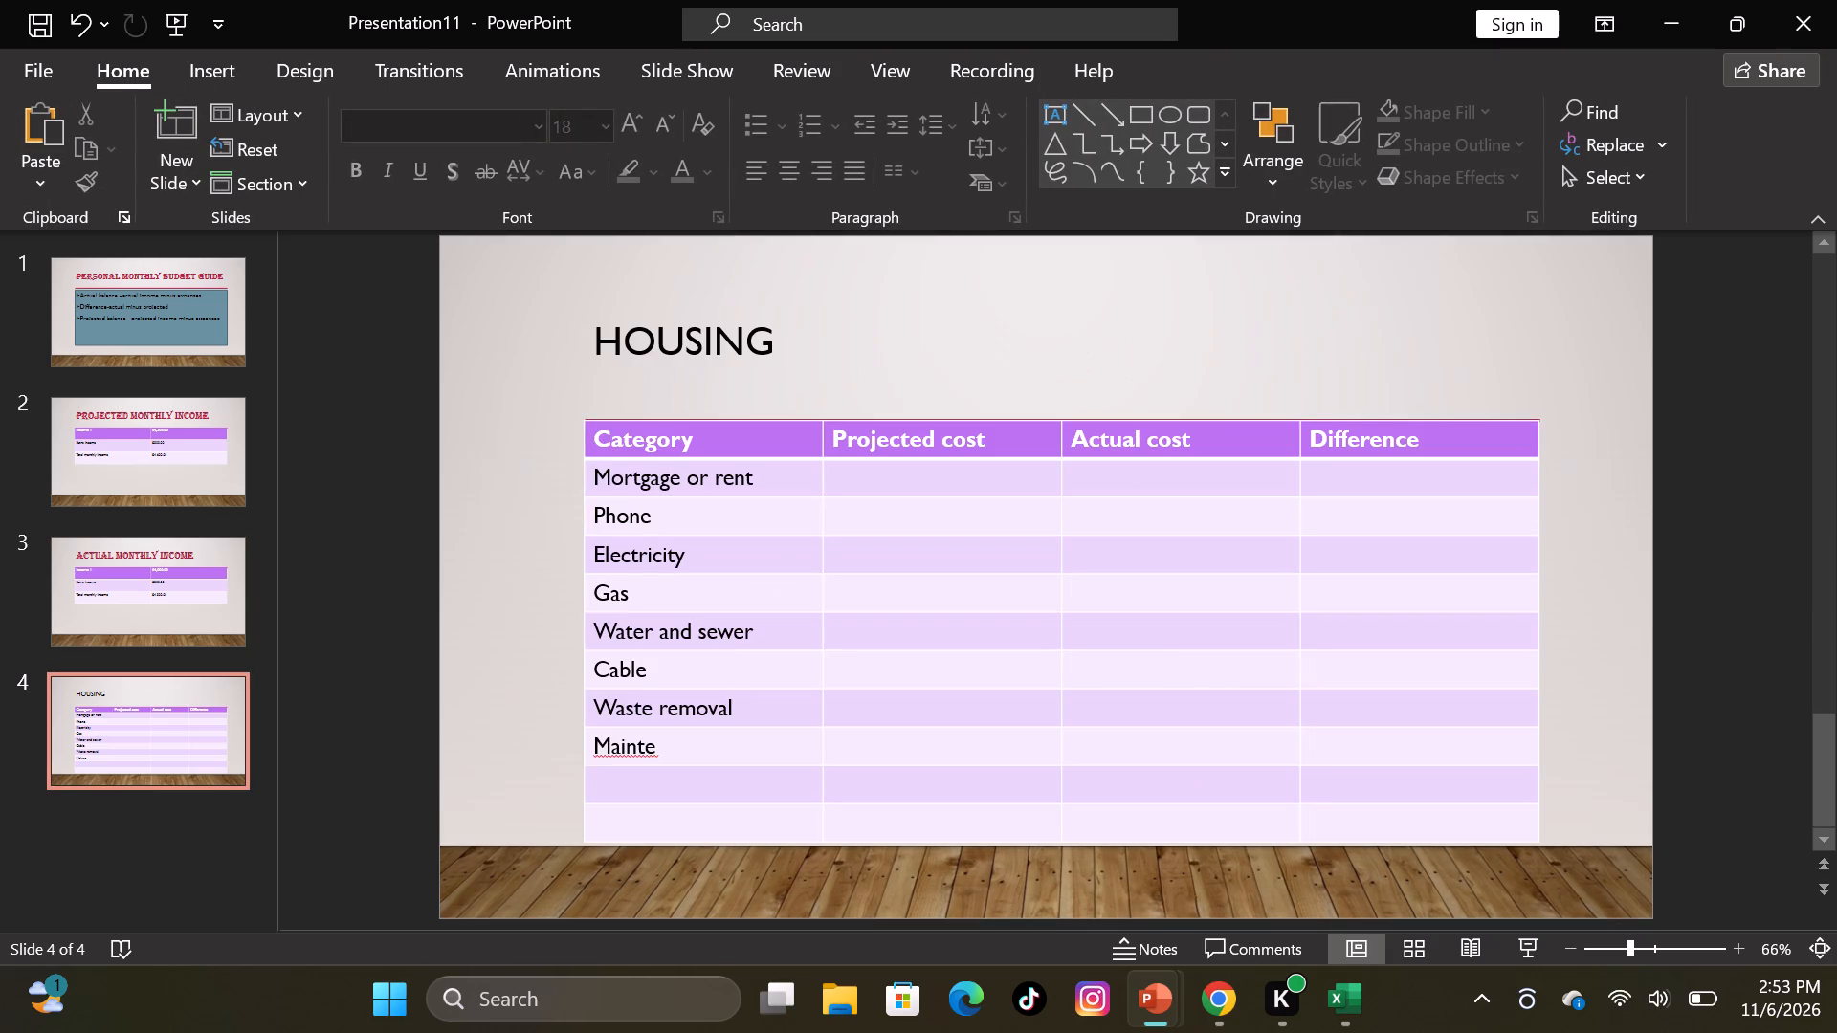
pyautogui.click(719, 733)
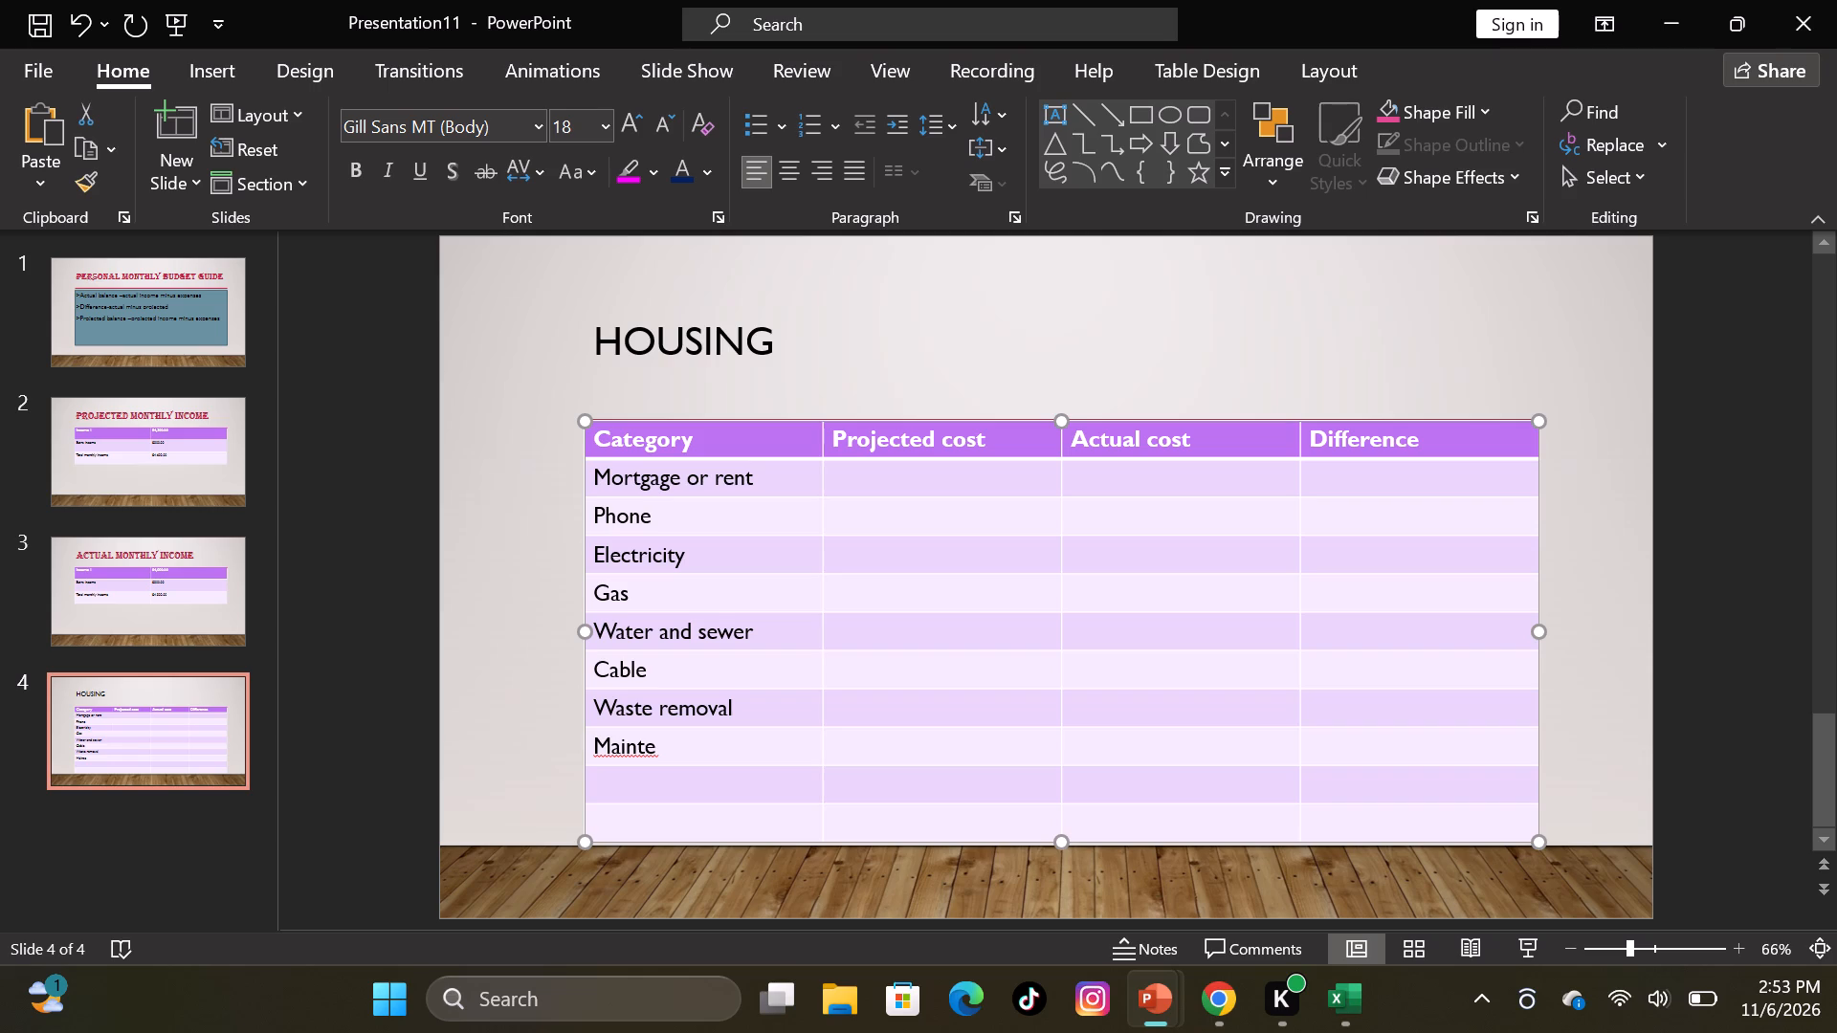
pyautogui.click(716, 752)
pyautogui.write('nan')
pyautogui.write('ce')
pyautogui.press('space')
pyautogui.press('o')
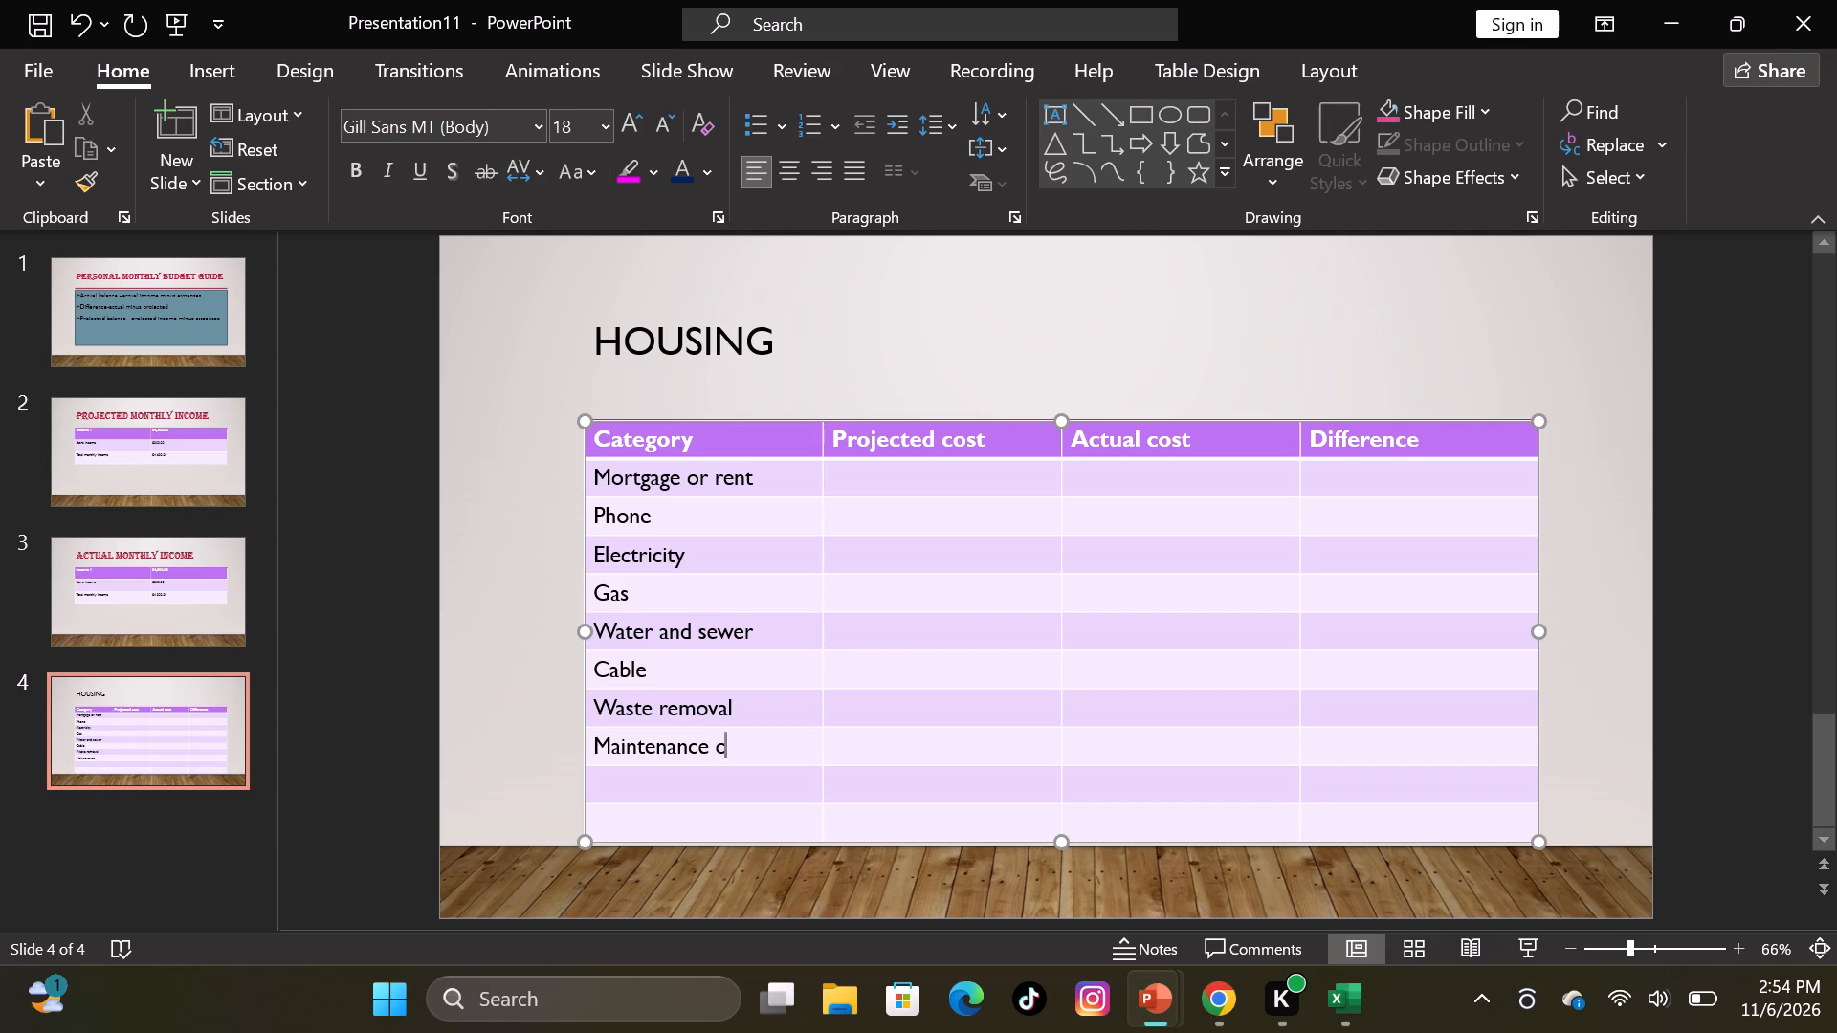
pyautogui.write('r')
pyautogui.press('space')
pyautogui.write('repa')
pyautogui.write('irs')
# Fill the last two Category rows of the Housing table with Supplies and Subtotal.
pyautogui.press('Down')
pyautogui.moveTo(454, 941); pyautogui.dragTo(429, 931, button='right')
pyautogui.press('s')
pyautogui.write('up')
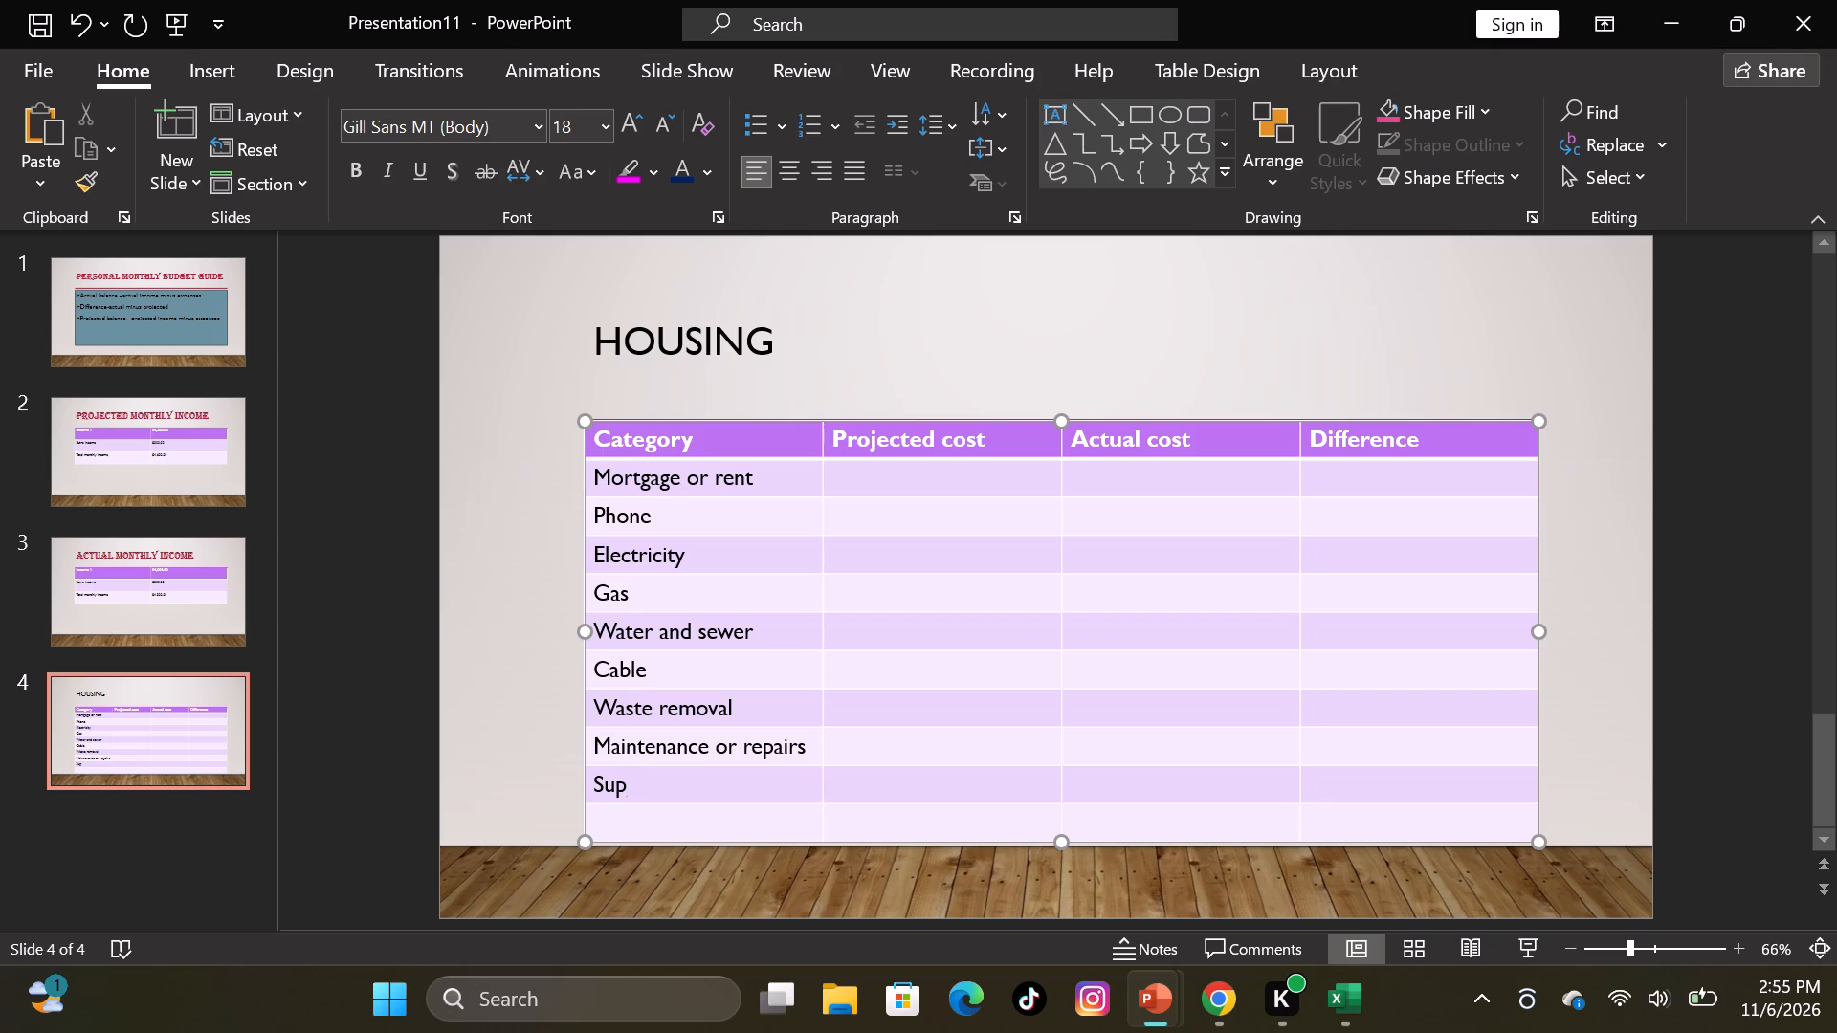
pyautogui.write('plies')
pyautogui.press('Down')
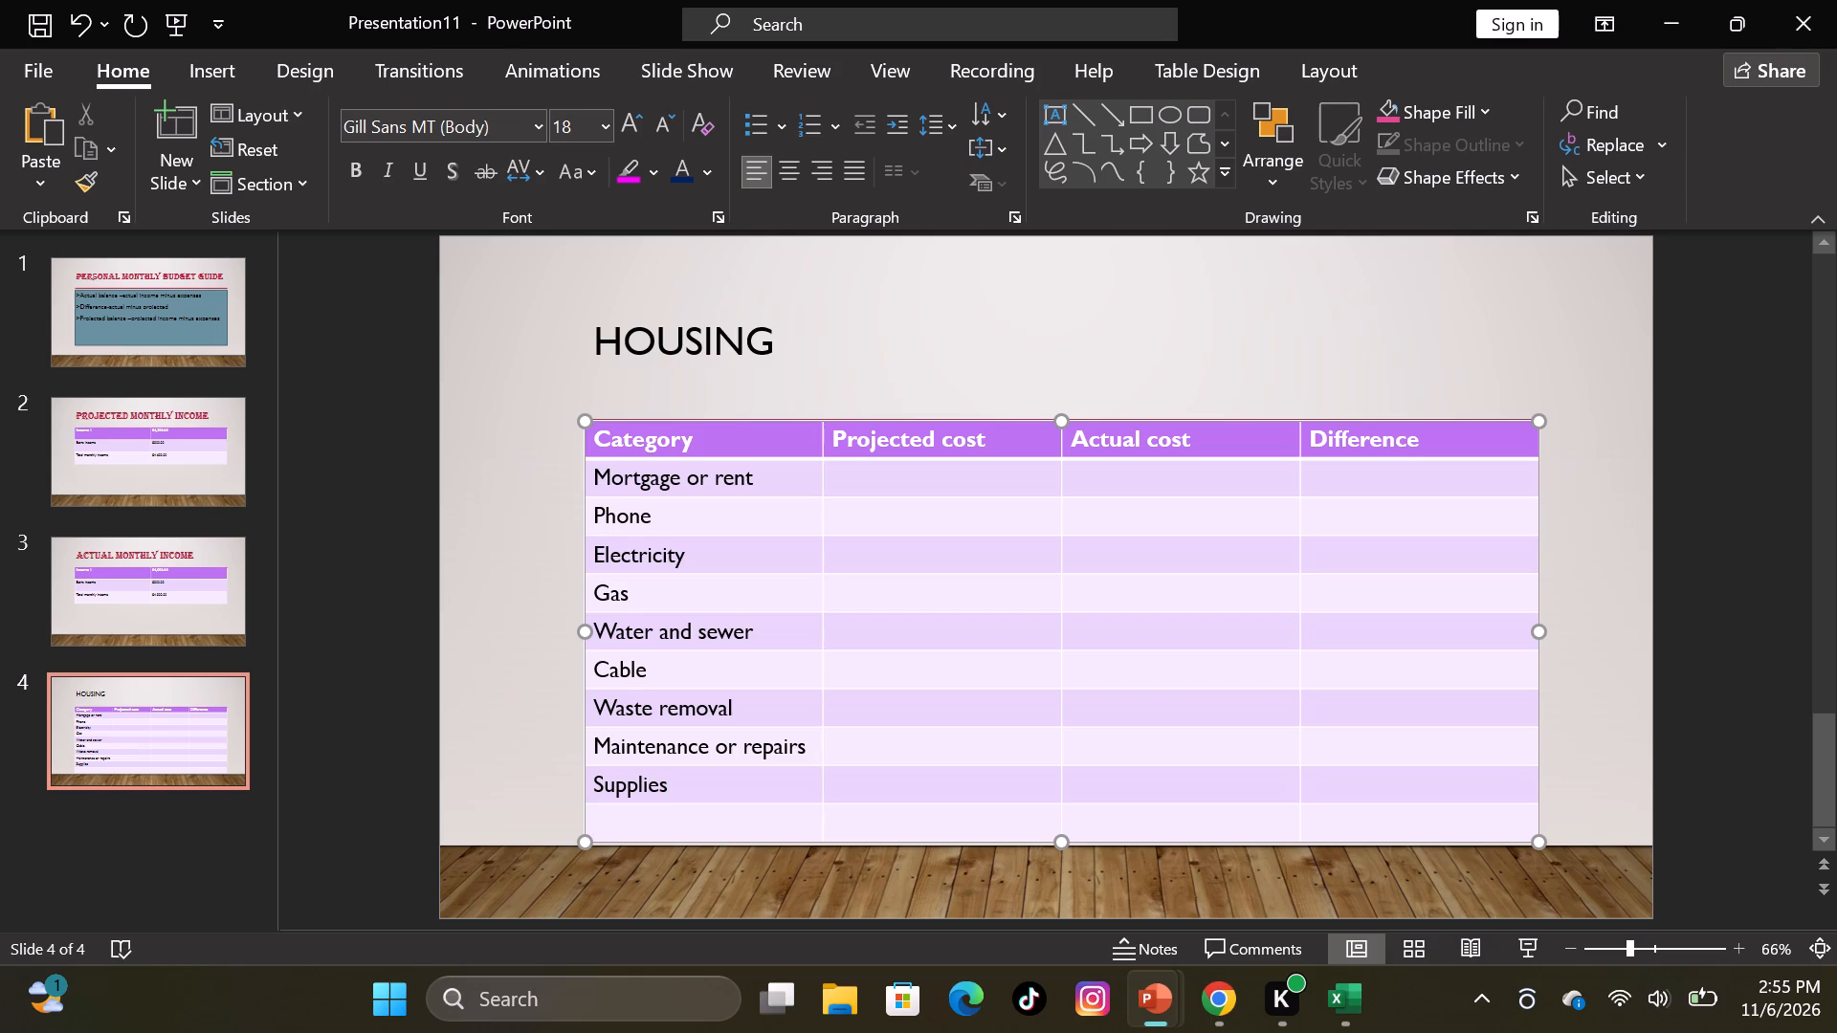
pyautogui.press('s')
pyautogui.write('ubtotals')
pyautogui.press('BackSpace')
# Enter a dollar sign in the Projected cost cells from Mortgage or rent down to Water and sewer.
pyautogui.click(973, 478)
pyautogui.hotkey('shift', '$')
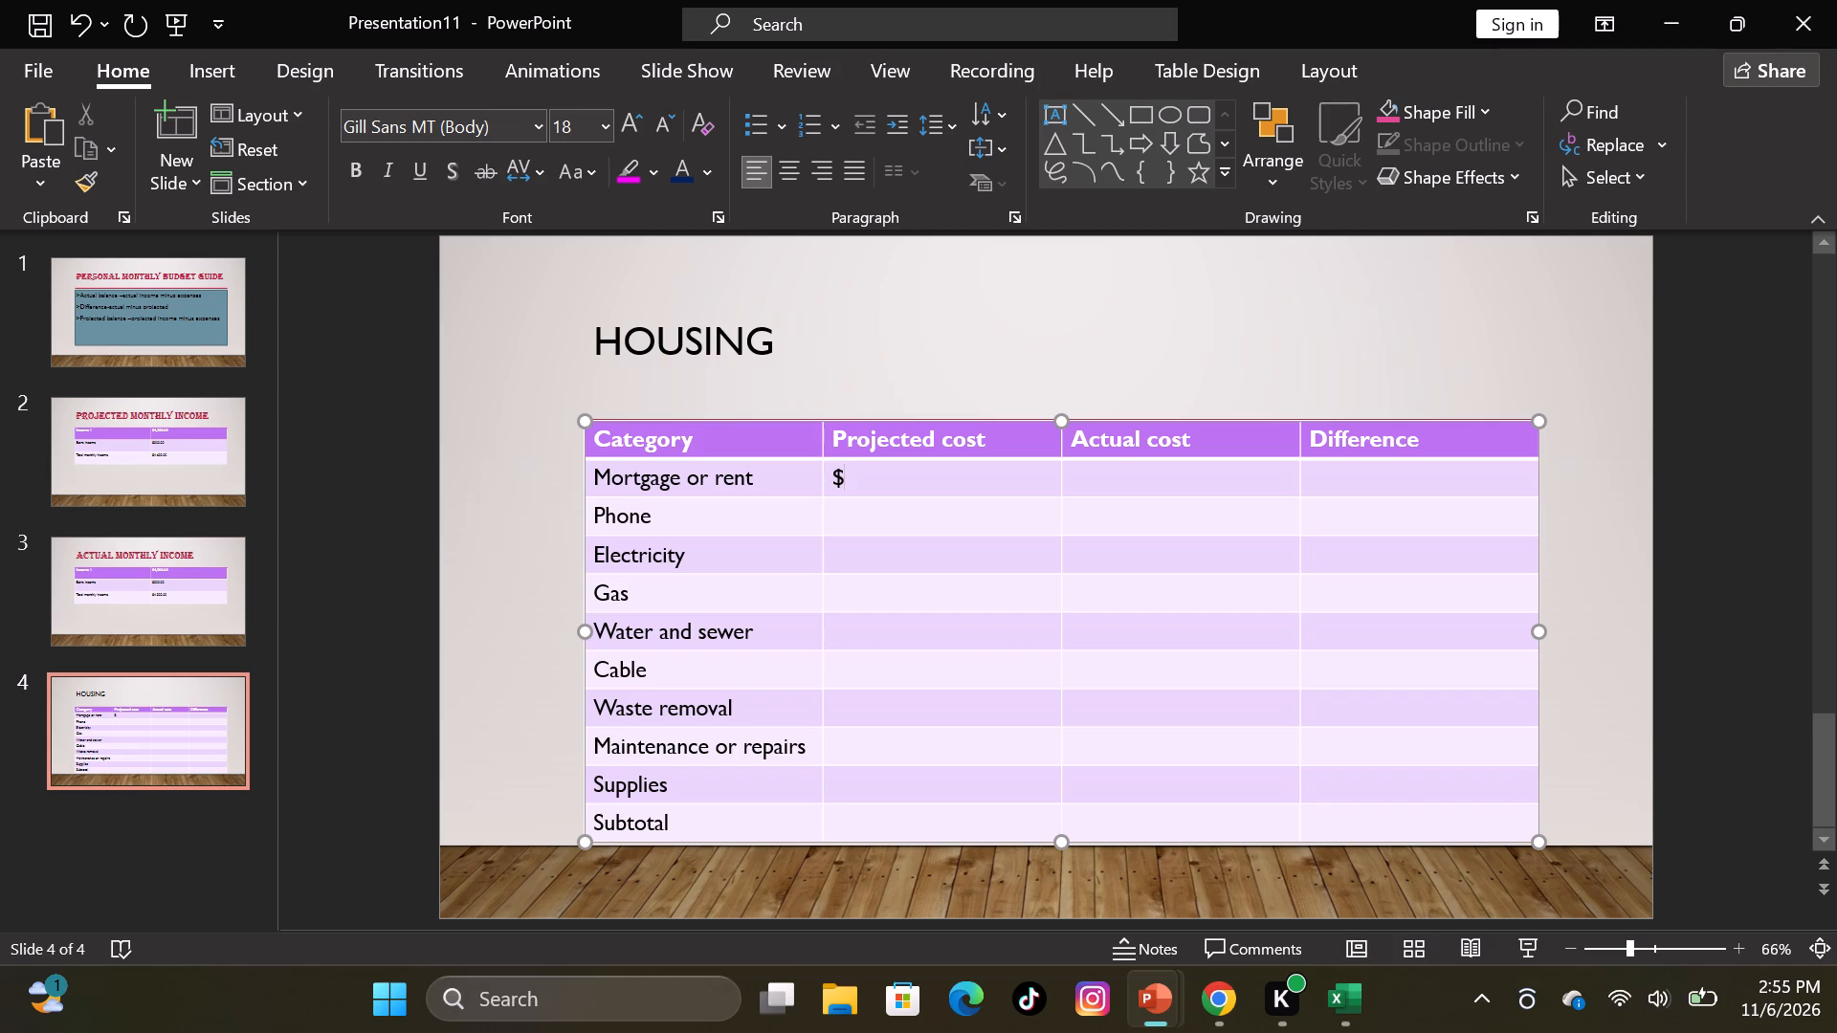
pyautogui.press('Down')
pyautogui.hotkey('shift', '$')
pyautogui.press('Down')
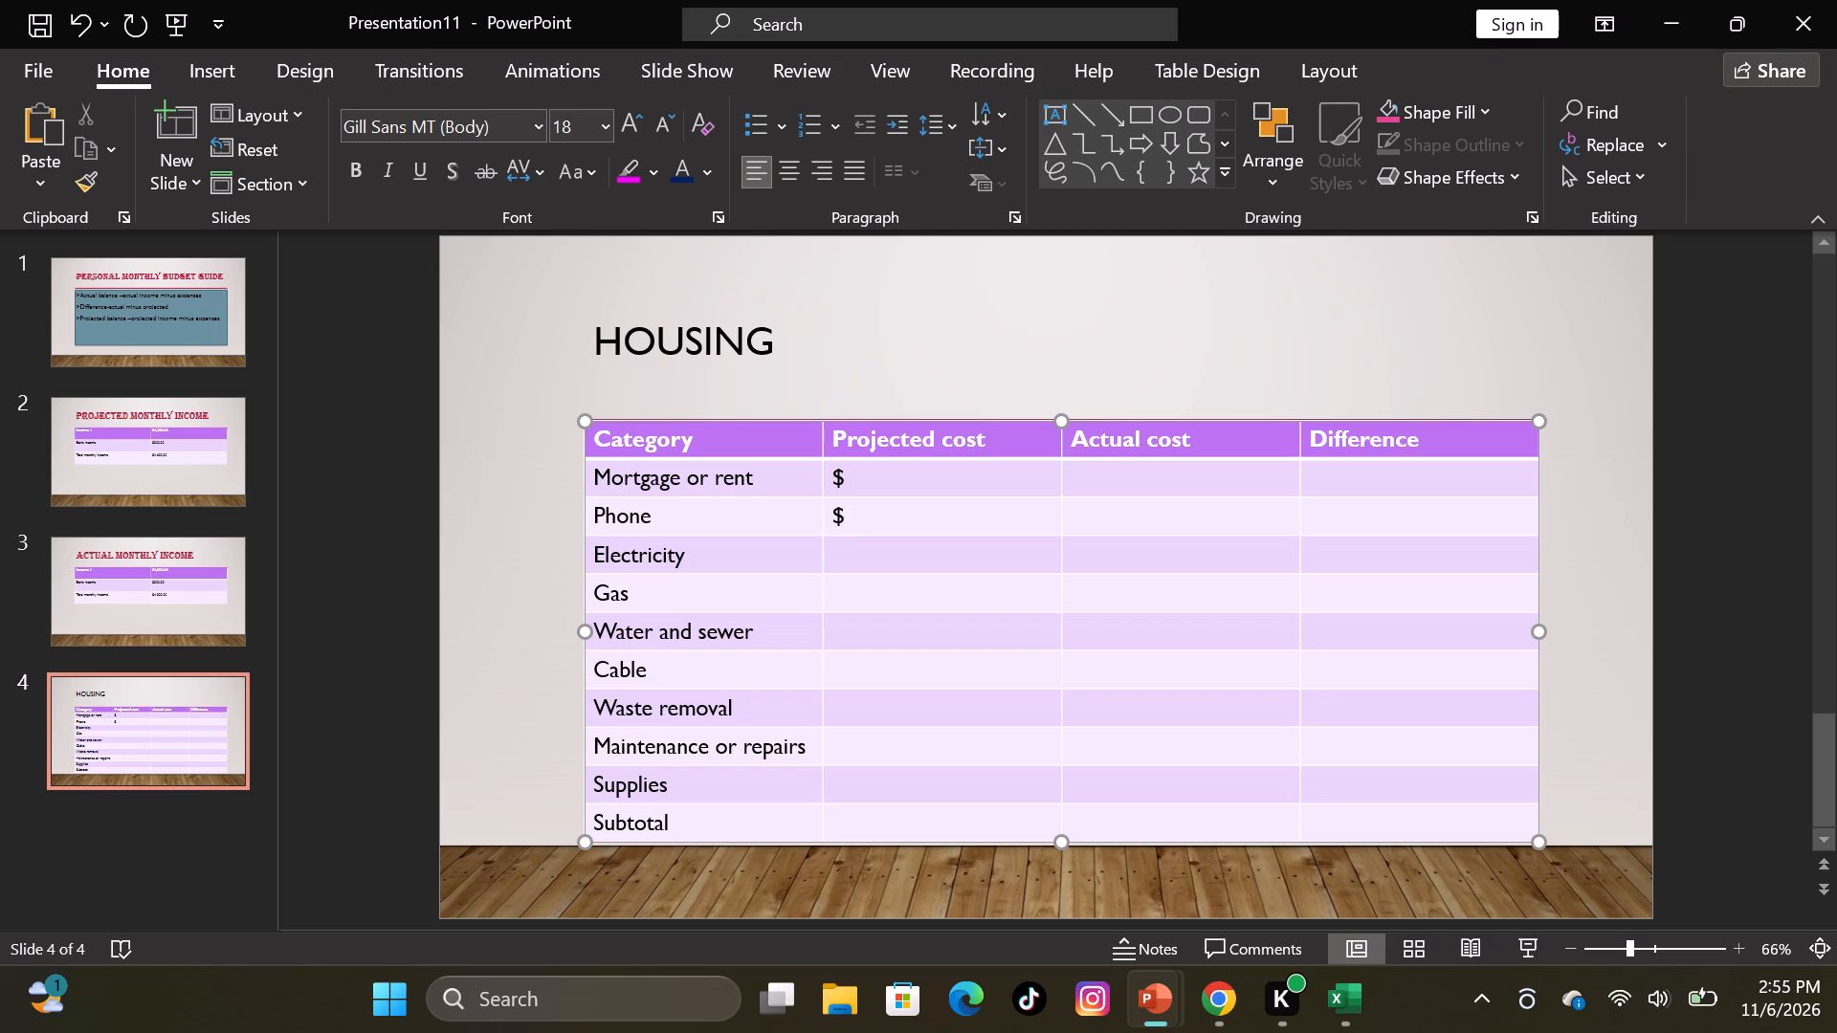
pyautogui.hotkey('shift', '$')
pyautogui.press('Down')
pyautogui.hotkey('shift', '$')
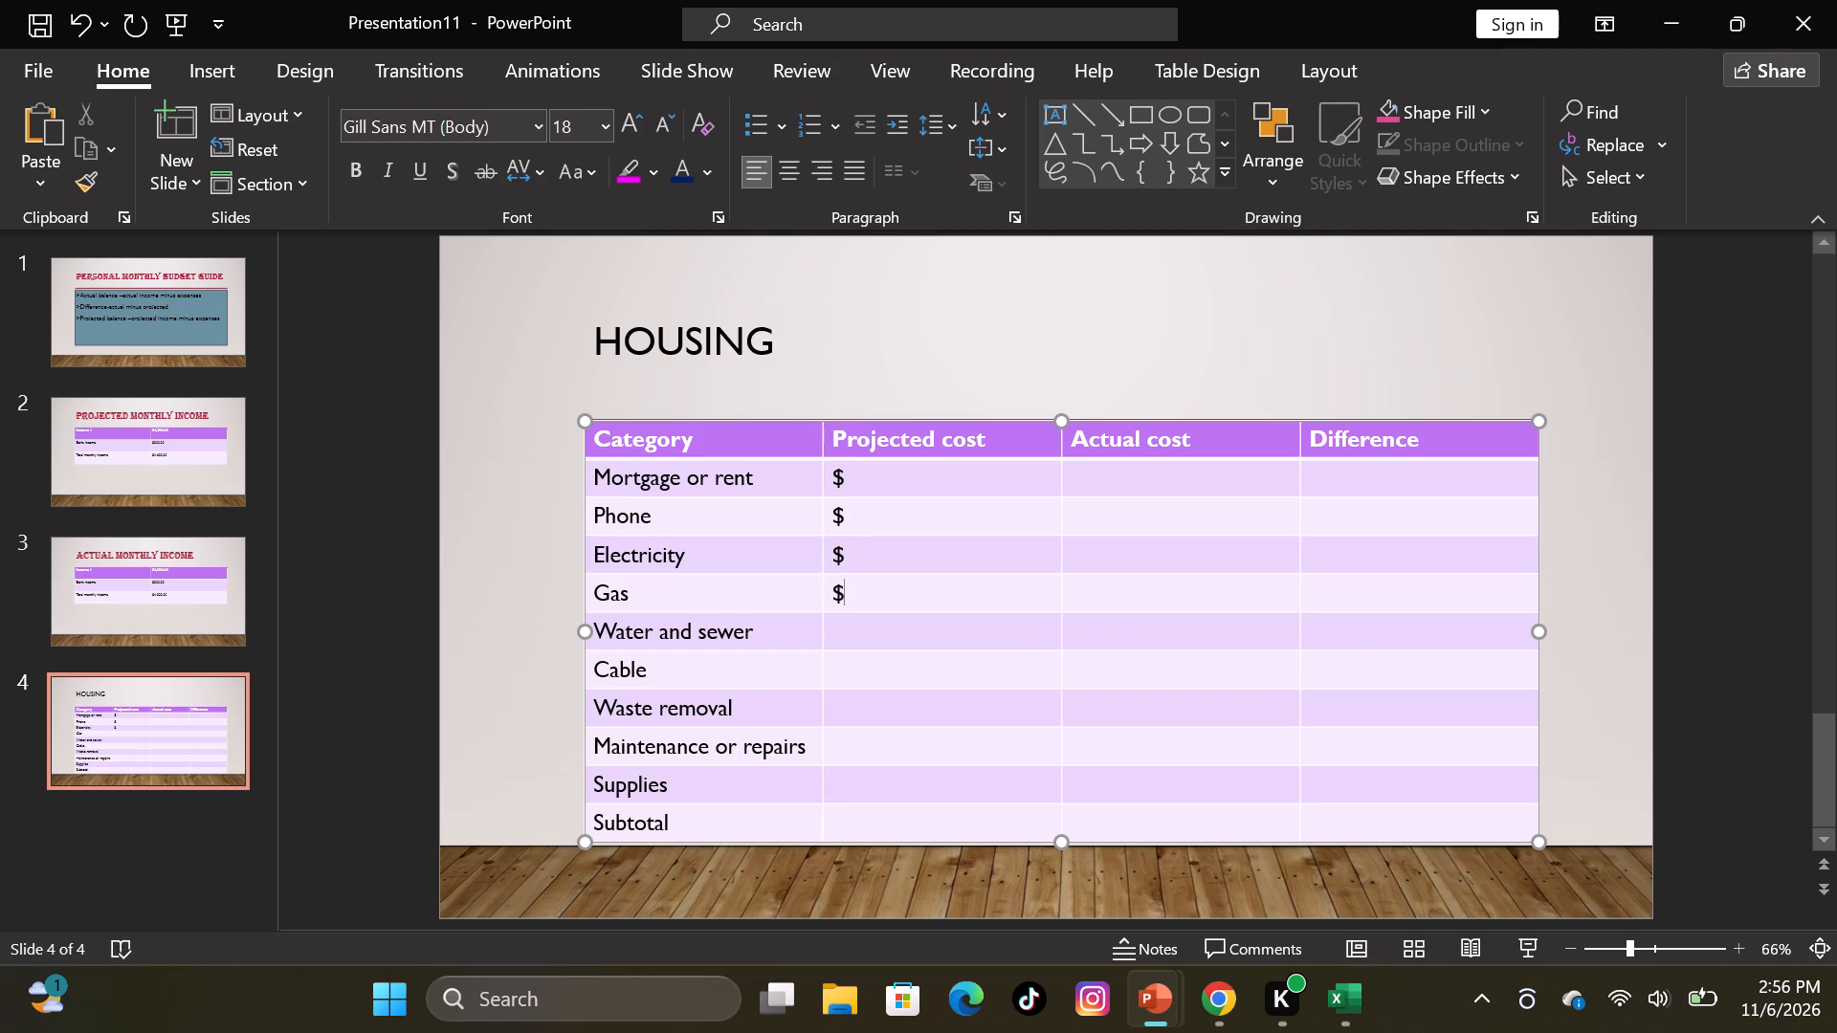
pyautogui.press('Down')
pyautogui.hotkey('shift', '$')
# In the Projected cost column, enter 4 for Cable and a dollar sign in each row from Waste removal down to Subtotal.
pyautogui.press('Down')
pyautogui.press('4')
pyautogui.press('Down')
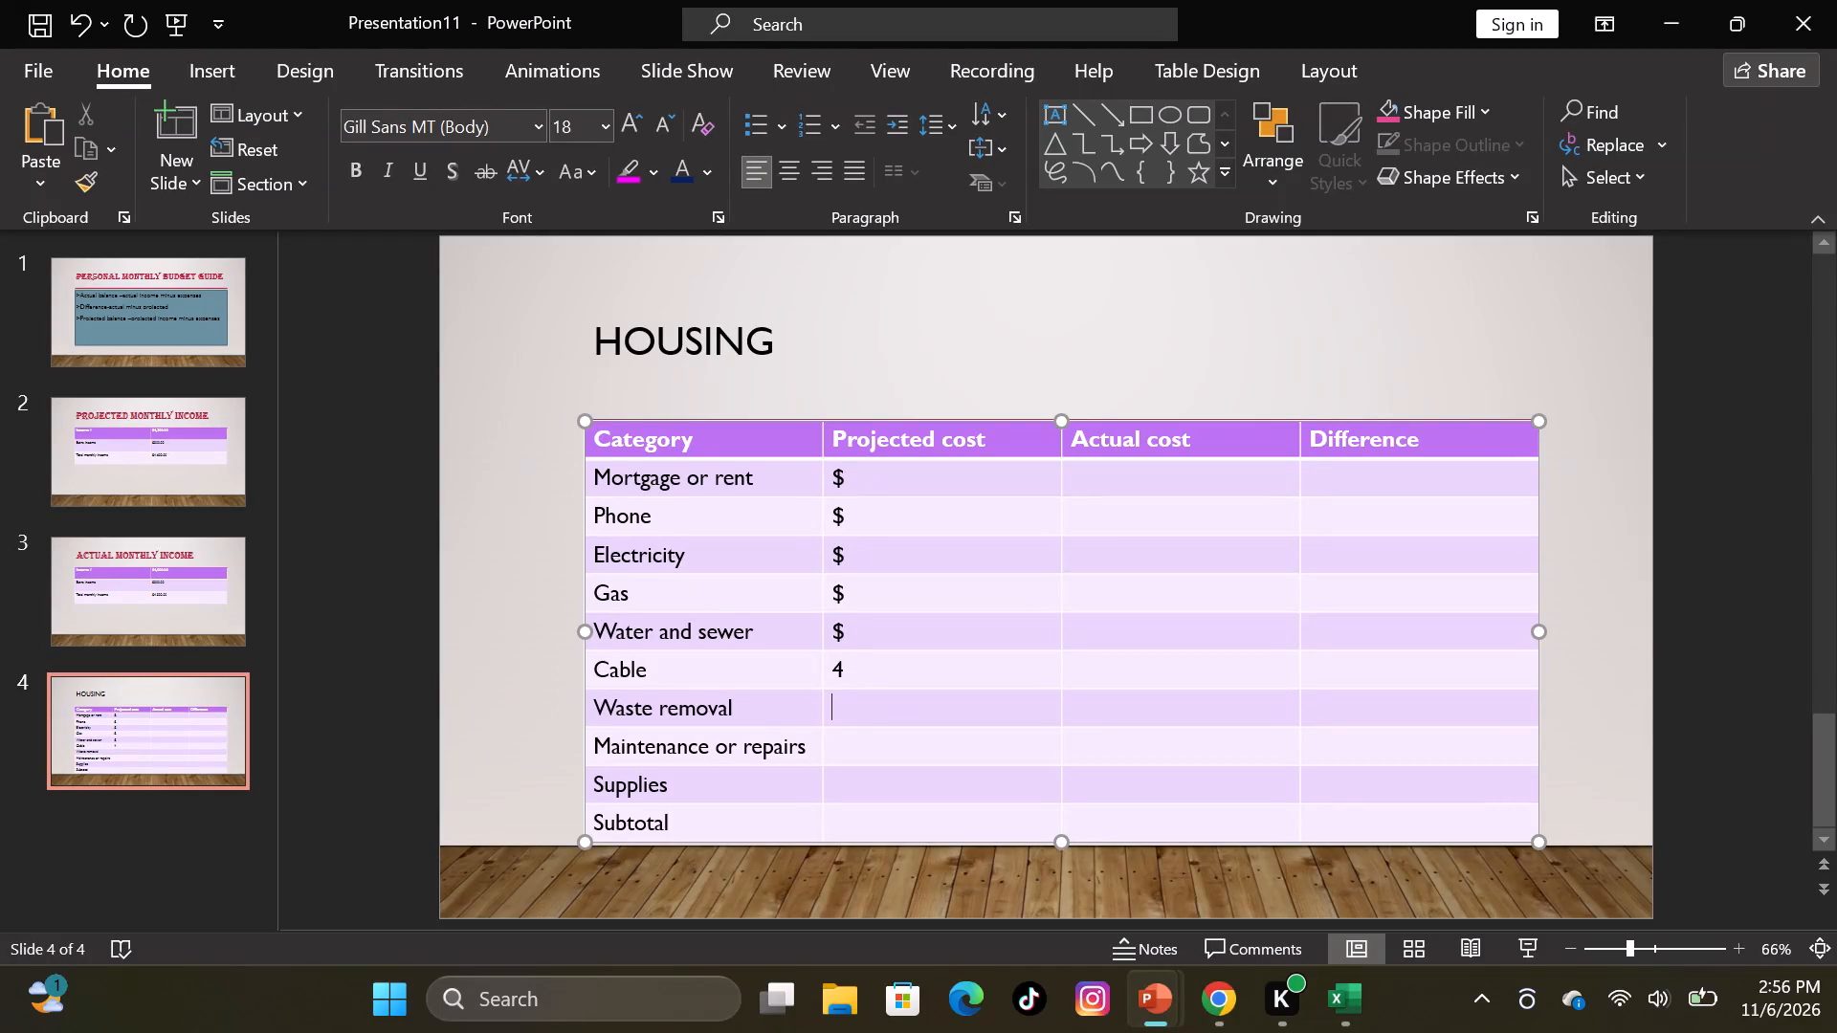
pyautogui.hotkey('shift', '$')
pyautogui.press('Down')
pyautogui.hotkey('shift', '$')
pyautogui.press('Down')
pyautogui.hotkey('shift', '$')
pyautogui.press('Down')
pyautogui.hotkey('shift', '$')
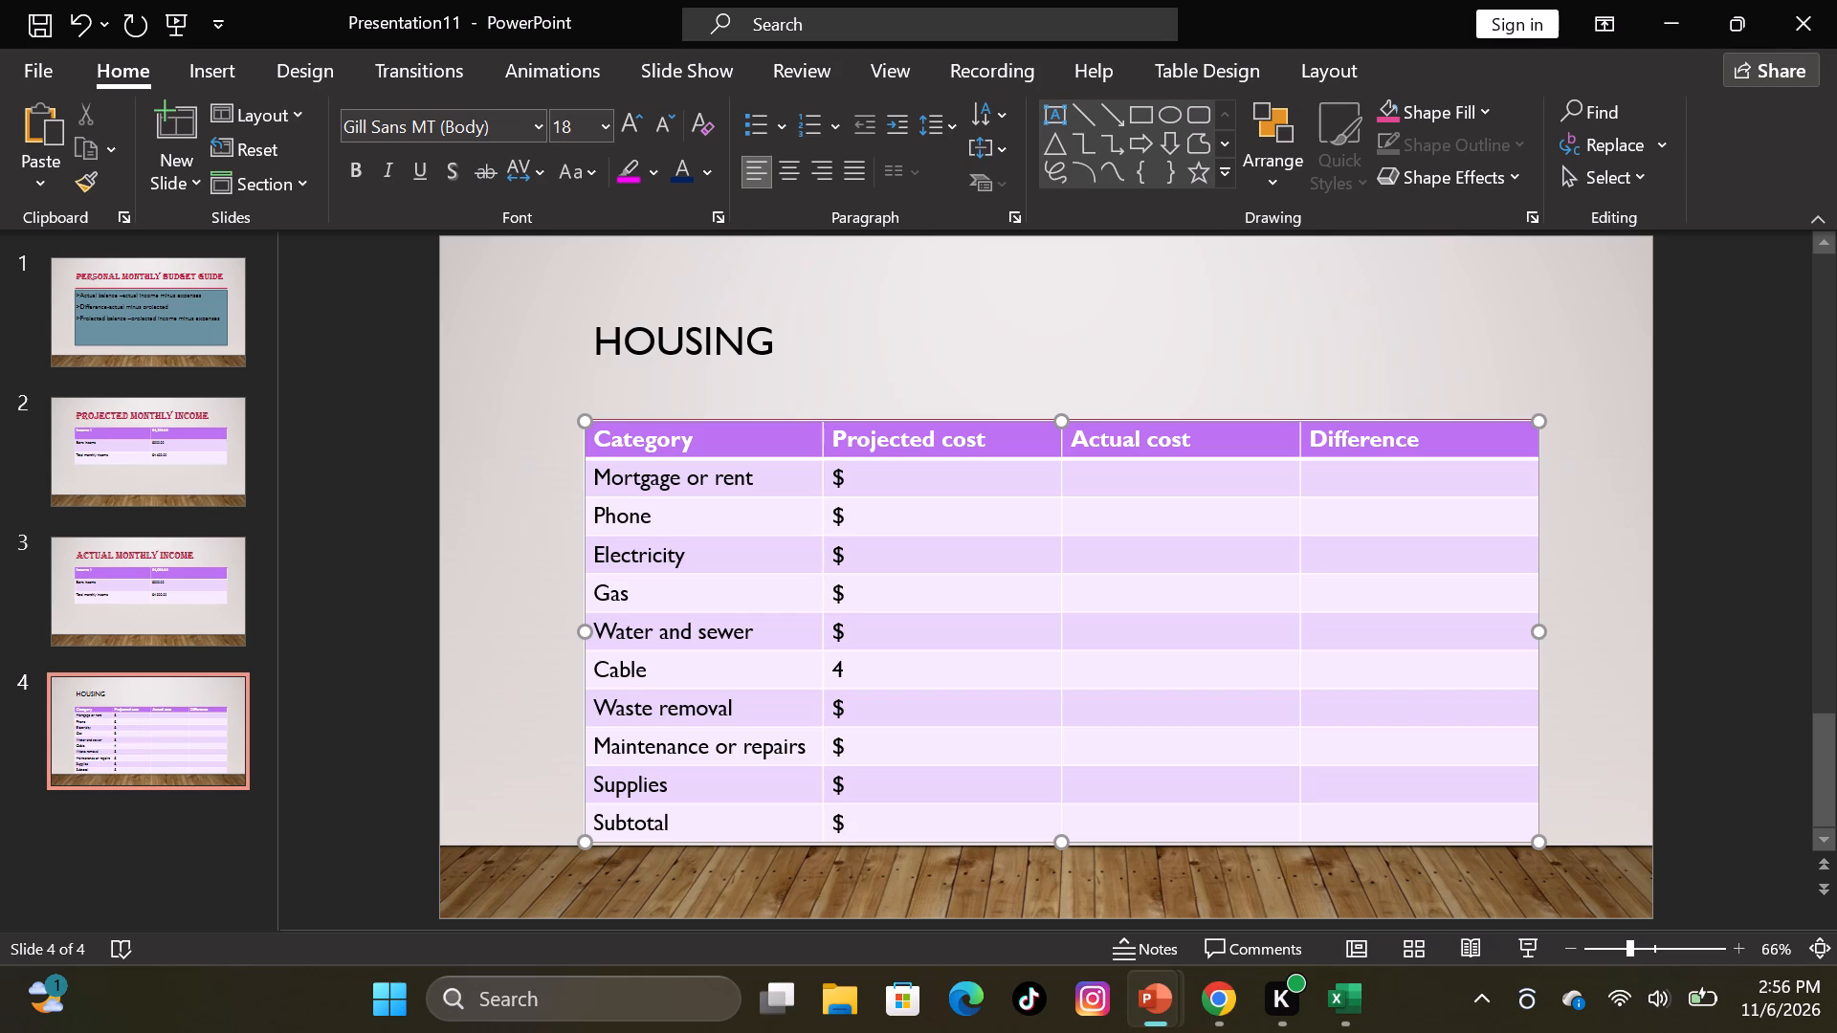
# Enter a dollar sign in the Actual cost cells of the Housing table from Subtotal up to Waste removal.
pyautogui.press('Right')
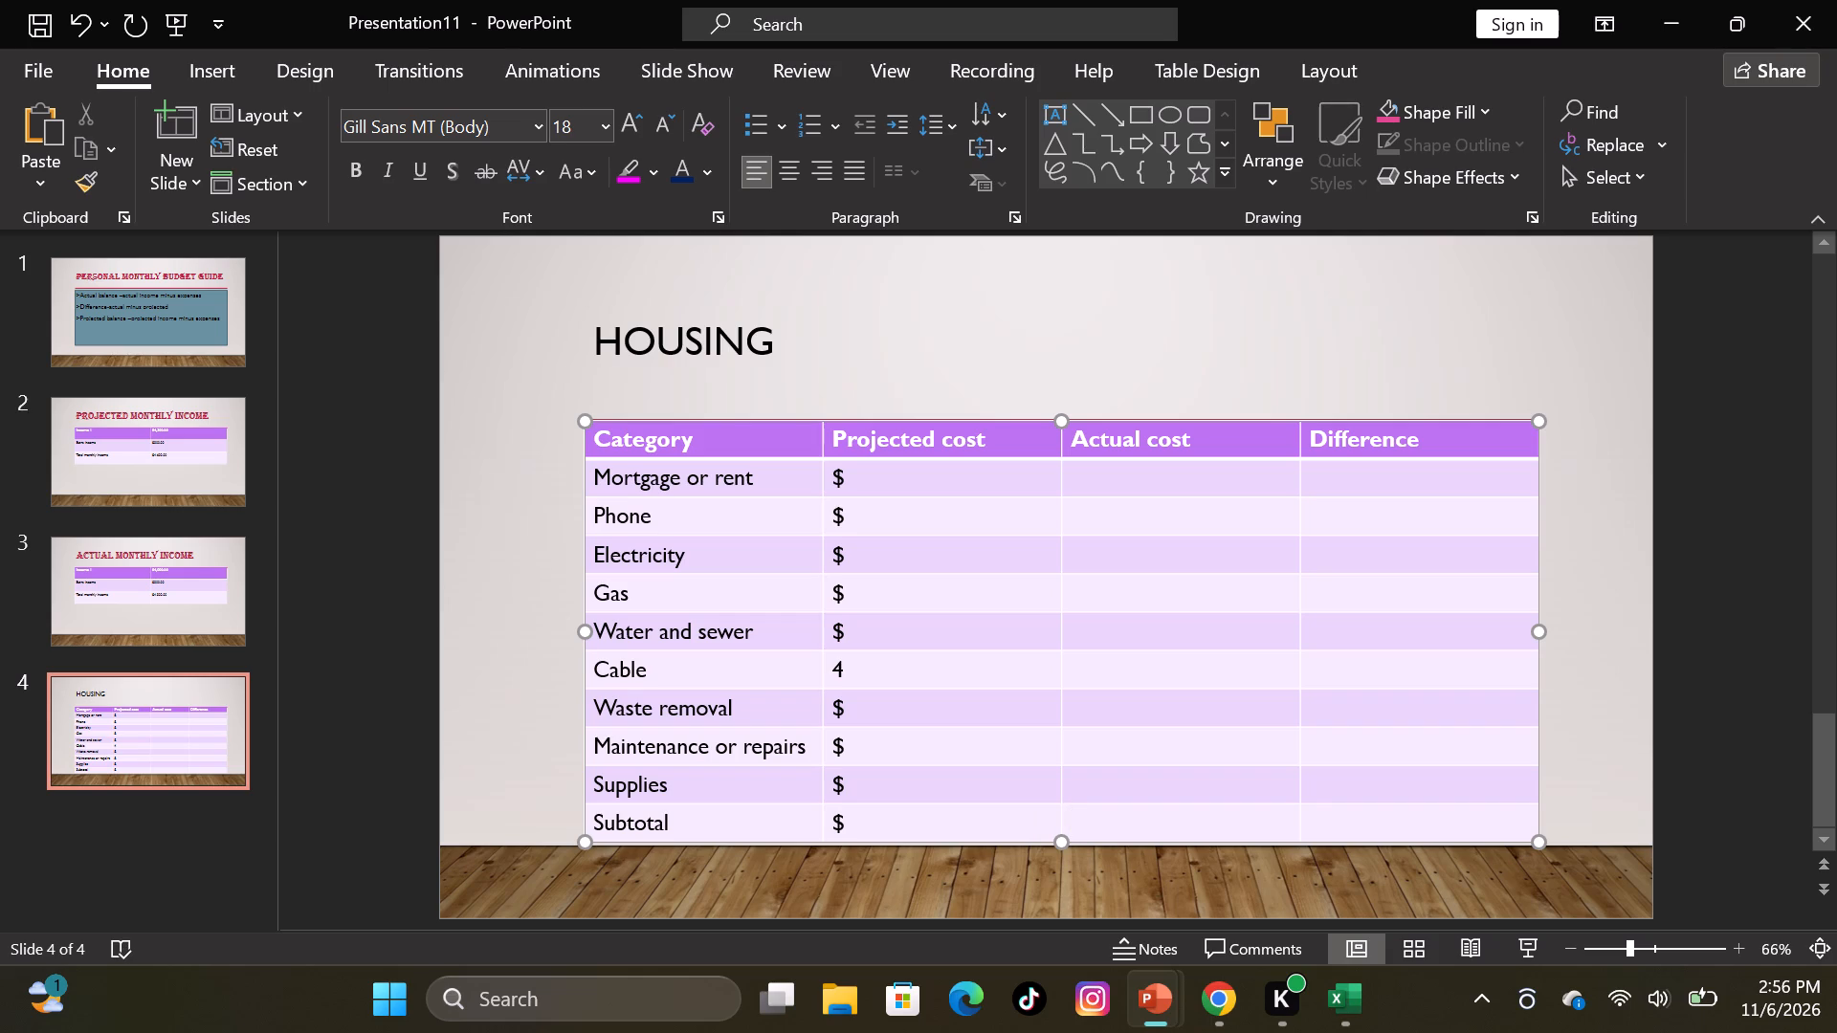
pyautogui.press('4')
pyautogui.press('BackSpace')
pyautogui.hotkey('shift', '$')
pyautogui.press('Up')
pyautogui.hotkey('shift', '$')
pyautogui.press('Up')
pyautogui.hotkey('shift', '$')
pyautogui.press('Up')
pyautogui.hotkey('shift', '$')
# Enter a dollar sign in the Actual cost cells from Cable up to Electricity in the Housing table.
pyautogui.press('Up')
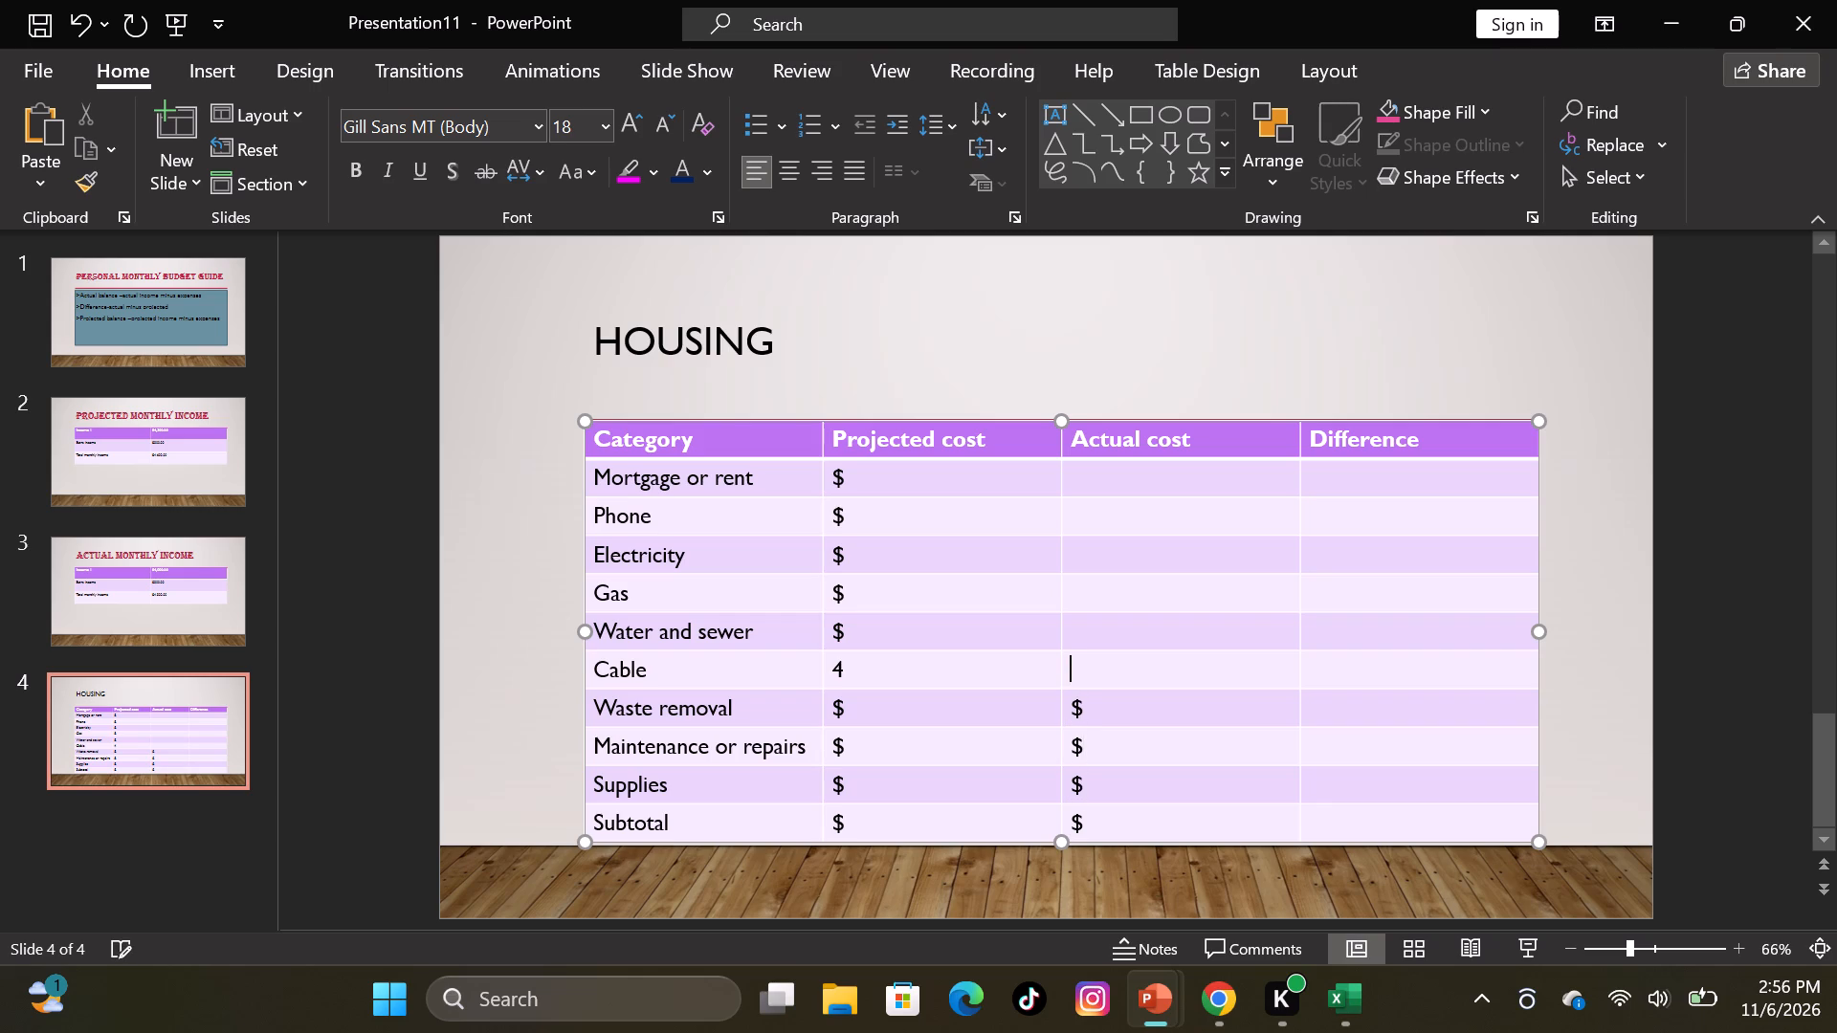
pyautogui.hotkey('shift', '$')
pyautogui.press('Up')
pyautogui.hotkey('shift', '$')
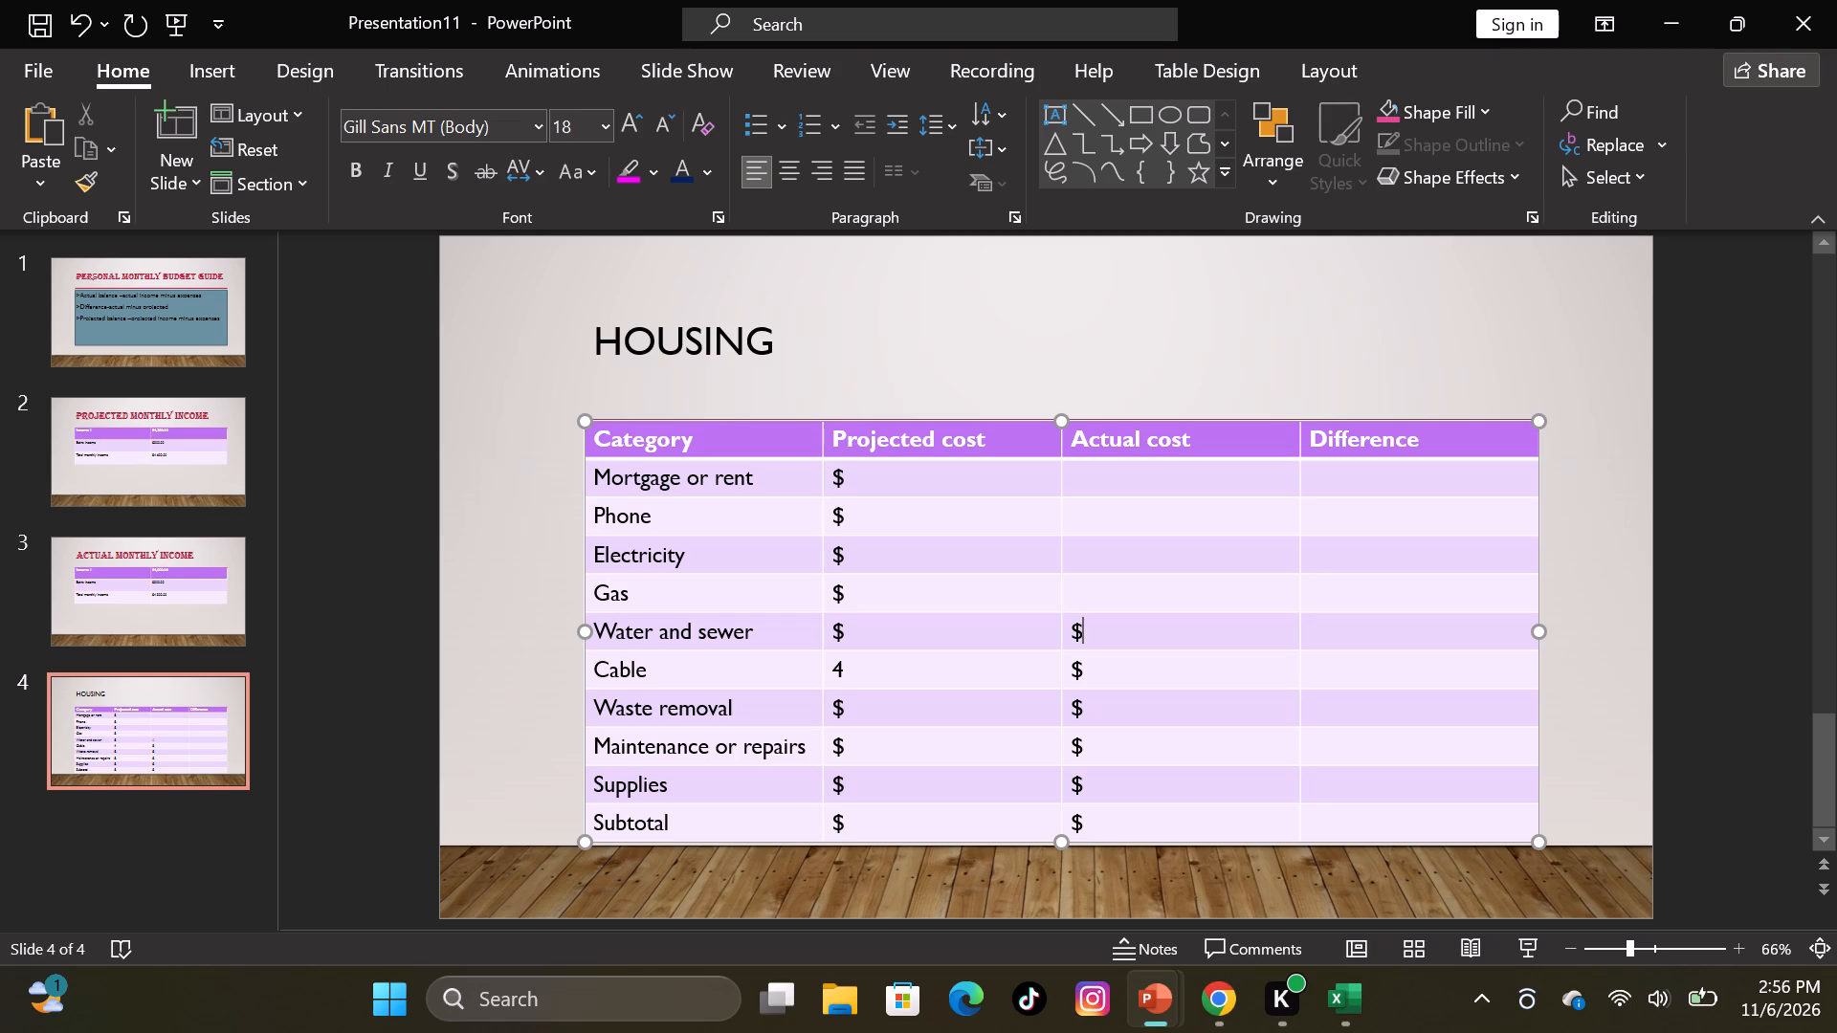
pyautogui.press('Up')
pyautogui.hotkey('shift', '$')
pyautogui.press('Up')
pyautogui.hotkey('shift', '$')
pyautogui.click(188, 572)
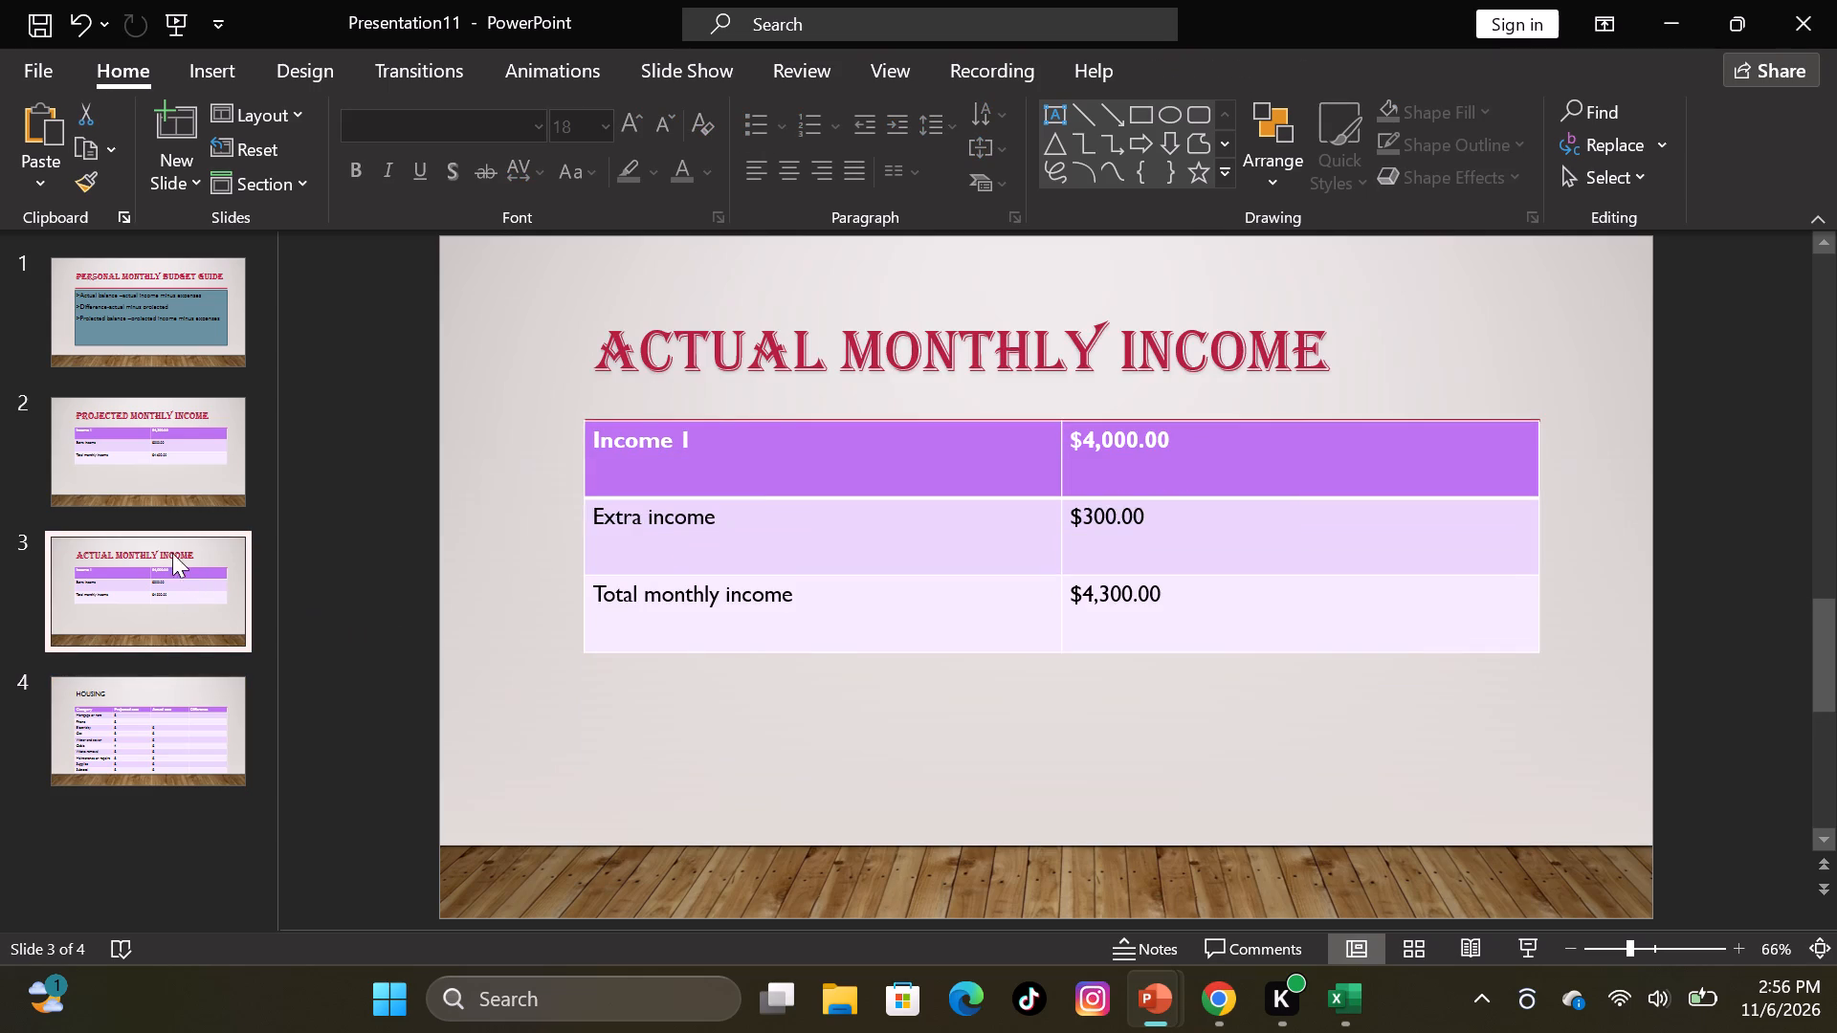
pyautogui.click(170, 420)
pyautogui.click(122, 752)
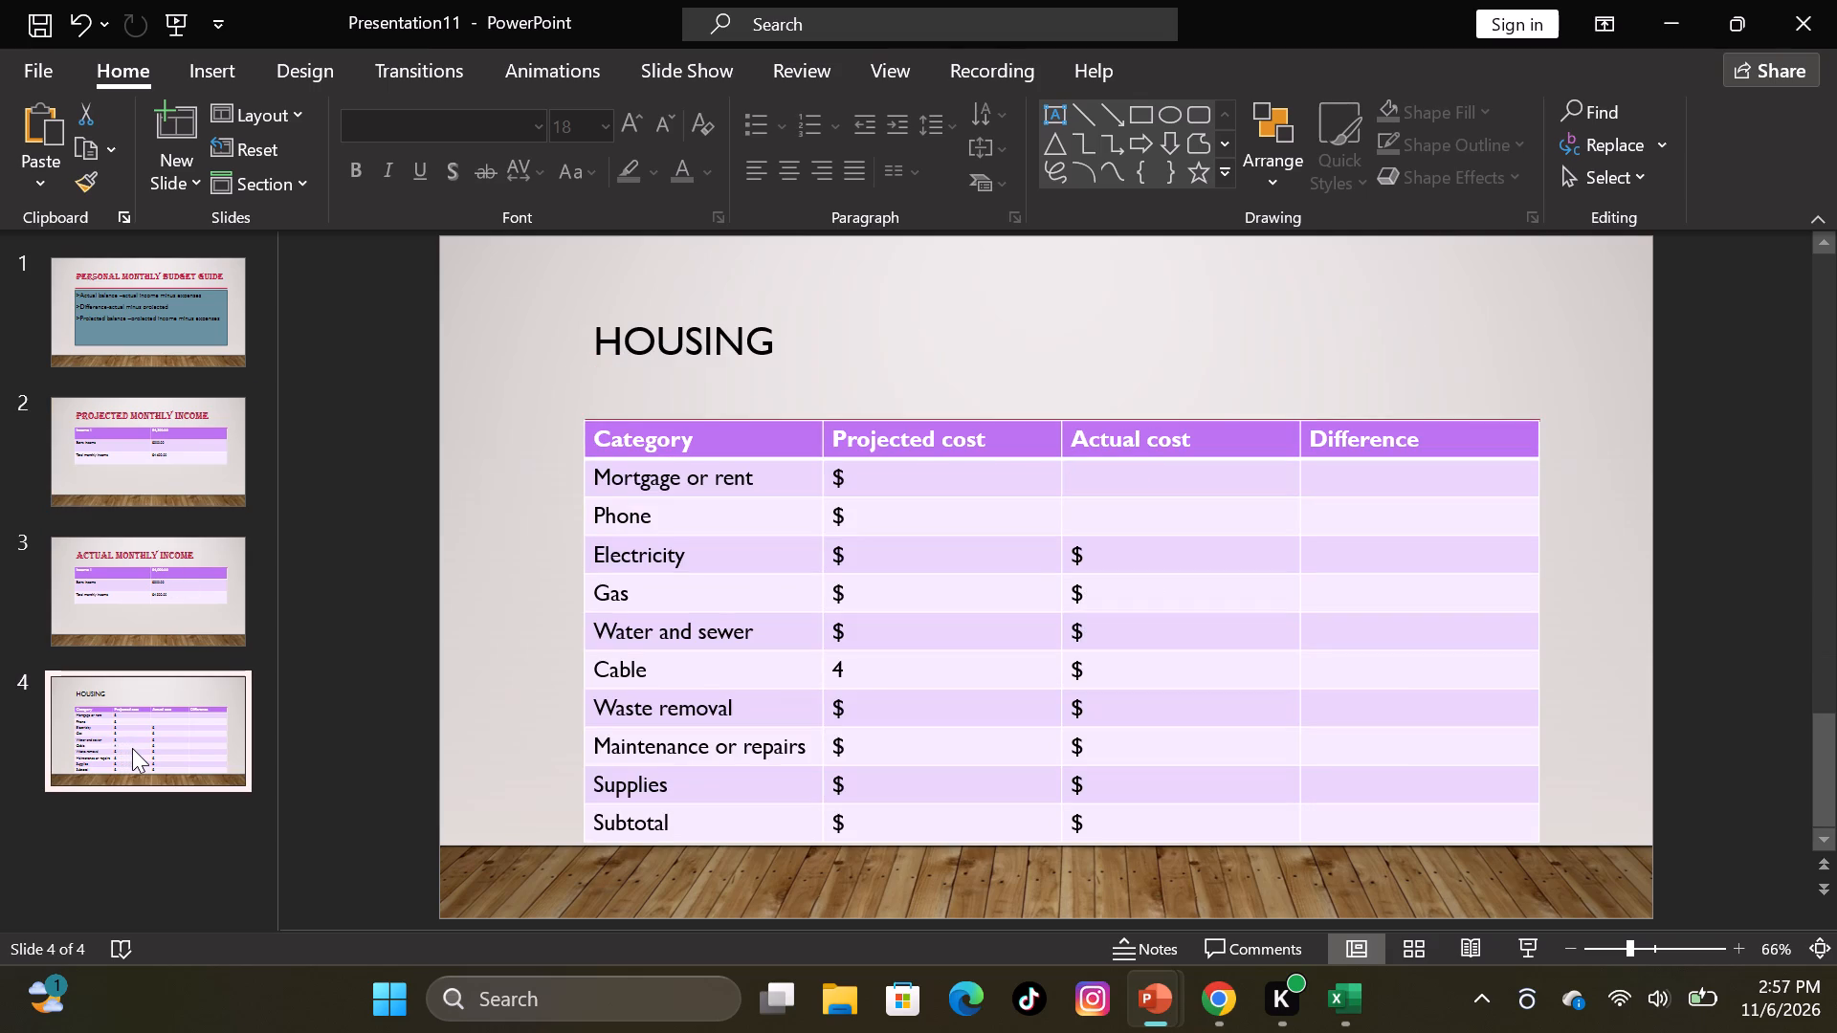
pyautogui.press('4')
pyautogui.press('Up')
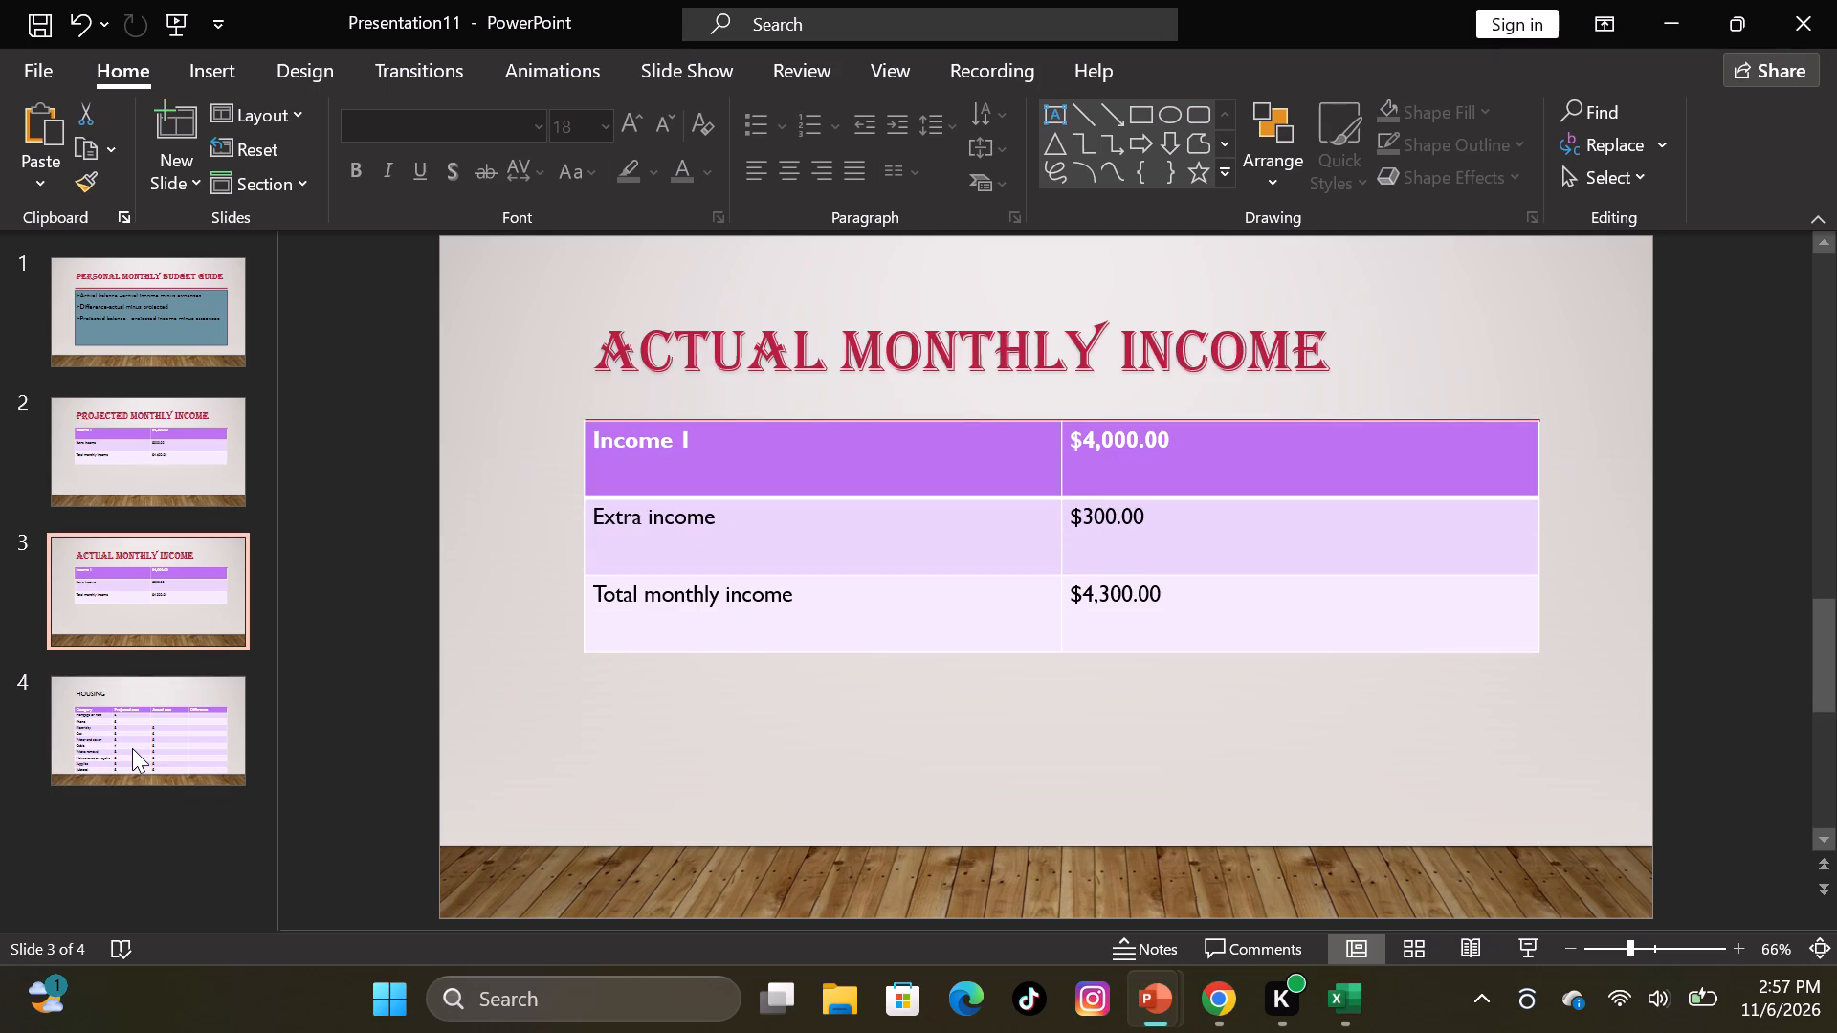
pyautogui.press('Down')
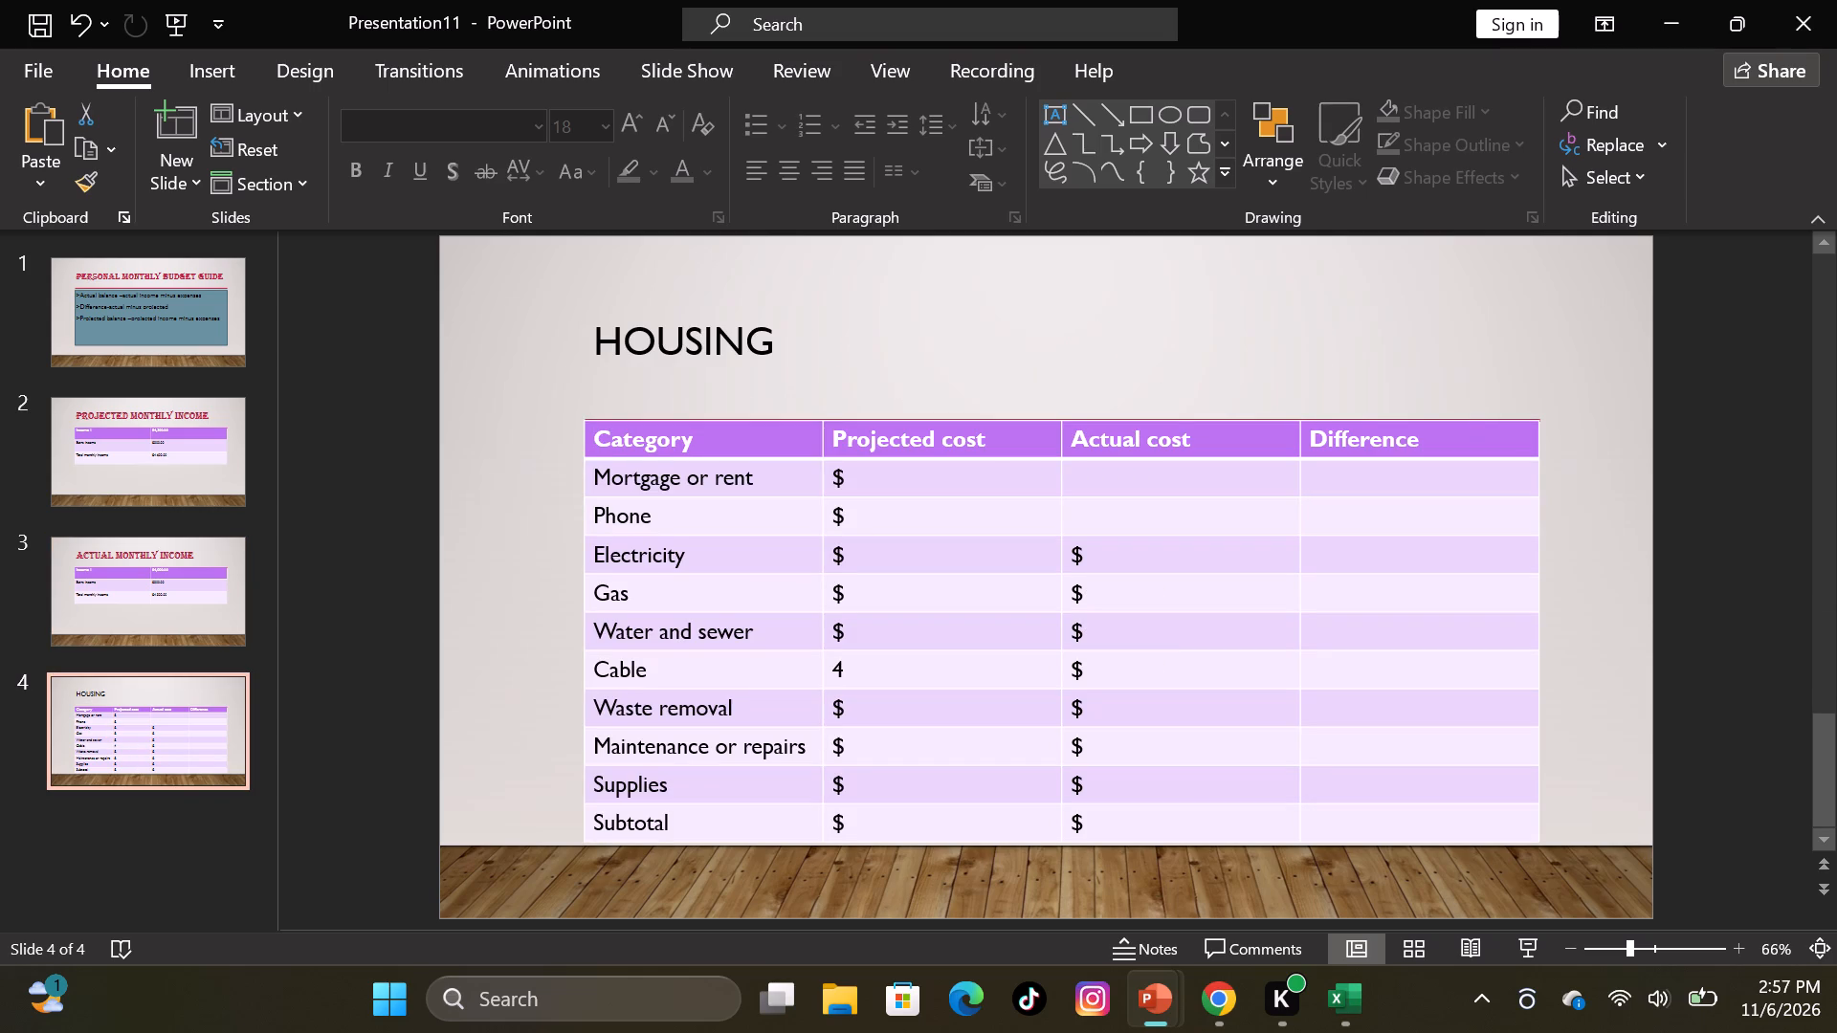
# Enter a dollar sign in the Actual cost cells for Phone and Mortgage or rent in the Housing table.
pyautogui.click(1176, 555)
pyautogui.click(1189, 525)
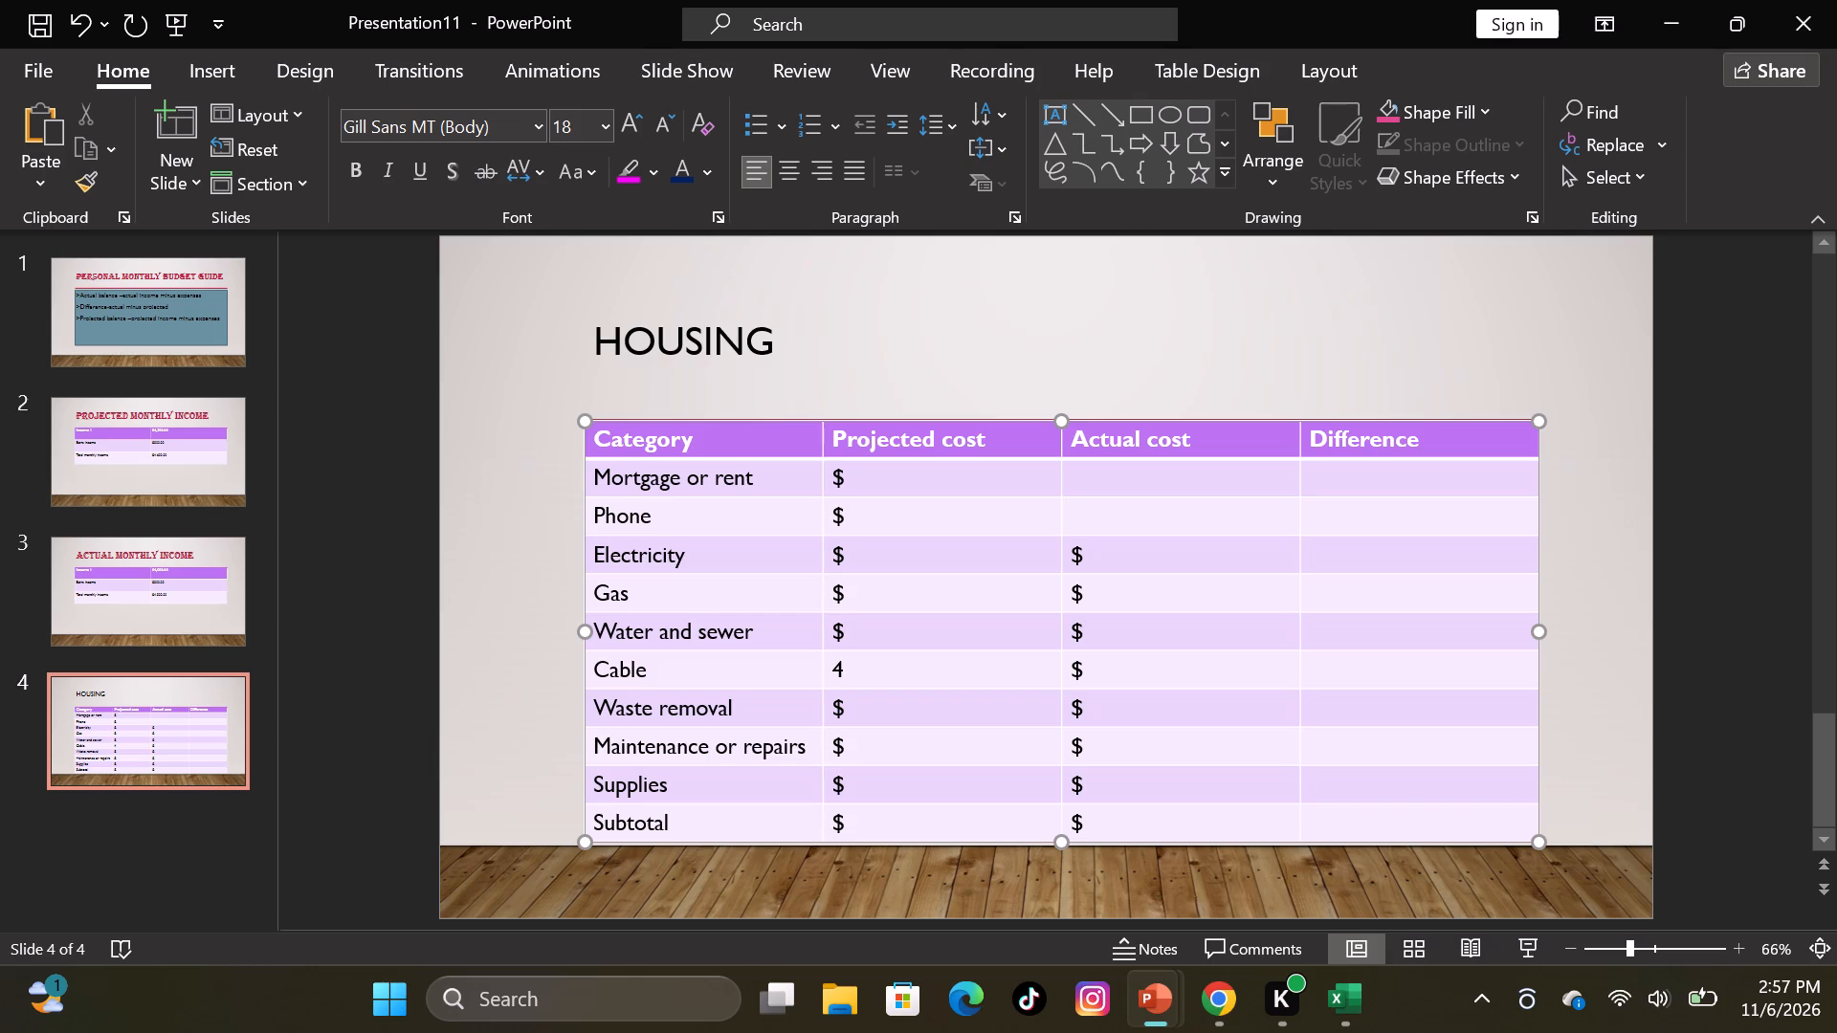
pyautogui.press('4')
pyautogui.press('BackSpace')
pyautogui.press('7')
pyautogui.press('BackSpace')
pyautogui.hotkey('shift', '&')
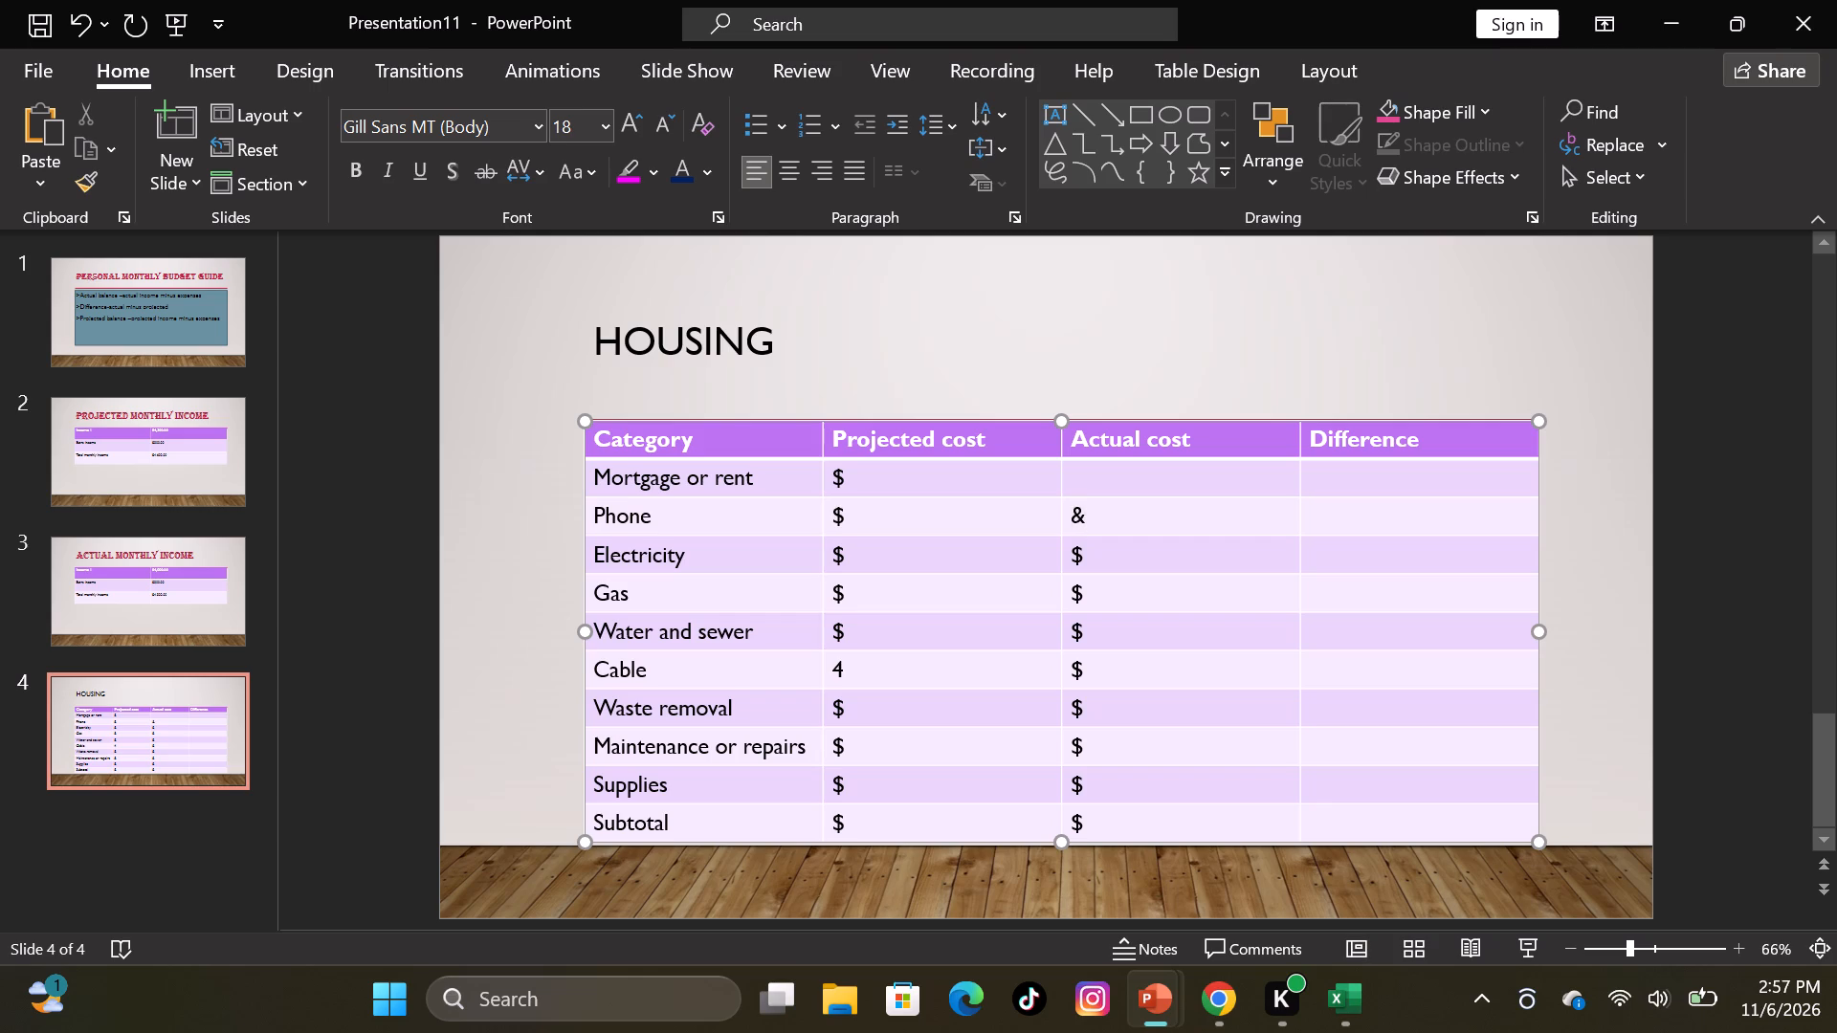
pyautogui.press('BackSpace')
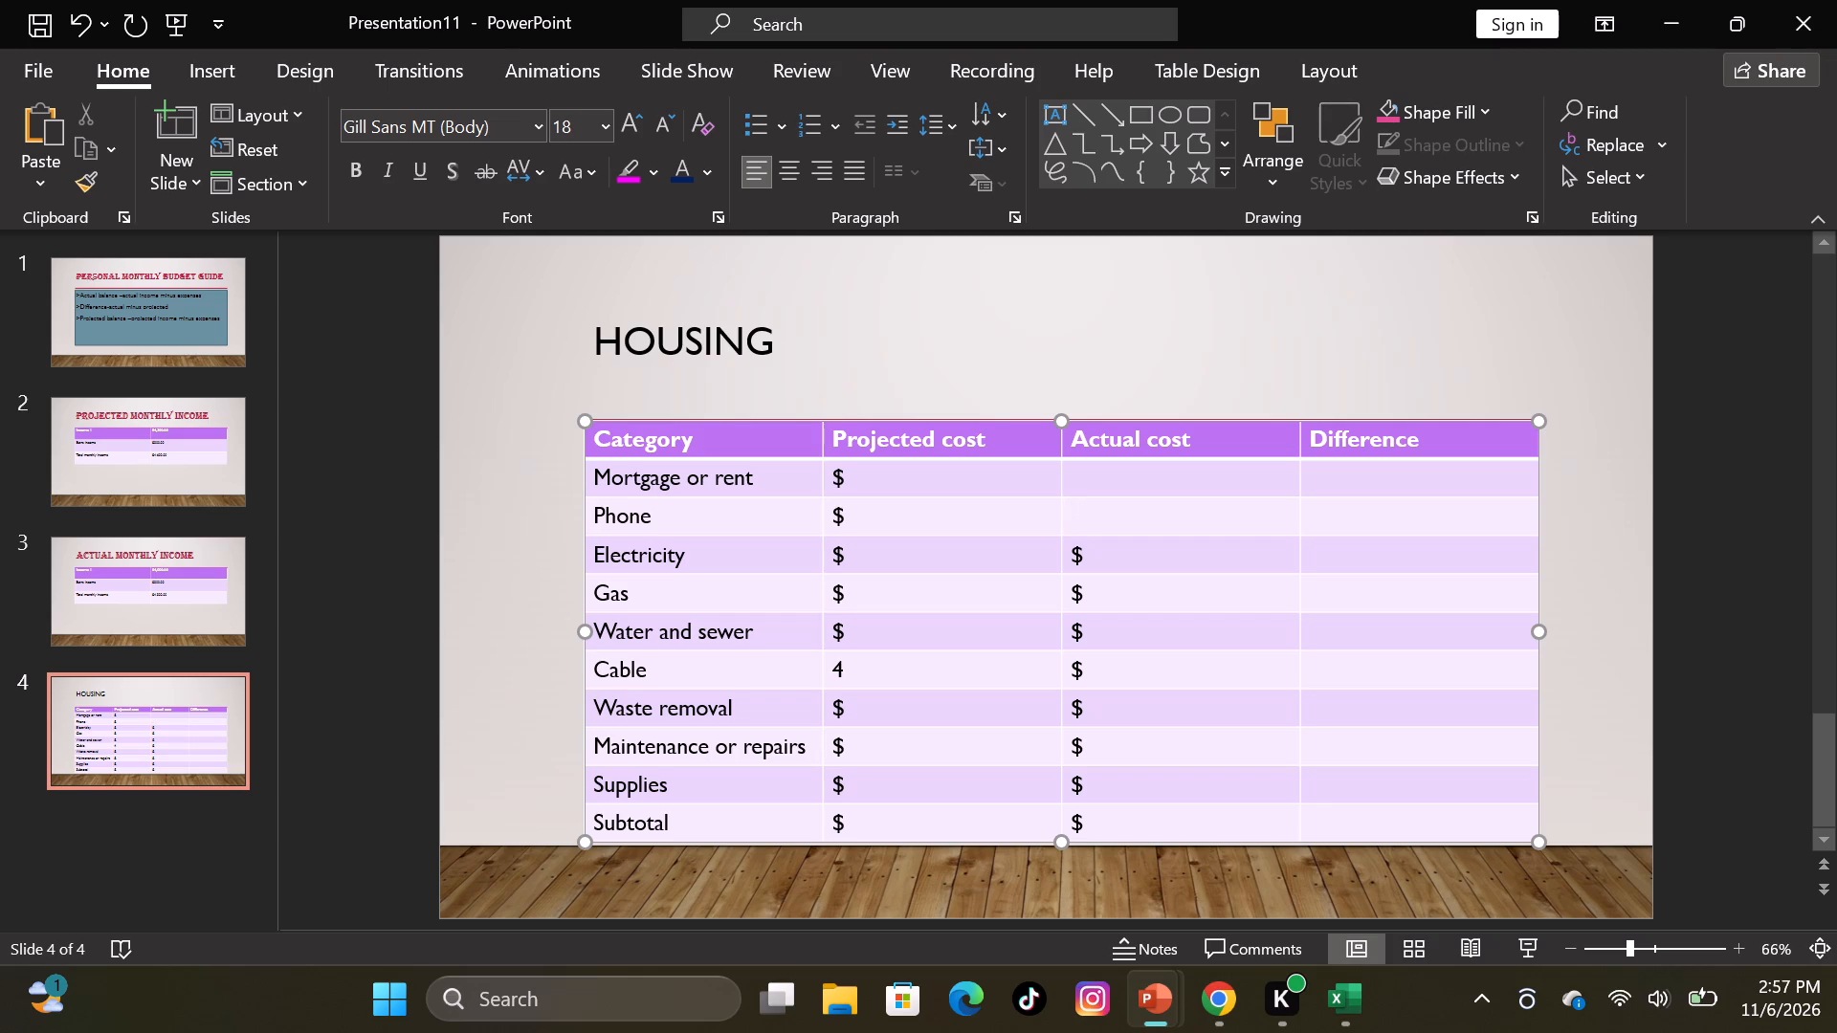
pyautogui.press('4')
pyautogui.press('BackSpace')
pyautogui.hotkey('shift', '$')
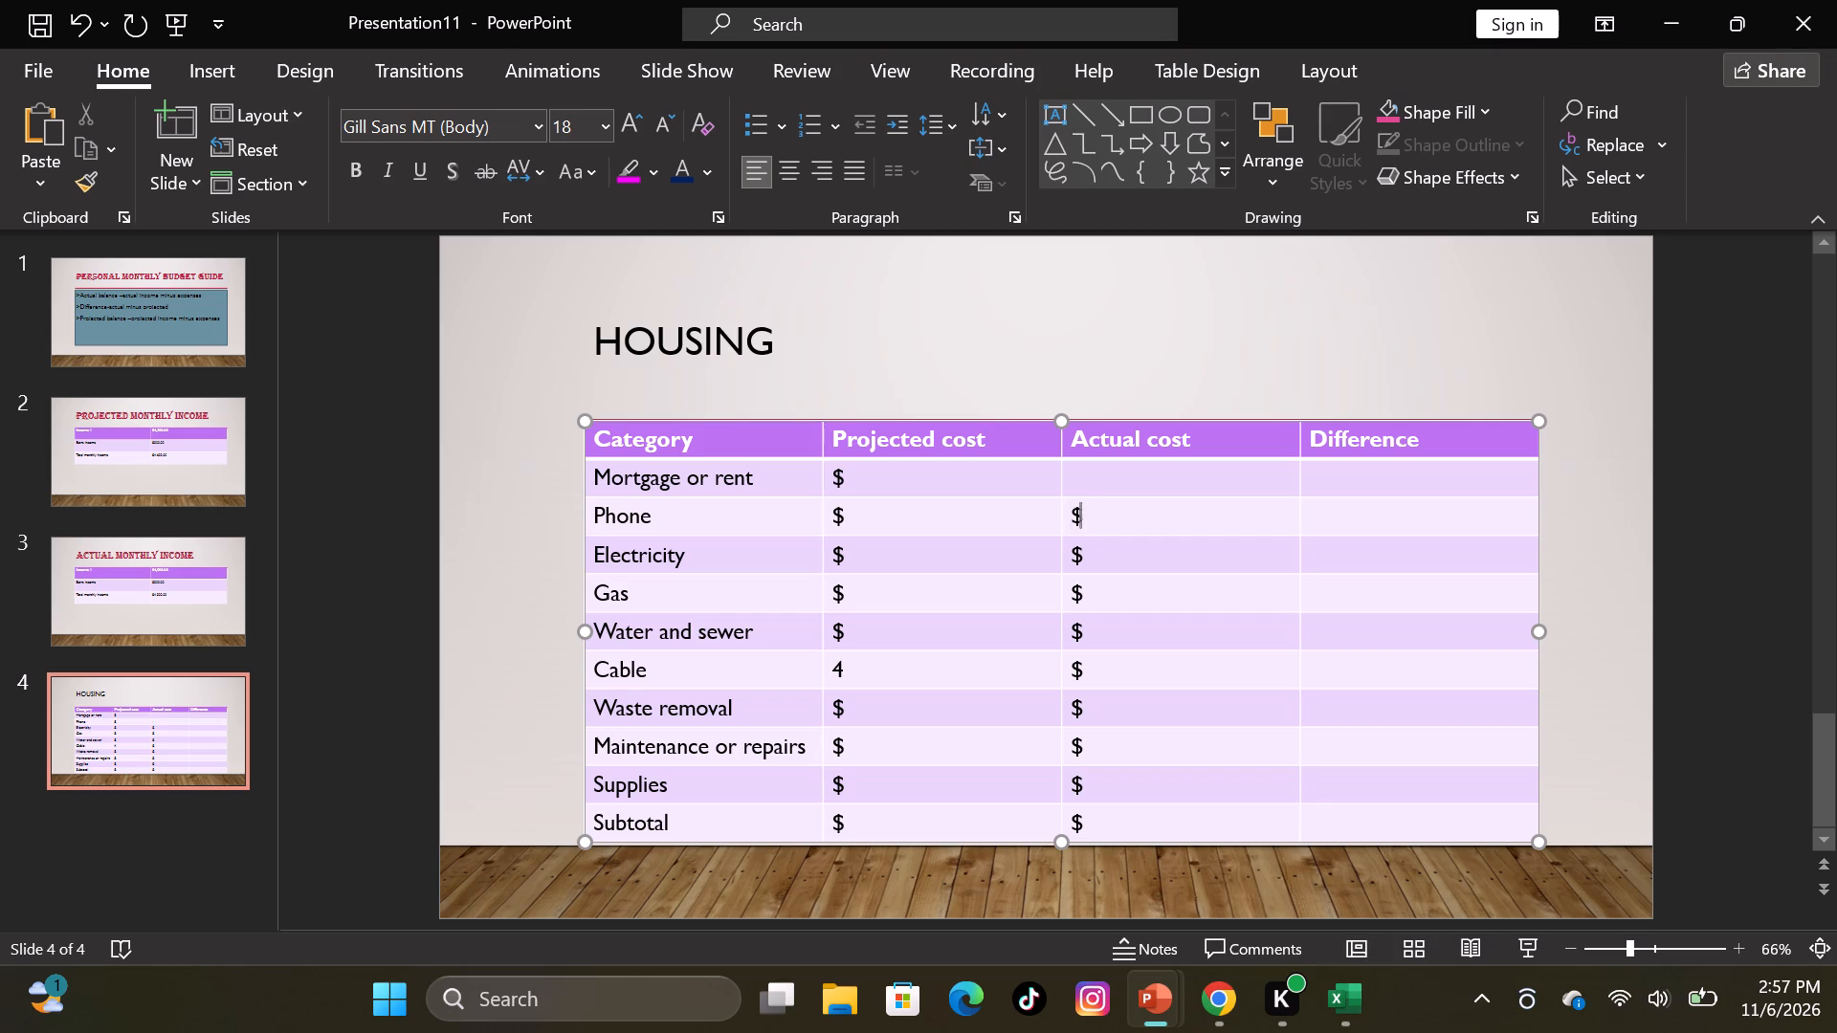
pyautogui.press('Up')
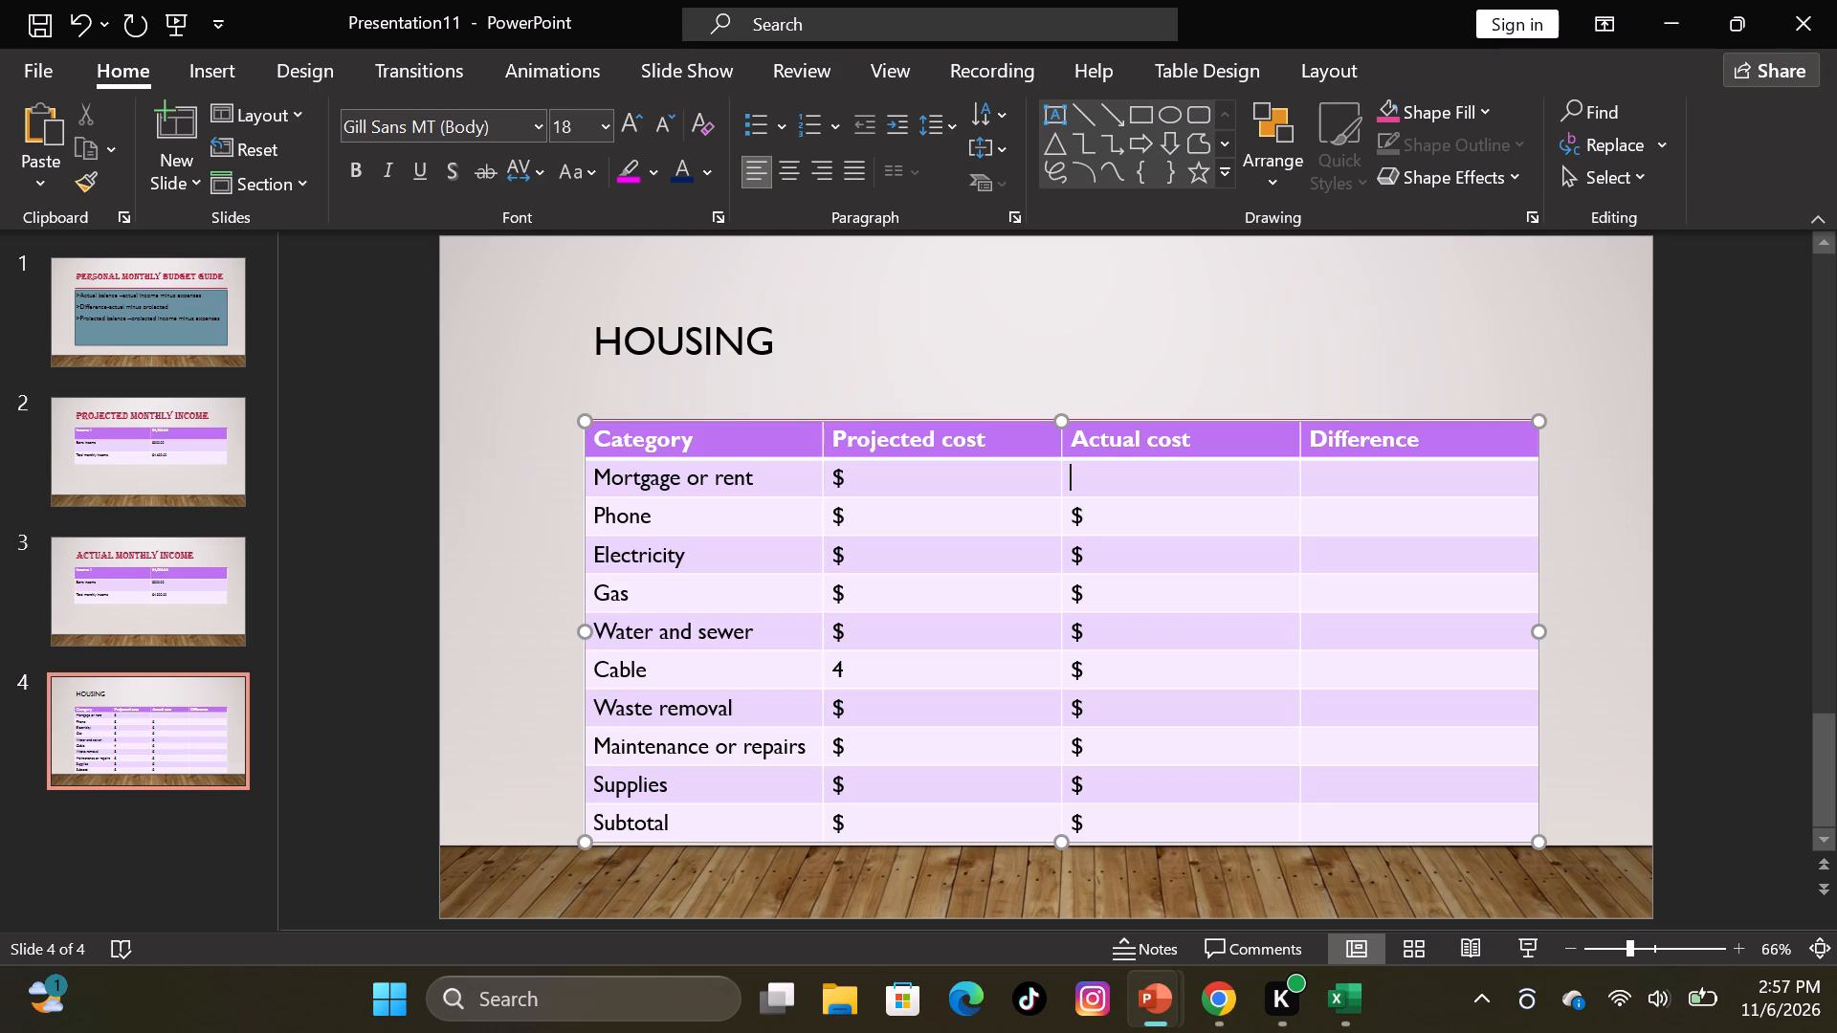
pyautogui.hotkey('shift', '$')
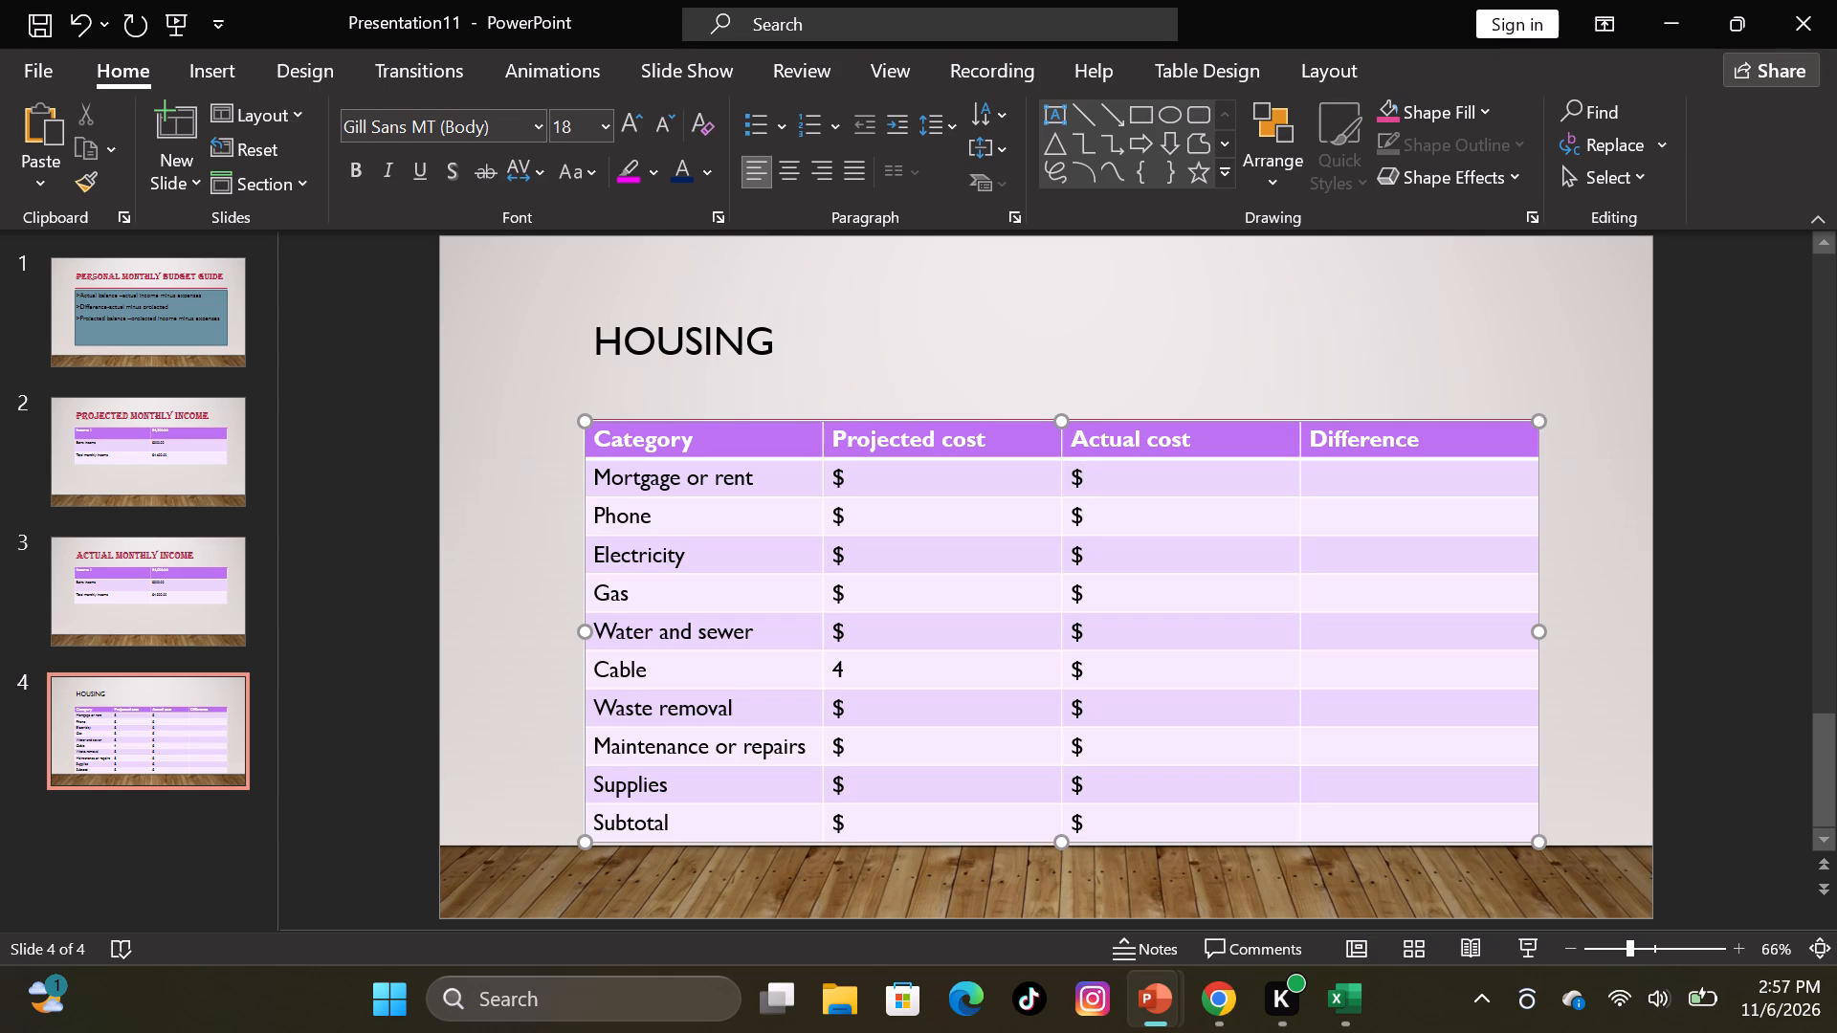
# Enter a dollar sign in the Difference cells from Mortgage or rent down to Water and sewer in the Housing table.
pyautogui.press('Right')
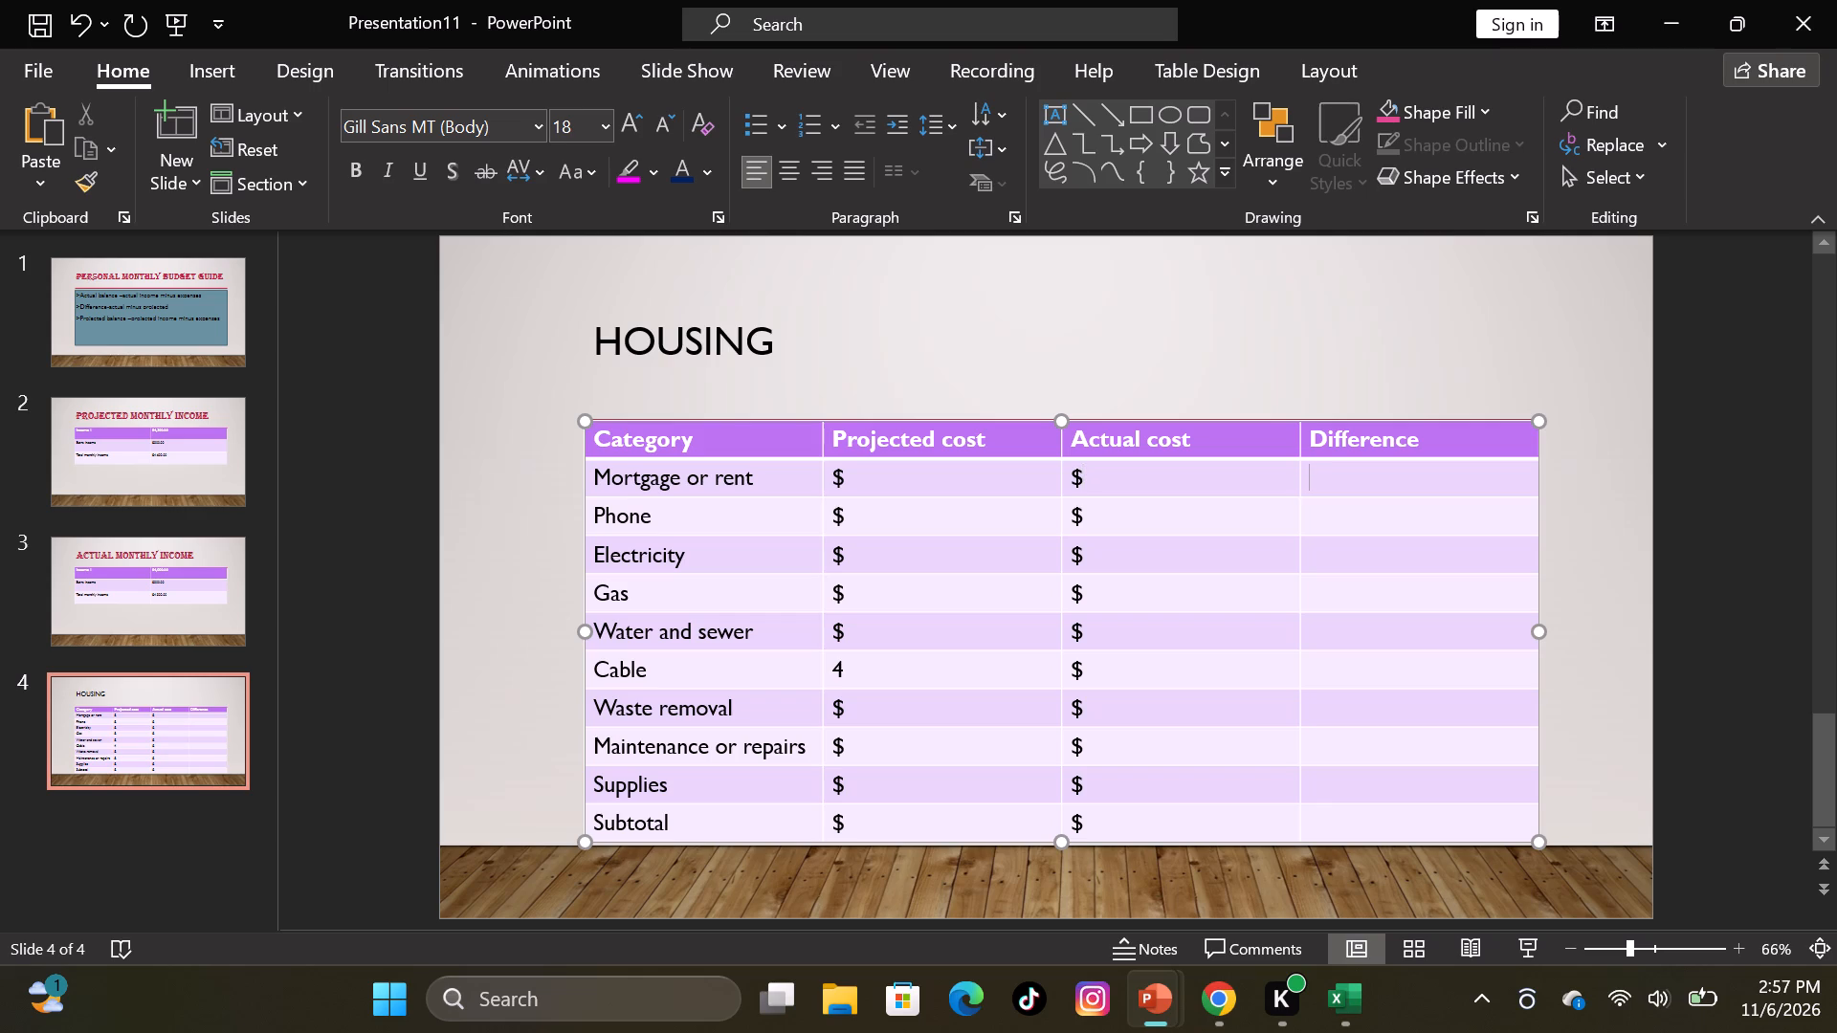
pyautogui.press('4')
pyautogui.press('BackSpace')
pyautogui.hotkey('shift', '$')
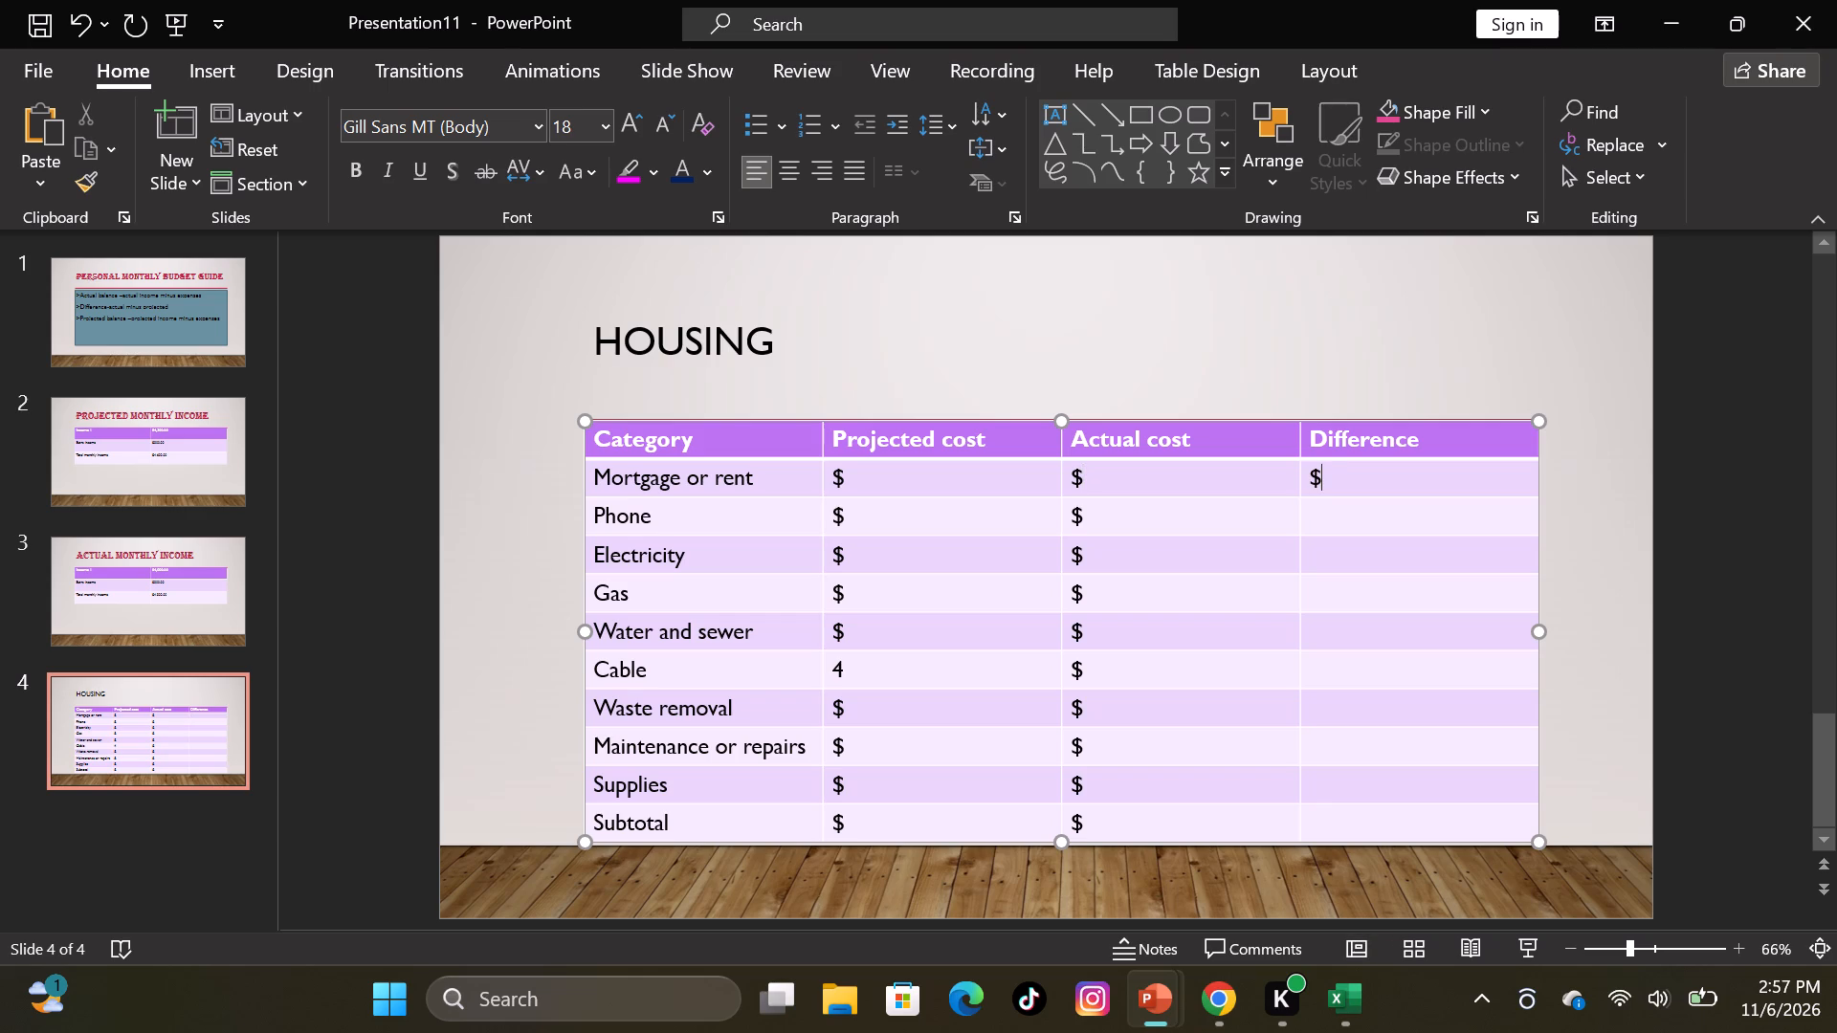
pyautogui.press('Down')
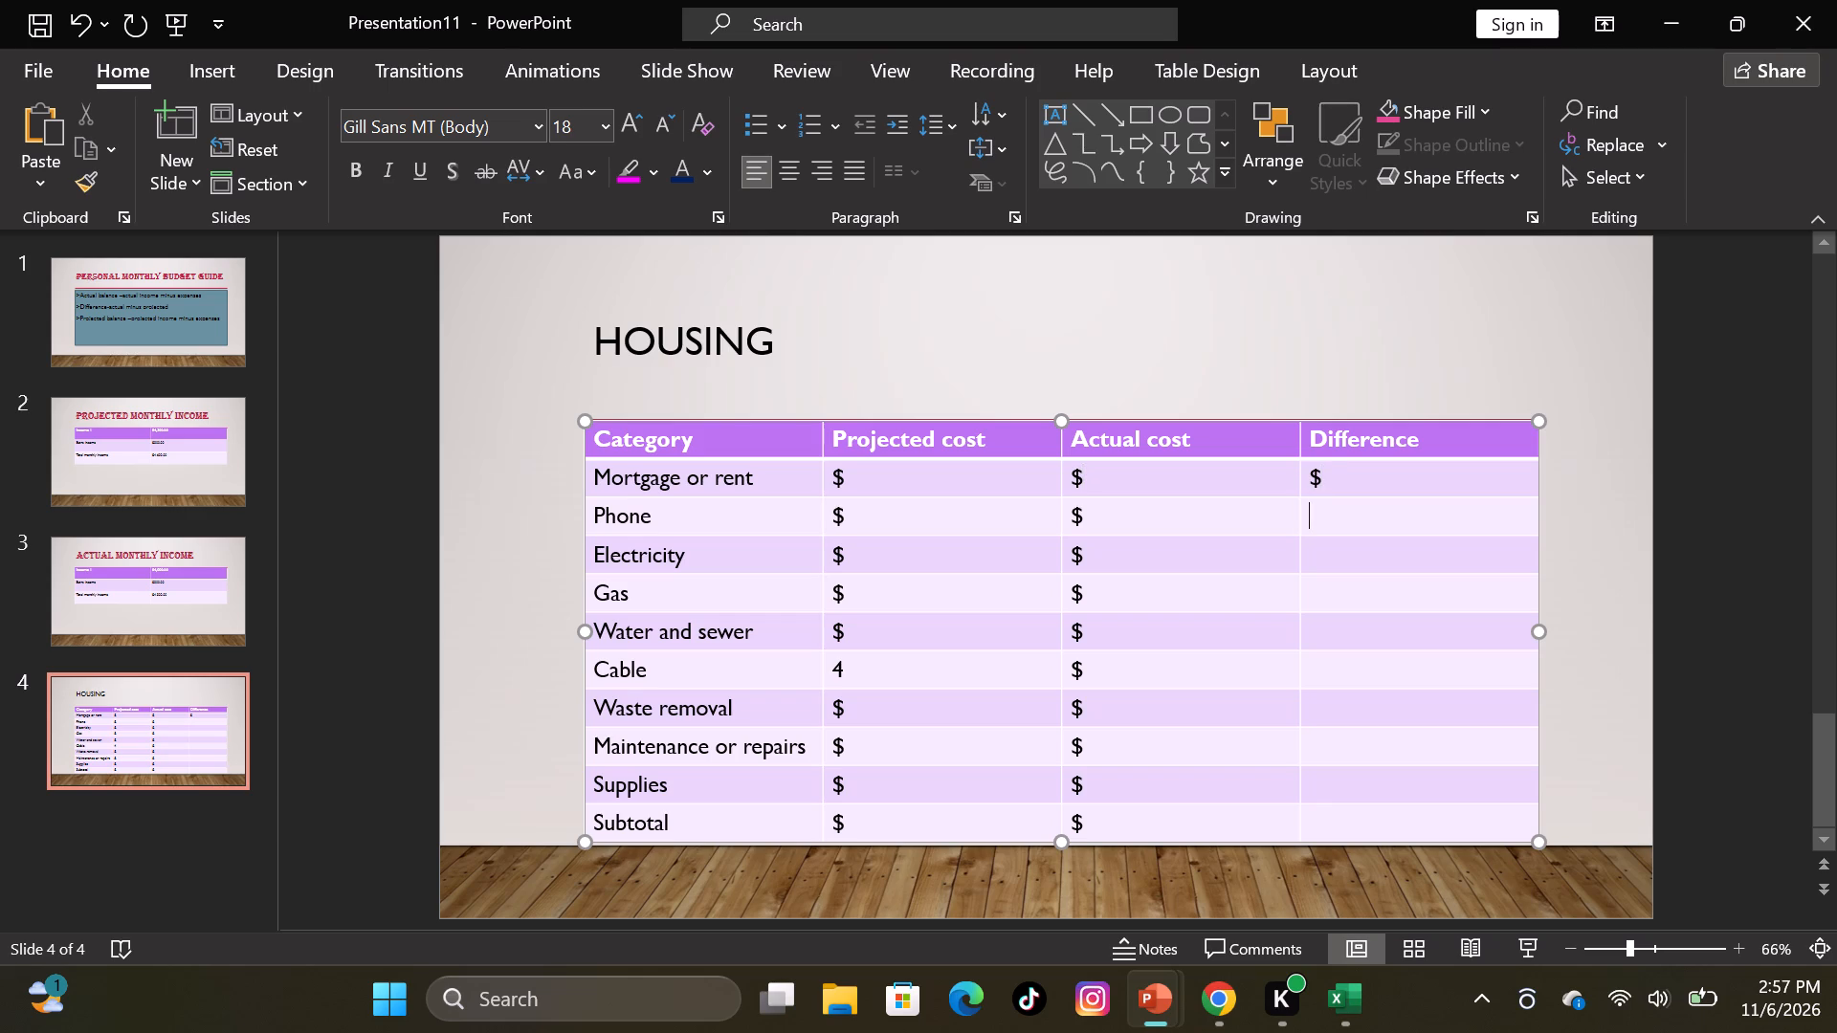
pyautogui.hotkey('shift', '$')
pyautogui.press('Down')
pyautogui.hotkey('shift', '$')
pyautogui.press('Down')
pyautogui.hotkey('shift', '$')
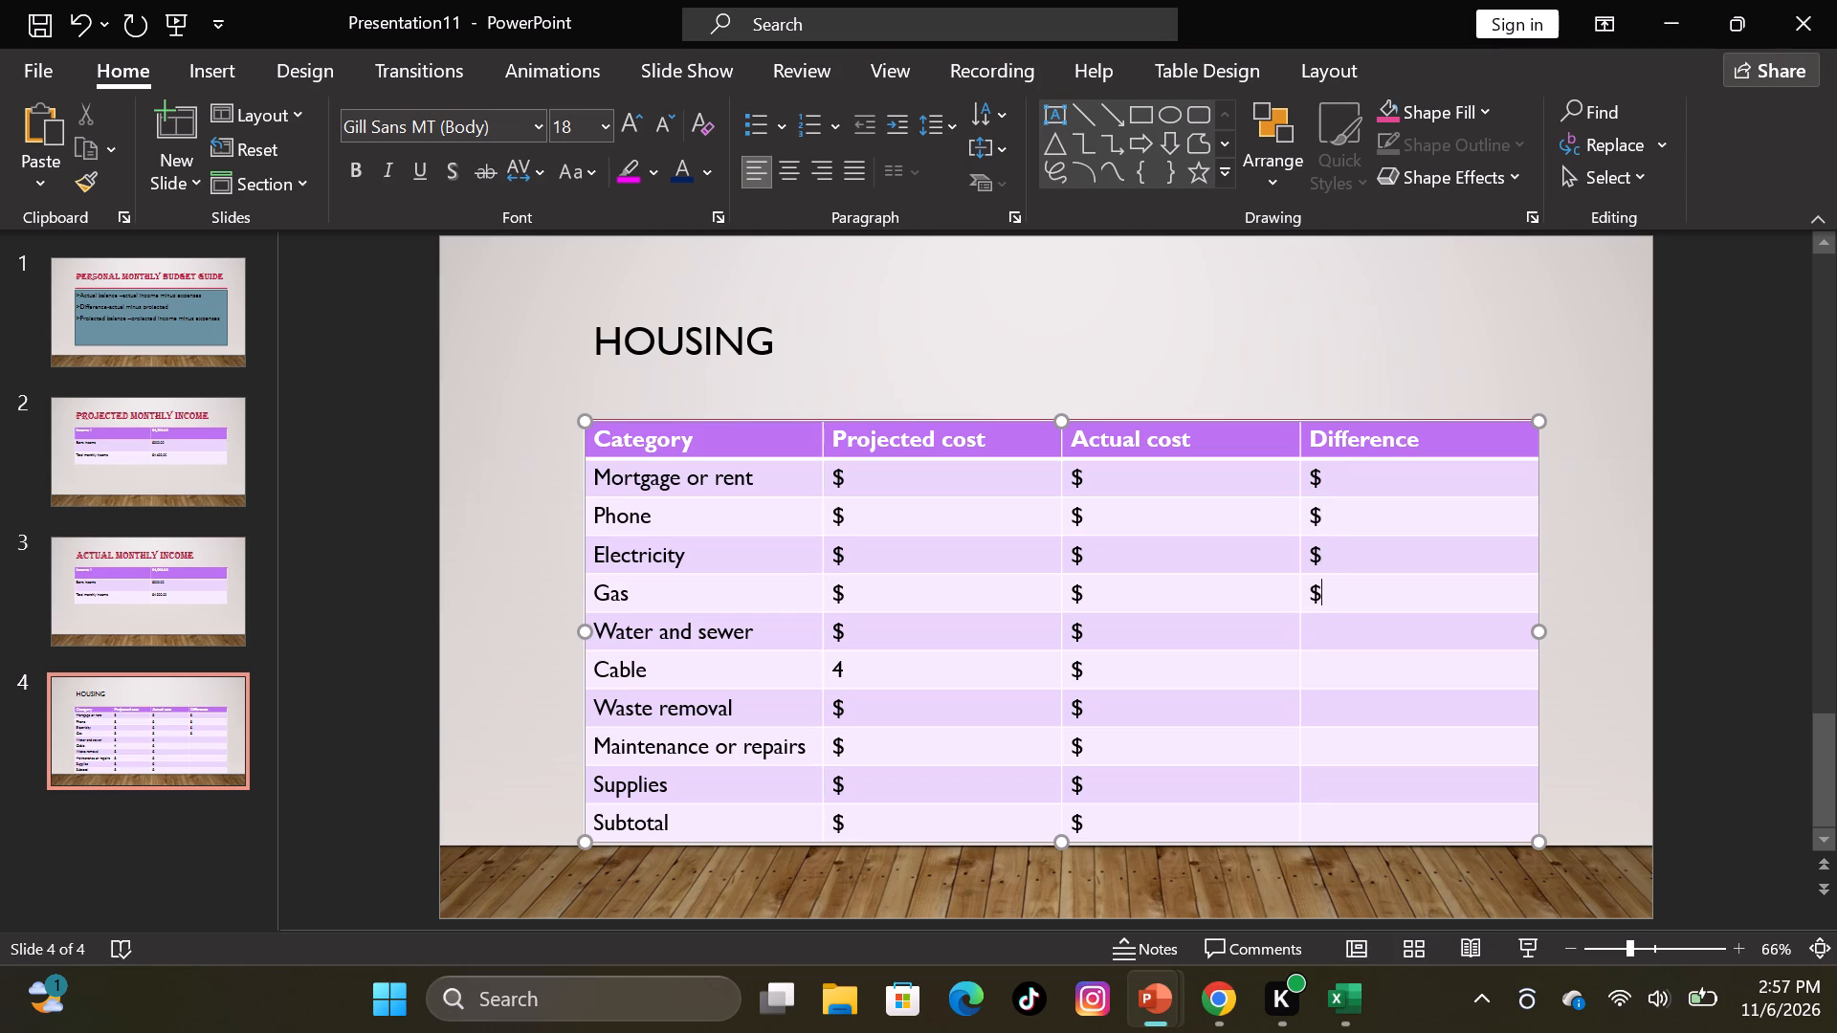
pyautogui.press('Down')
pyautogui.hotkey('shift', '$')
# Enter a dollar sign in the Difference cells from Cable down to Subtotal in the Housing table.
pyautogui.press('Down')
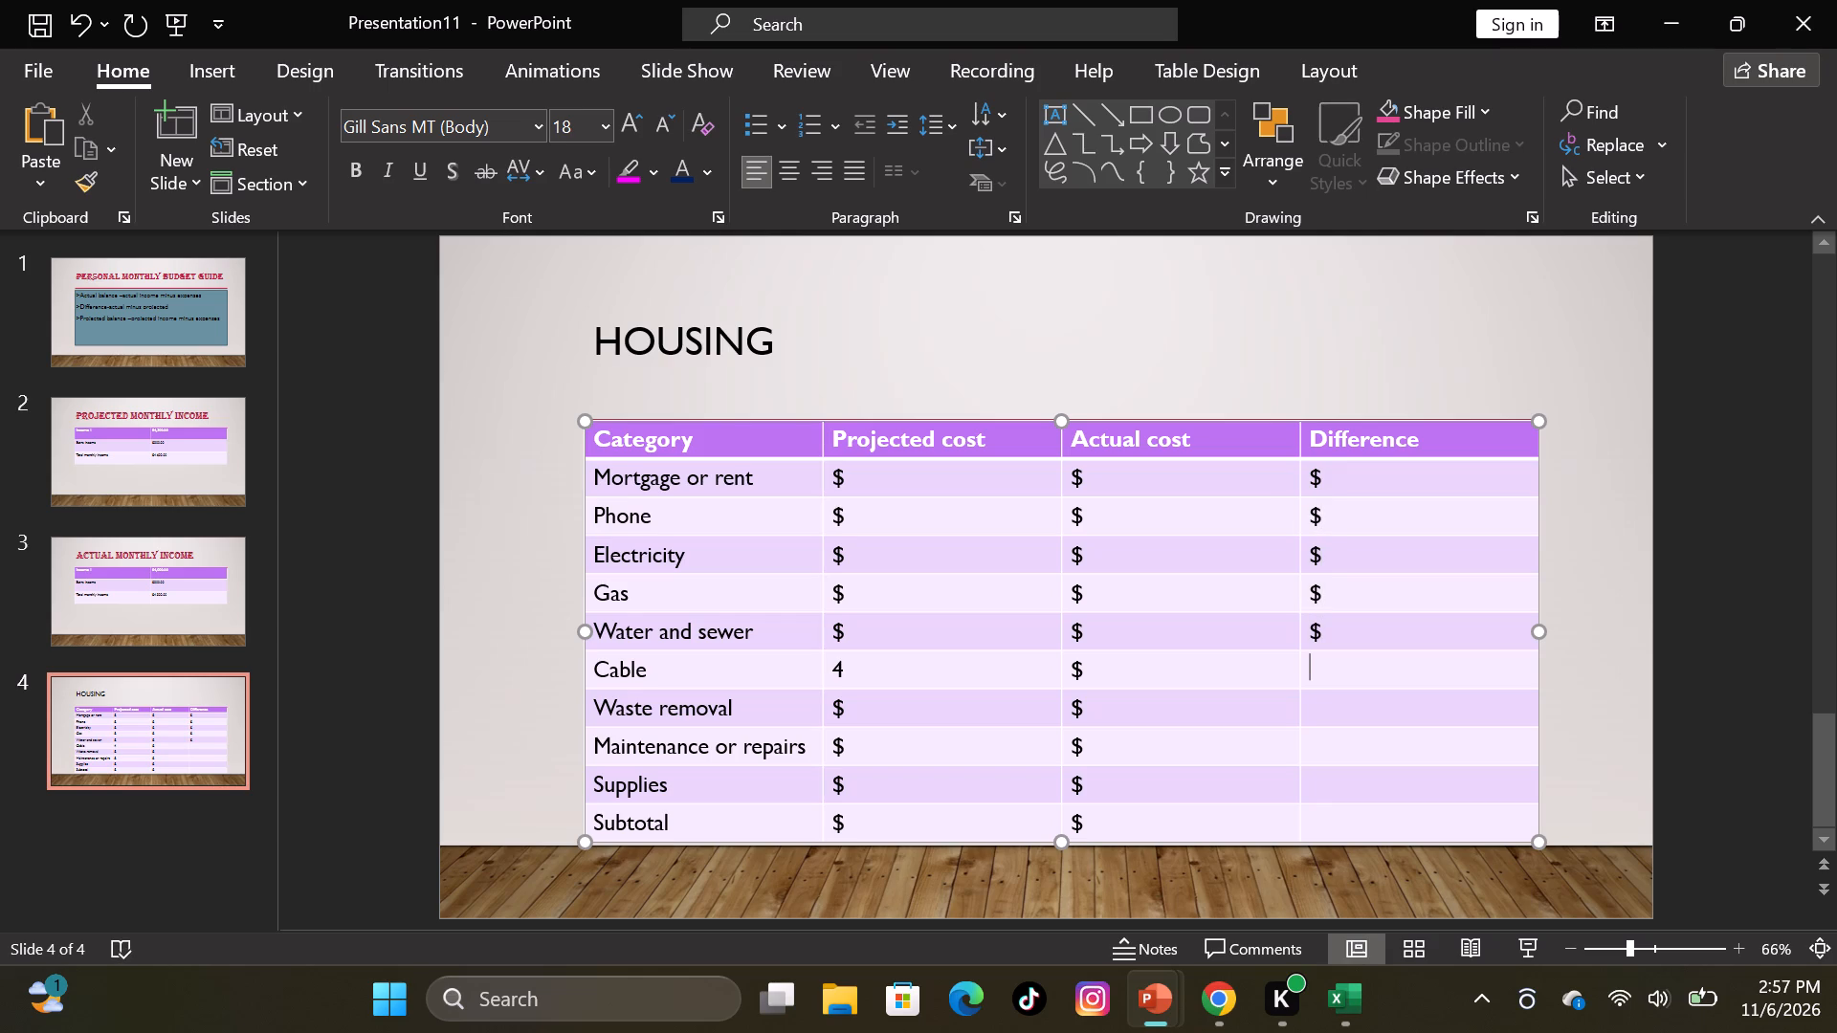
pyautogui.hotkey('shift', '$')
pyautogui.press('Down')
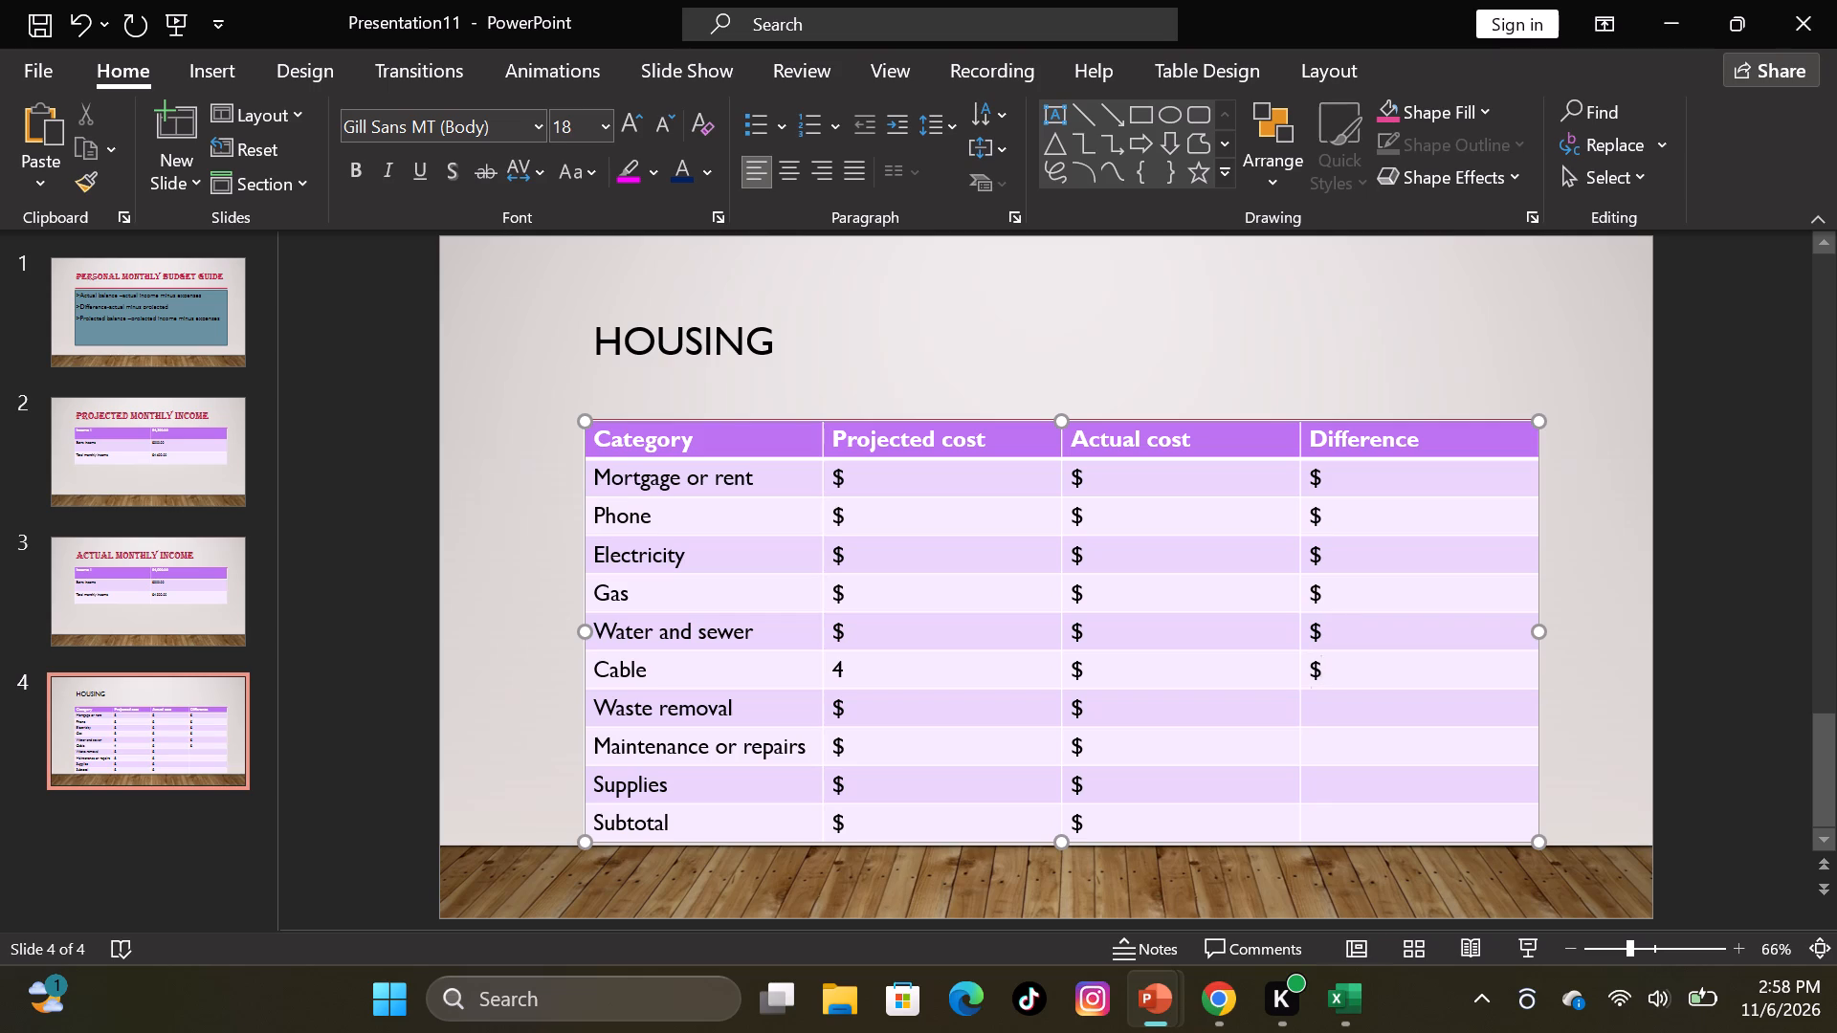
pyautogui.hotkey('shift', '$')
pyautogui.press('Down')
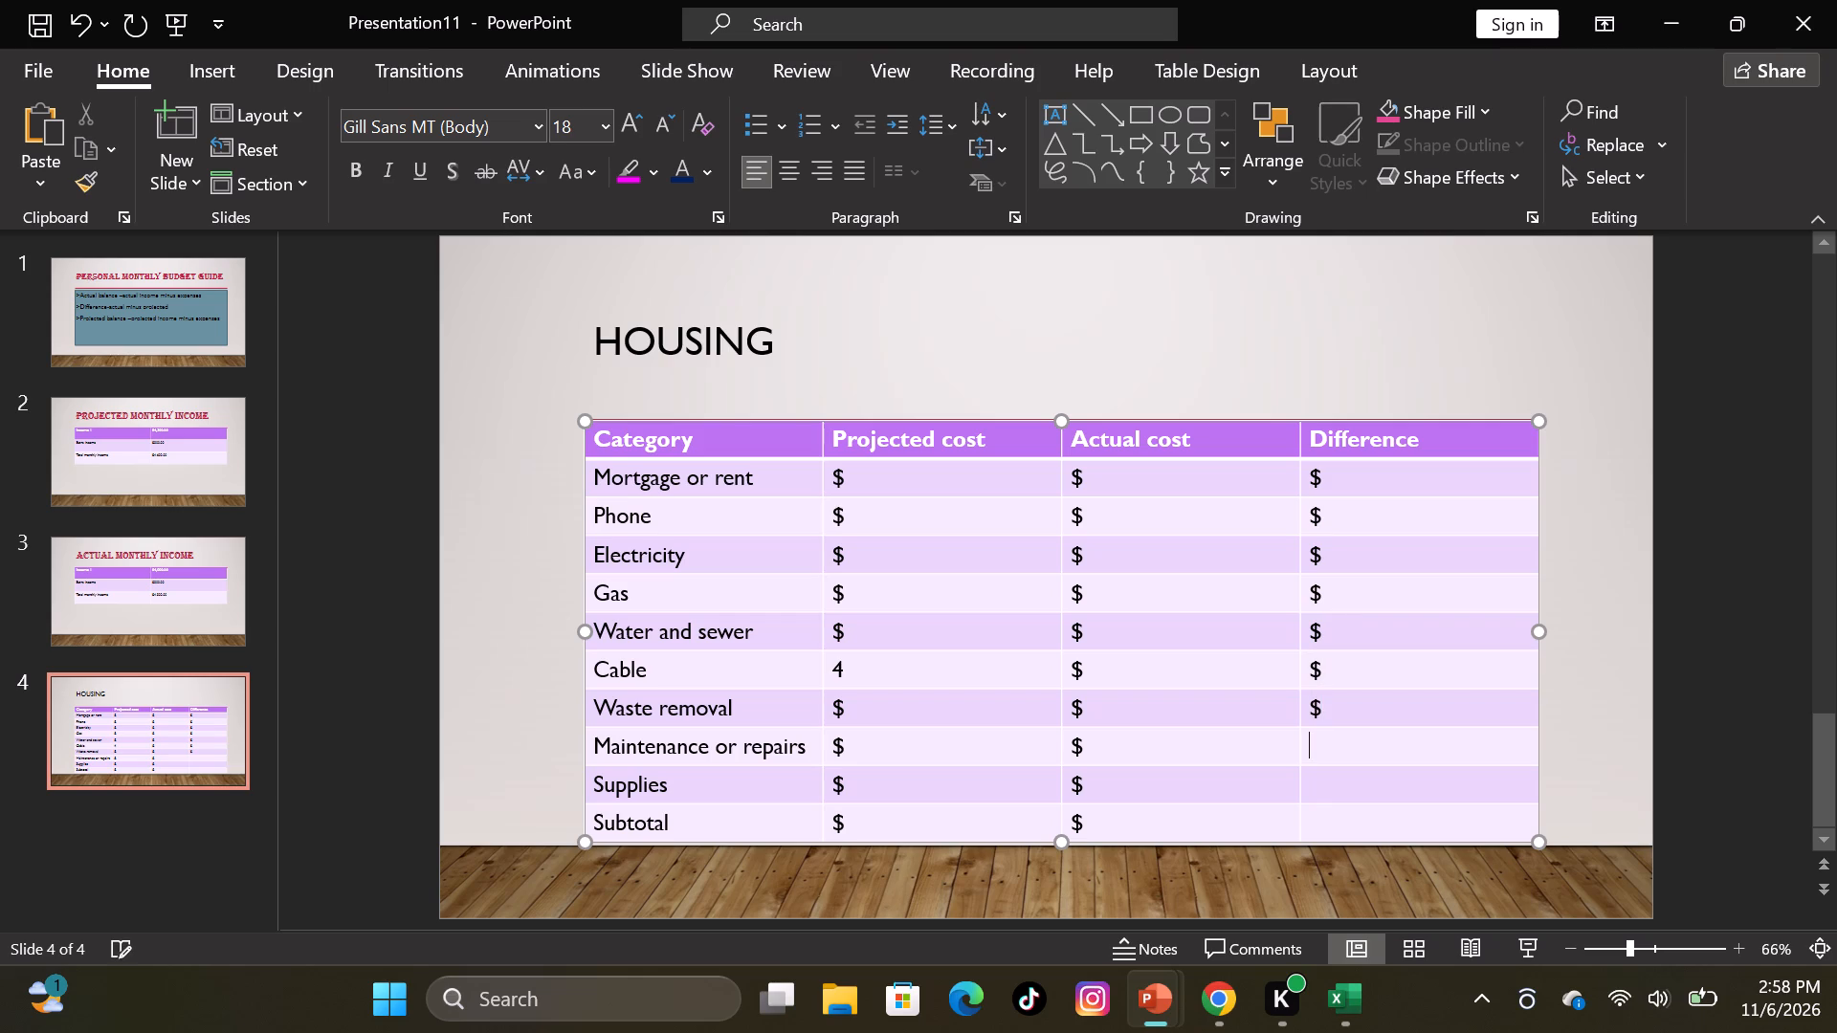
pyautogui.hotkey('shift', '$')
pyautogui.press('Down')
pyautogui.hotkey('shift', '$')
pyautogui.press('Down')
pyautogui.hotkey('shift', '$')
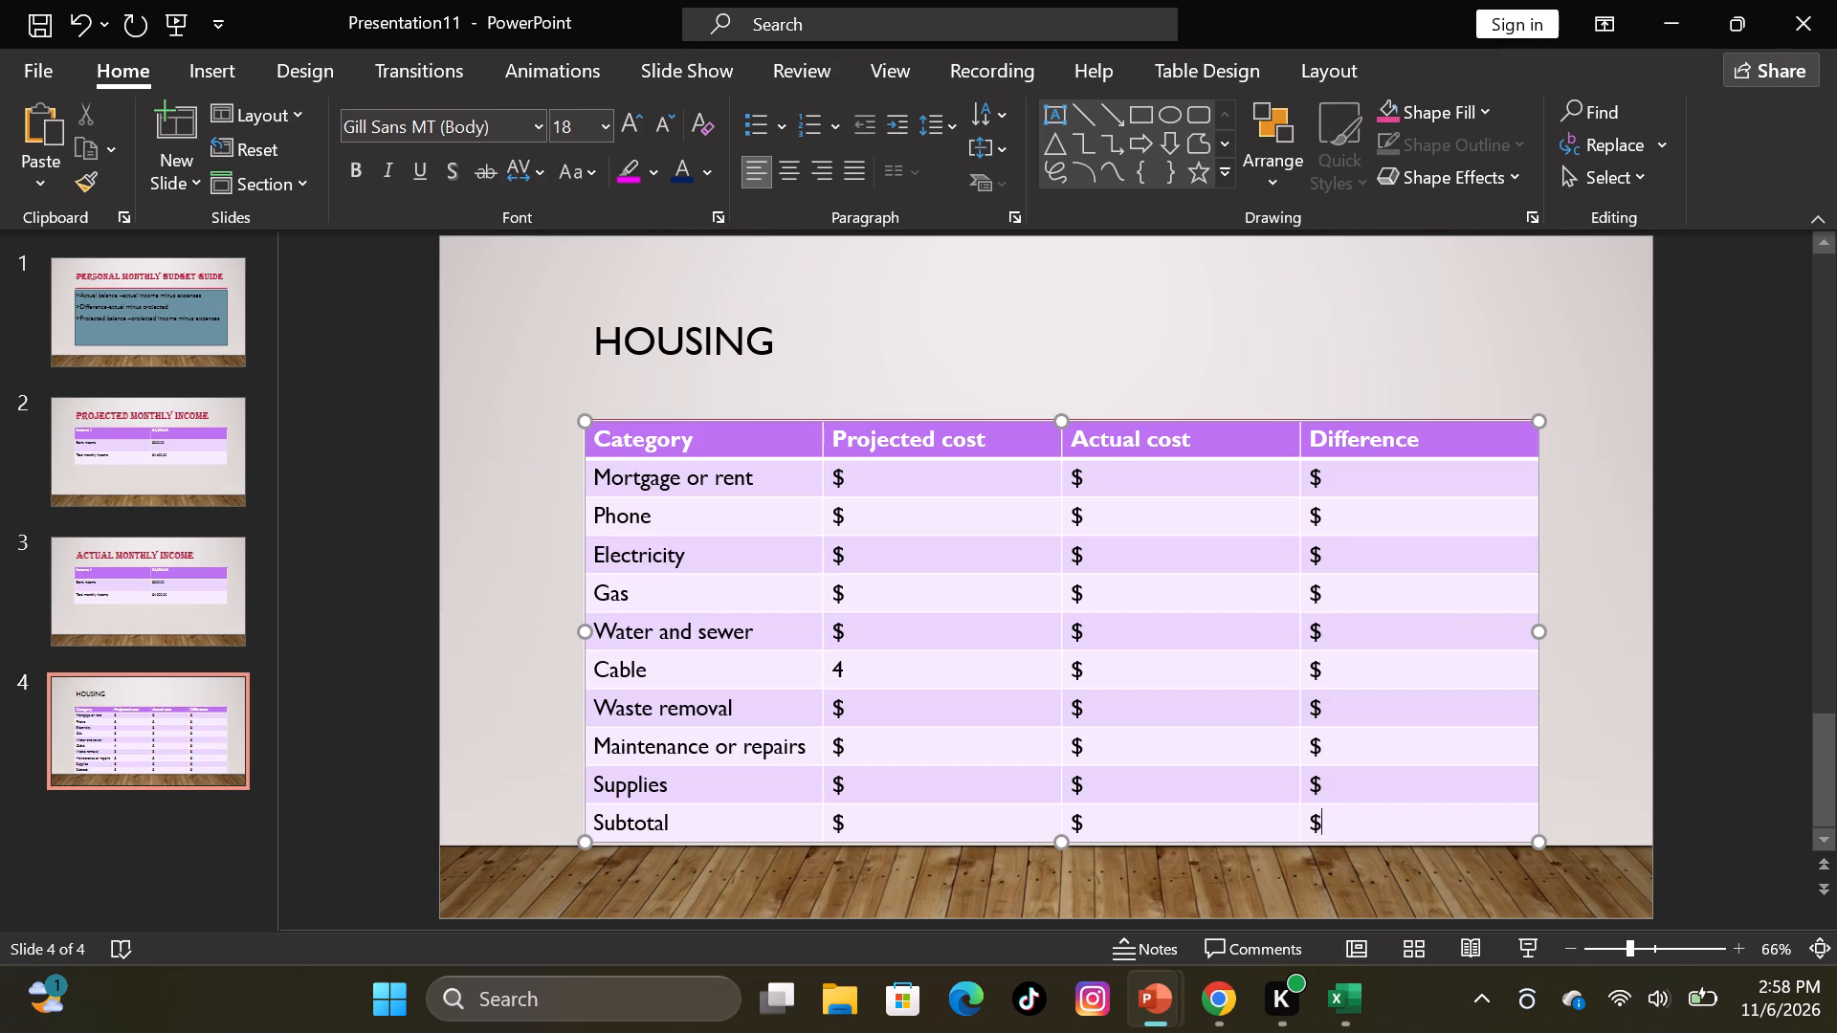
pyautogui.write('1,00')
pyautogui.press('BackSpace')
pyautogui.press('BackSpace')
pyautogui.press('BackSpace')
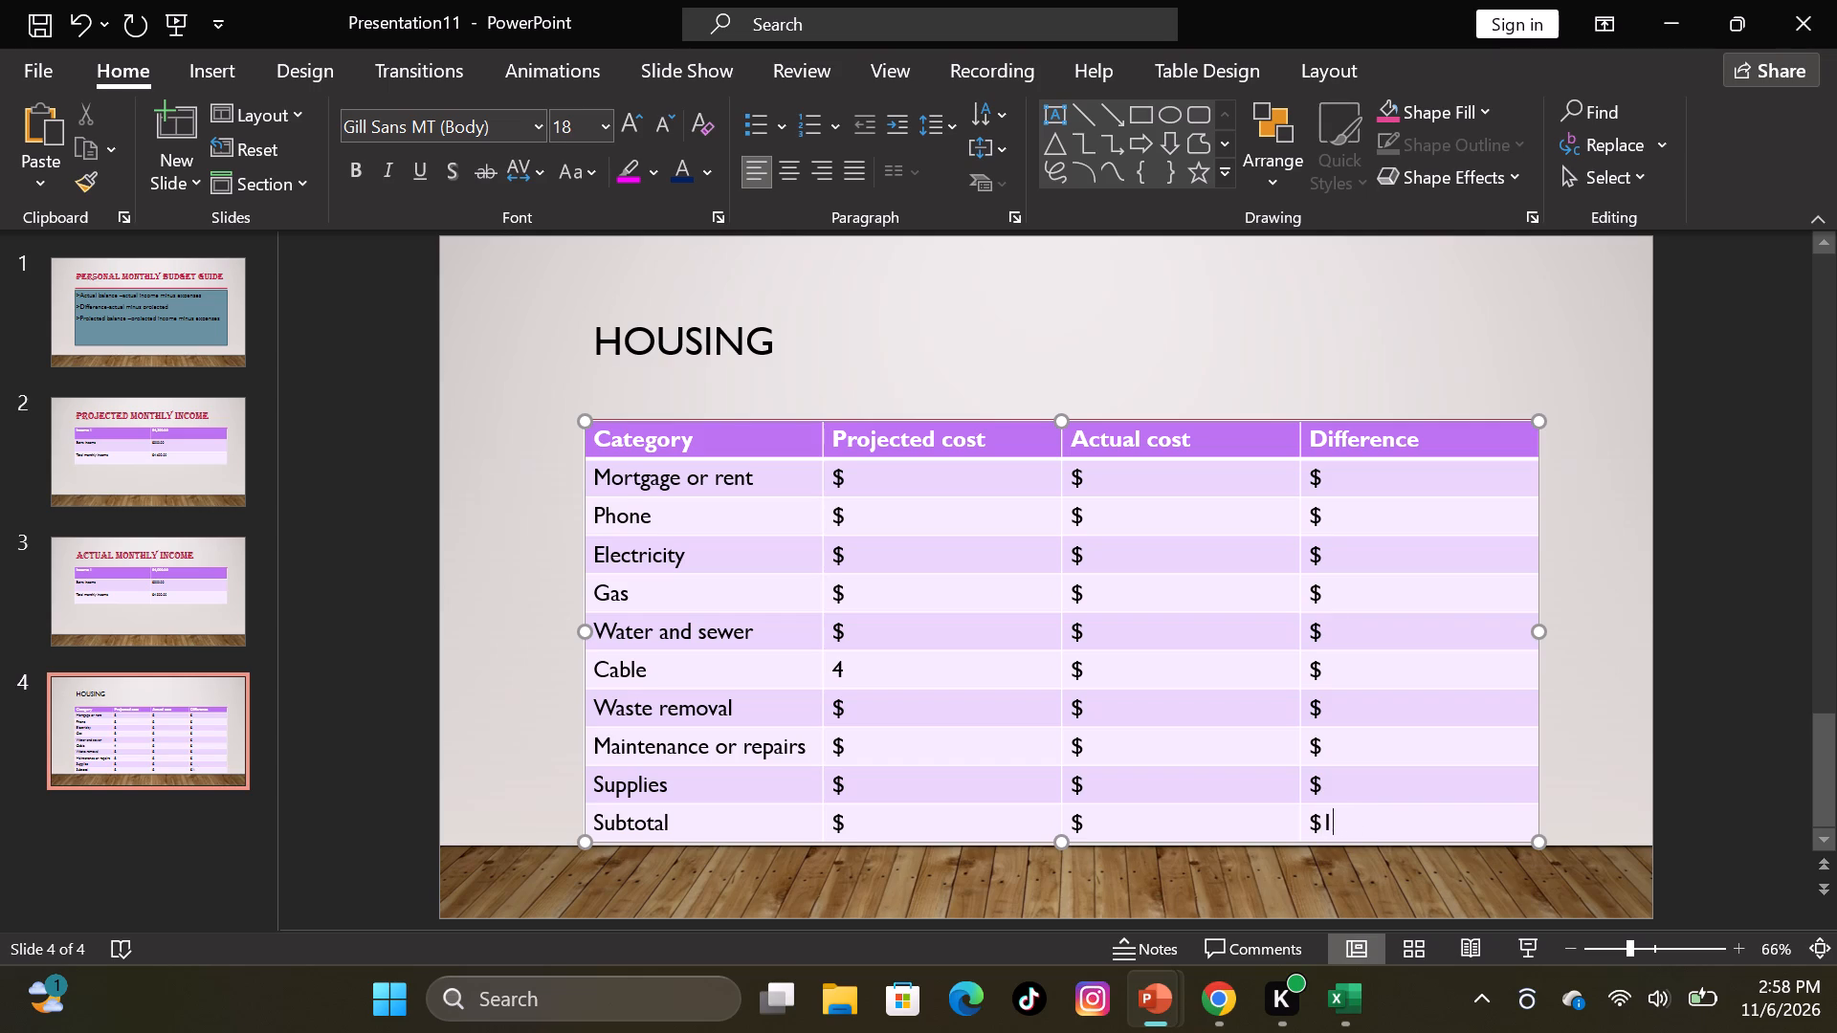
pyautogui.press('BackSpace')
# Complete the Projected cost amounts as $1,000.00 for Mortgage or rent and $54.00 for Phone.
pyautogui.click(1023, 473)
pyautogui.press('1')
pyautogui.write(',00')
pyautogui.press('0')
pyautogui.press('.')
pyautogui.write('00')
pyautogui.press('Down')
pyautogui.write('54')
pyautogui.write('.00')
# Complete the Projected cost amounts as $44 for Electricity, $22 for Gas and $8 for Water and sewer, and extend the Cable entry to 434.
pyautogui.press('Down')
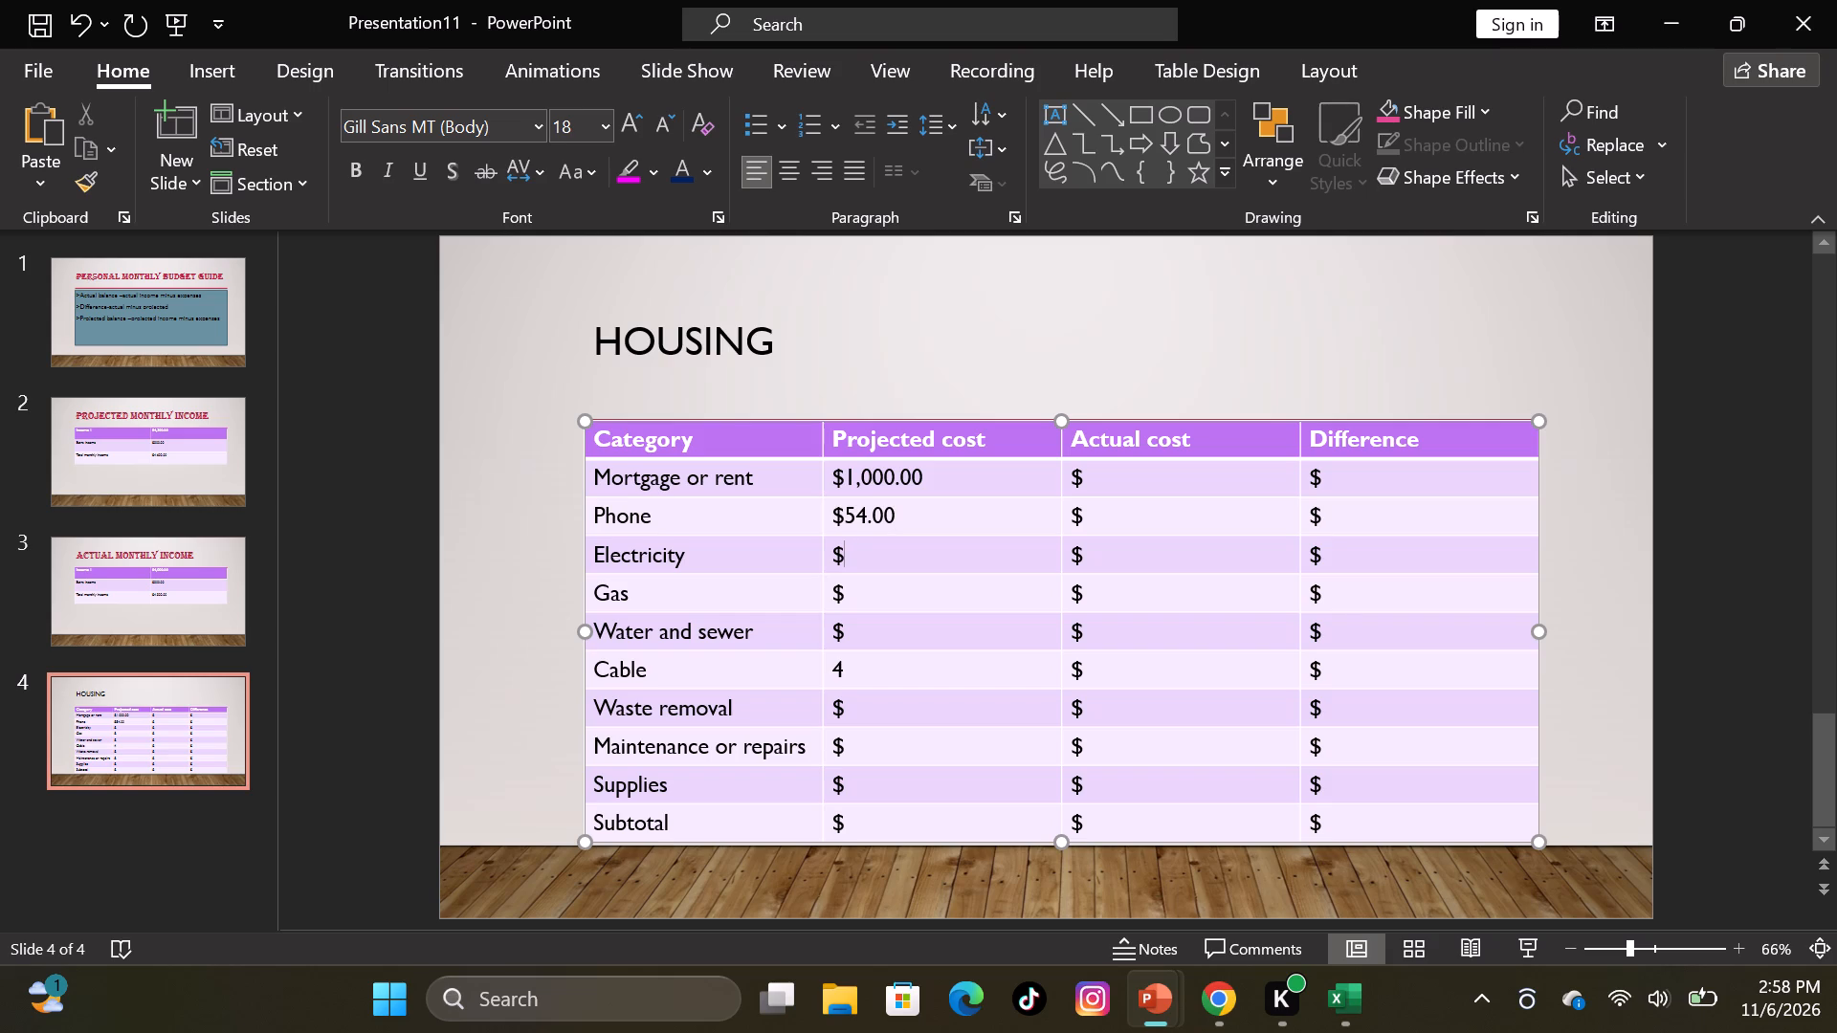
pyautogui.write('44')
pyautogui.press('Down')
pyautogui.write('22')
pyautogui.press('Down')
pyautogui.press('8')
pyautogui.press('Down')
pyautogui.write('34')
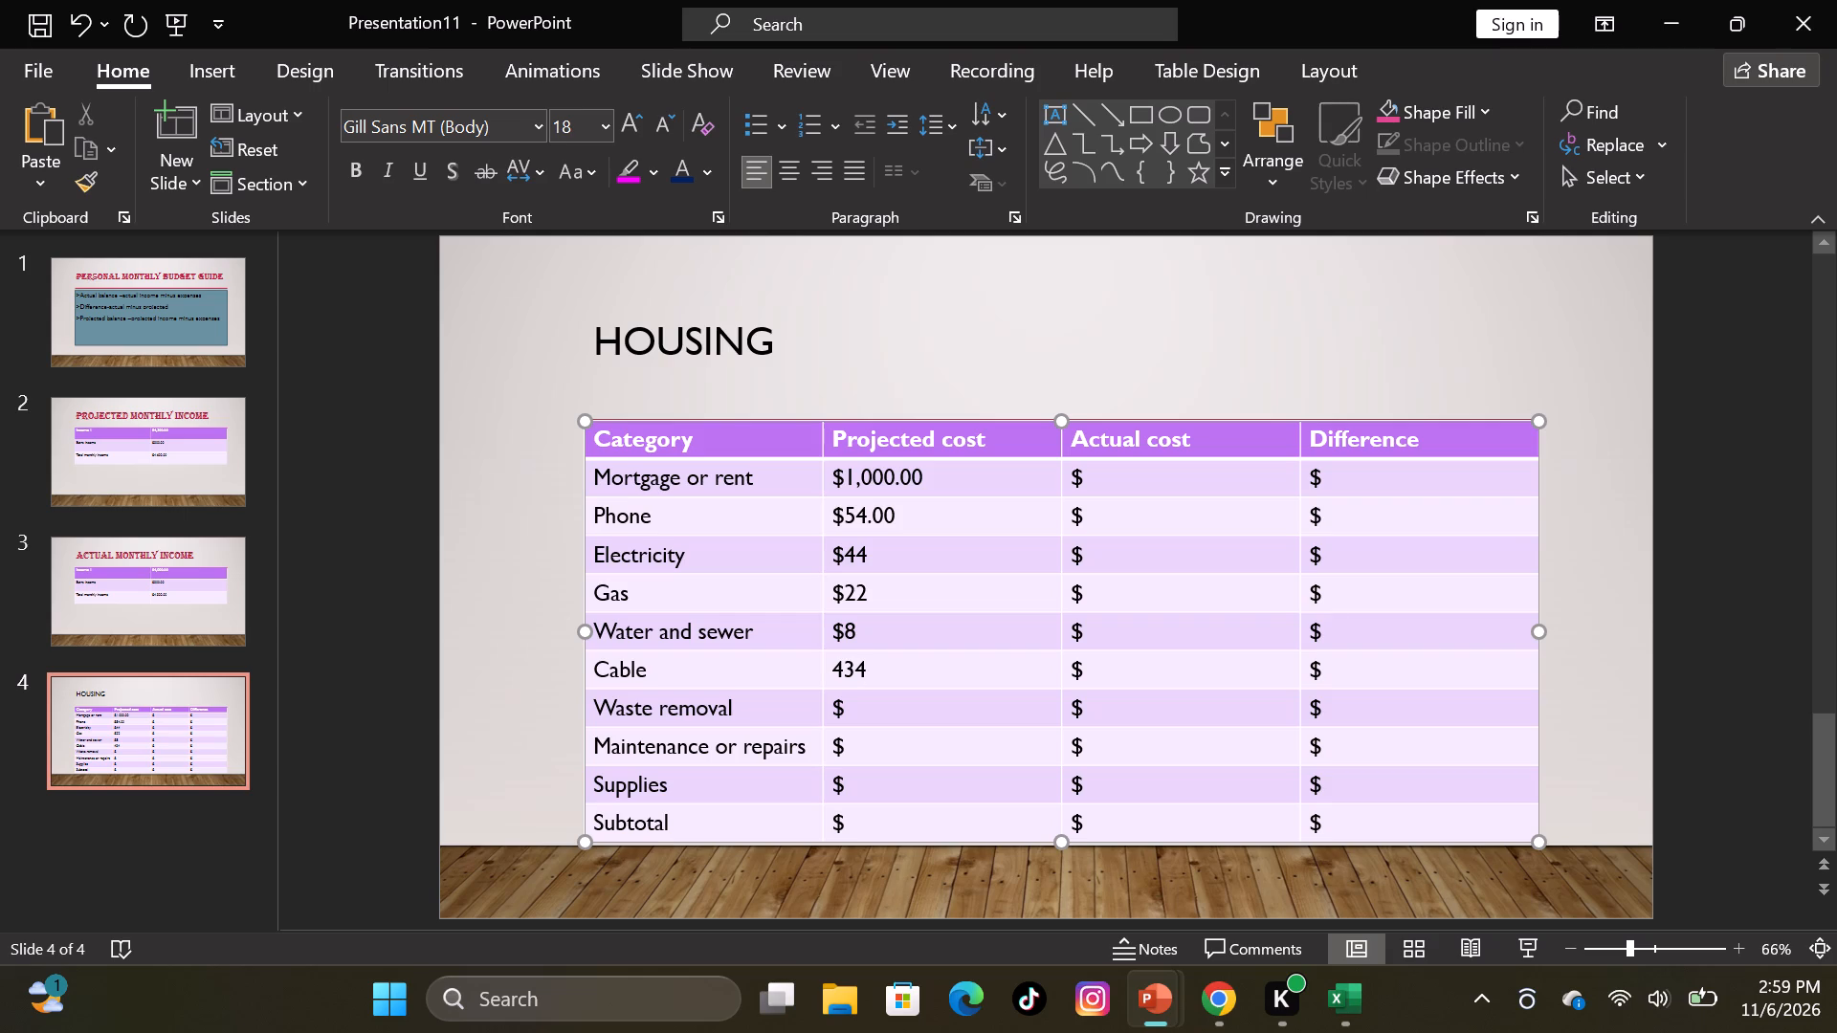
# Complete the Projected cost amounts as $10 for Waste removal, $23 for Maintenance or repairs and $0 for Supplies.
pyautogui.press('Down')
pyautogui.press('1')
pyautogui.press('0')
pyautogui.press('Down')
pyautogui.write('23')
pyautogui.press('Down')
pyautogui.press('0')
# Clear the dollar signs from the Projected cost and Actual cost cells in the Subtotal row of the Housing table.
pyautogui.press('Down')
pyautogui.press('0')
pyautogui.press('BackSpace')
pyautogui.press('BackSpace')
pyautogui.press('Right')
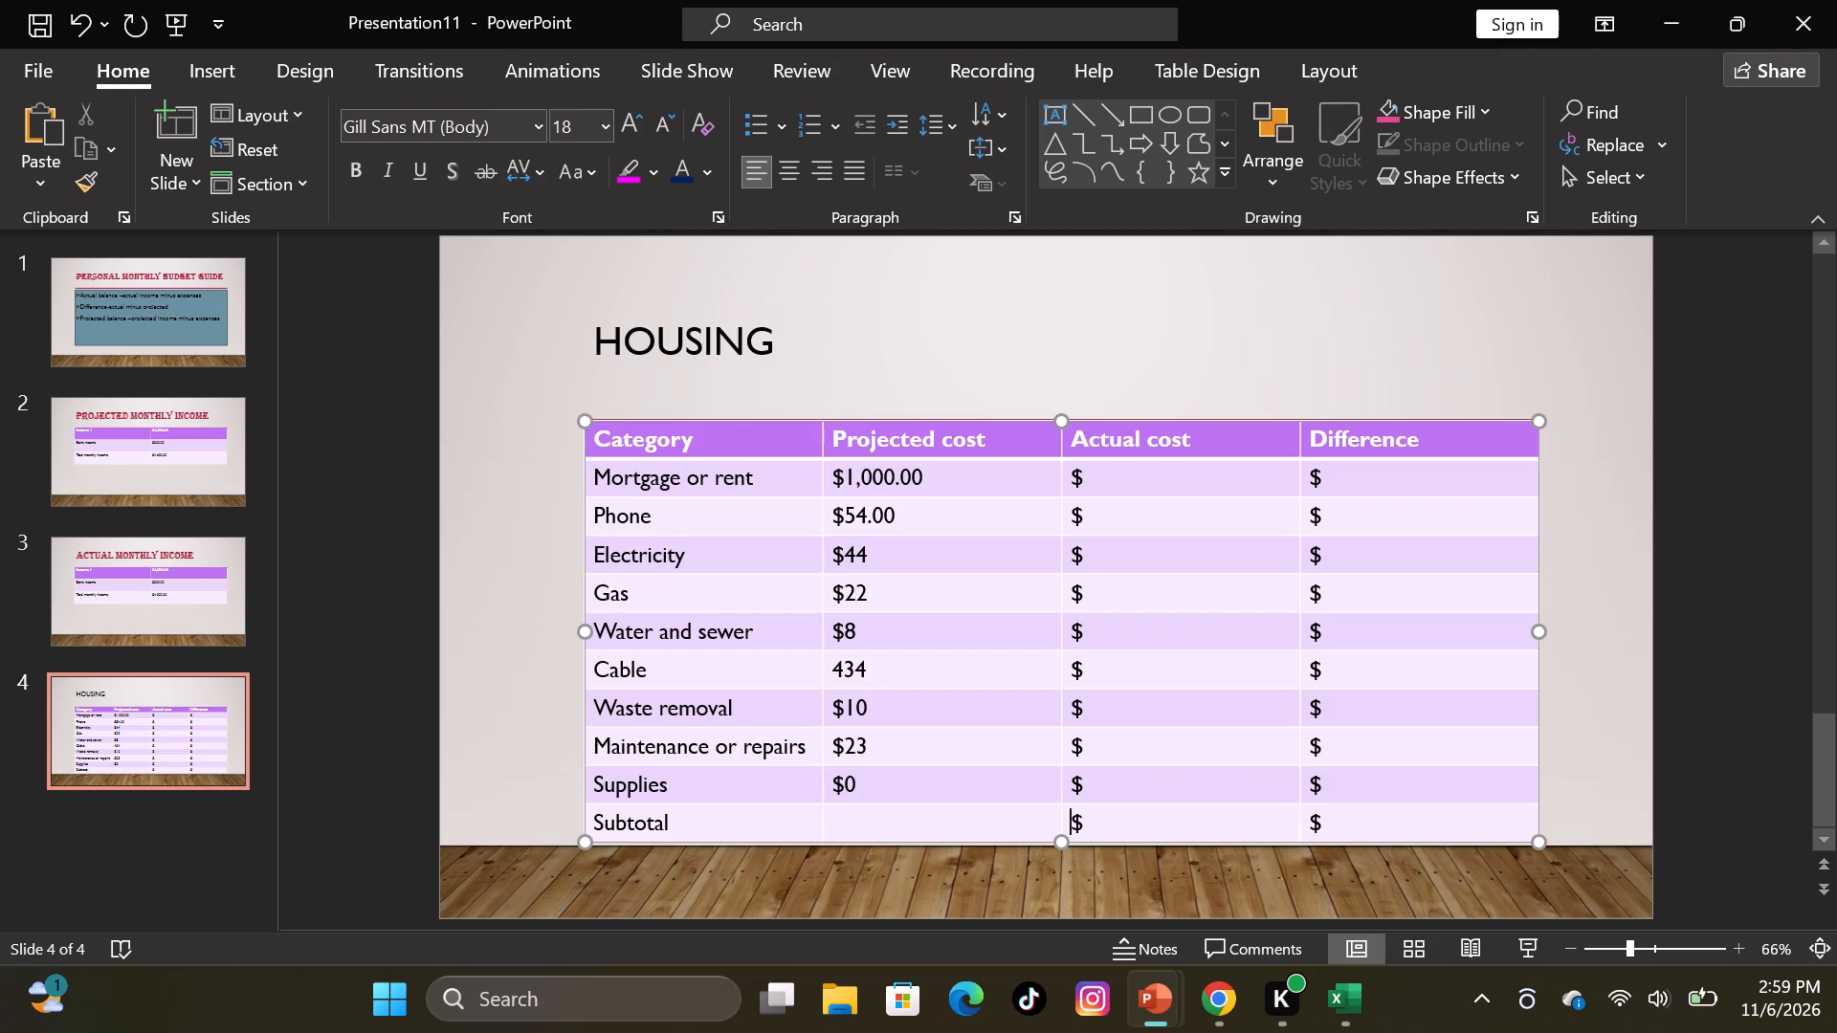
pyautogui.press('Right')
pyautogui.press('BackSpace')
# Complete the Subtotal row's Difference amount as -$41.00.
pyautogui.press('Right')
pyautogui.press('Right')
pyautogui.press('Left')
pyautogui.press('-')
pyautogui.press('Right')
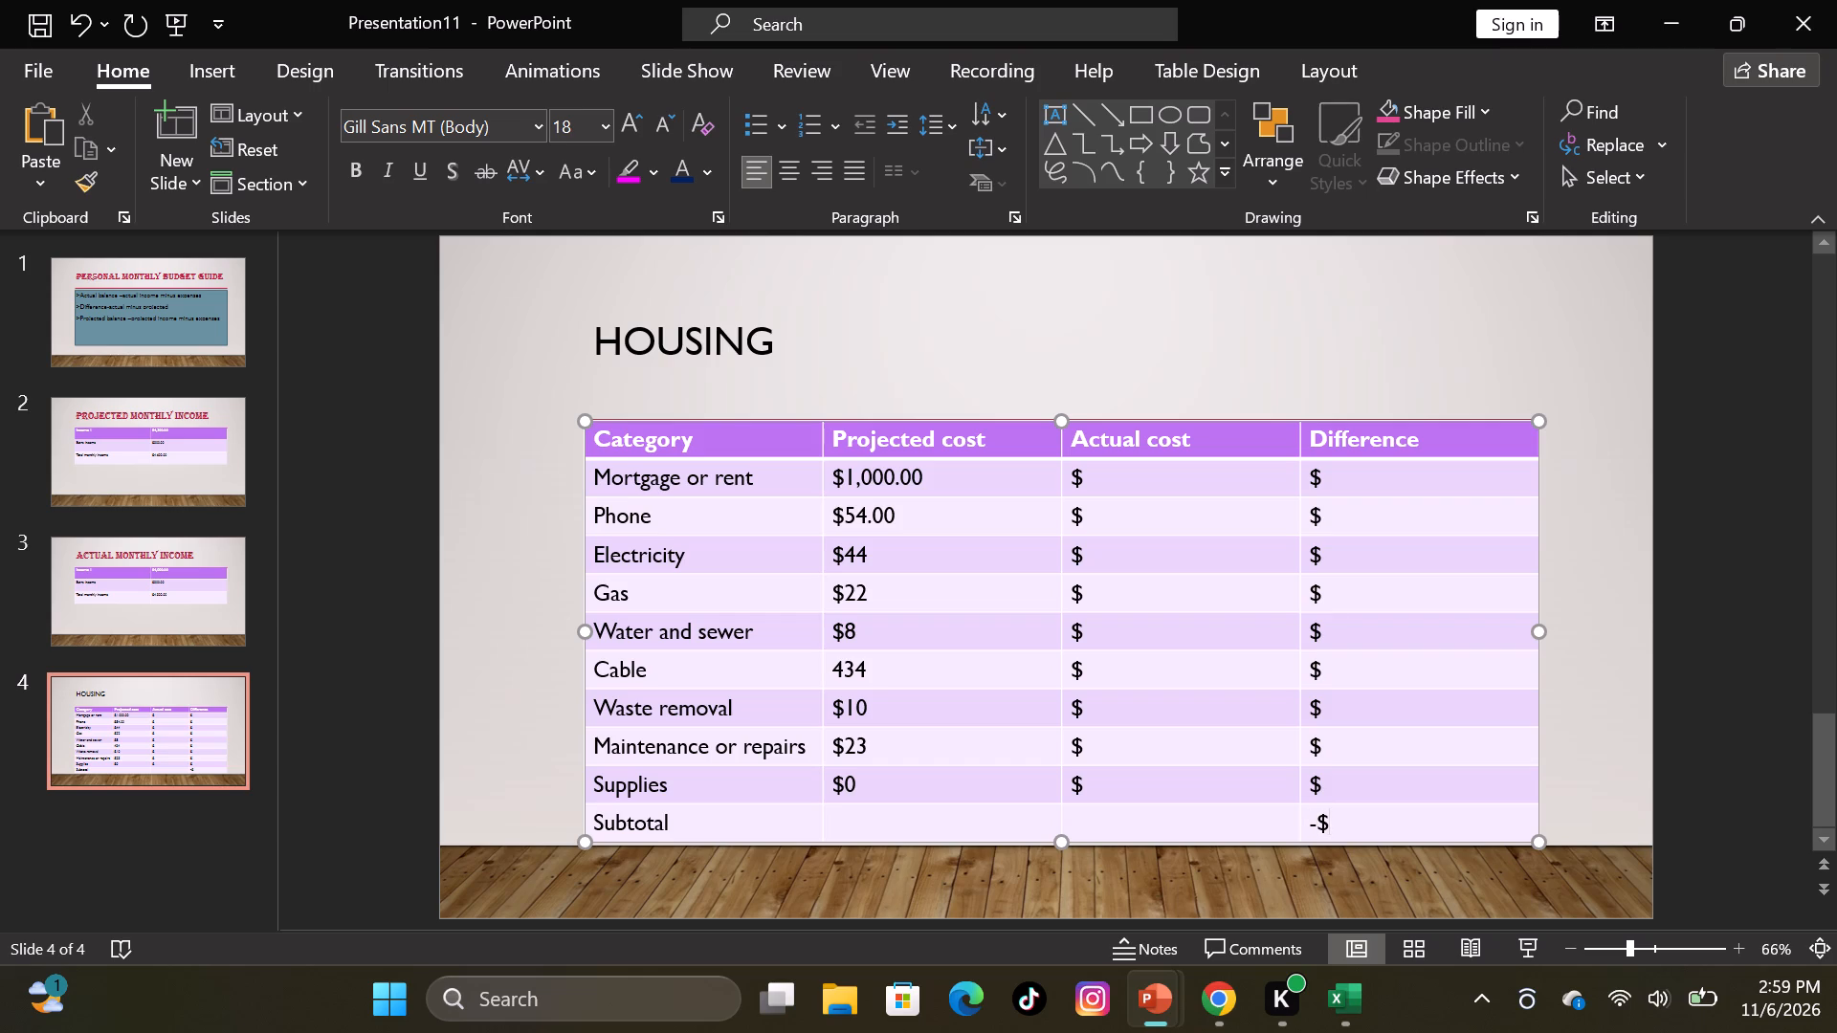
pyautogui.press('4')
pyautogui.press('1')
pyautogui.press('.')
pyautogui.write('00')
# Complete the Actual cost amounts as $1,000.00 for Mortgage or rent, $100 for Phone and $56 for Electricity.
pyautogui.press('Up')
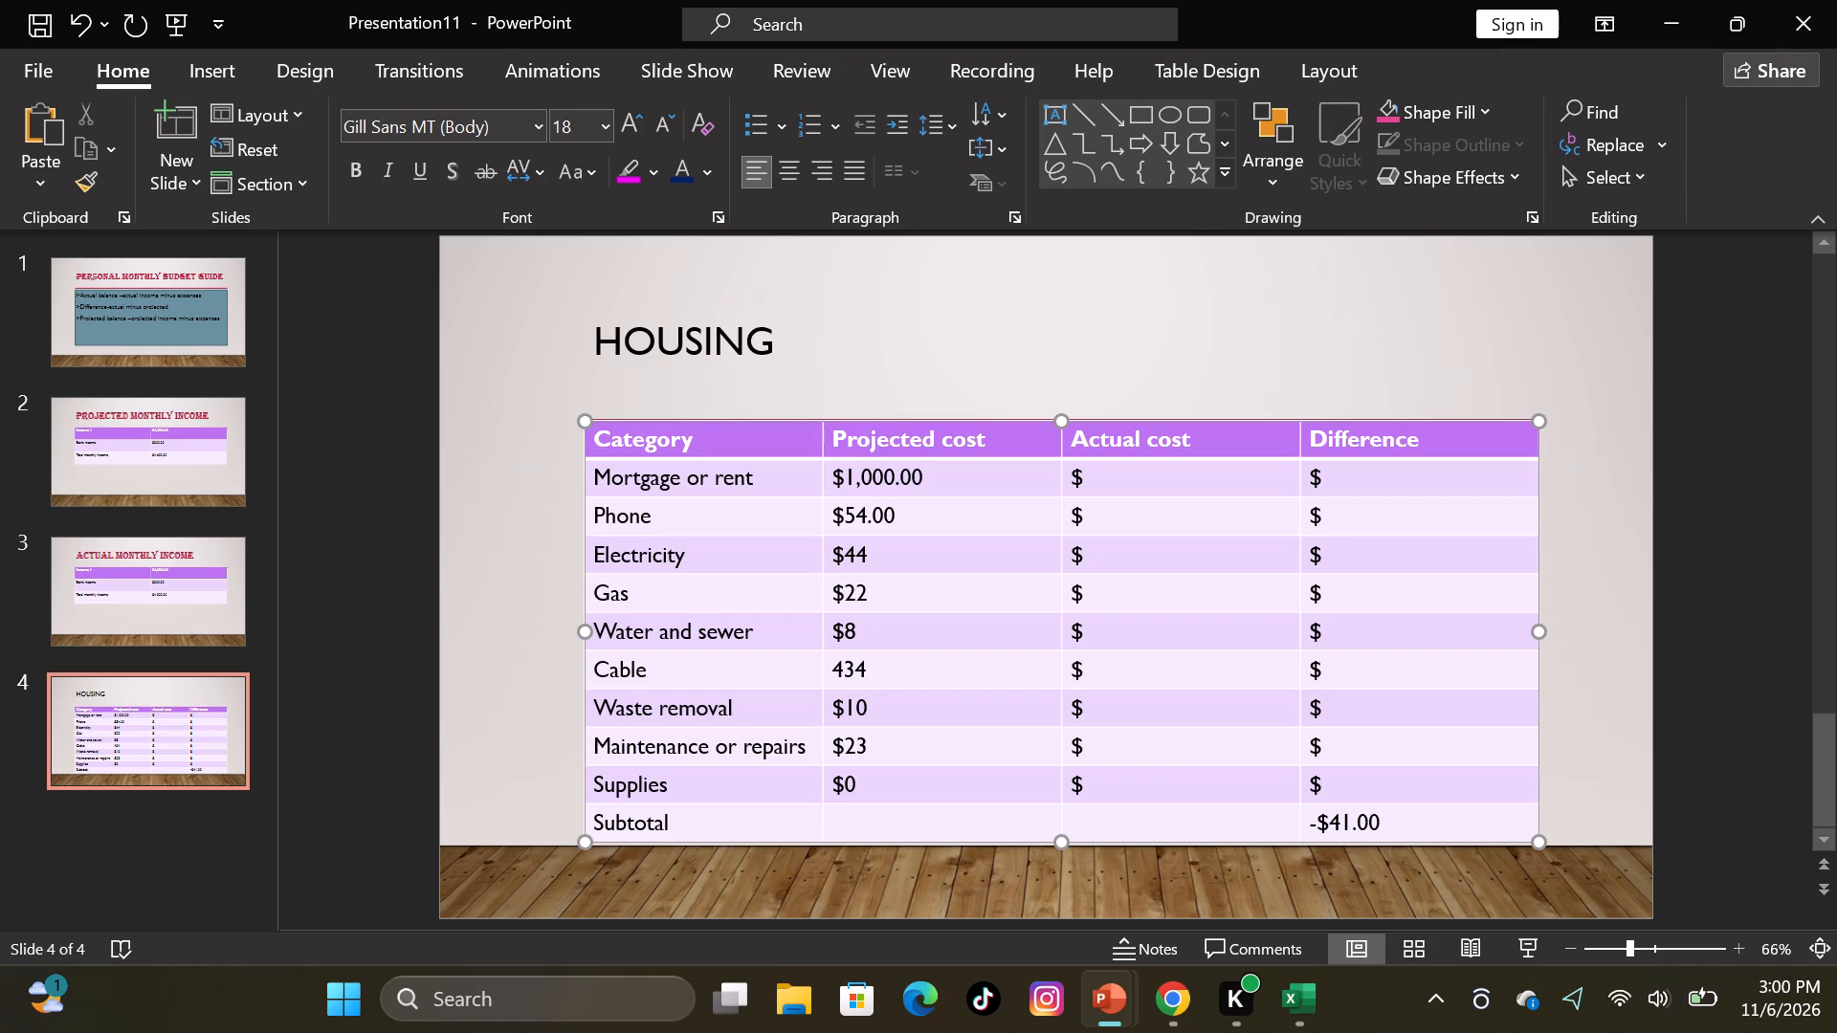
pyautogui.click(1382, 479)
pyautogui.click(1136, 481)
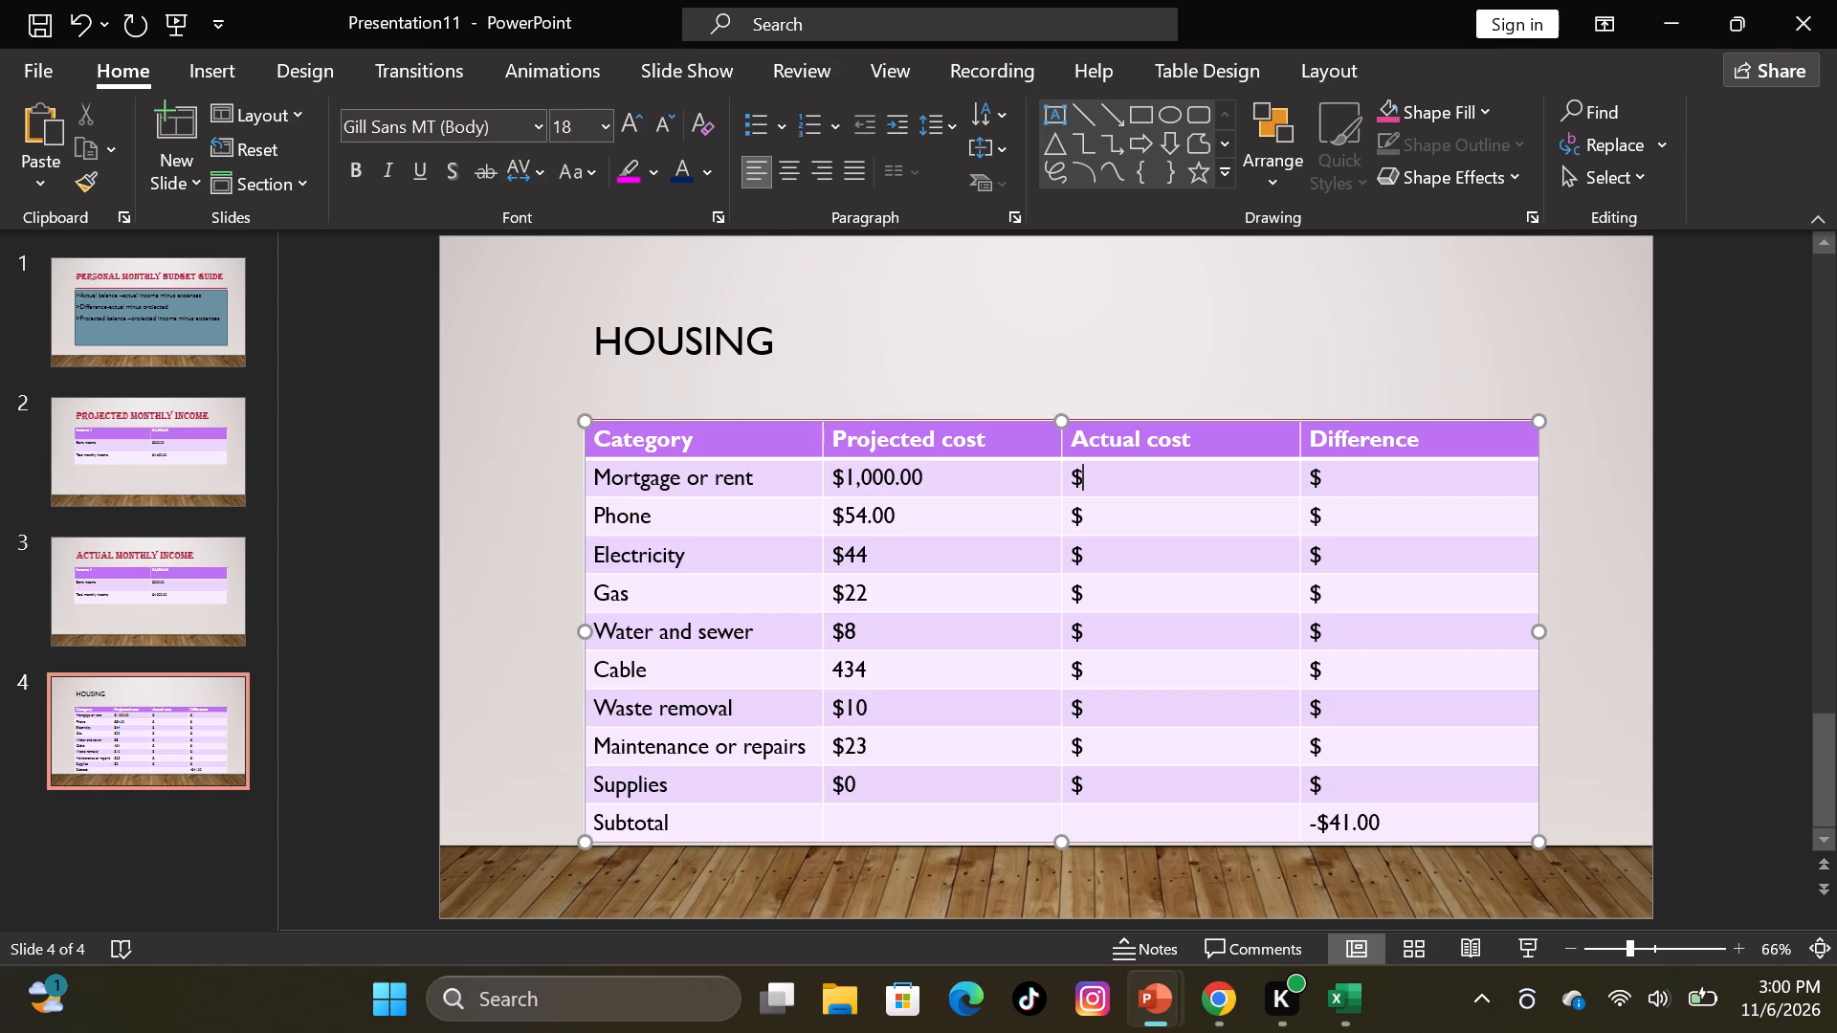
pyautogui.press('1')
pyautogui.write(',000')
pyautogui.write('.00')
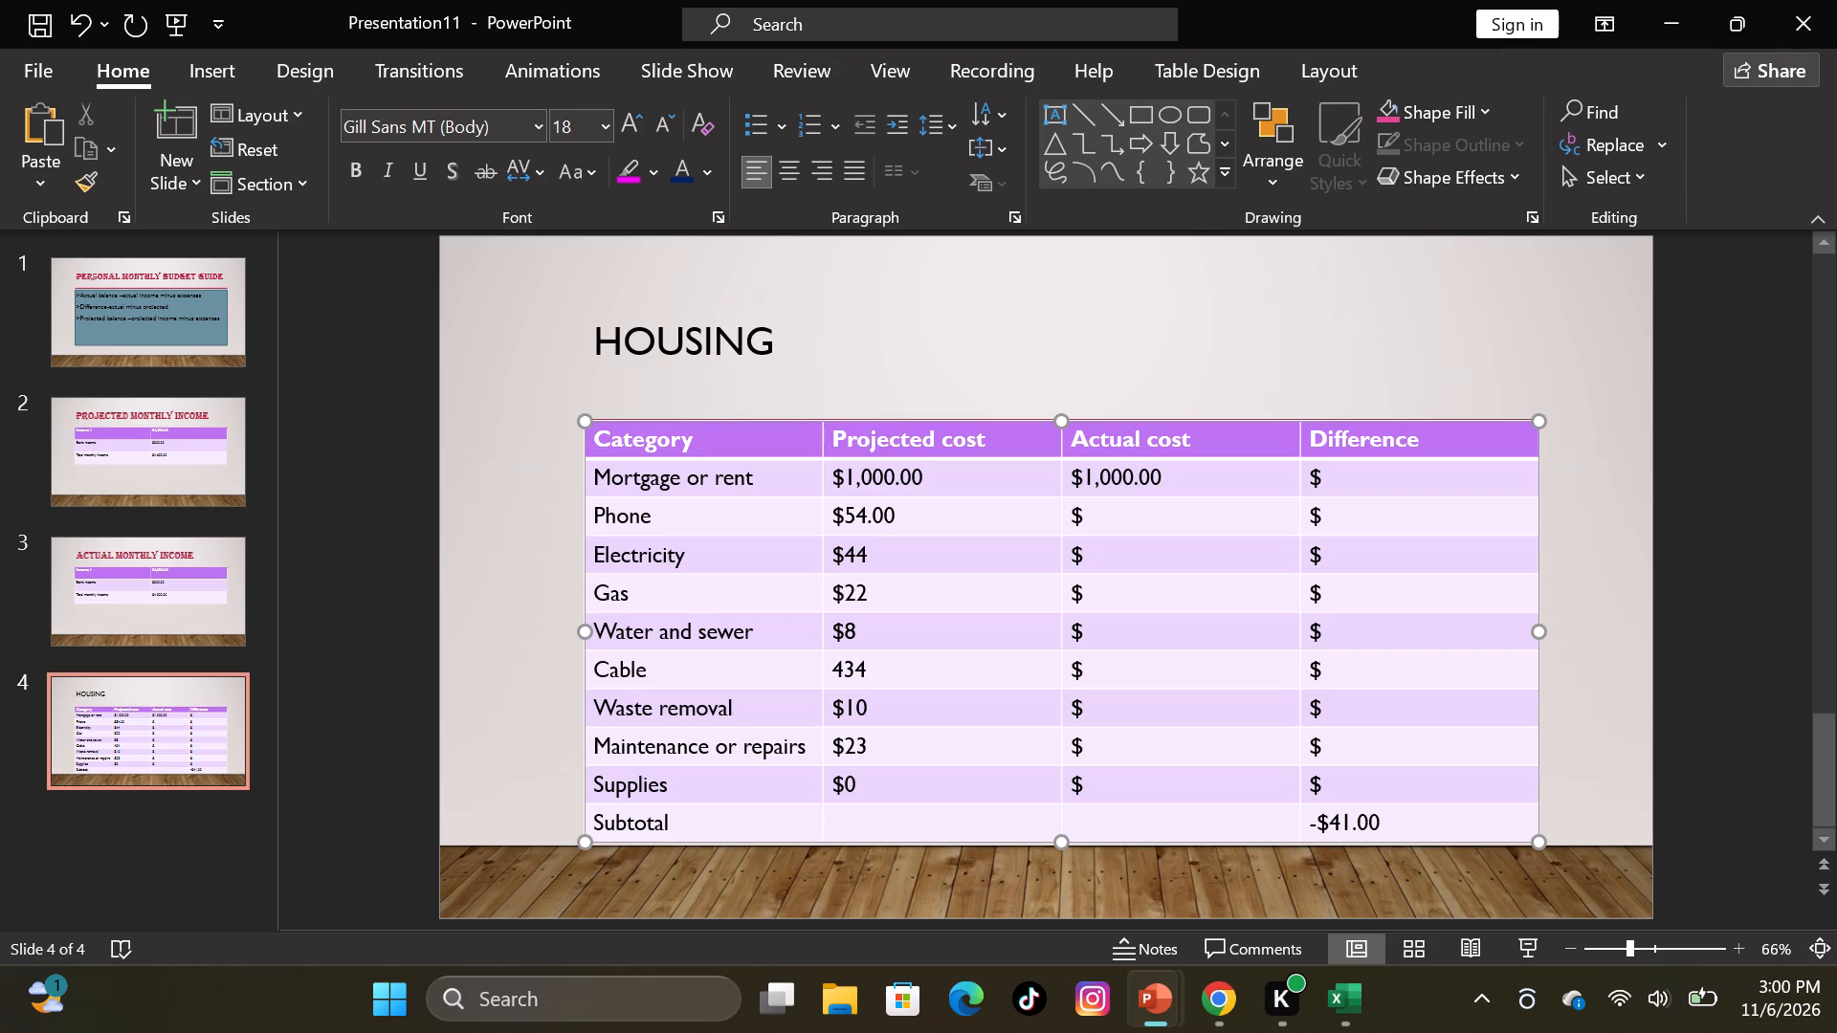
pyautogui.press('Down')
pyautogui.write('100')
pyautogui.press('Down')
pyautogui.write('56')
# Complete the Actual cost amounts as $28 for Gas, $8 for Water and sewer and $34 for Cable.
pyautogui.press('Down')
pyautogui.press('2')
pyautogui.press('8')
pyautogui.press('Down')
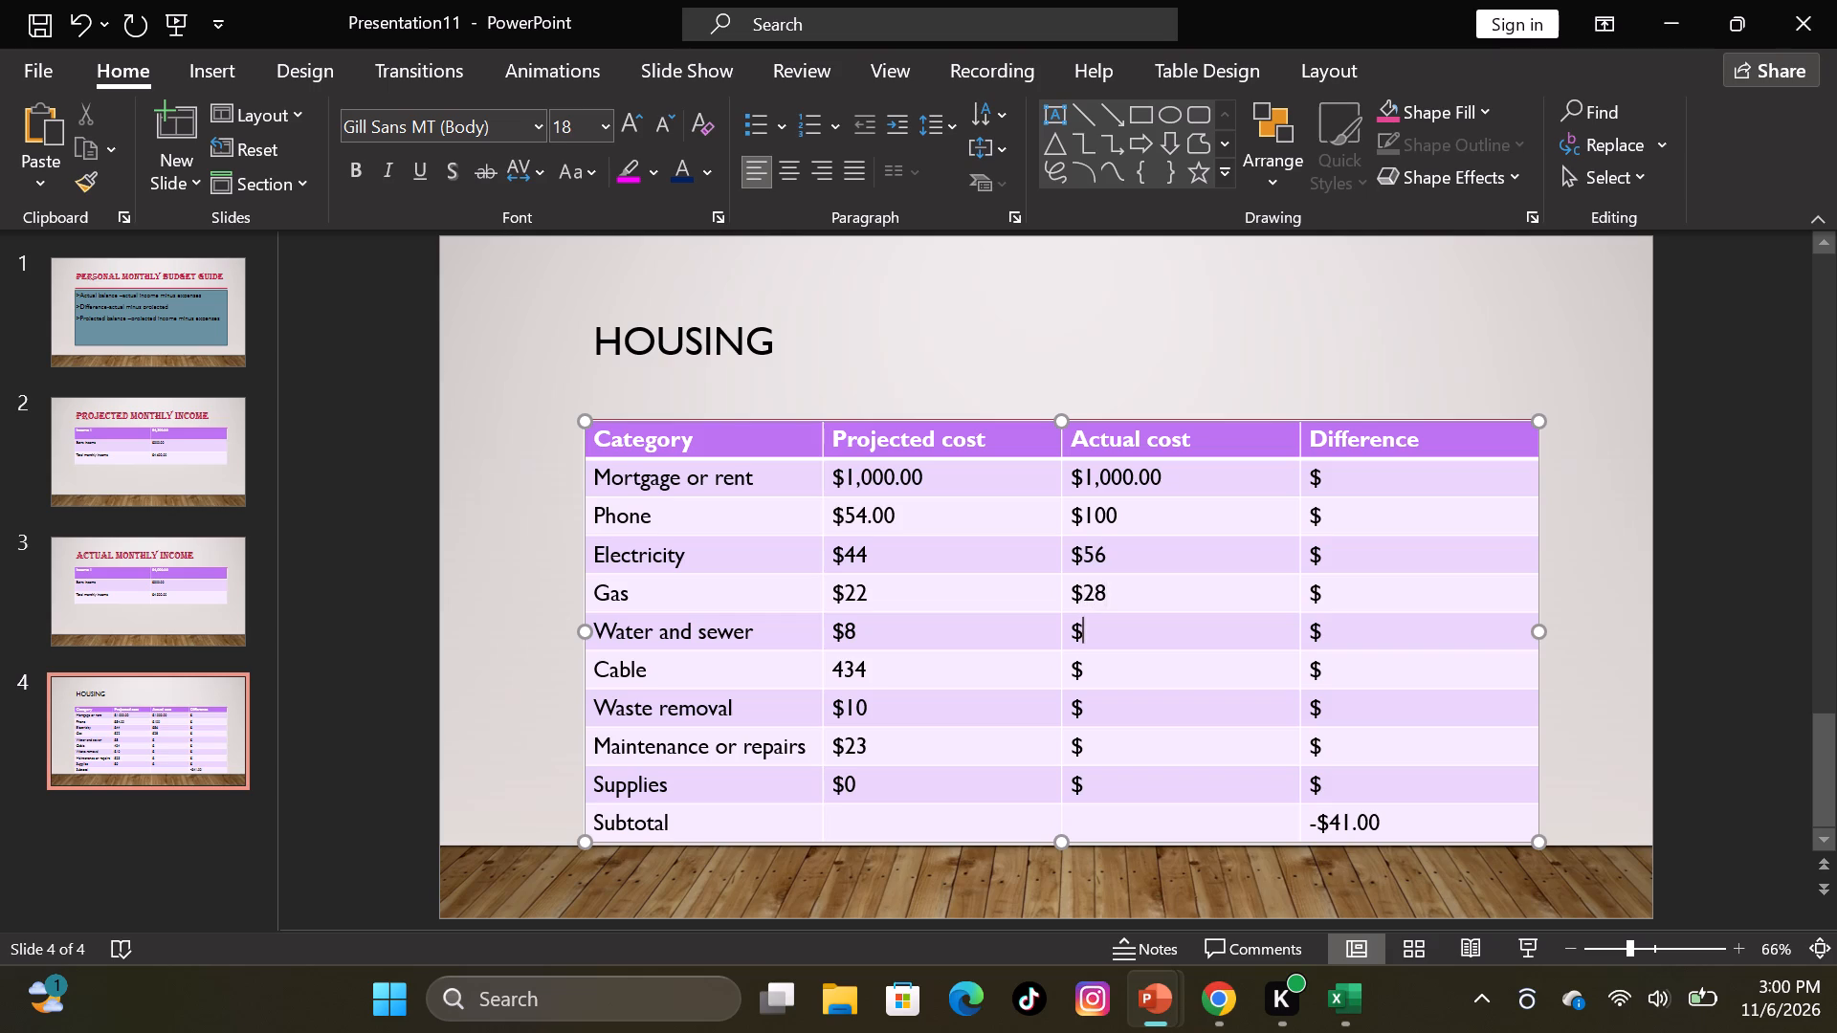
pyautogui.press('8')
pyautogui.press('Down')
pyautogui.write('34')
# Complete the Actual cost amounts as $10 for Waste removal, $0 for Maintenance or repairs and $0 for Supplies.
pyautogui.press('Down')
pyautogui.write('10')
pyautogui.press('Down')
pyautogui.press('0')
pyautogui.press('Down')
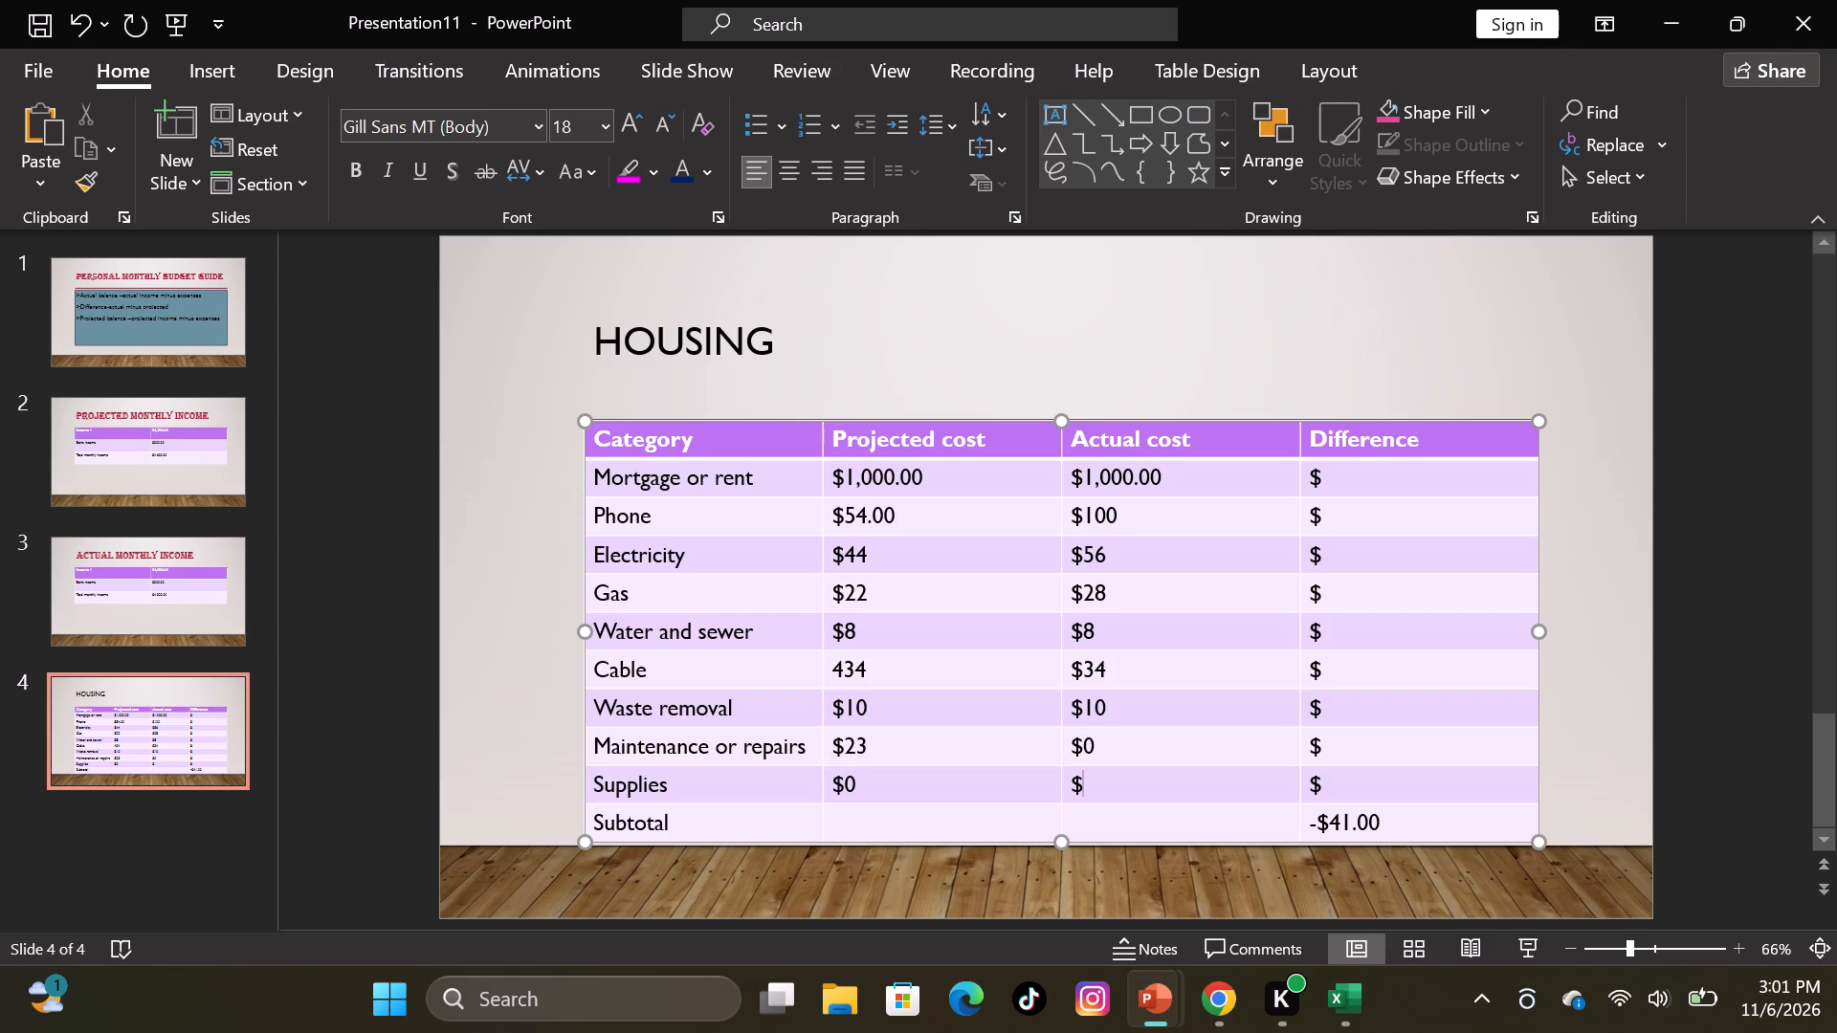
pyautogui.press('0')
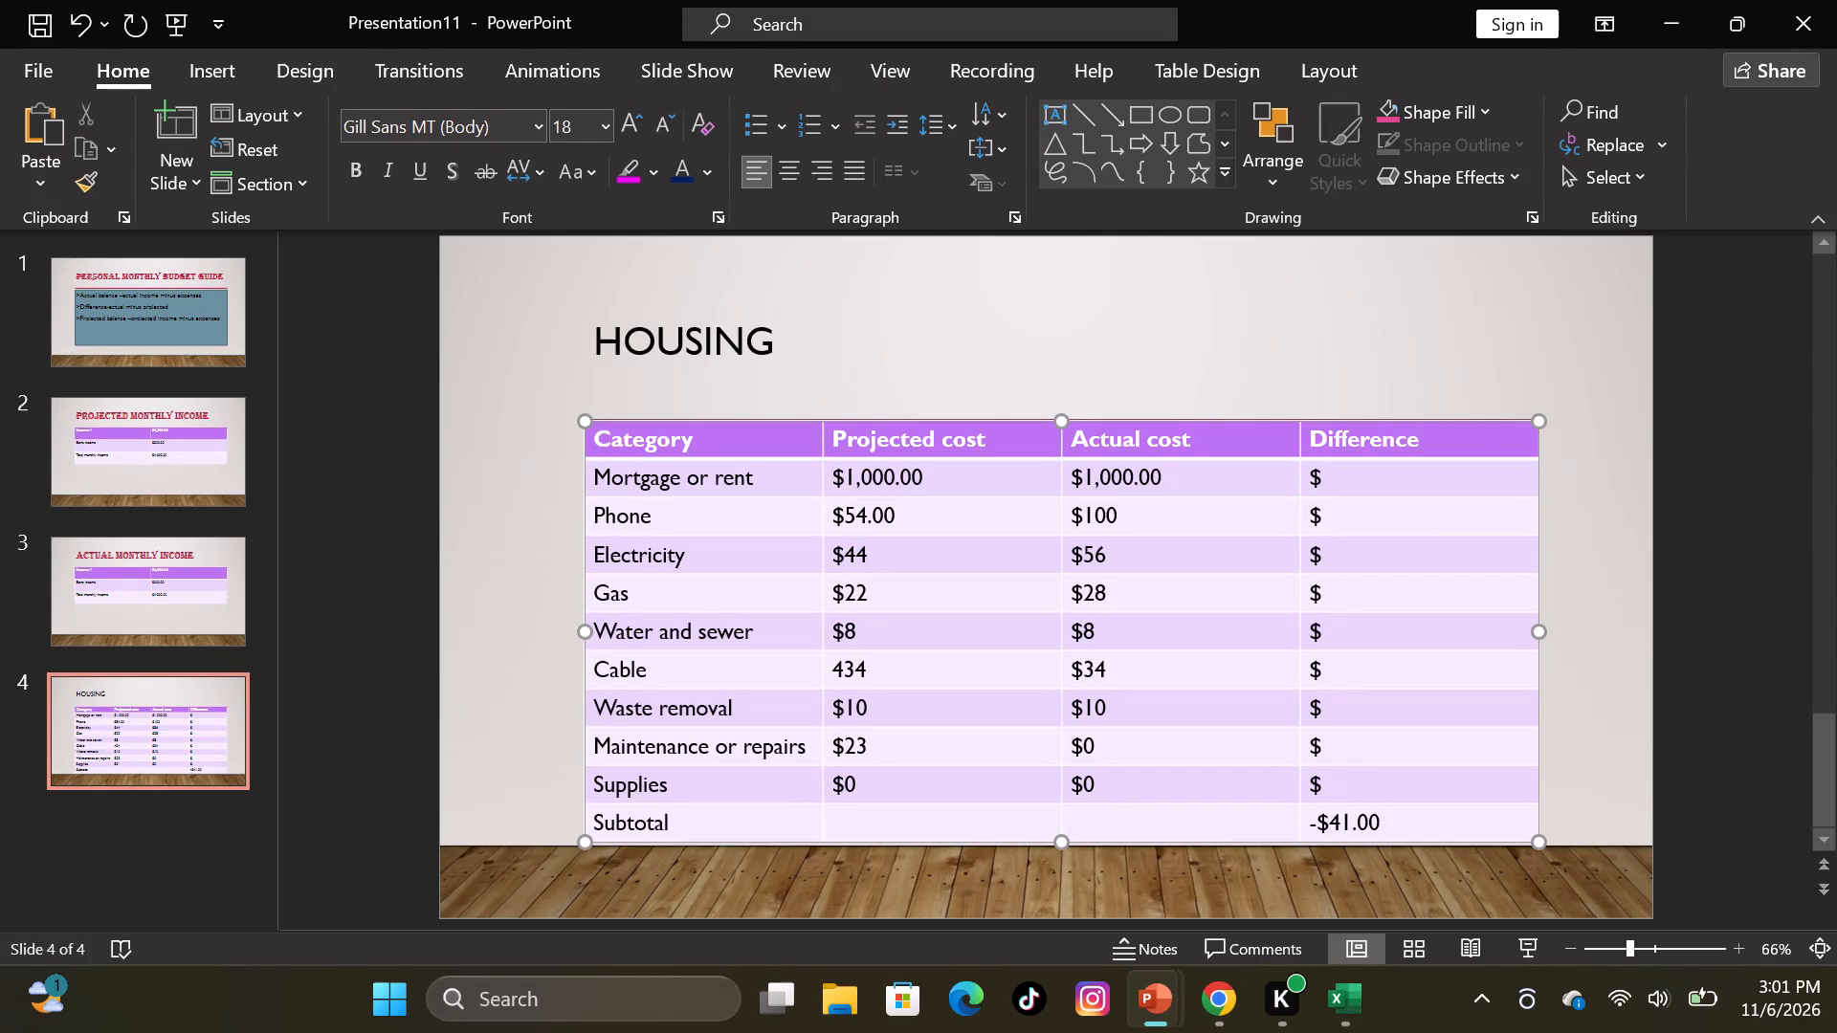
# Complete the Difference amounts as $0 for Mortgage or rent, $46 for Phone, $12 for Electricity and $6 for Gas.
pyautogui.click(1375, 470)
pyautogui.click(1365, 482)
pyautogui.press('0')
pyautogui.press('Down')
pyautogui.write('46')
pyautogui.press('Down')
pyautogui.write('12')
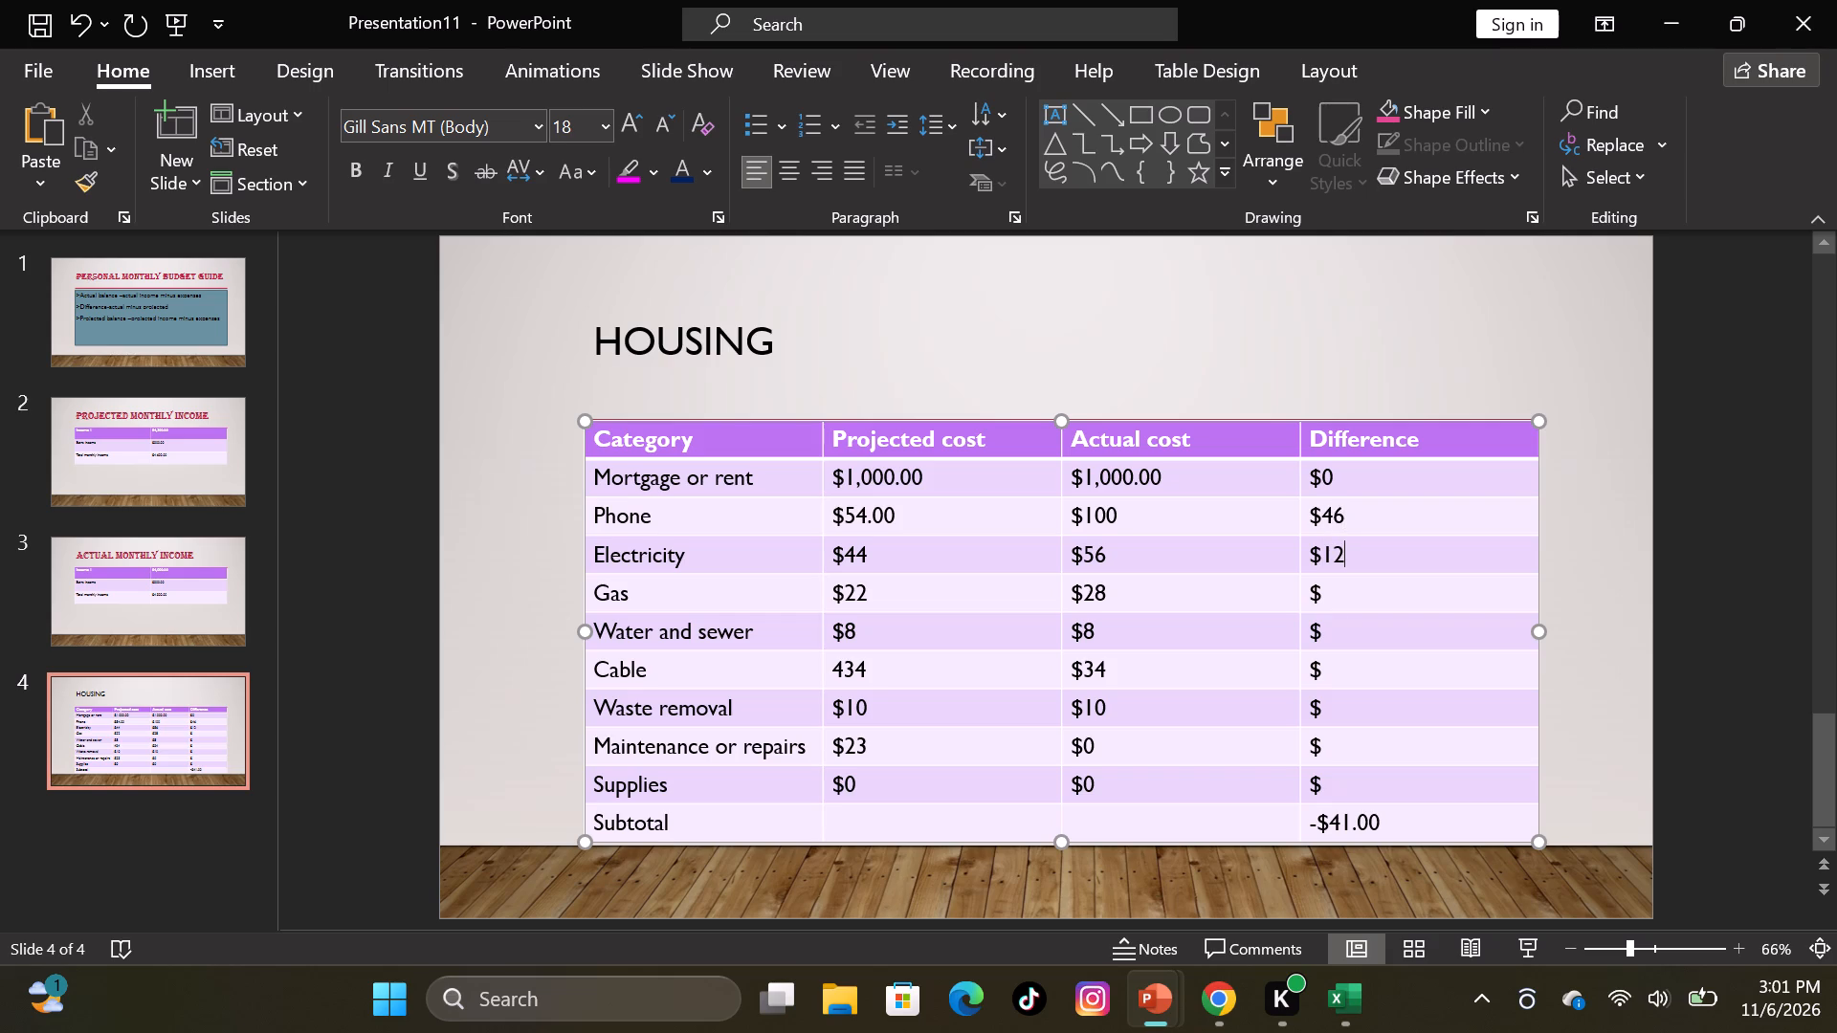
pyautogui.press('Down')
pyautogui.write('56')
pyautogui.press('Down')
pyautogui.press('Up')
pyautogui.press('Right')
pyautogui.press('BackSpace')
# Complete the Difference amounts as $0 for Water and sewer, Cable, Waste removal and Supplies, and $23 for Maintenance or repairs.
pyautogui.press('Down')
pyautogui.press('0')
pyautogui.press('Down')
pyautogui.press('0')
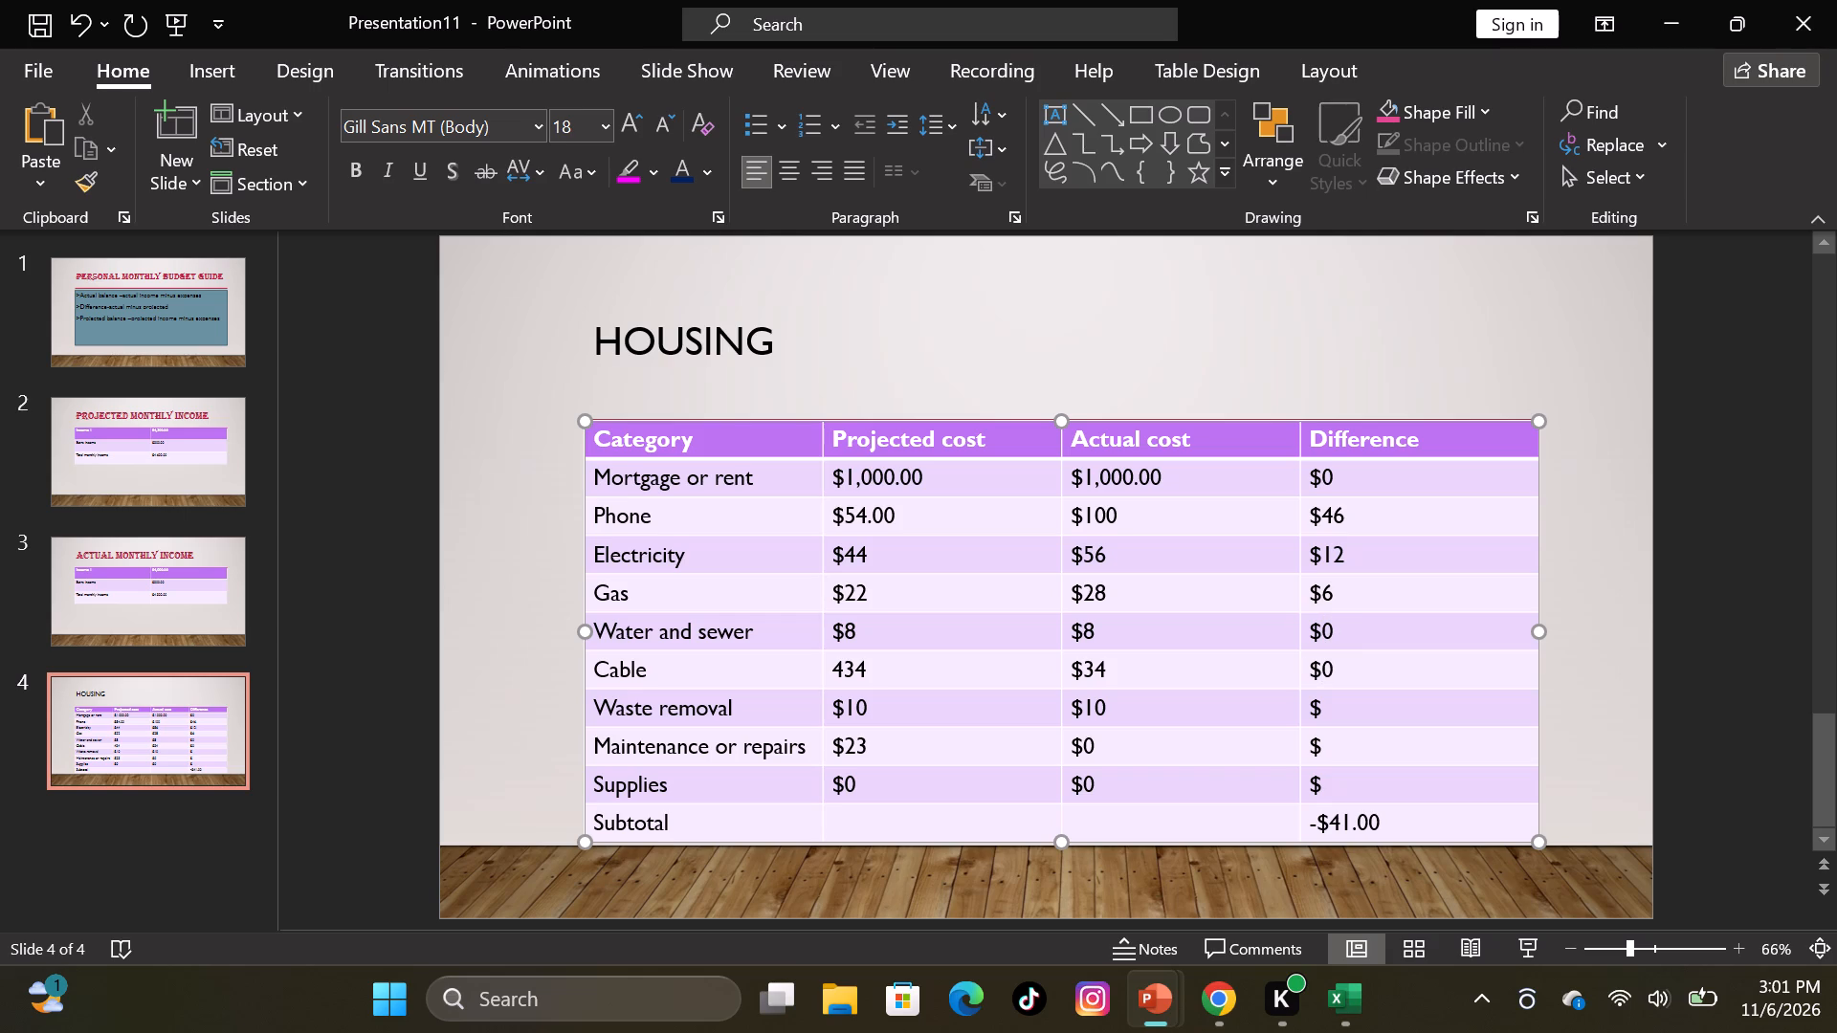
pyautogui.press('Down')
pyautogui.press('0')
pyautogui.press('Down')
pyautogui.press('2')
pyautogui.press('3')
pyautogui.press('Down')
pyautogui.press('0')
# Make the Phone and Electricity Difference amounts negative, as -$46 and -$12.
pyautogui.click(1314, 518)
pyautogui.press('-')
pyautogui.press('Down')
pyautogui.press('Left')
pyautogui.press('-')
# Add two decimals to the Difference amounts: $0.00 for Mortgage or rent, -$46.00 for Phone and -$12.00 for Electricity.
pyautogui.press('Up')
pyautogui.press('Up')
pyautogui.press('Right')
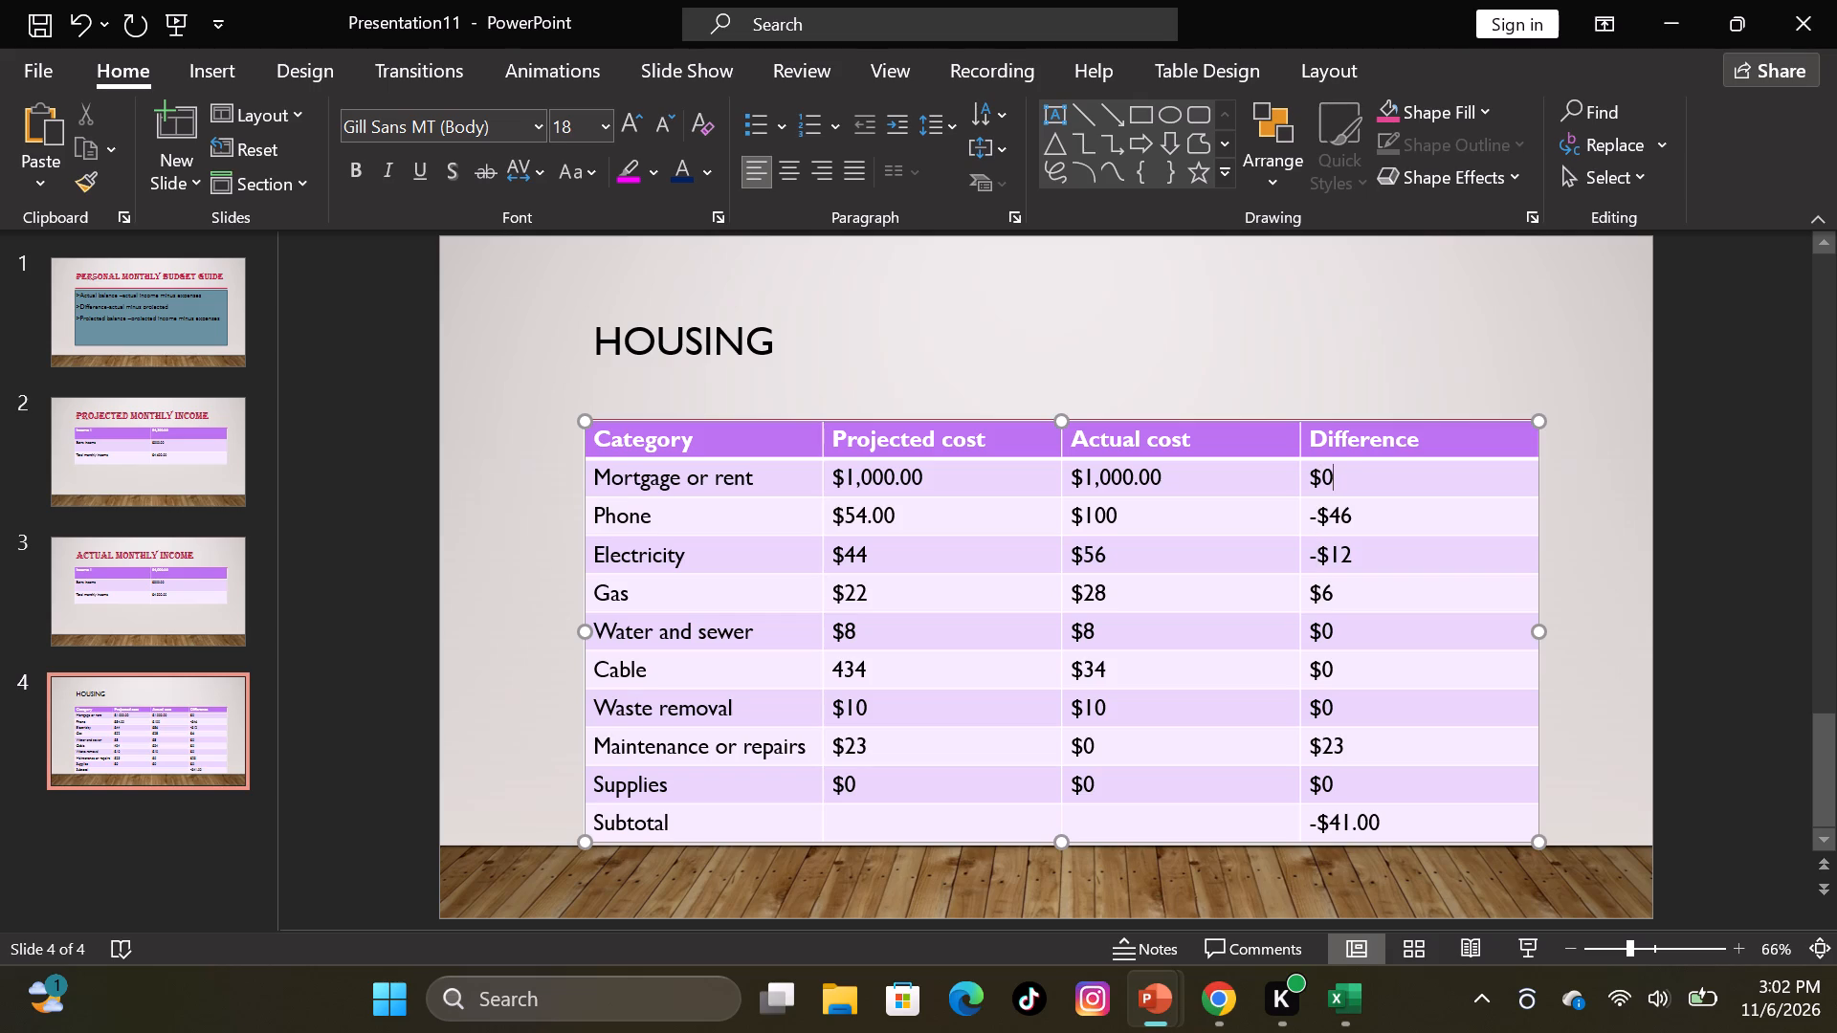
pyautogui.press('.')
pyautogui.write('00')
pyautogui.press('Down')
pyautogui.press('.')
pyautogui.write('000')
pyautogui.press('BackSpace')
pyautogui.press('Down')
pyautogui.press('.')
pyautogui.write('00')
# Add two decimals to the Difference amounts: $6.00 for Gas, $0.00 for Water and sewer and $0.00 for Cable.
pyautogui.press('Down')
pyautogui.press('.')
pyautogui.write('00')
pyautogui.press('Down')
pyautogui.write('.00')
pyautogui.press('Down')
pyautogui.write('.00')
# Extend the Difference amounts to $0.00.00 for Waste removal, $23.00 for Maintenance or repairs and $0.00 for Supplies.
pyautogui.press('Down')
pyautogui.press('.')
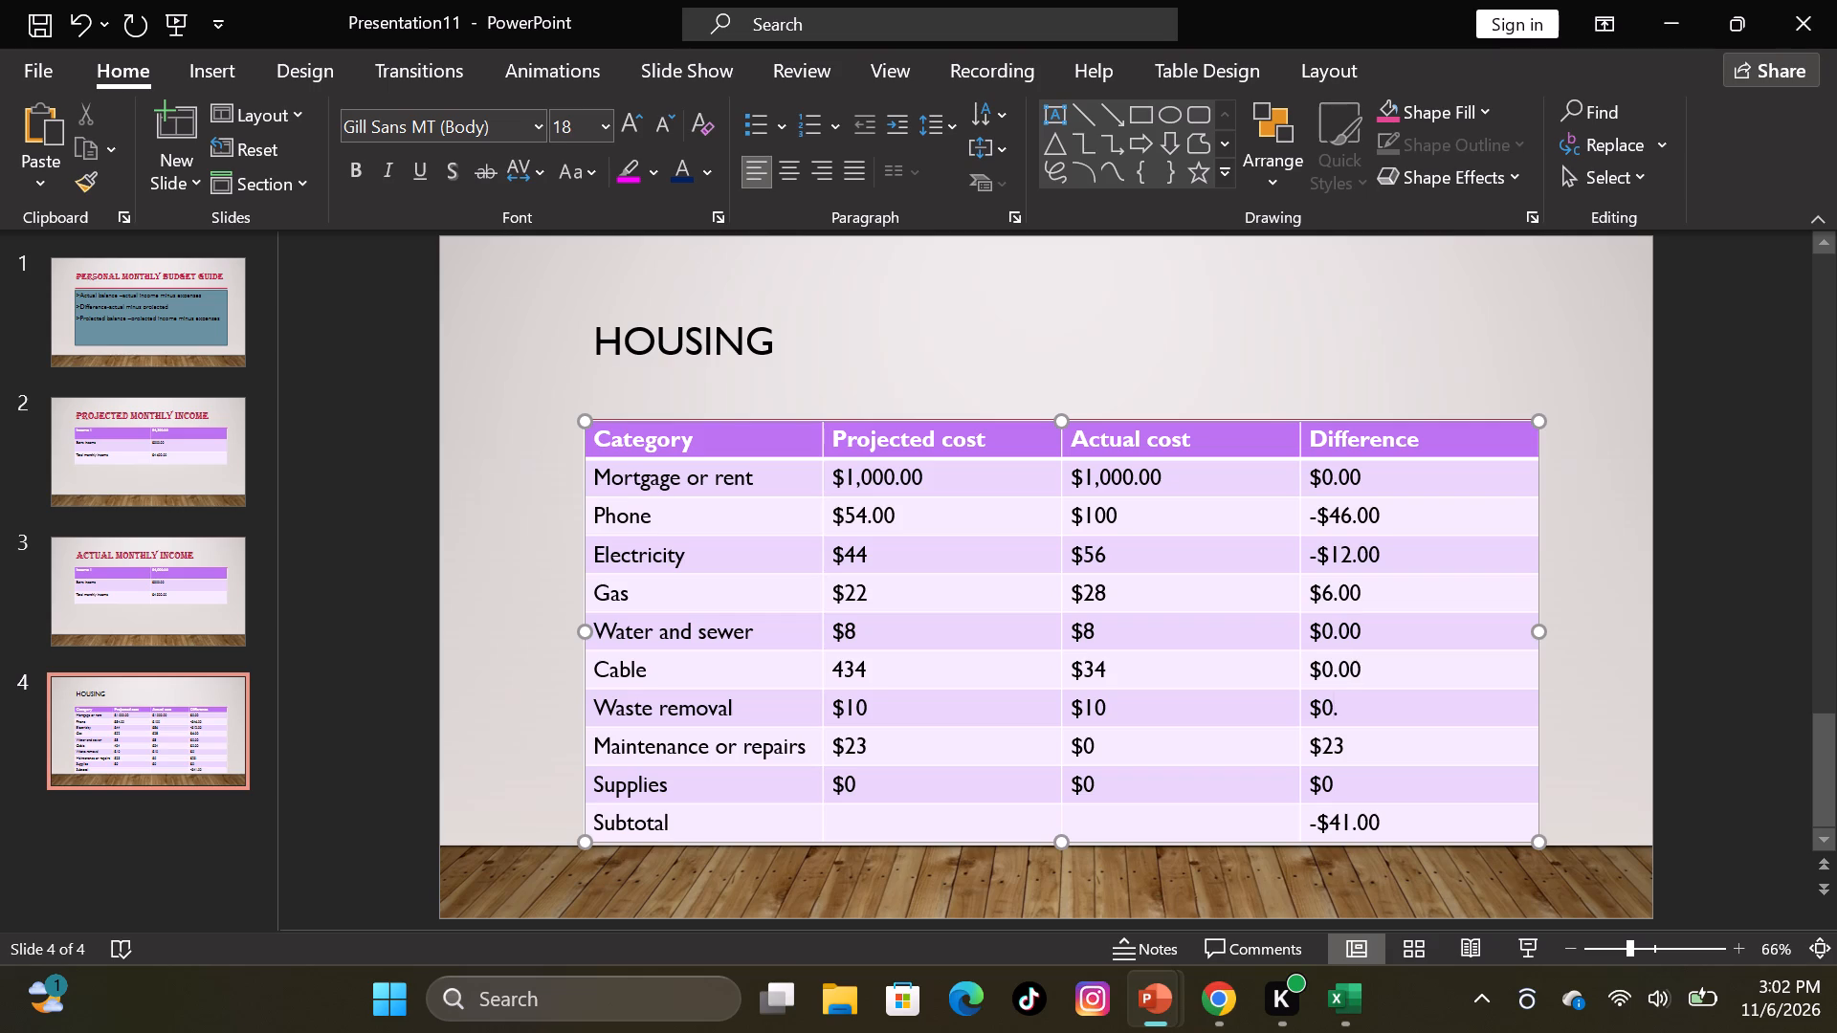
pyautogui.write('00')
pyautogui.write('.0')
pyautogui.press('0')
pyautogui.press('Down')
pyautogui.write('.00')
pyautogui.press('Down')
pyautogui.write('.00')
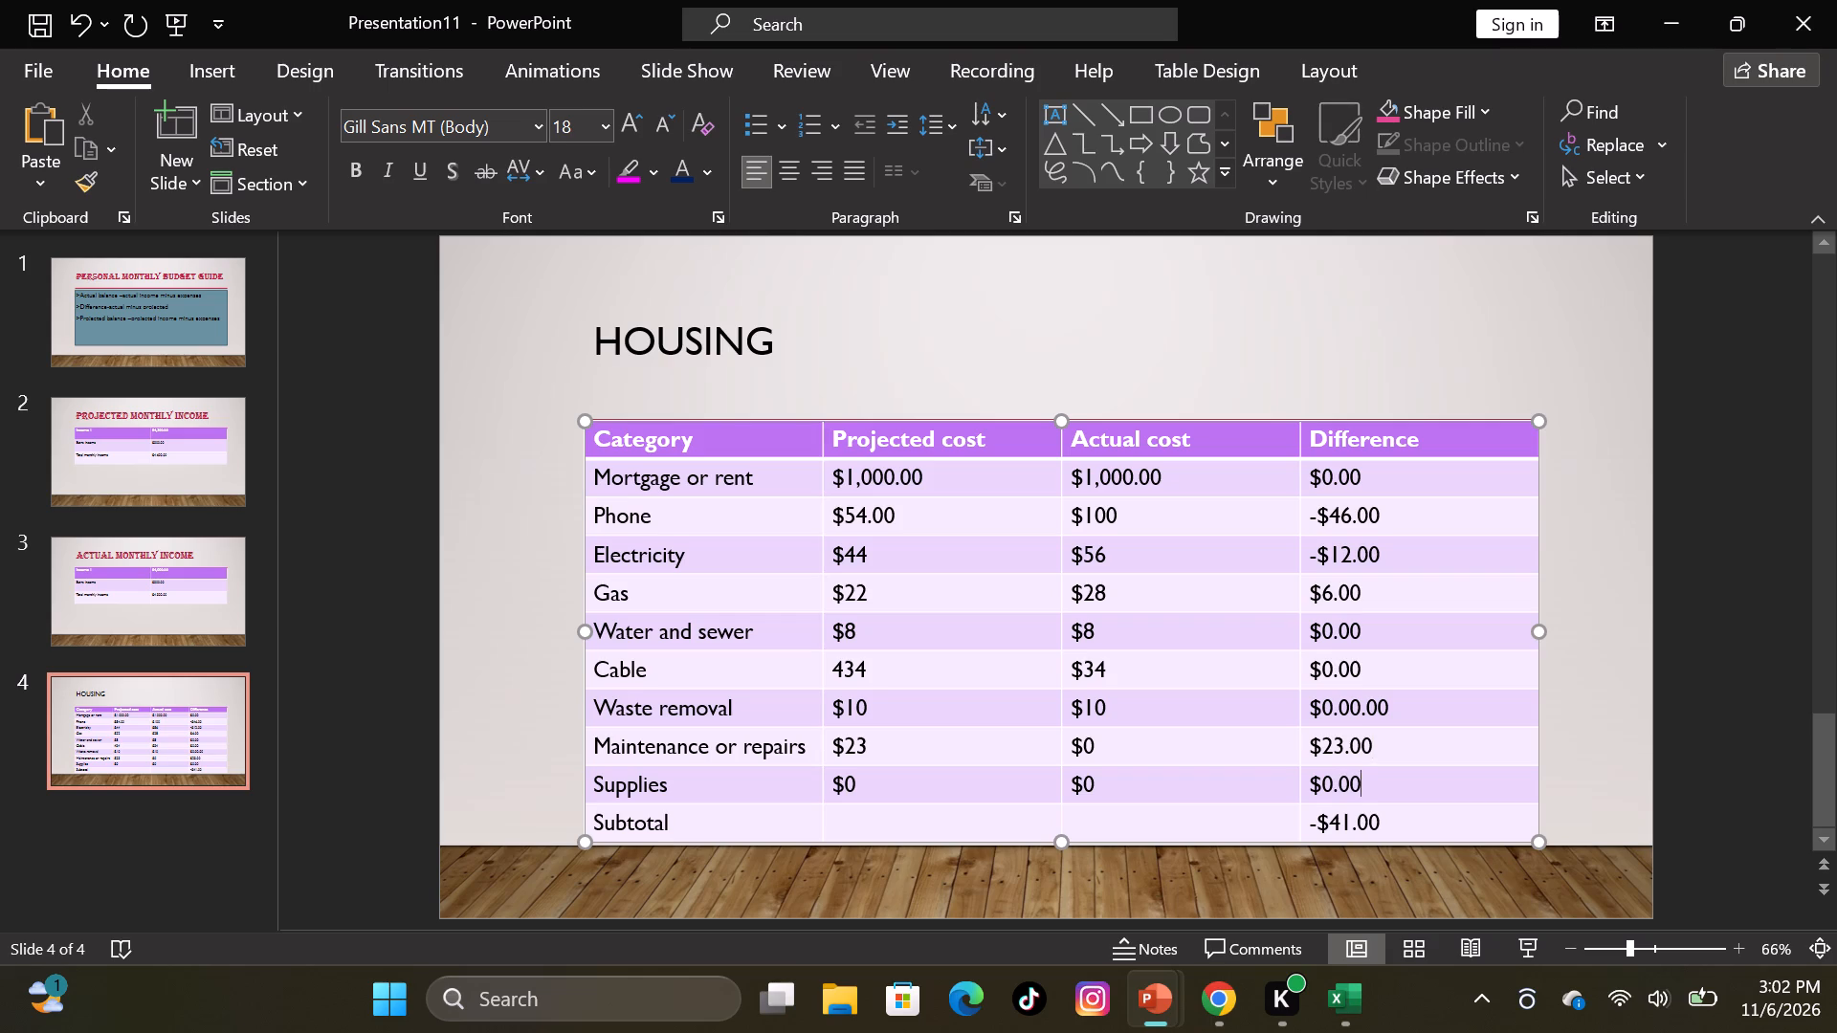
# Add two decimals to the Actual cost amounts: $0.00 for Supplies and Maintenance or repairs, $10.00 for Waste removal, $34.00 for Cable.
pyautogui.press('Left')
pyautogui.press('Left')
pyautogui.press('Left')
pyautogui.press('Left')
pyautogui.press('Left')
pyautogui.press('Left')
pyautogui.write('.00')
pyautogui.press('Up')
pyautogui.write('.00')
pyautogui.press('Up')
pyautogui.write('.00')
pyautogui.press('Up')
pyautogui.write('.00')
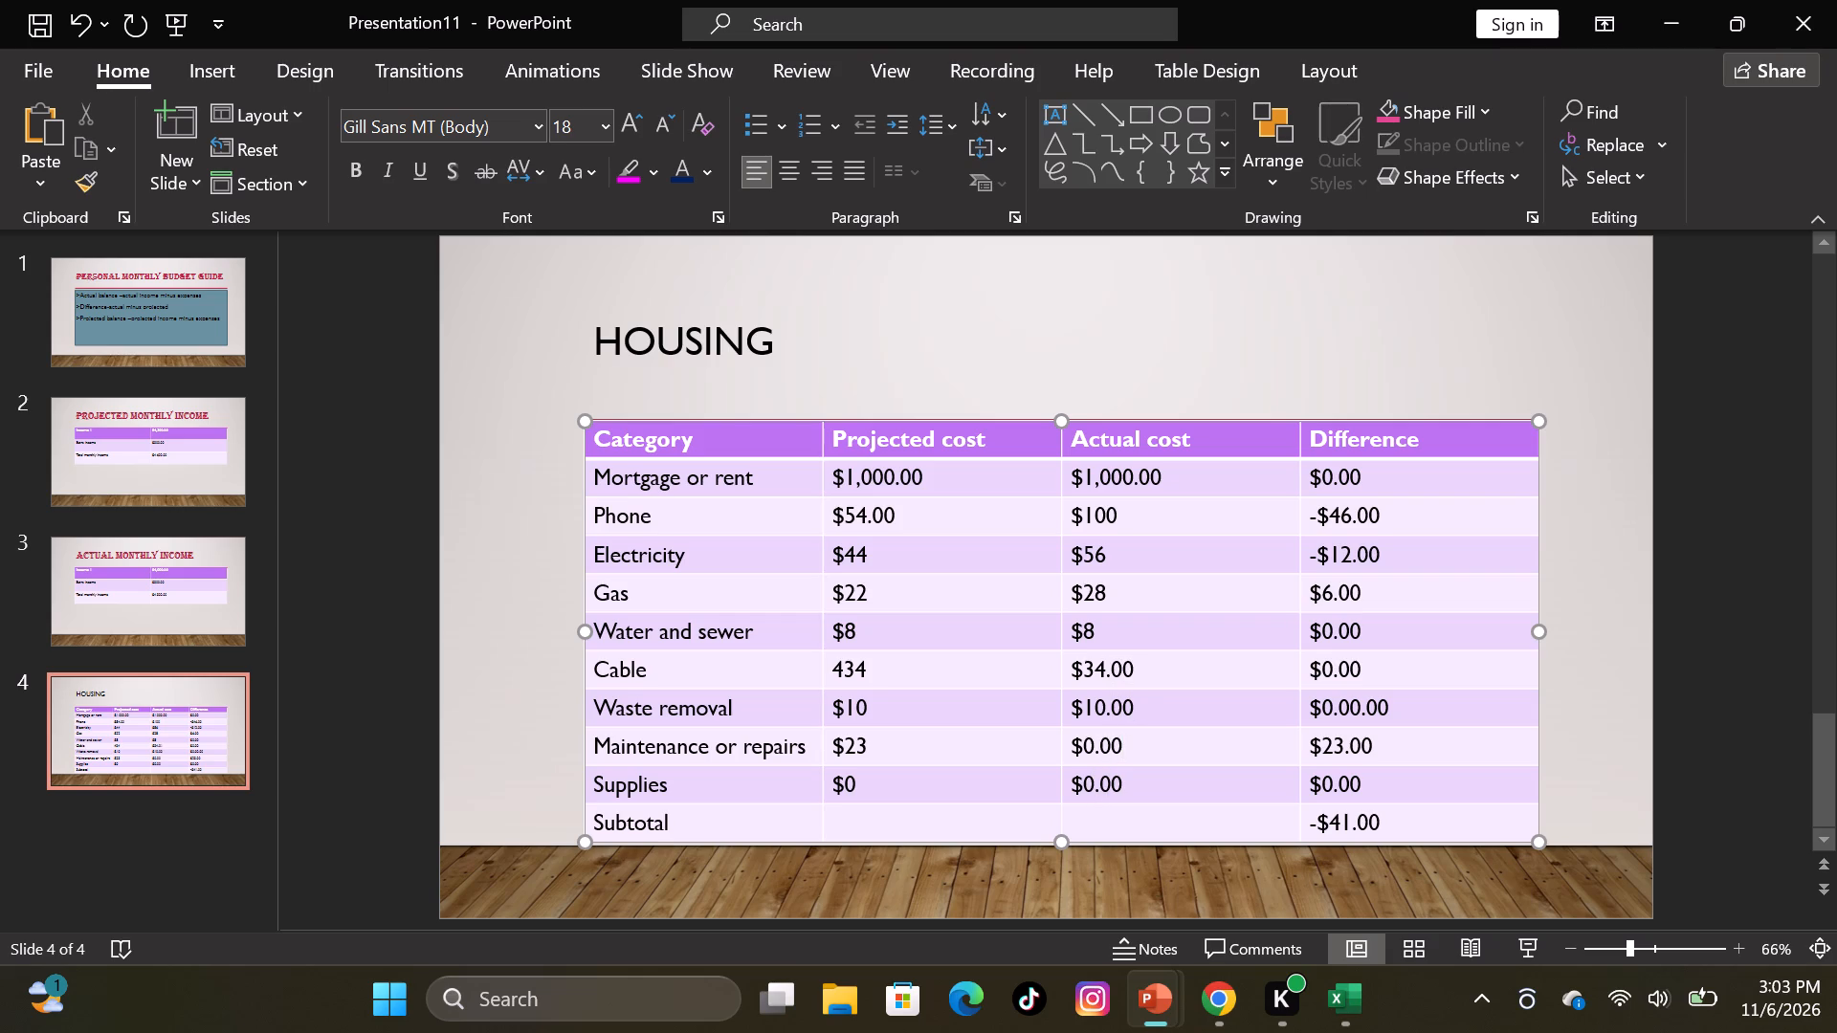
# Add two decimals to the Actual cost amounts: $8.00 for Water and sewer, $28.00 for Gas, $56.00 for Electricity, $100.00 for Phone.
pyautogui.press('Up')
pyautogui.write('.00')
pyautogui.press('Up')
pyautogui.press('.')
pyautogui.write('00')
pyautogui.press('Up')
pyautogui.write('.00')
pyautogui.press('Up')
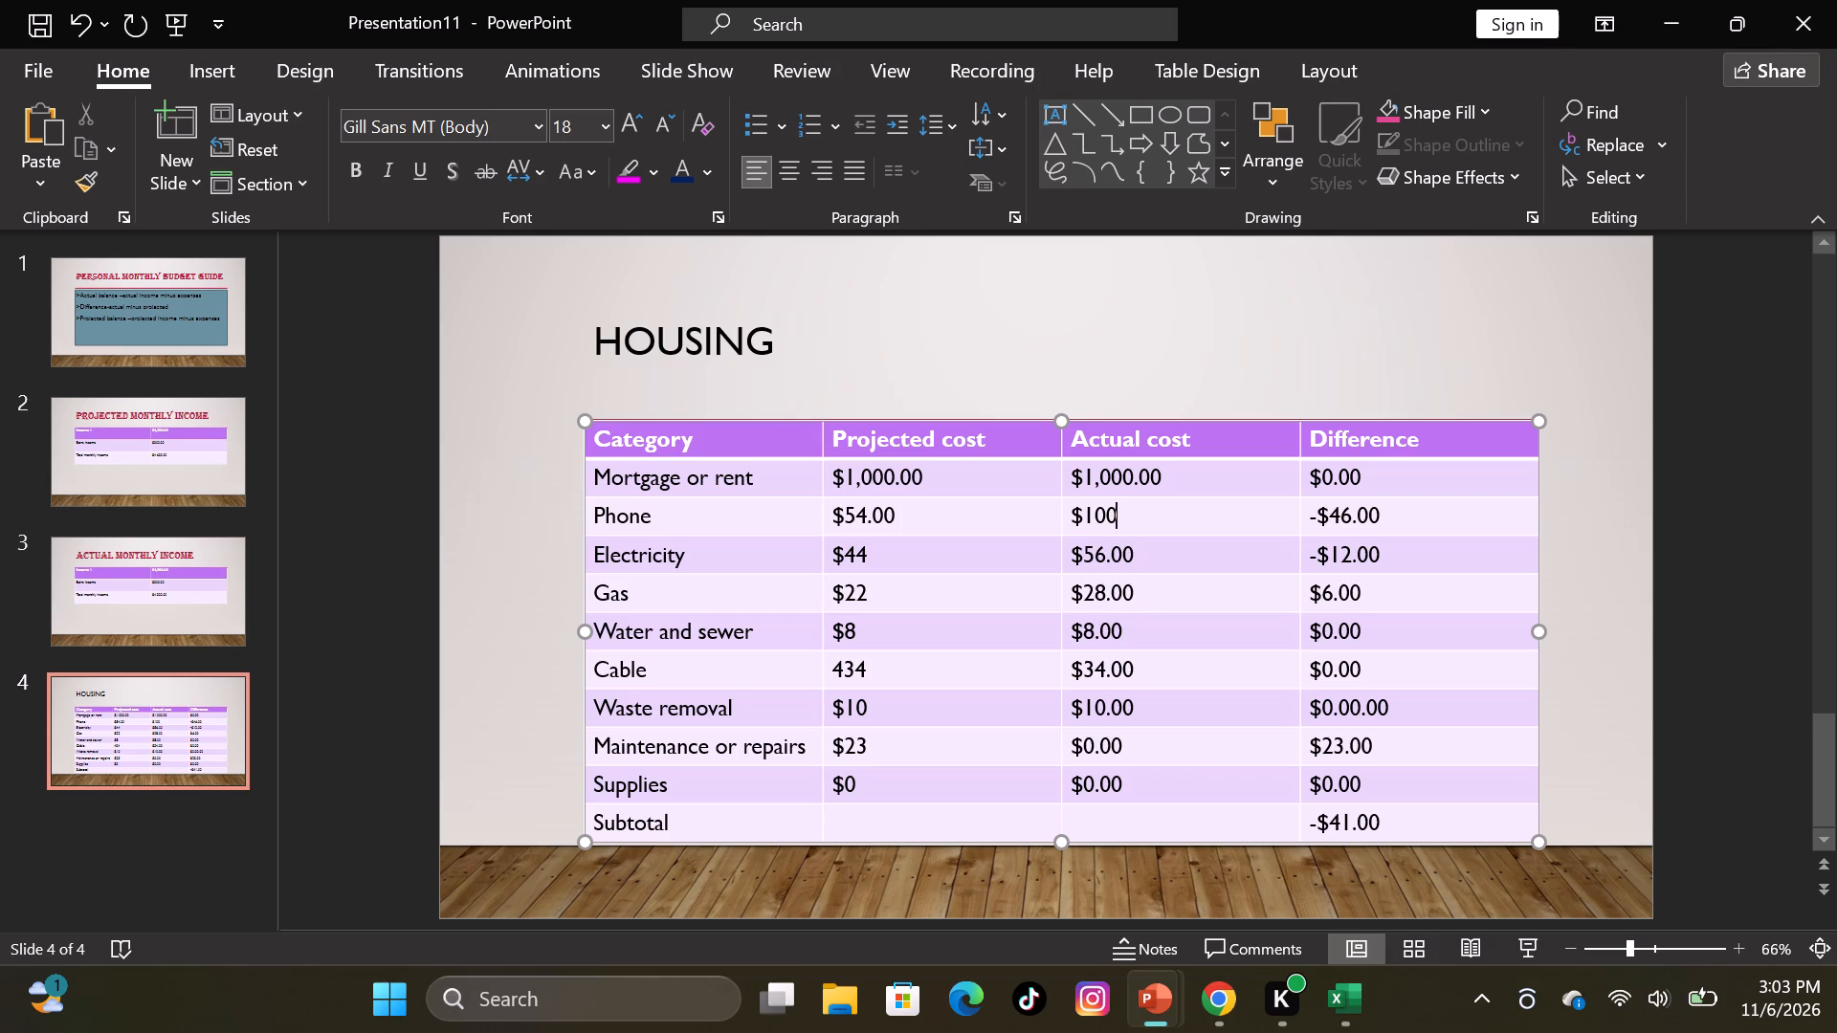
pyautogui.press('.')
pyautogui.write('00')
# Add two decimals to the Projected cost amounts: $44.00 for Electricity, $22.00 for Gas and $8.00 for Water and sewer.
pyautogui.press('Left')
pyautogui.press('Left')
pyautogui.press('Left')
pyautogui.press('Left')
pyautogui.press('Left')
pyautogui.press('Left')
pyautogui.press('Left')
pyautogui.press('Left')
pyautogui.press('Down')
pyautogui.write('.00')
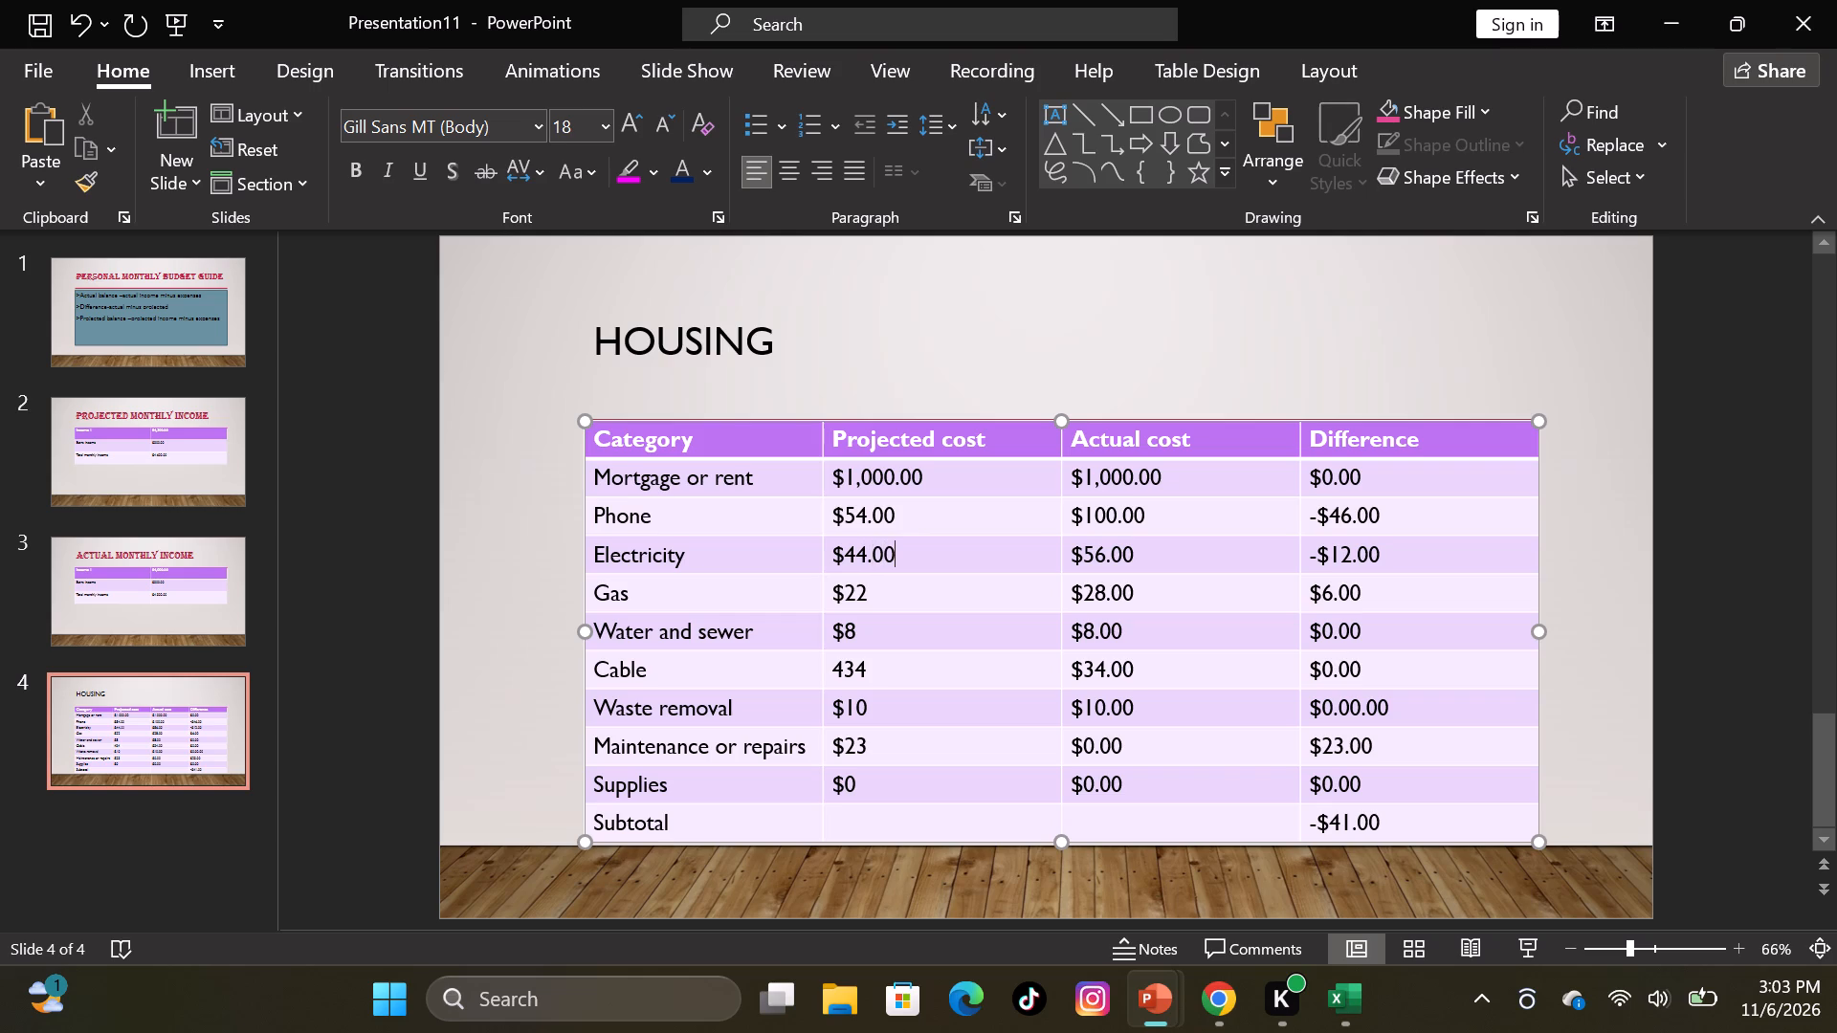
pyautogui.press('Down')
pyautogui.write('.00')
pyautogui.press('Down')
pyautogui.write('.00')
# Add two decimals to the Projected cost amounts: 434.00 for Cable, $10.00 for Waste removal, $23.00 for Maintenance or repairs, $0.00 for Supplies.
pyautogui.press('Down')
pyautogui.write('.00')
pyautogui.press('Down')
pyautogui.write('.00')
pyautogui.press('Down')
pyautogui.write('.00')
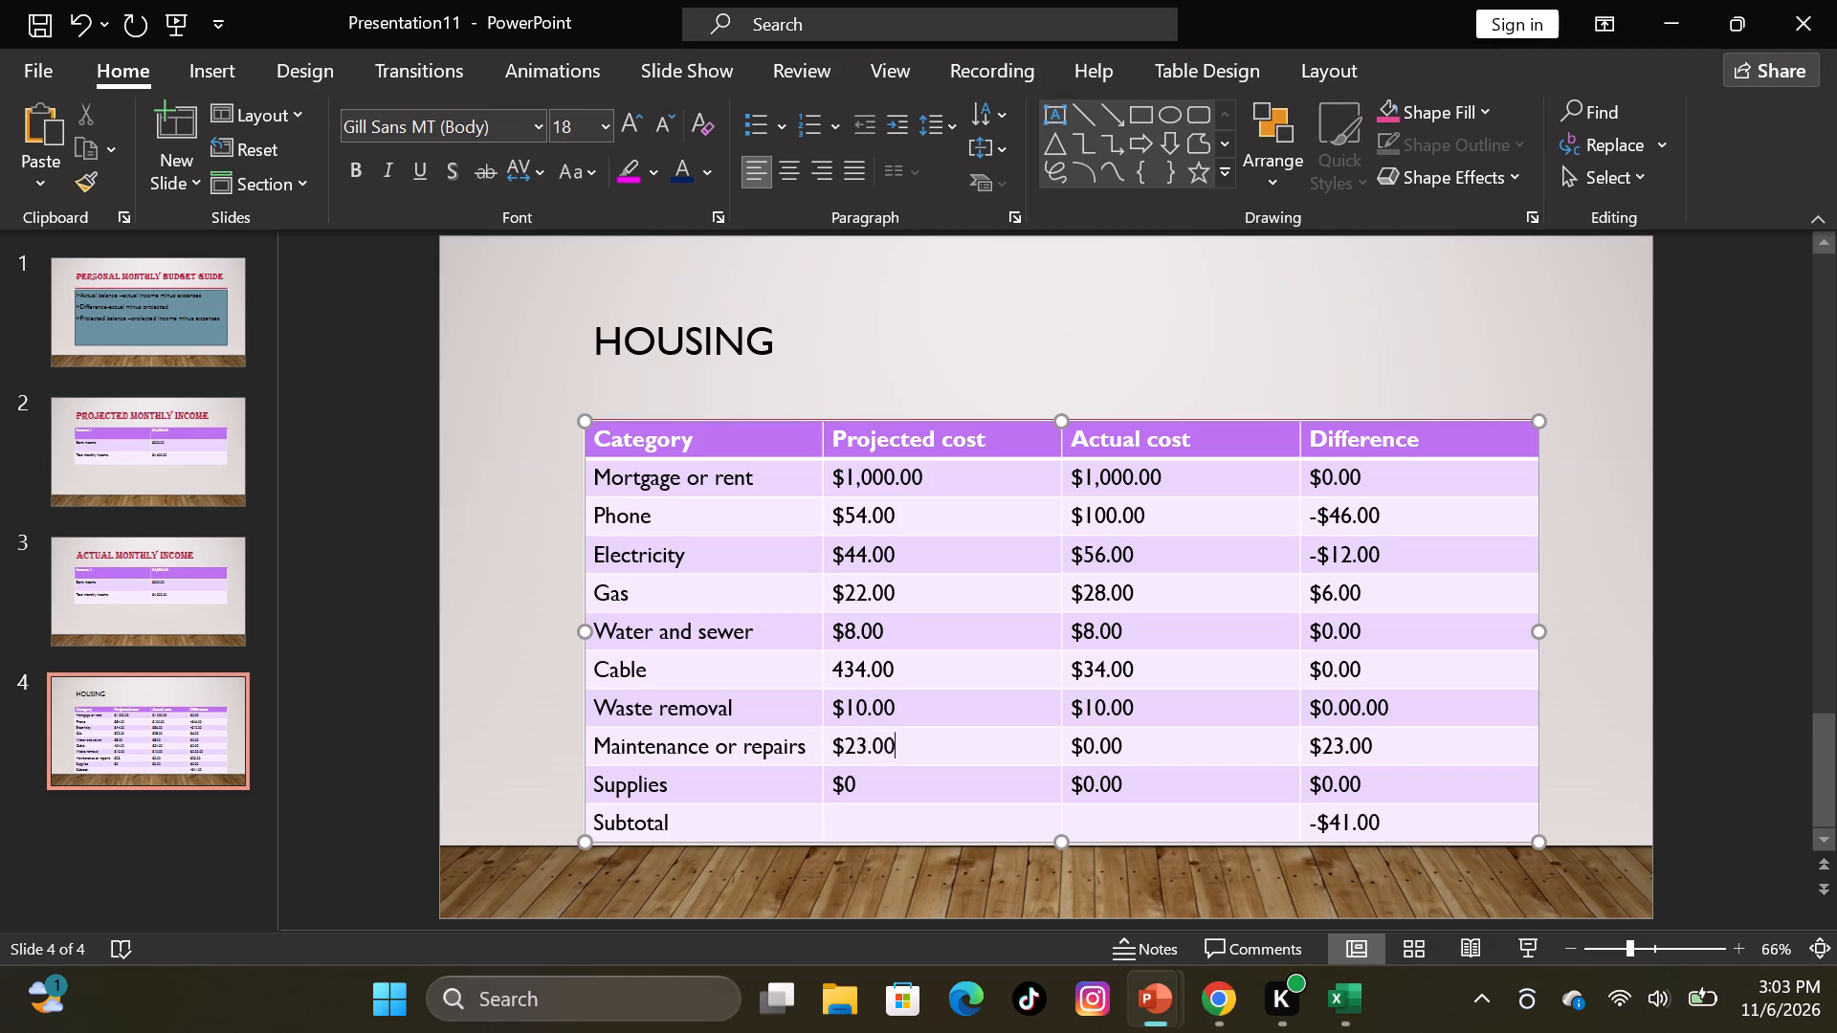
pyautogui.press('Down')
pyautogui.write('.00')
pyautogui.click(843, 361)
pyautogui.click(829, 344)
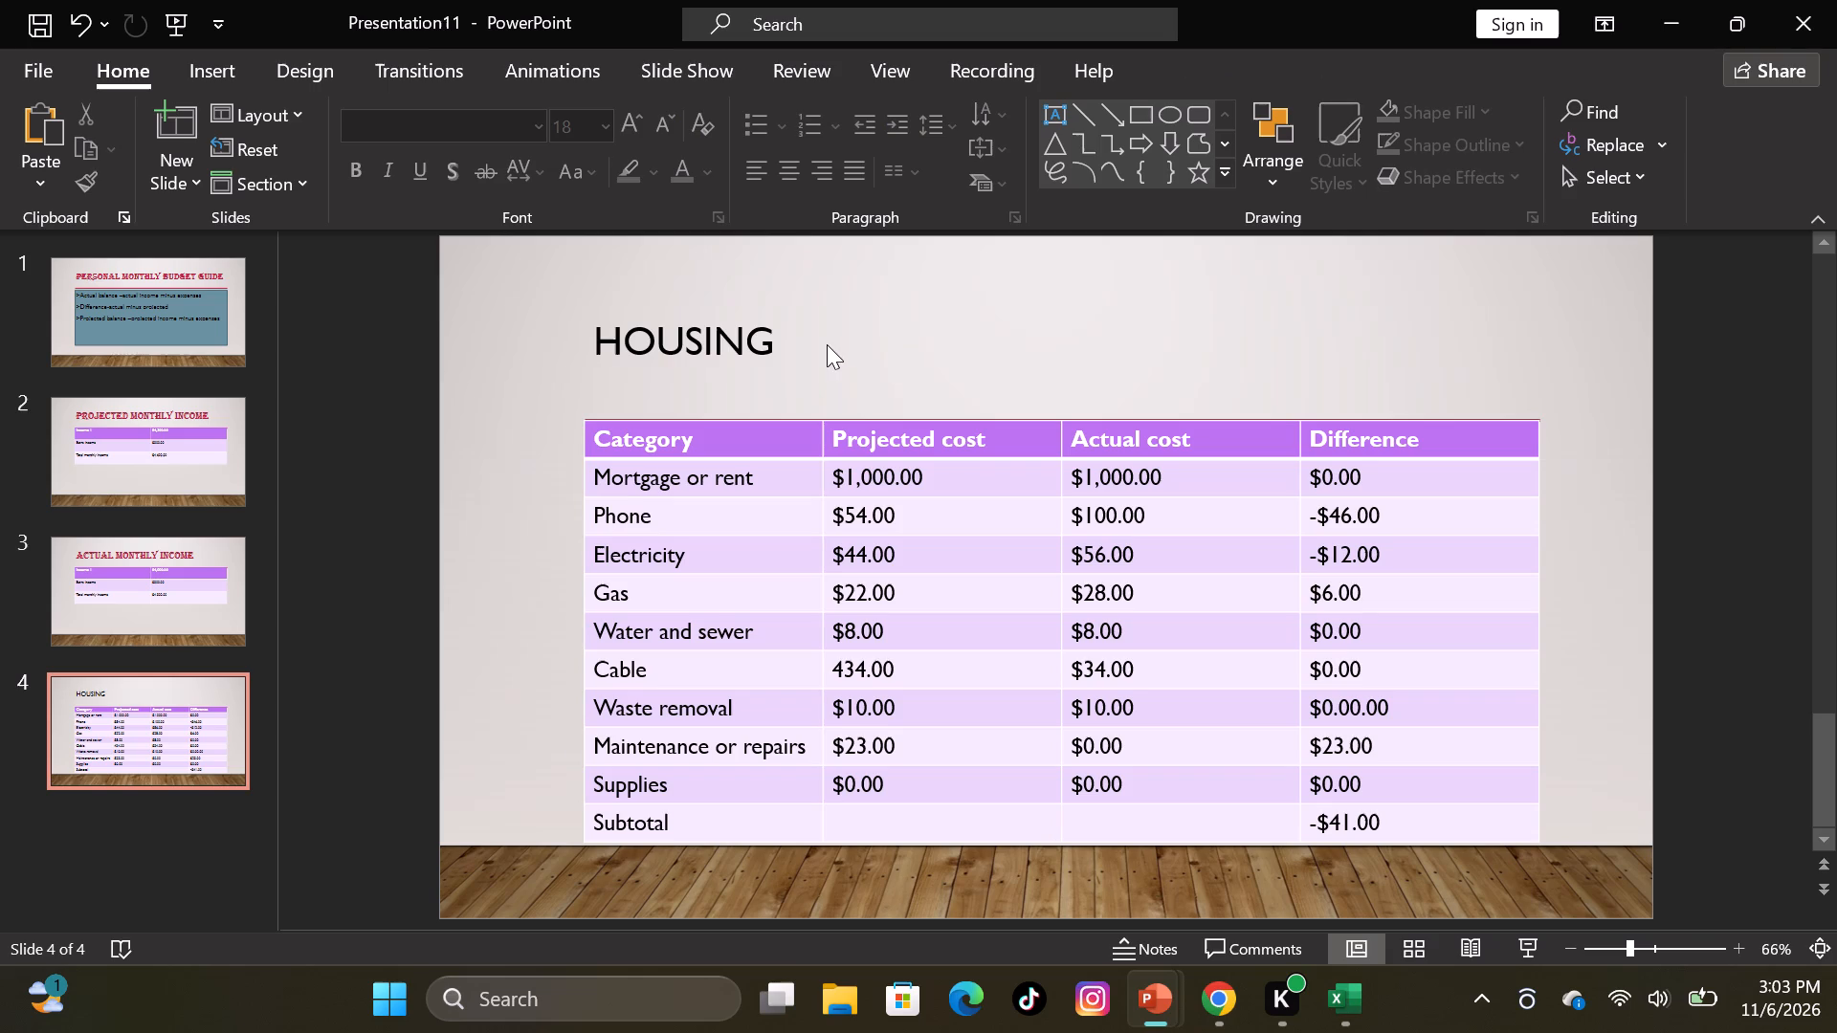
# Format the Housing slide's title text as Algerian at font size 88.
pyautogui.click(689, 331)
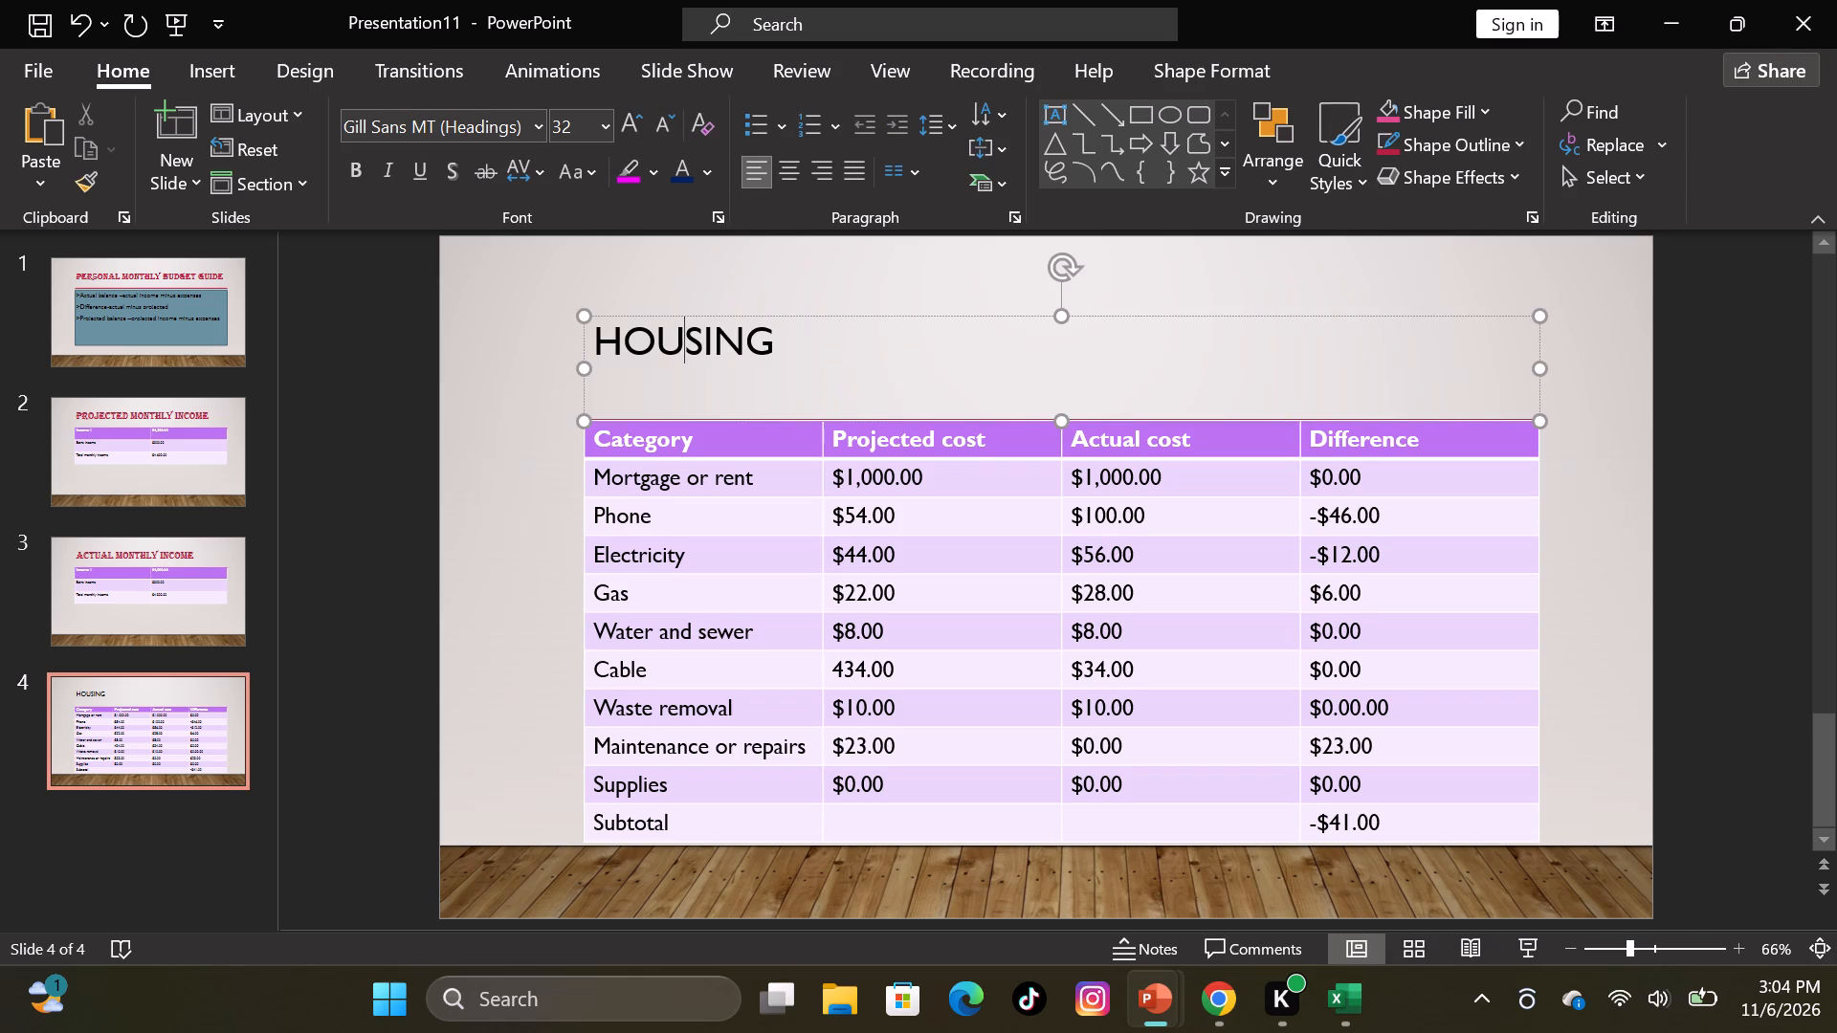
pyautogui.moveTo(594, 336); pyautogui.dragTo(775, 335)
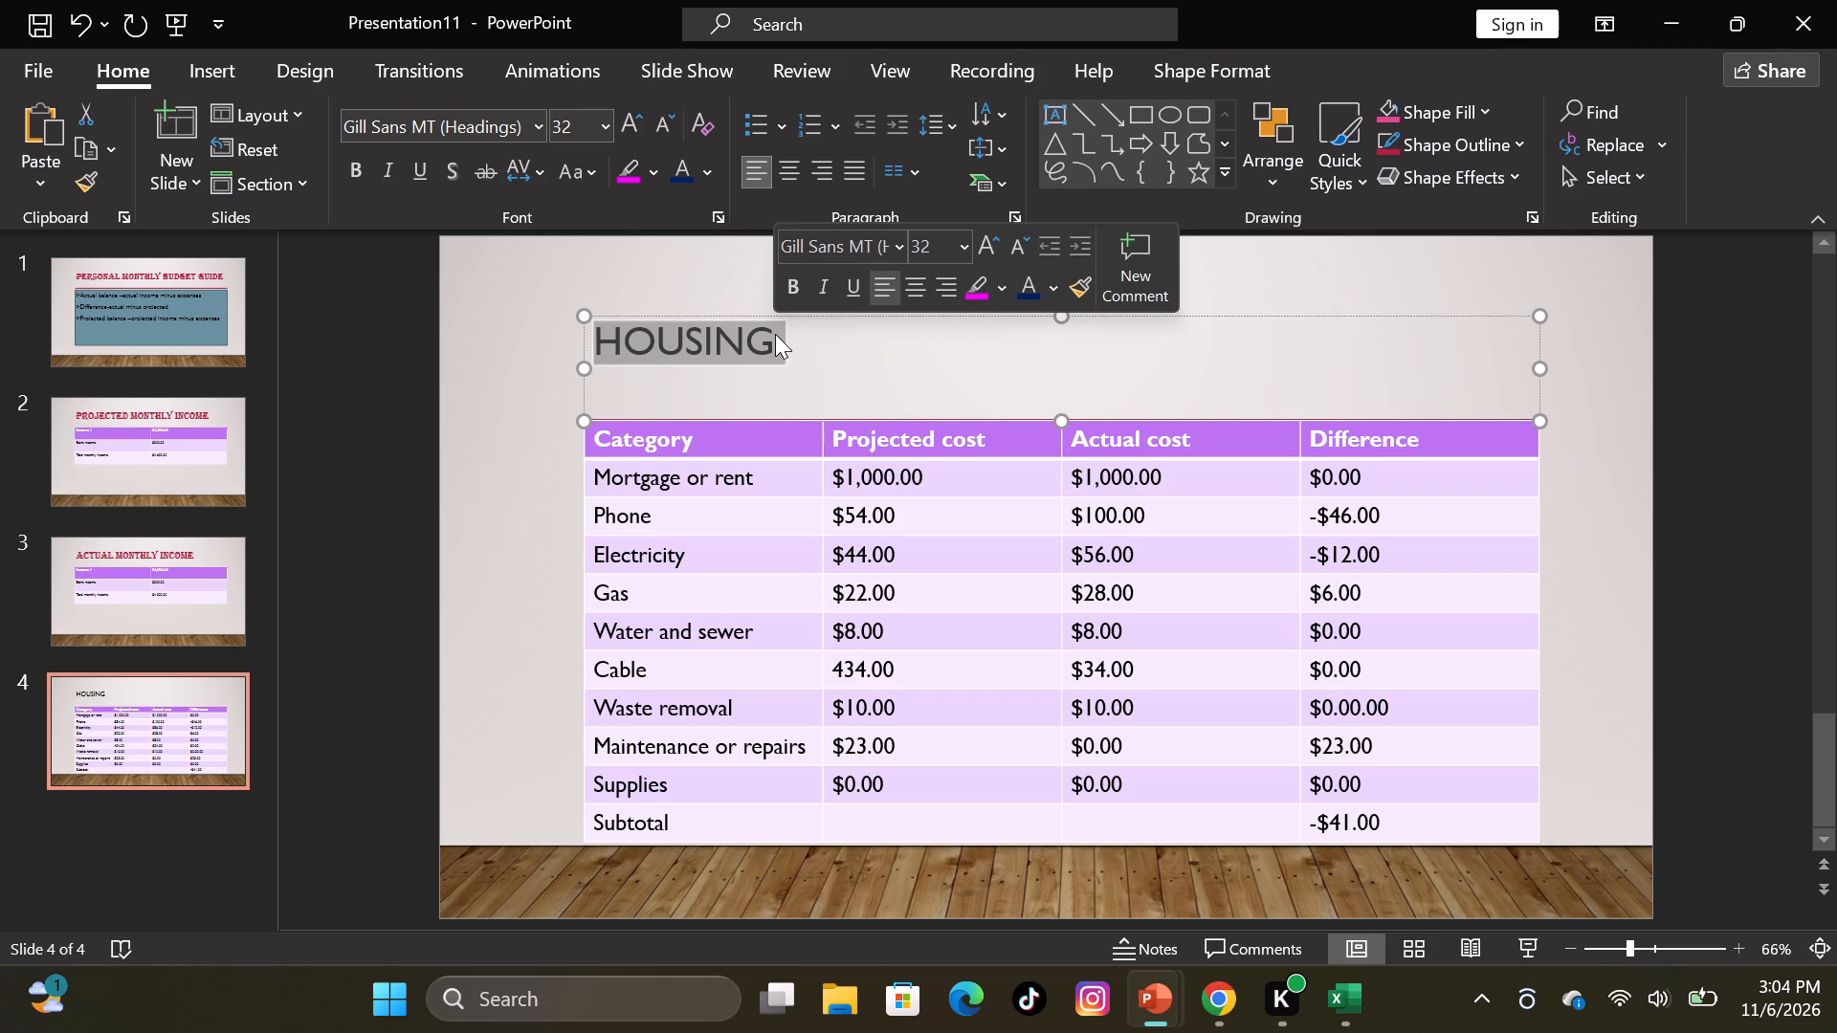
pyautogui.click(603, 126)
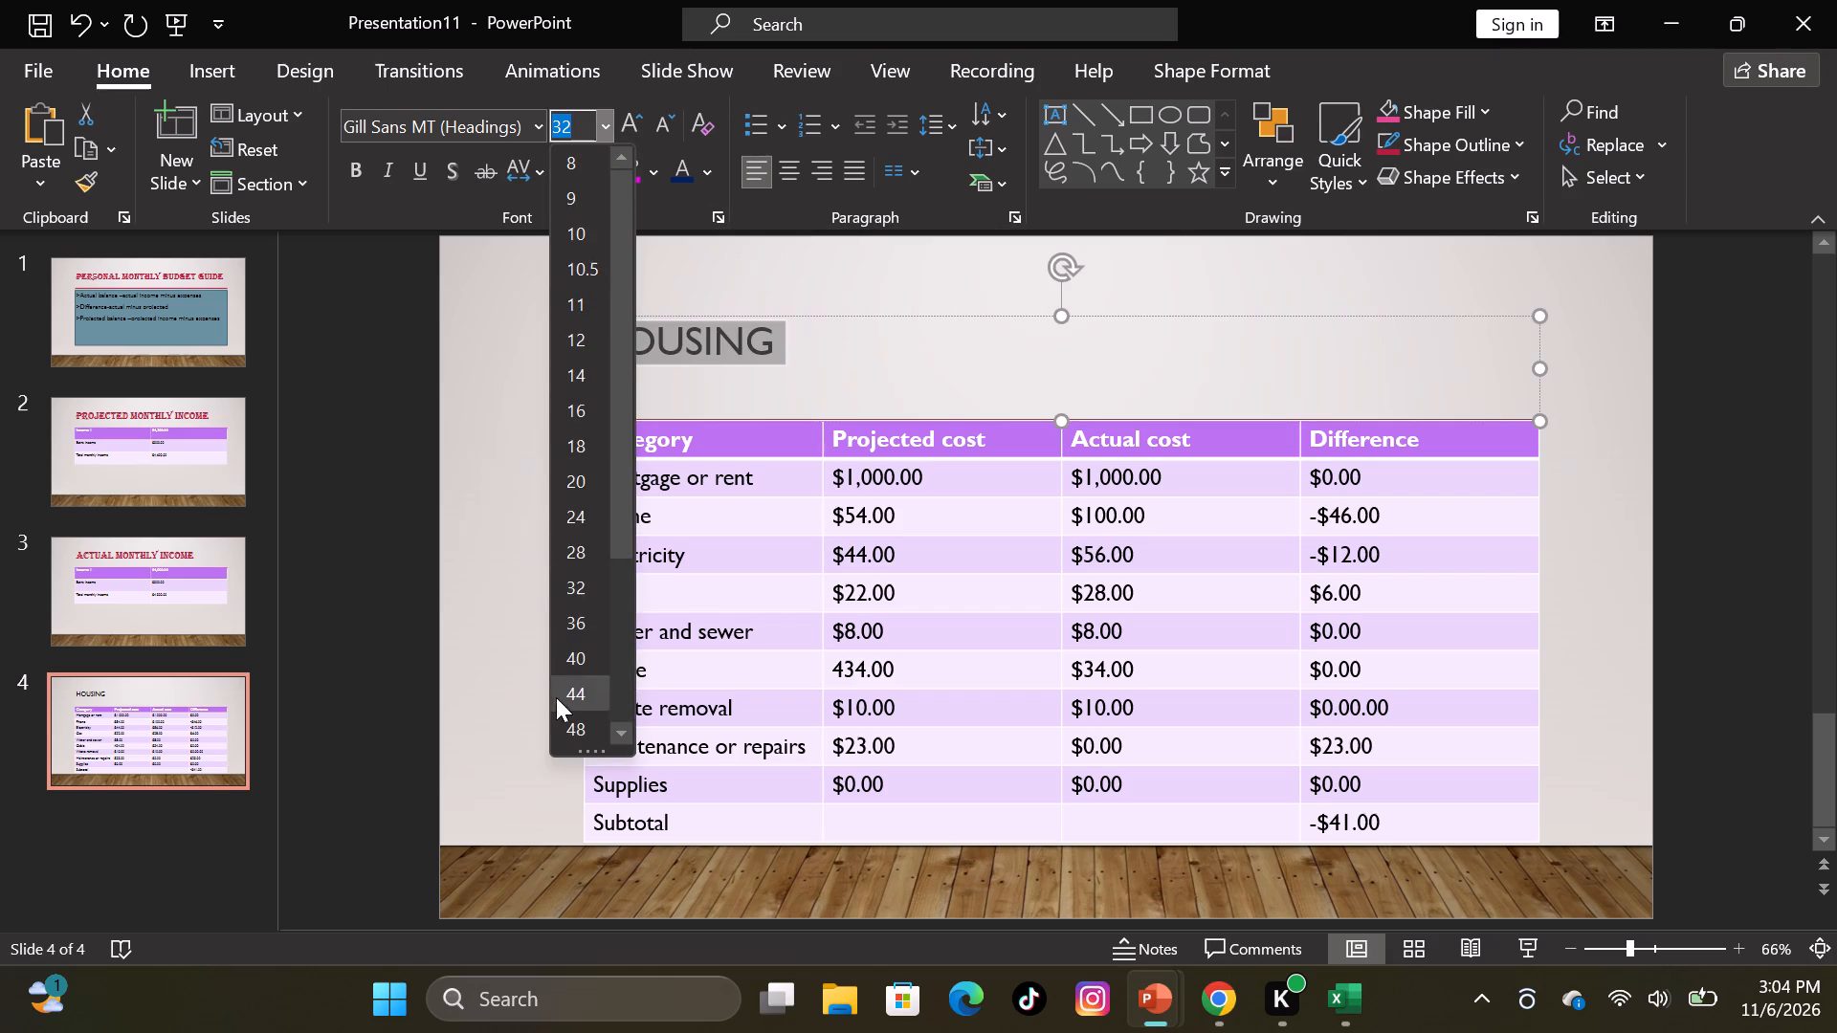
pyautogui.scroll(-3, 562, 733)
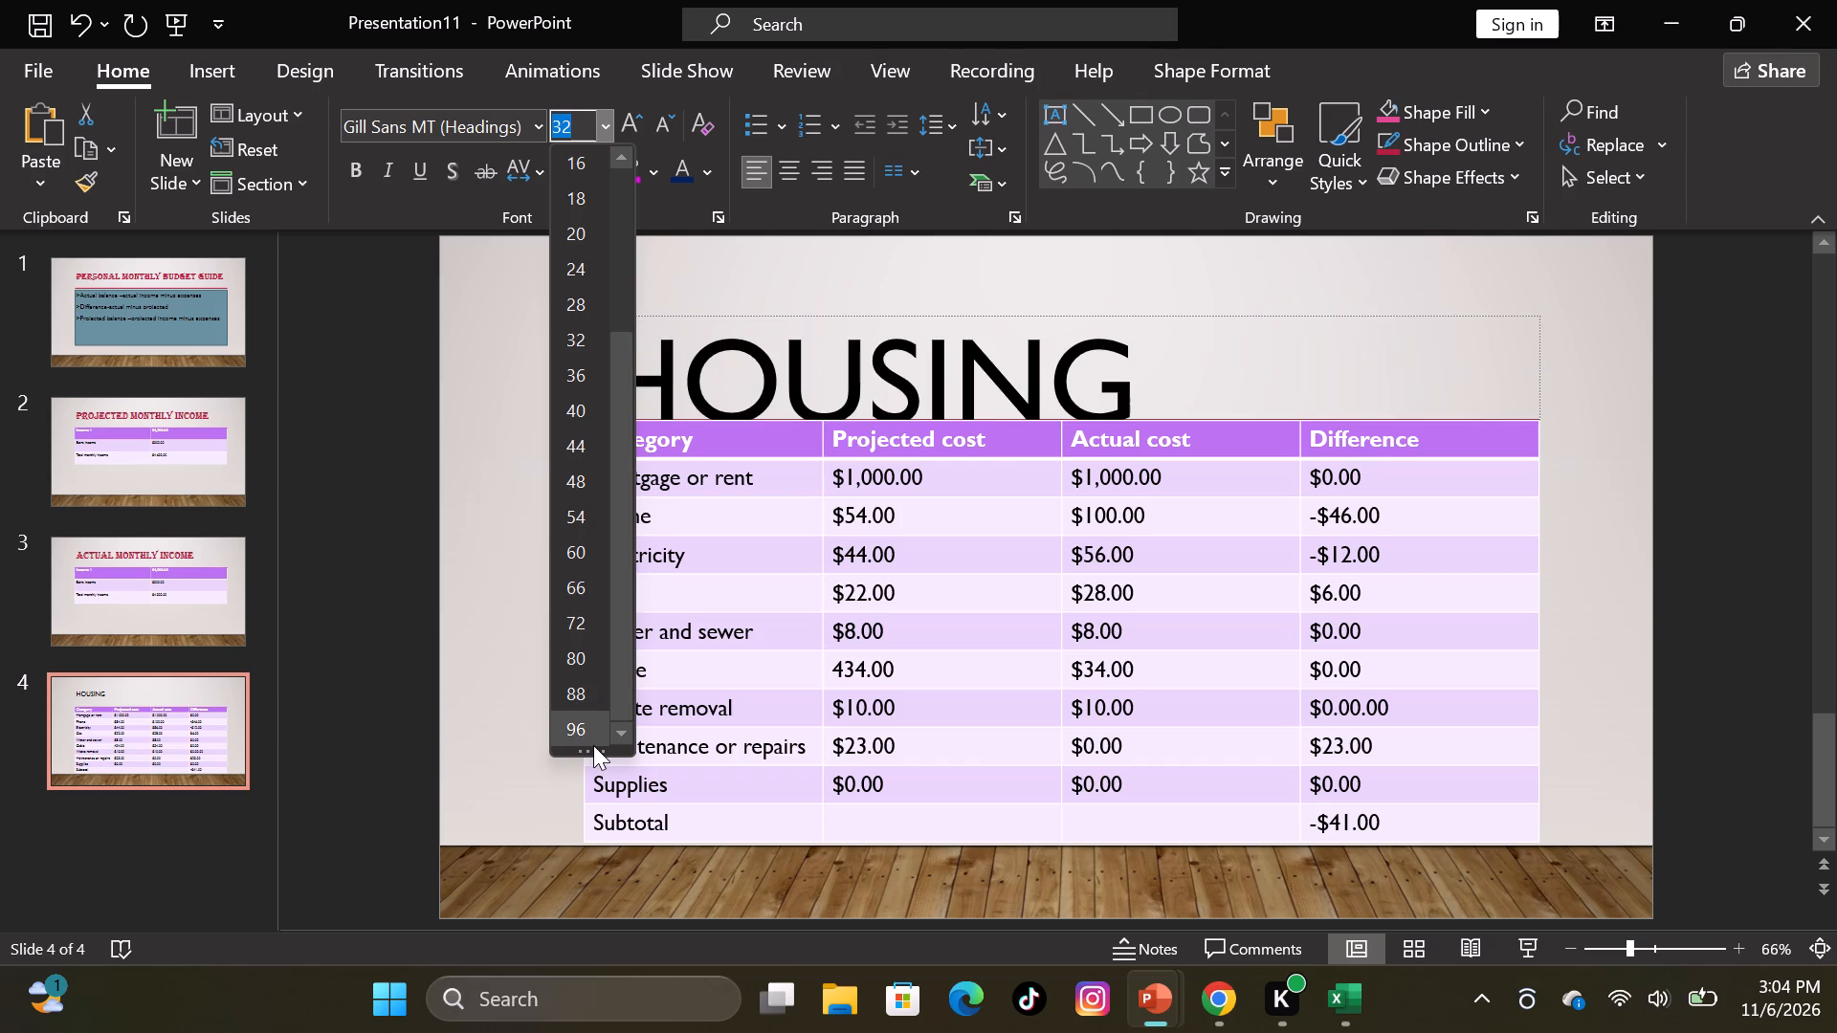
pyautogui.click(594, 685)
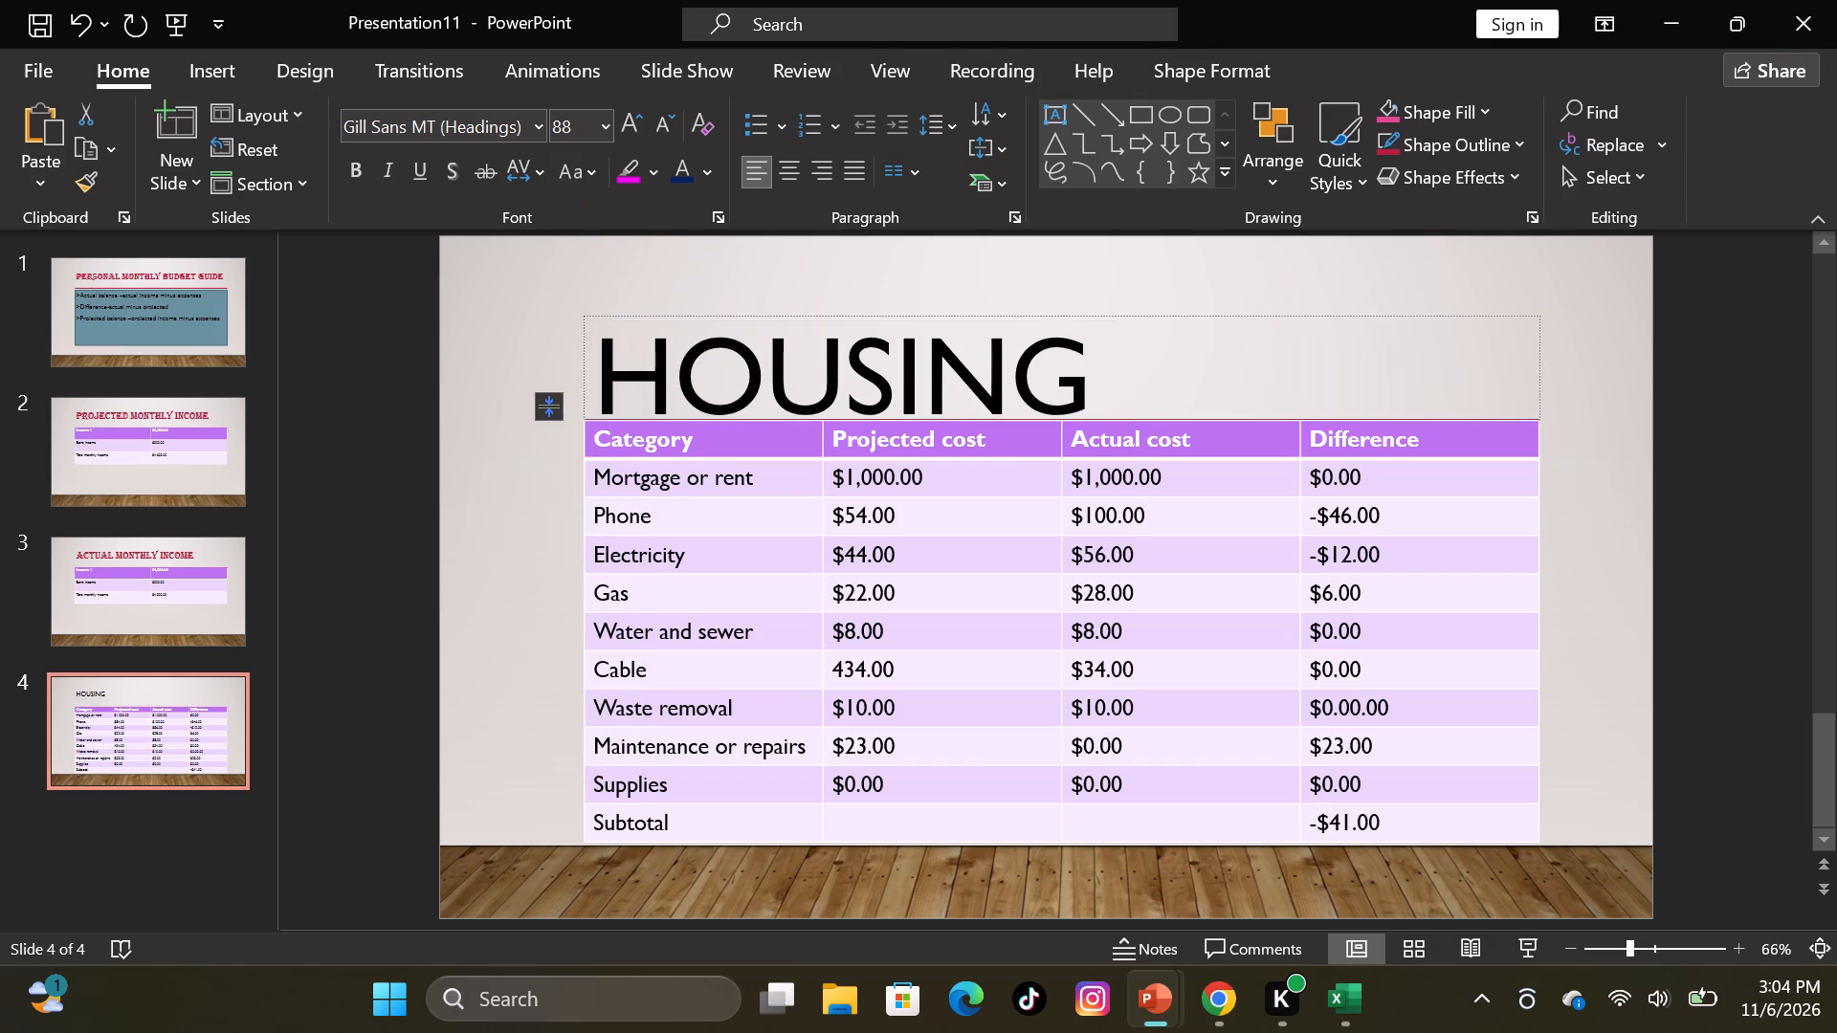
pyautogui.click(541, 120)
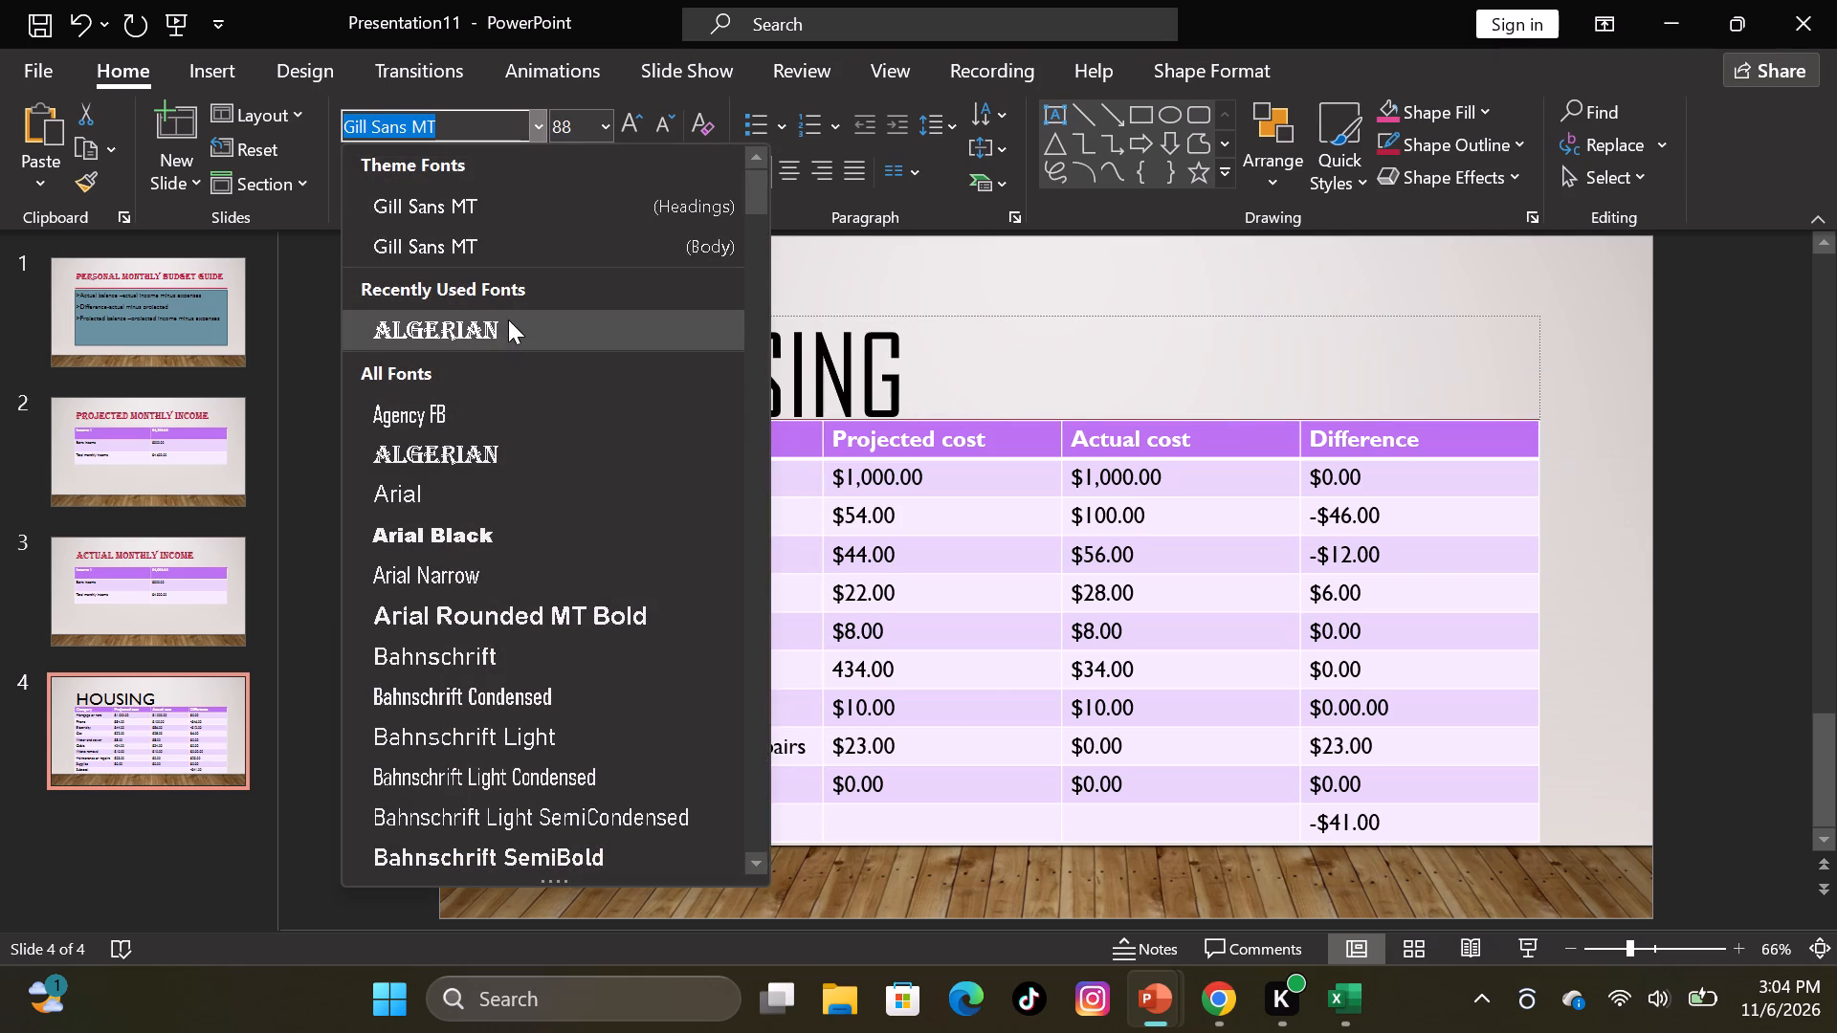
pyautogui.click(508, 319)
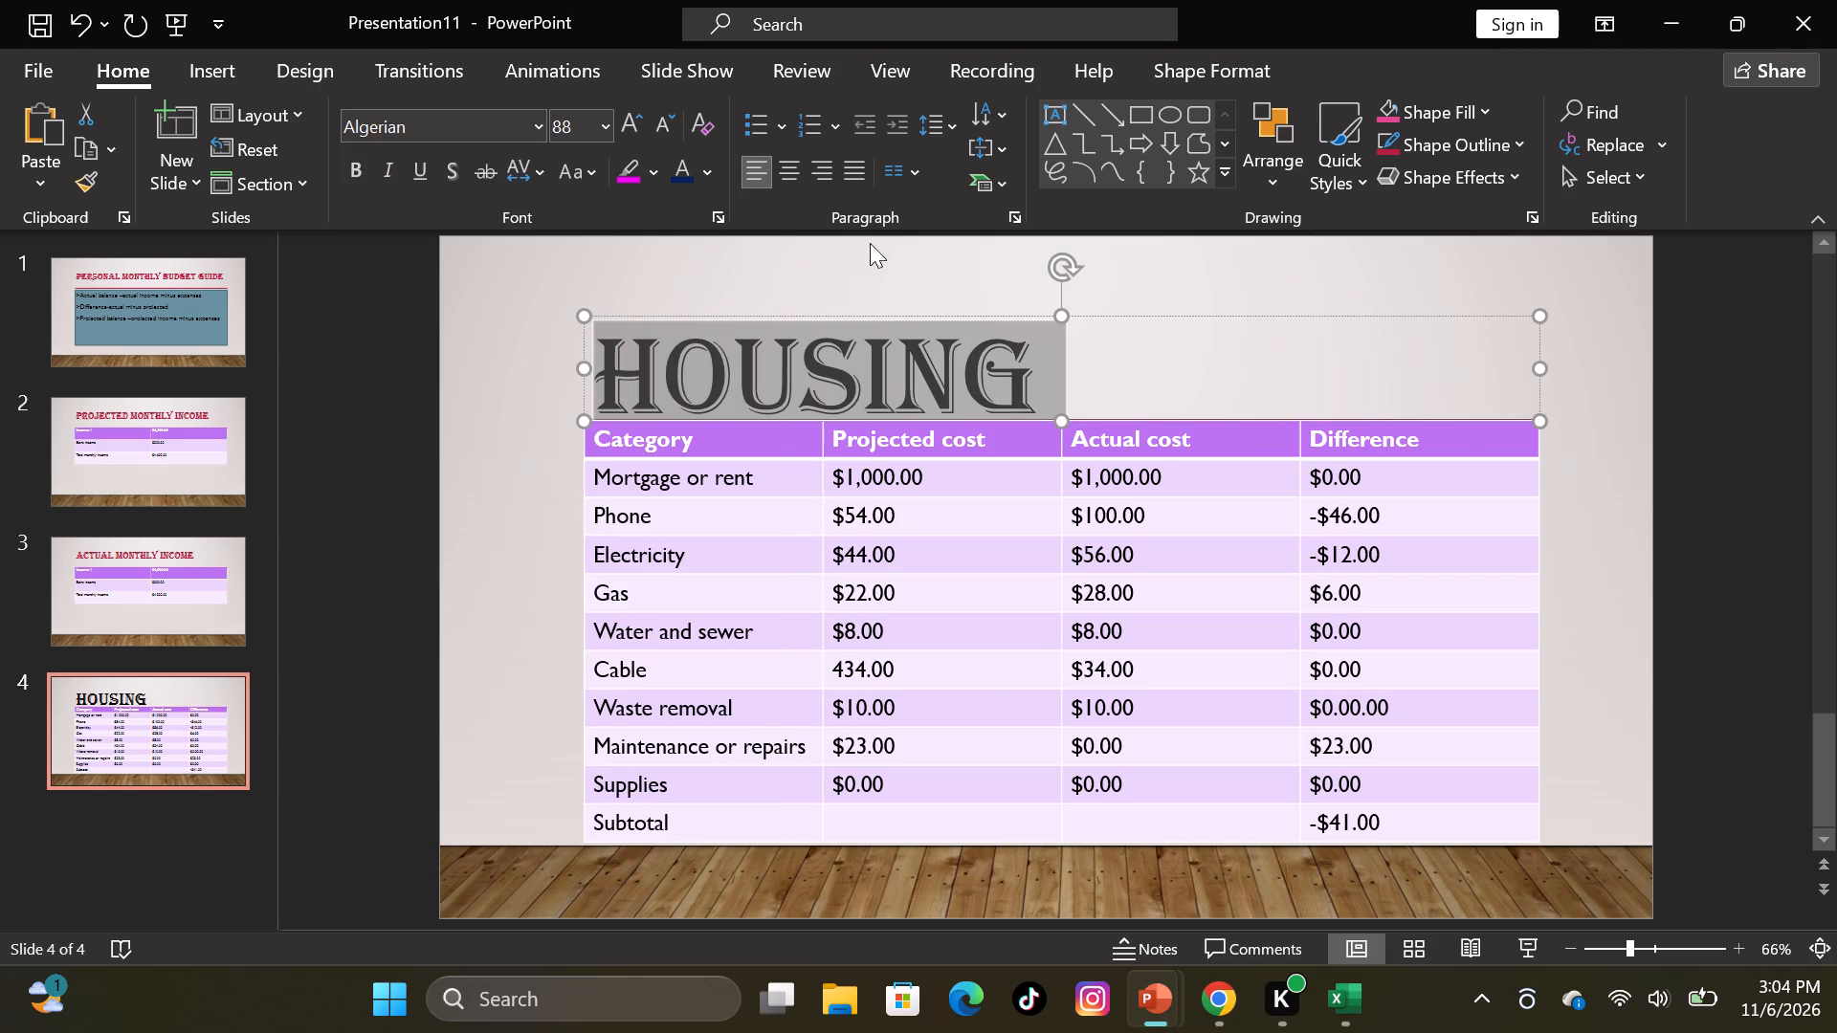
# Apply the pink-filled, outlined WordArt style to the Housing title.
pyautogui.click(1199, 78)
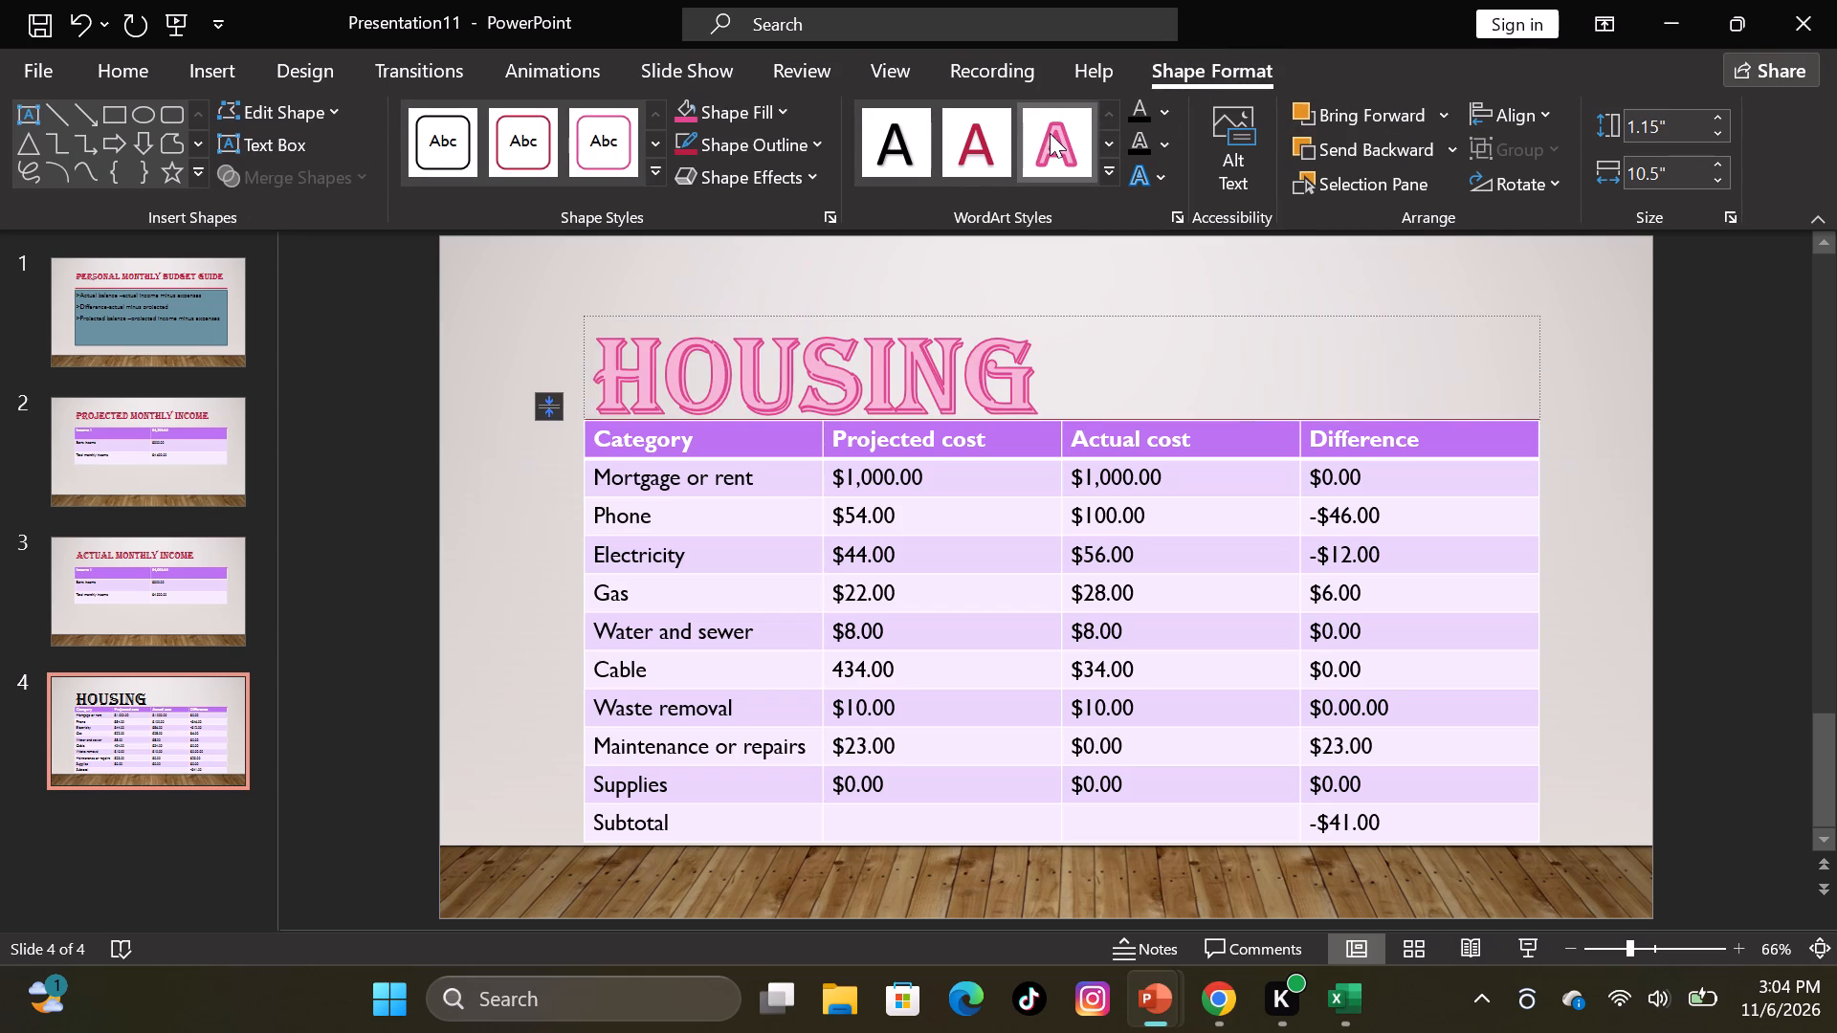
pyautogui.click(1050, 133)
pyautogui.click(1224, 336)
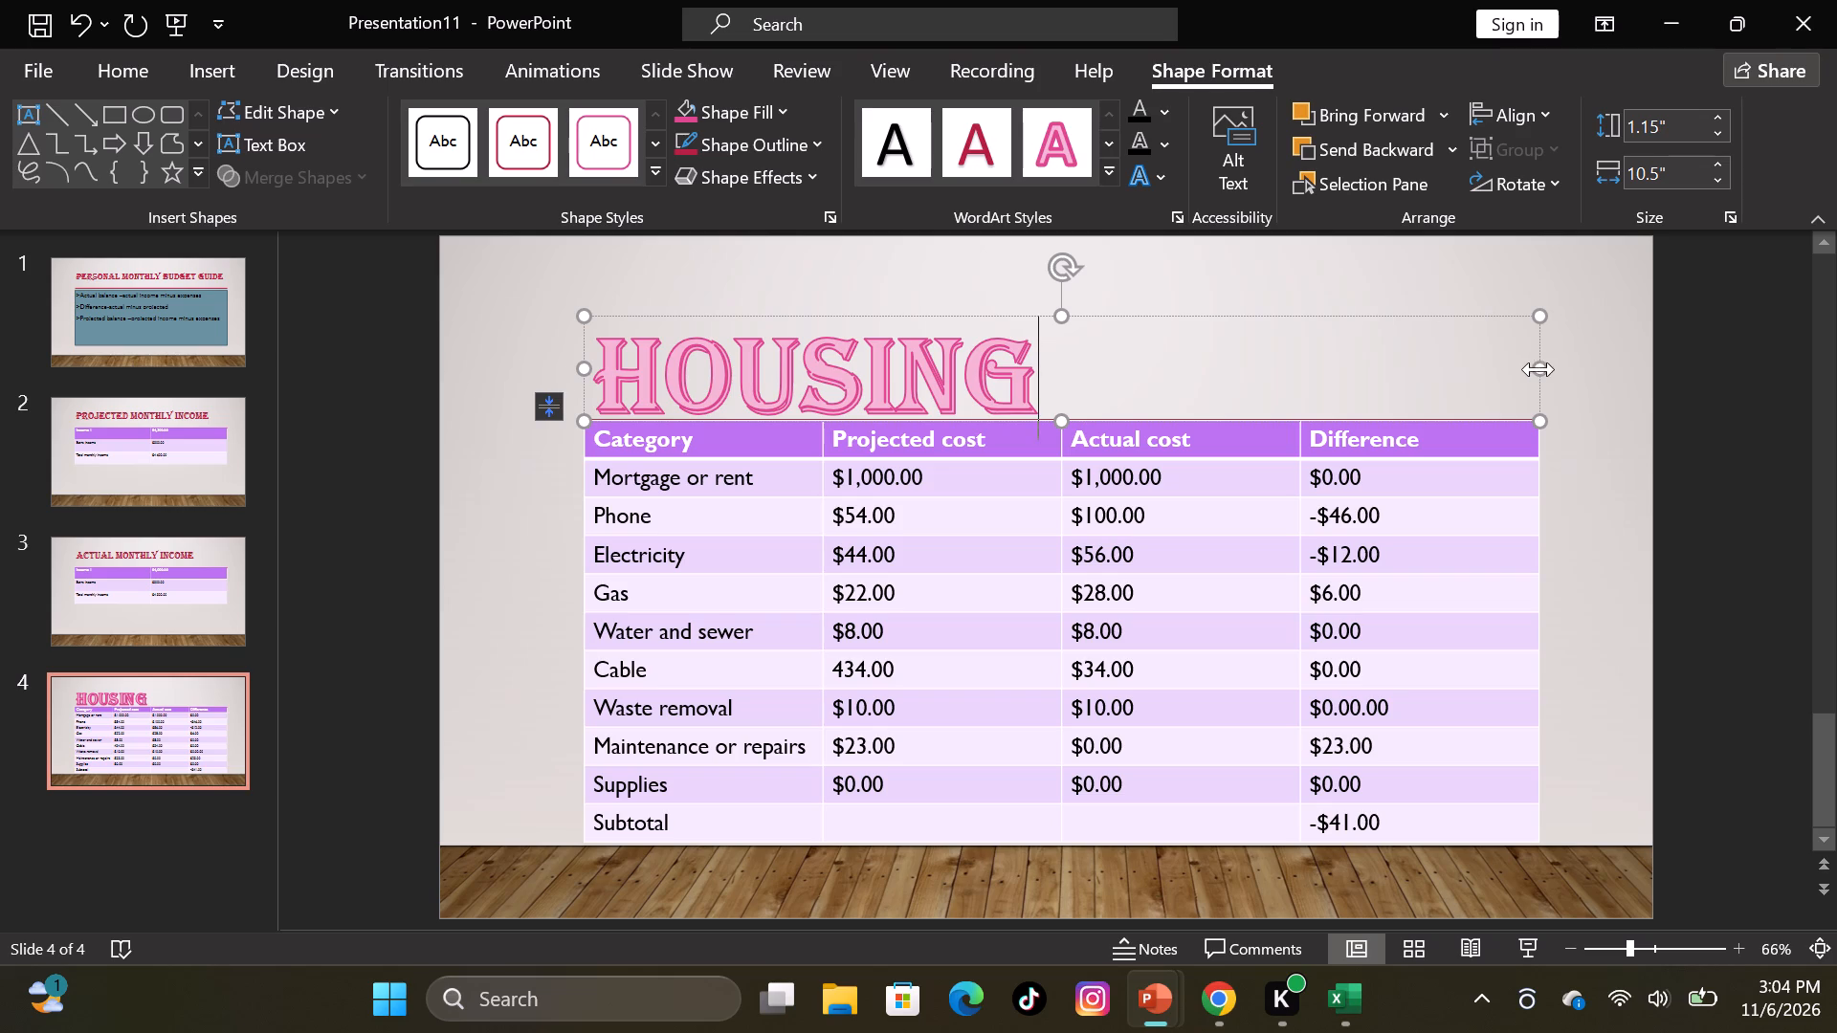
# Narrow the Housing title box from both sides to about 6.2" wide, shifting the title toward the middle of the table.
pyautogui.moveTo(1538, 368); pyautogui.dragTo(1294, 391)
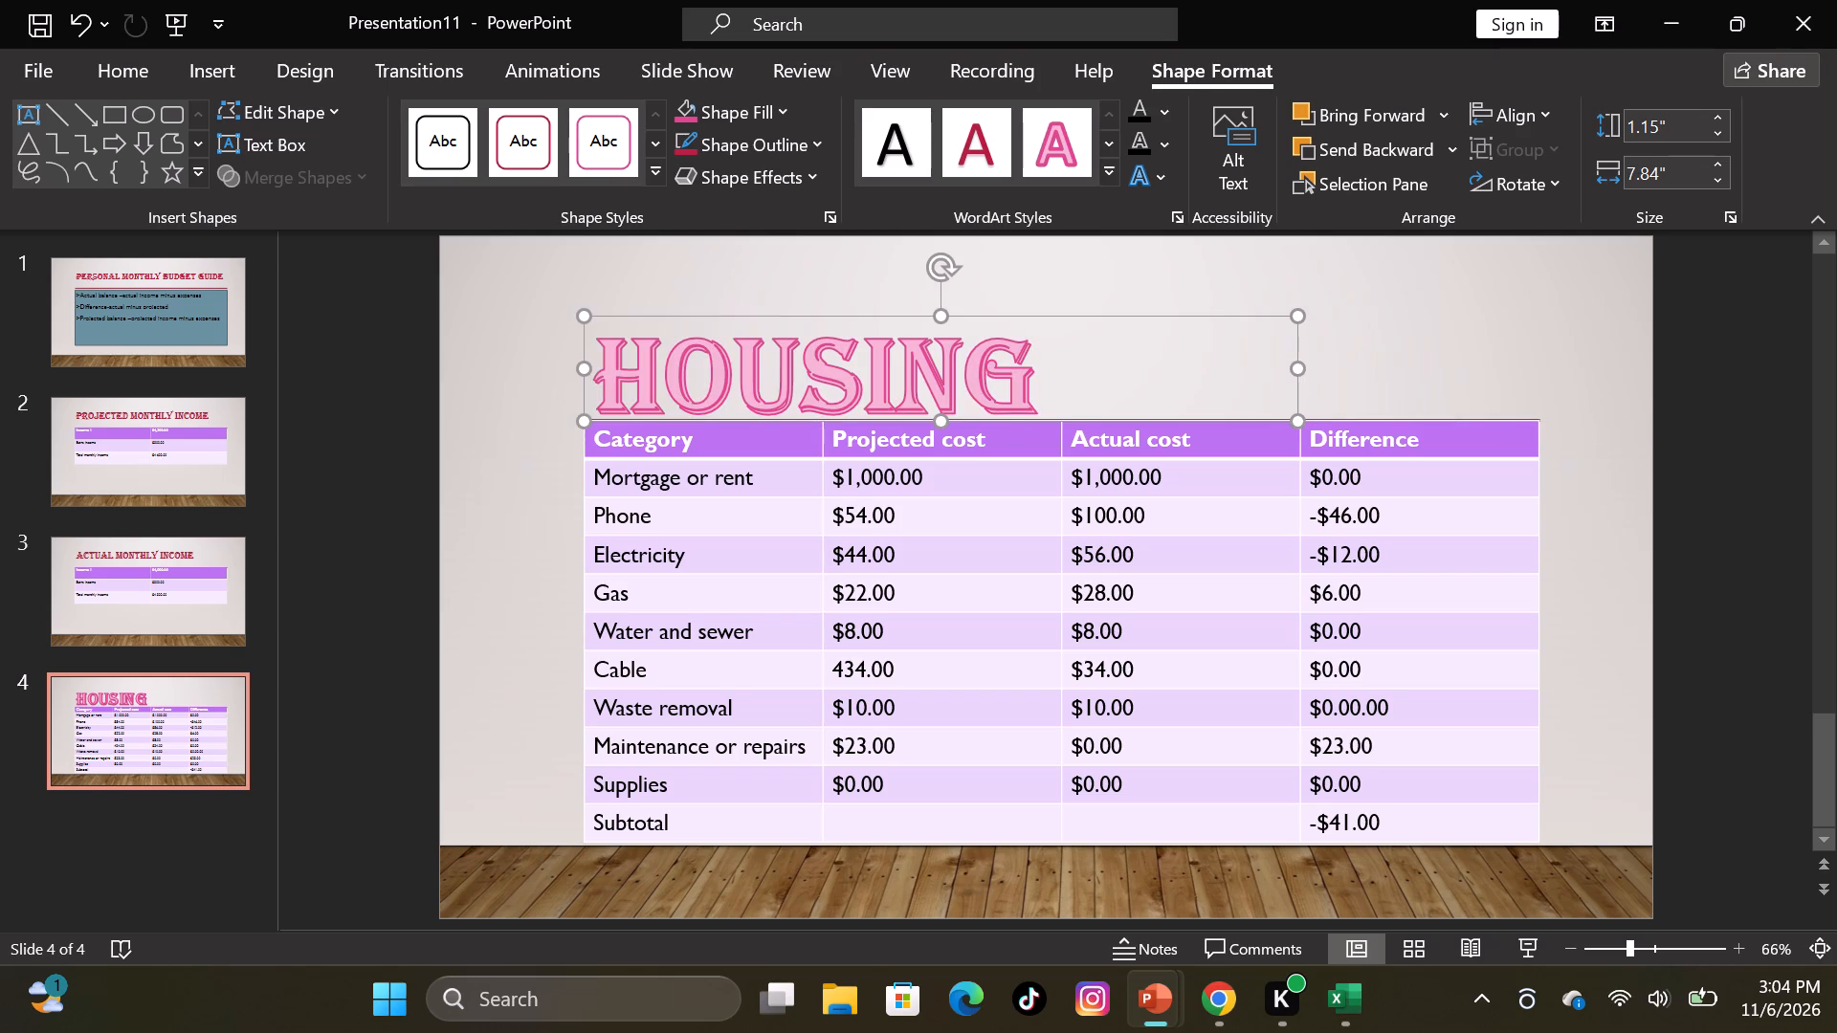
pyautogui.moveTo(980, 381); pyautogui.dragTo(1035, 363)
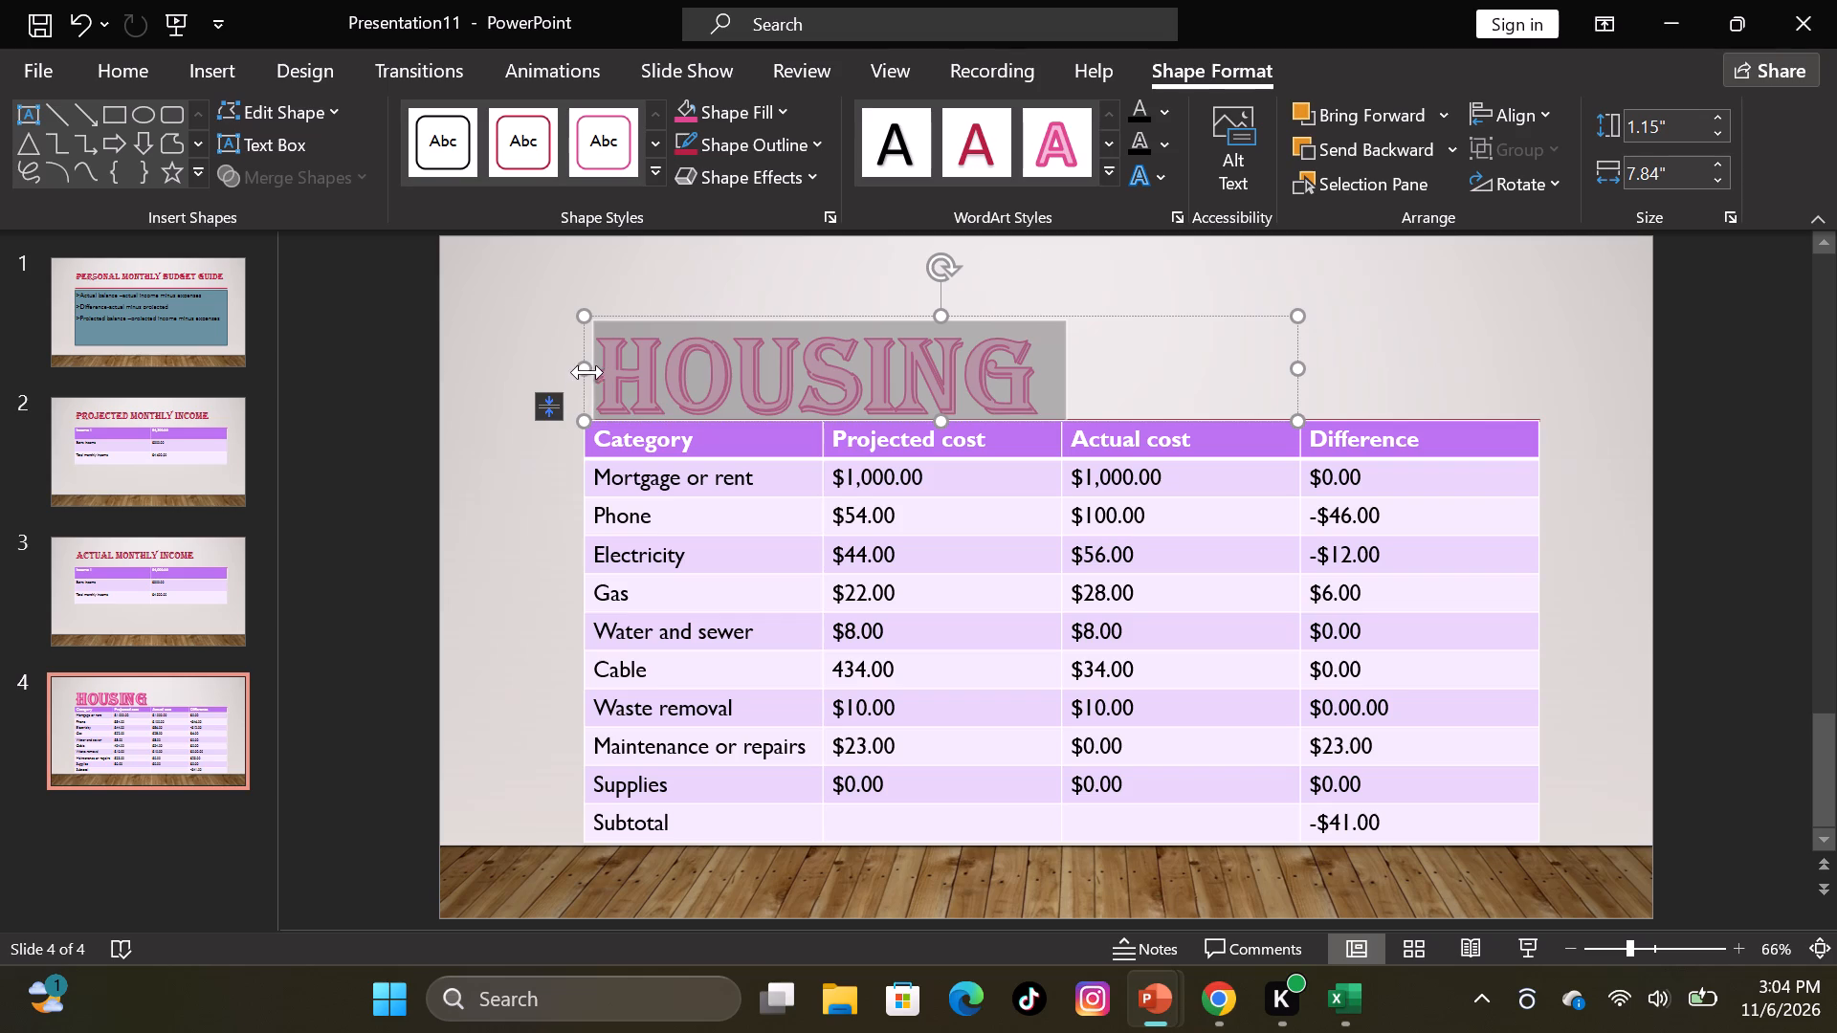
pyautogui.moveTo(587, 372); pyautogui.dragTo(699, 347)
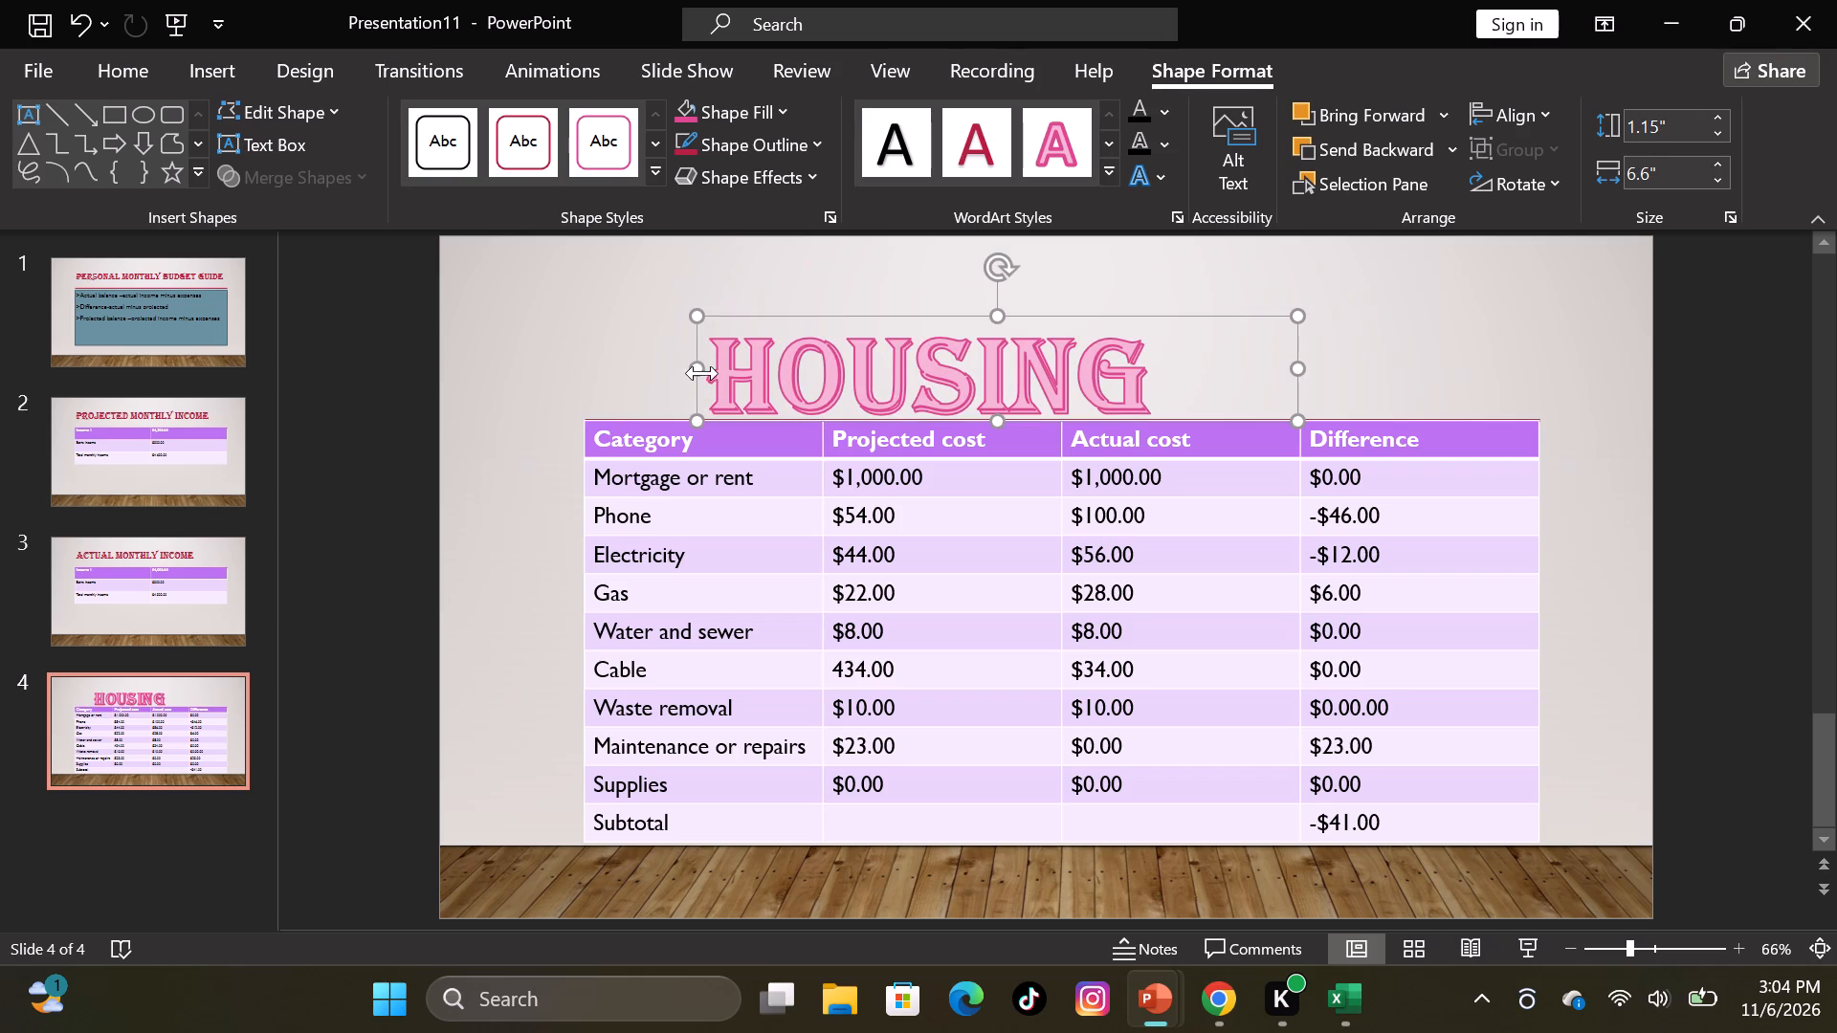
pyautogui.moveTo(690, 366); pyautogui.dragTo(697, 363)
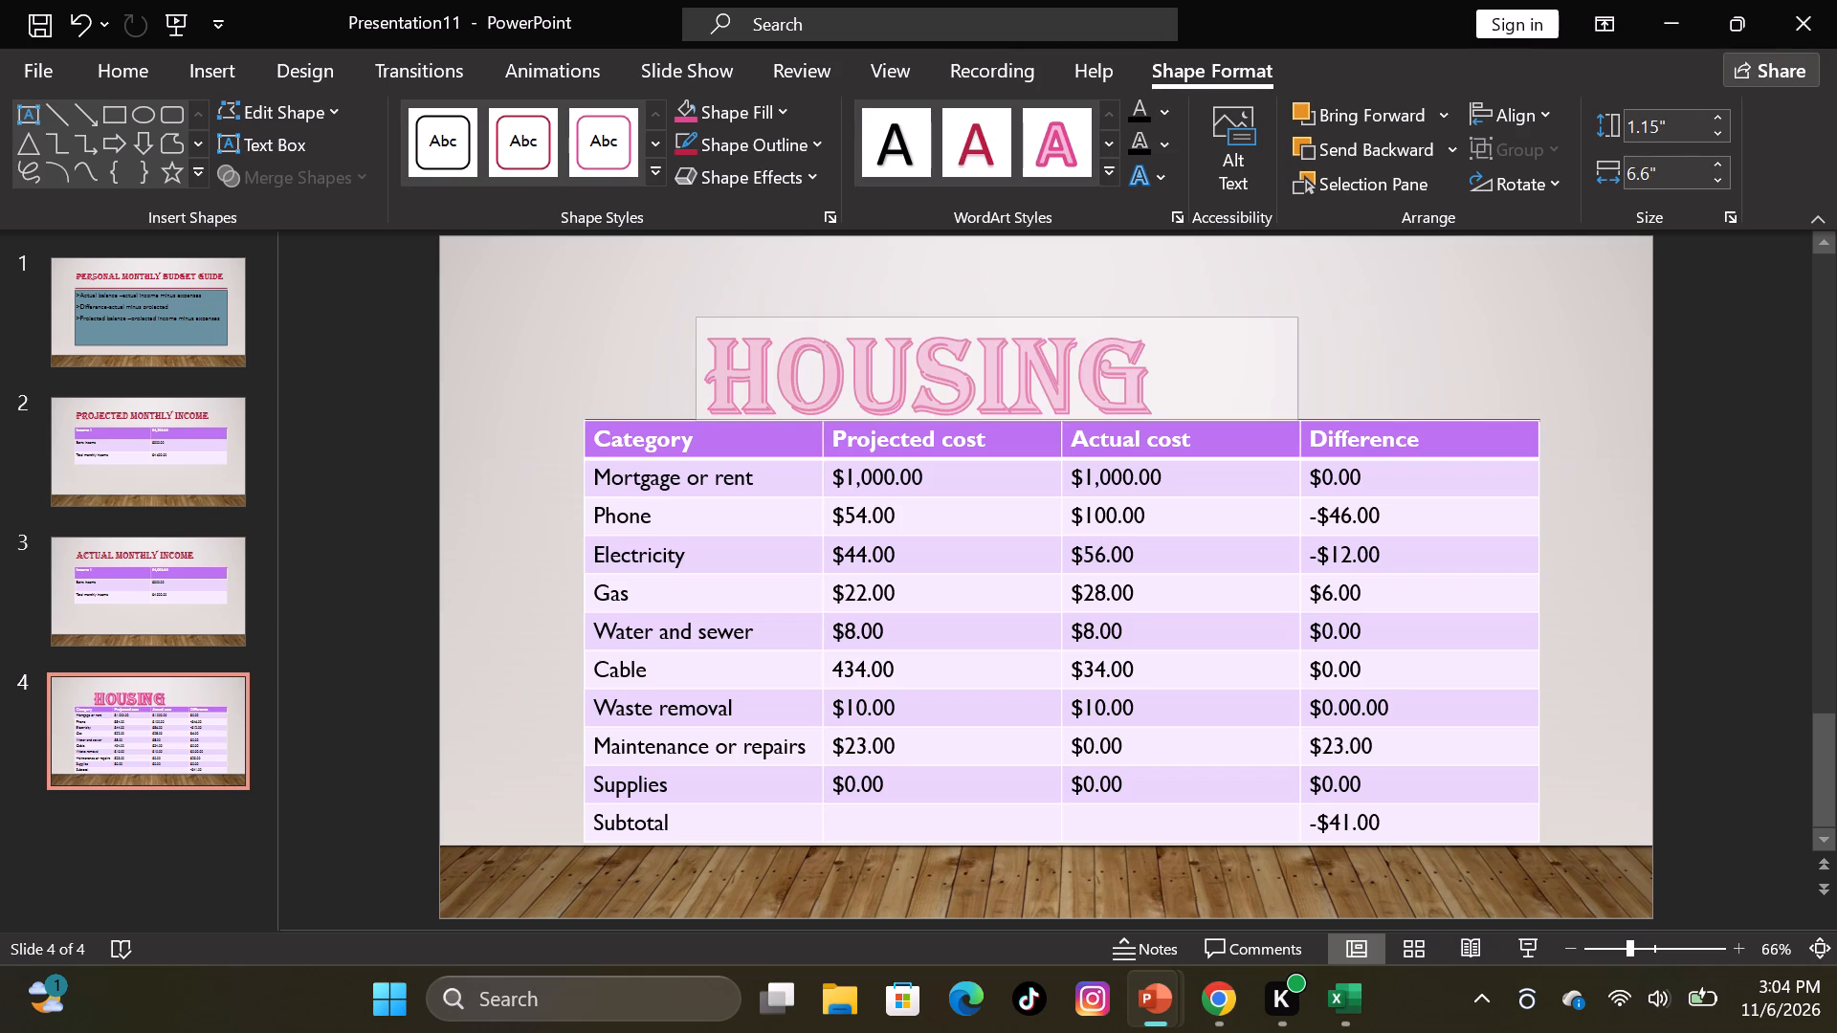
pyautogui.moveTo(697, 363); pyautogui.dragTo(734, 359)
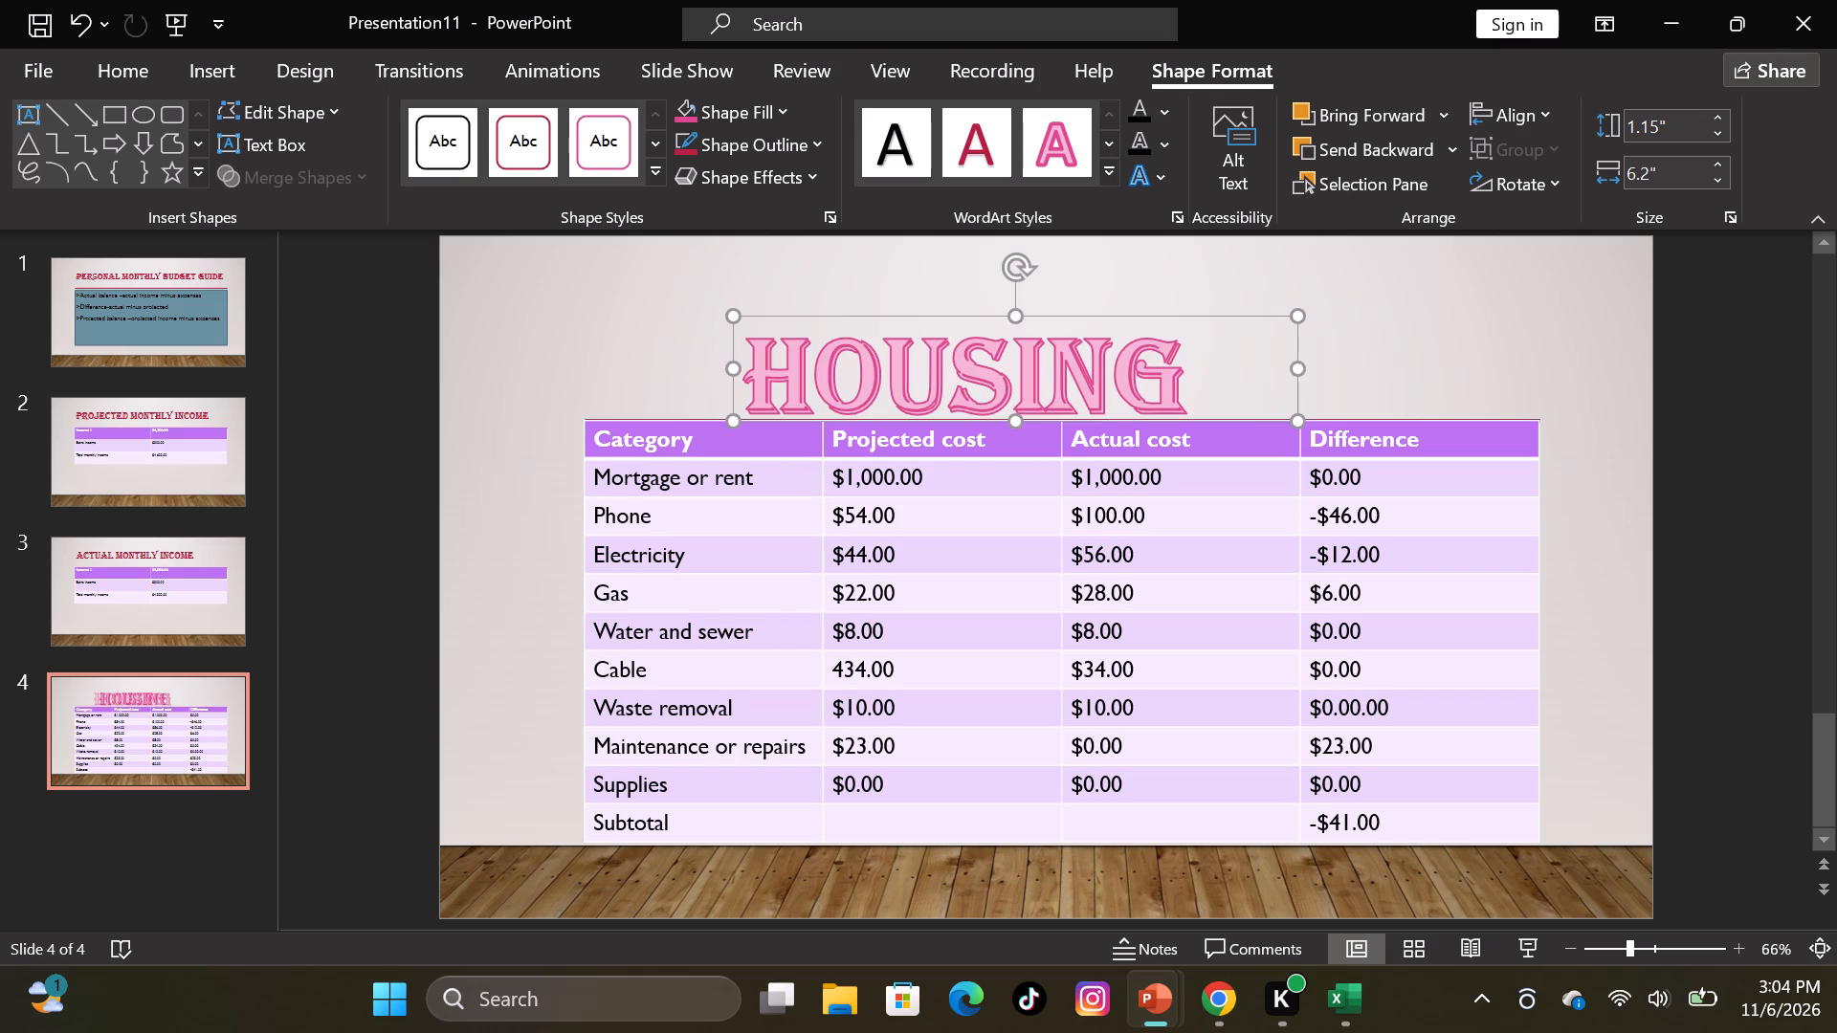
pyautogui.click(1535, 301)
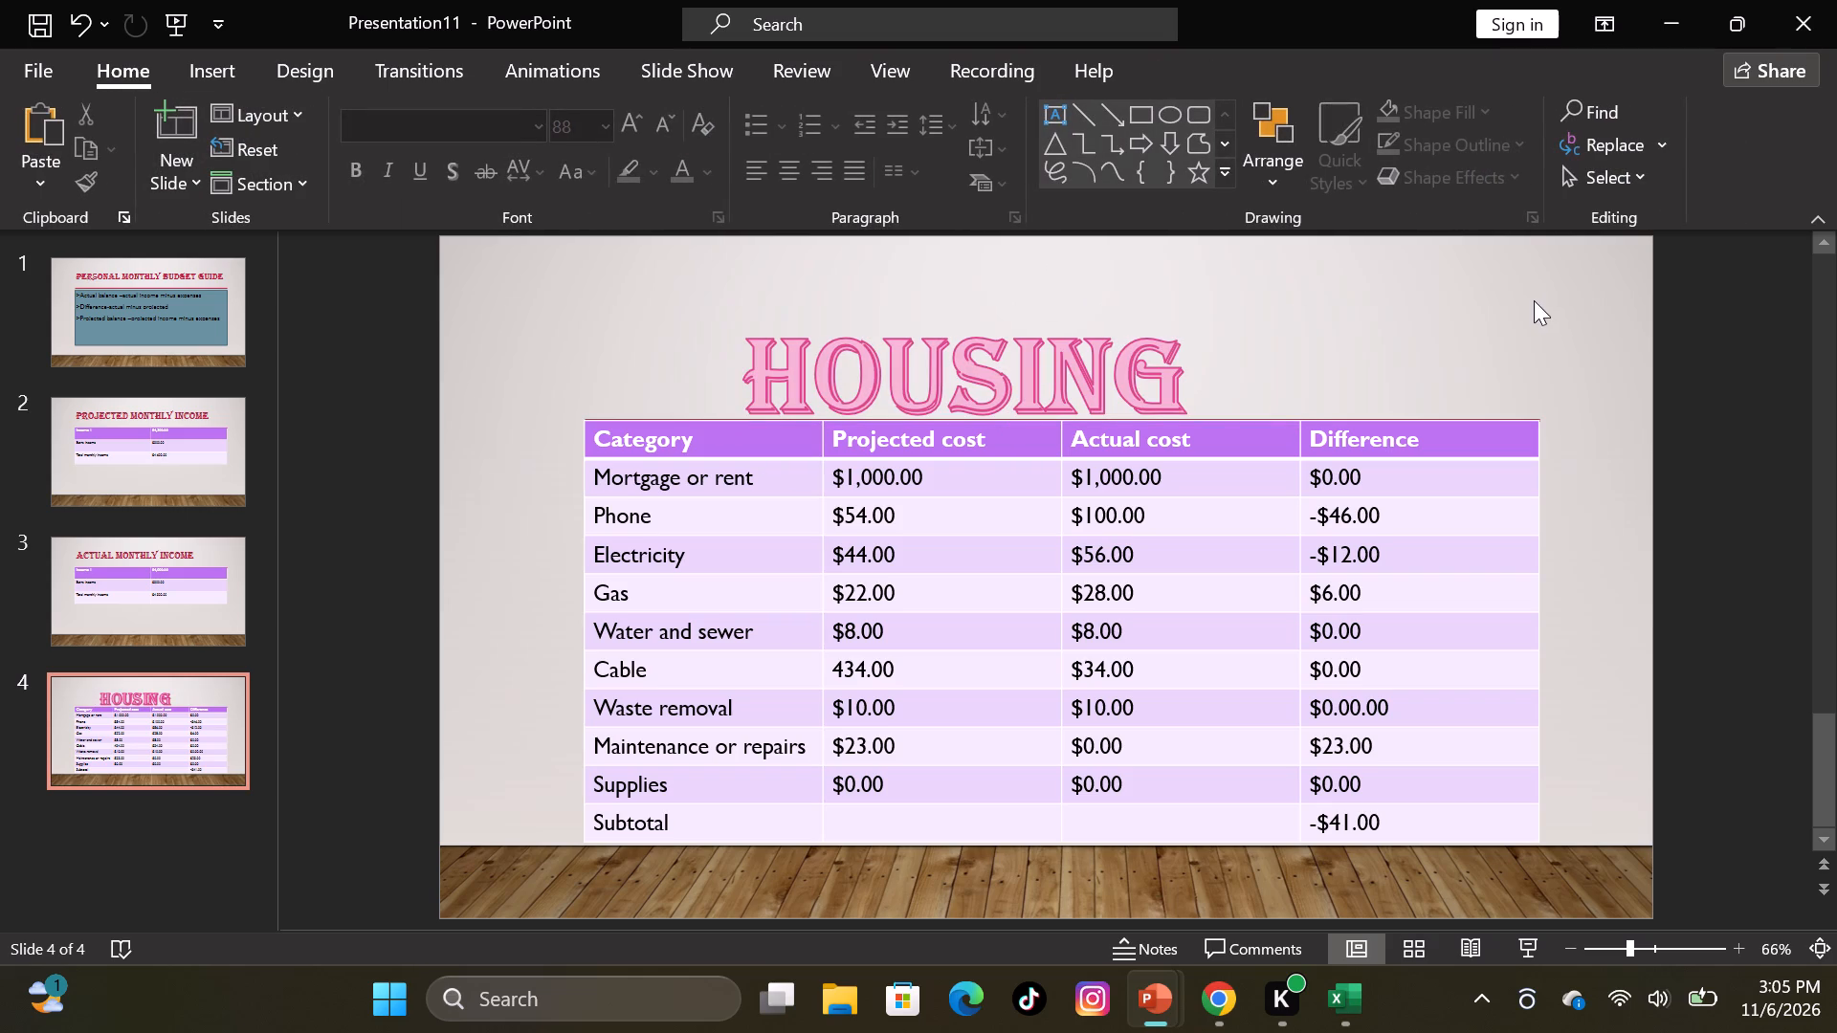
# Narrow the Housing title box further from both sides so it fits closely around the text, nearer the table's centre.
pyautogui.click(936, 369)
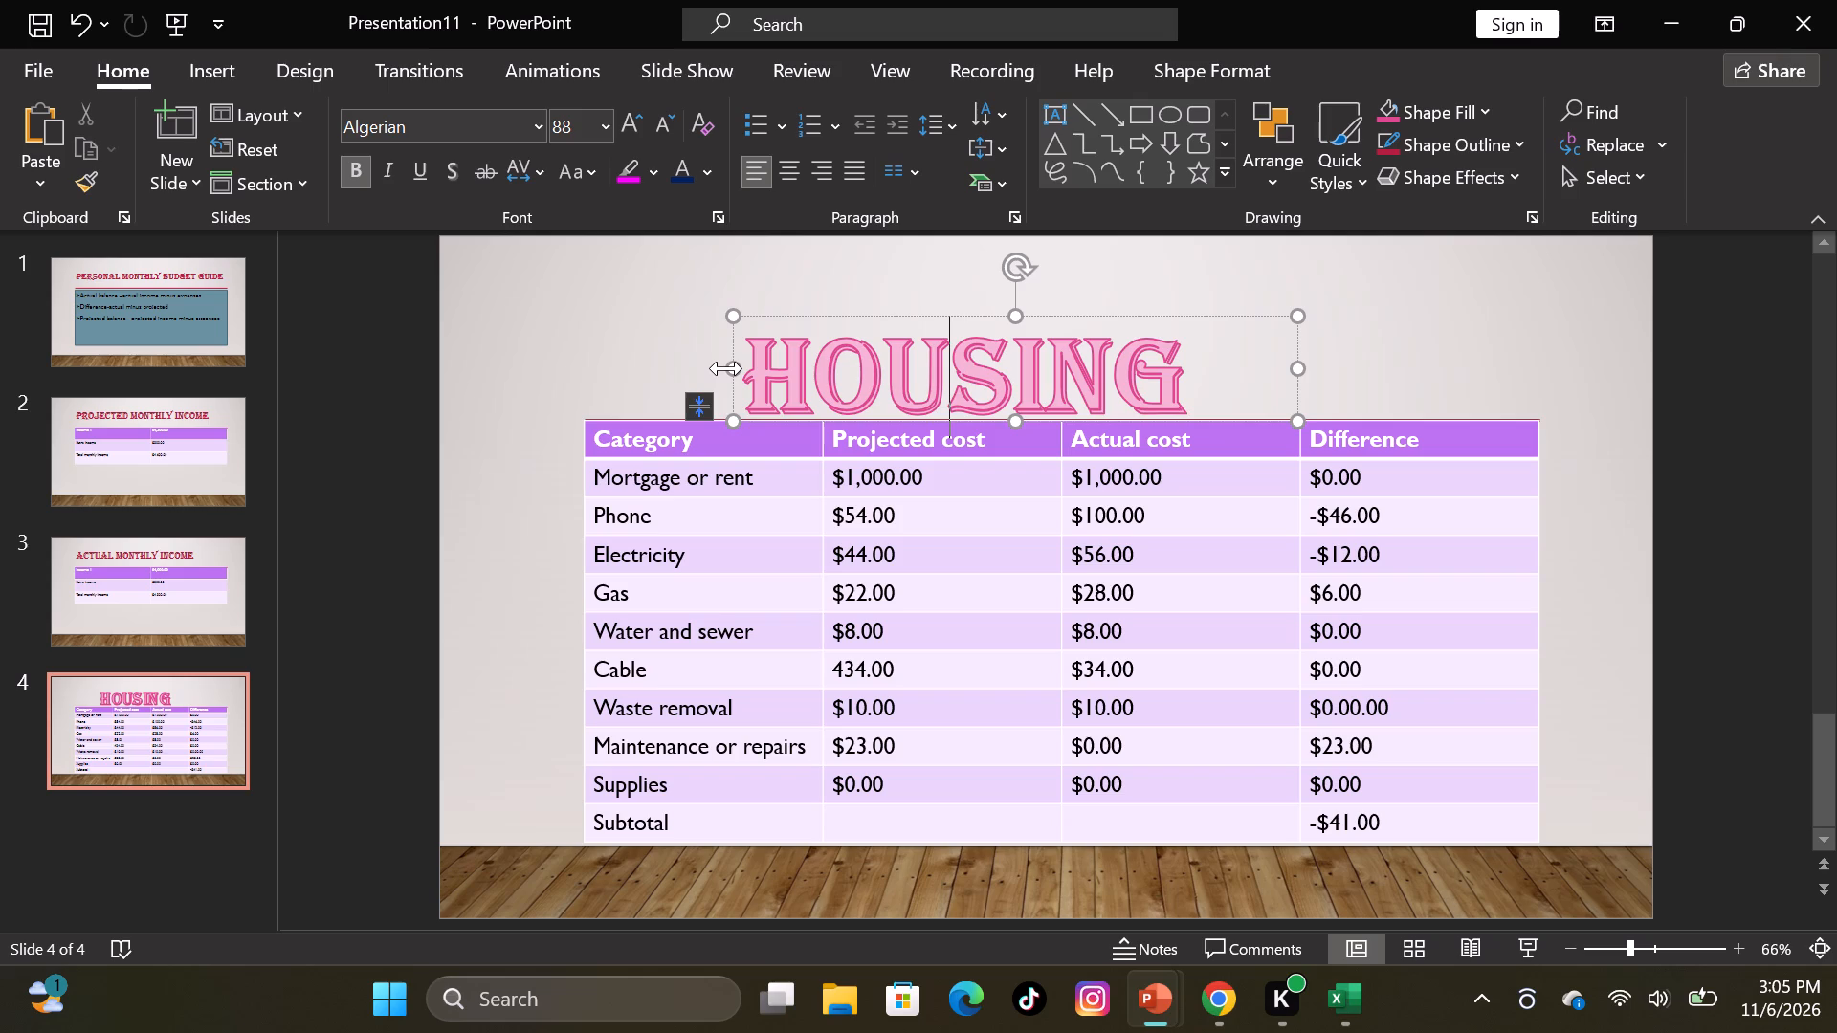
pyautogui.moveTo(727, 366); pyautogui.dragTo(765, 365)
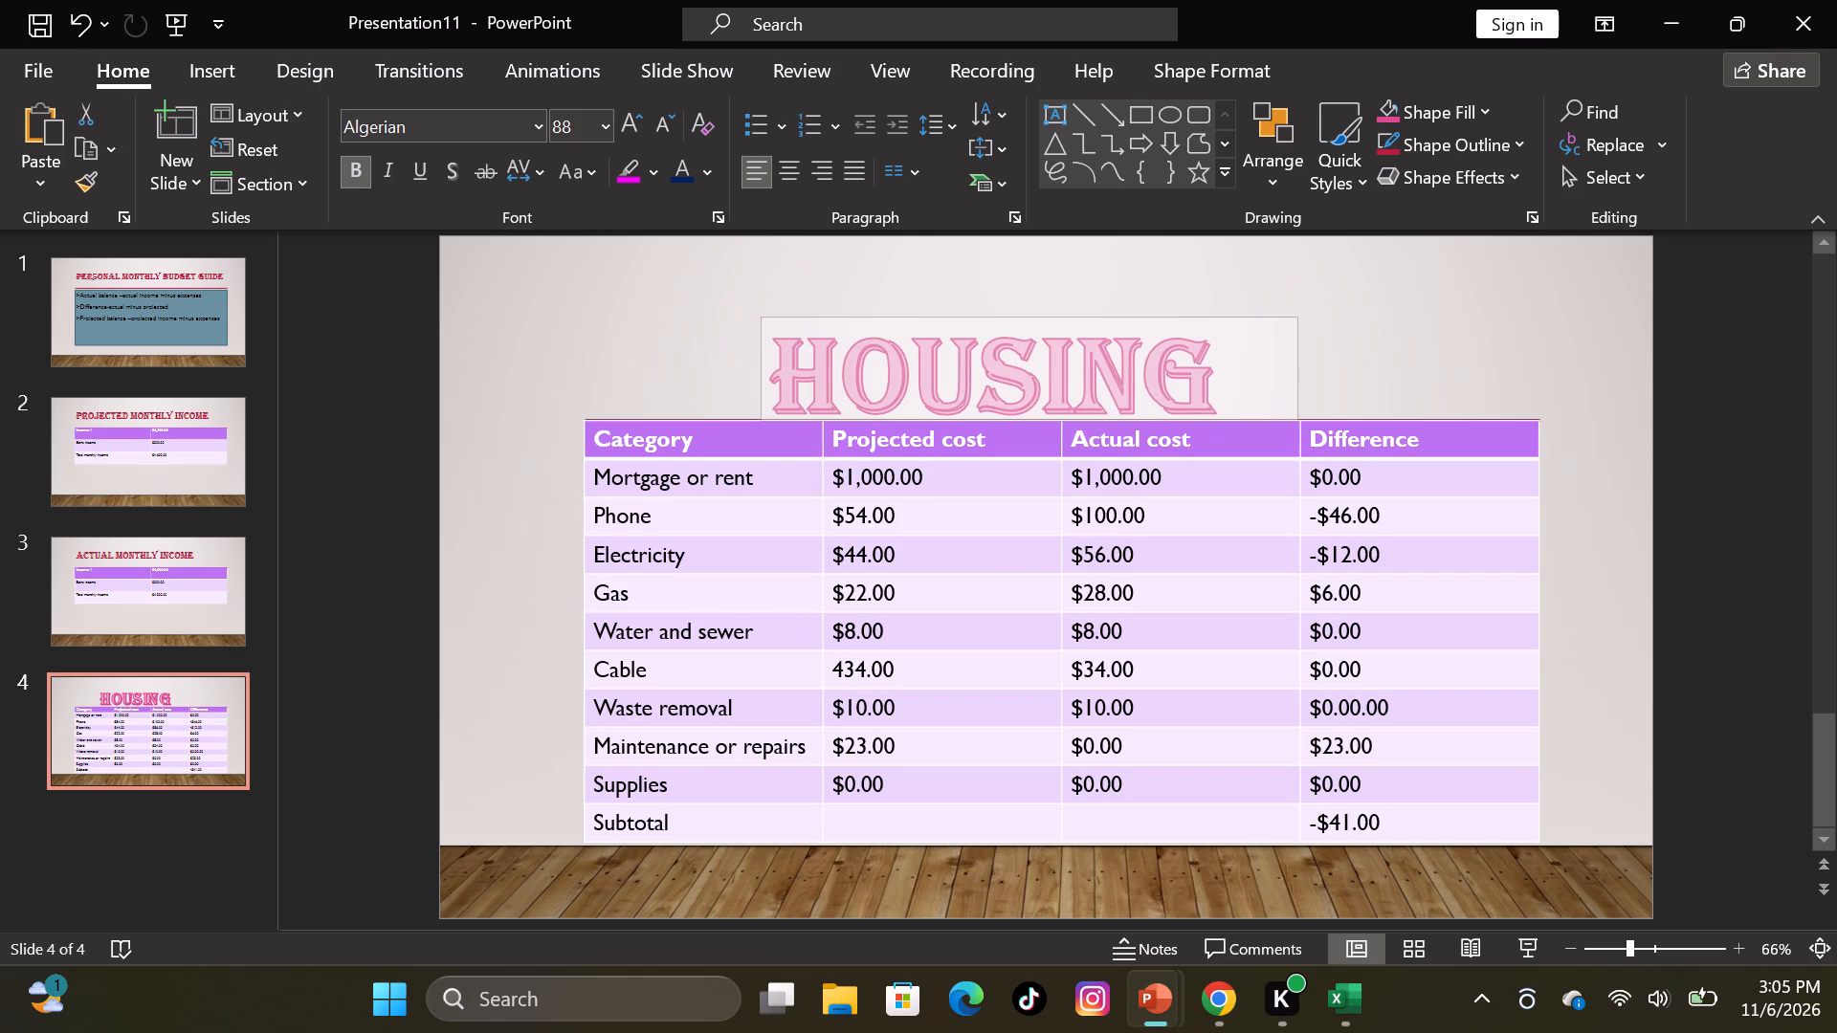
pyautogui.moveTo(765, 365); pyautogui.dragTo(767, 365)
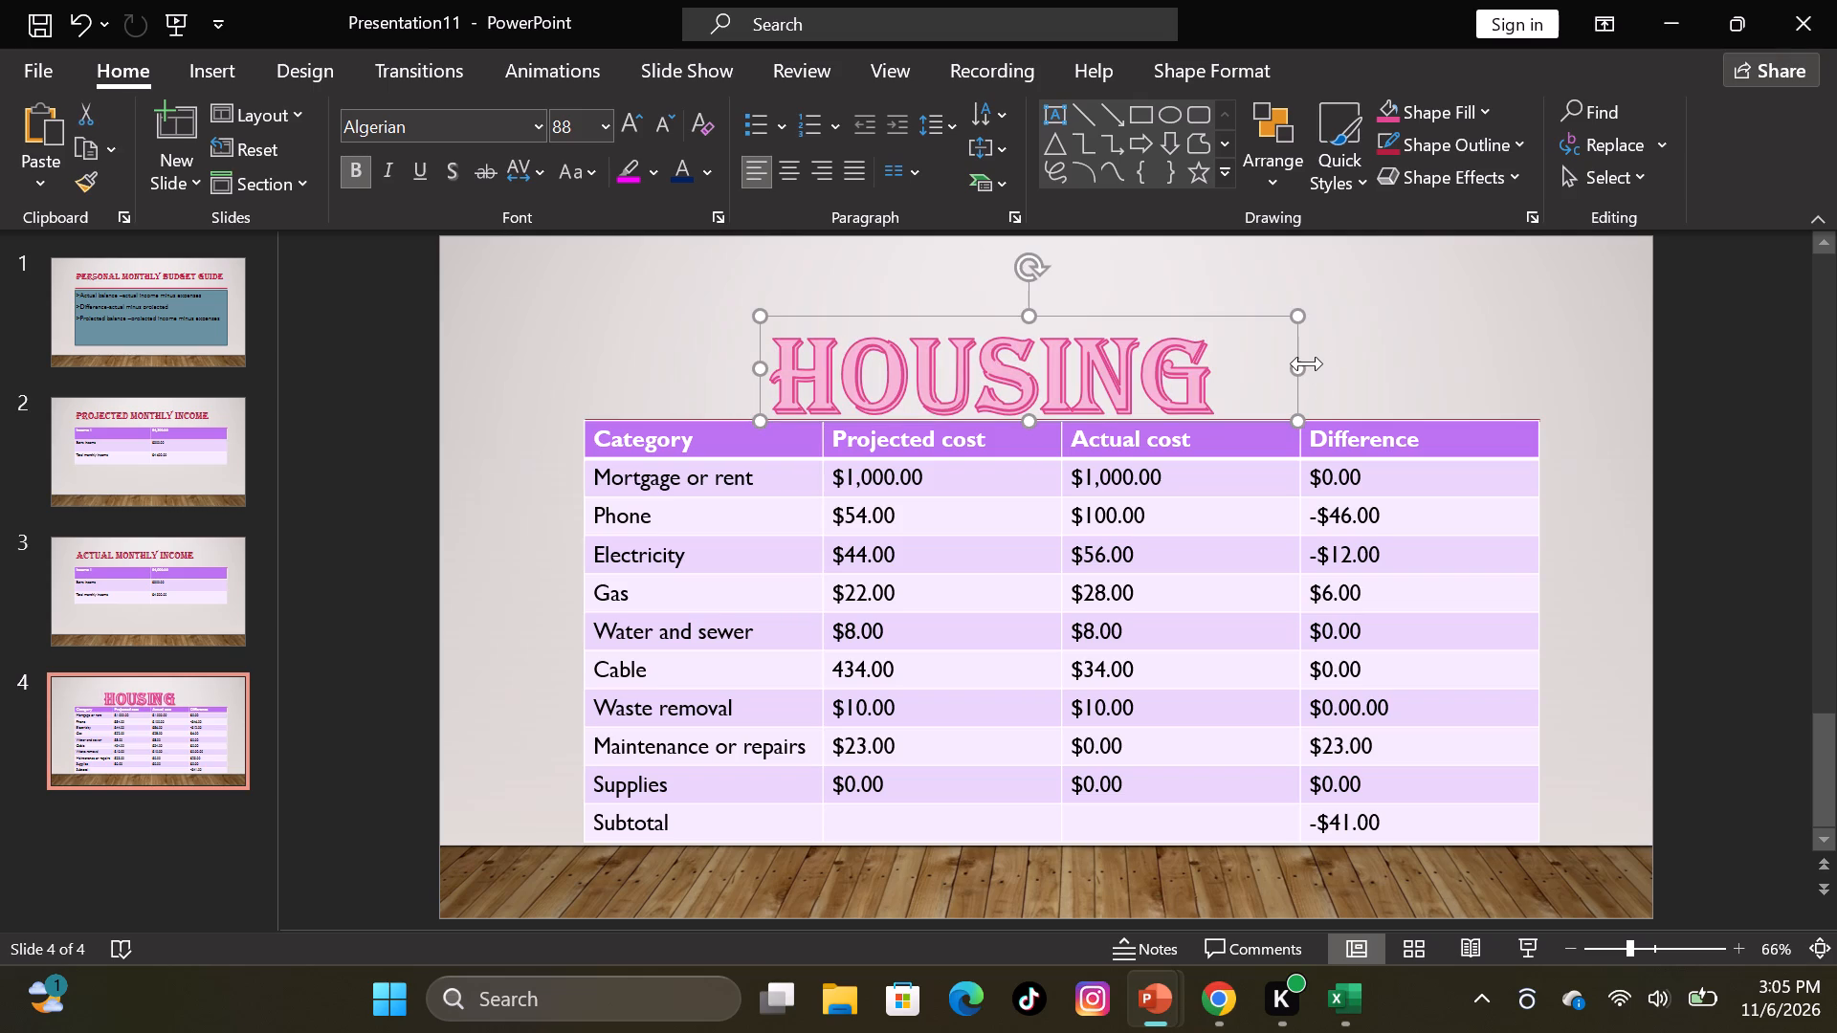
pyautogui.moveTo(1303, 370); pyautogui.dragTo(1264, 395)
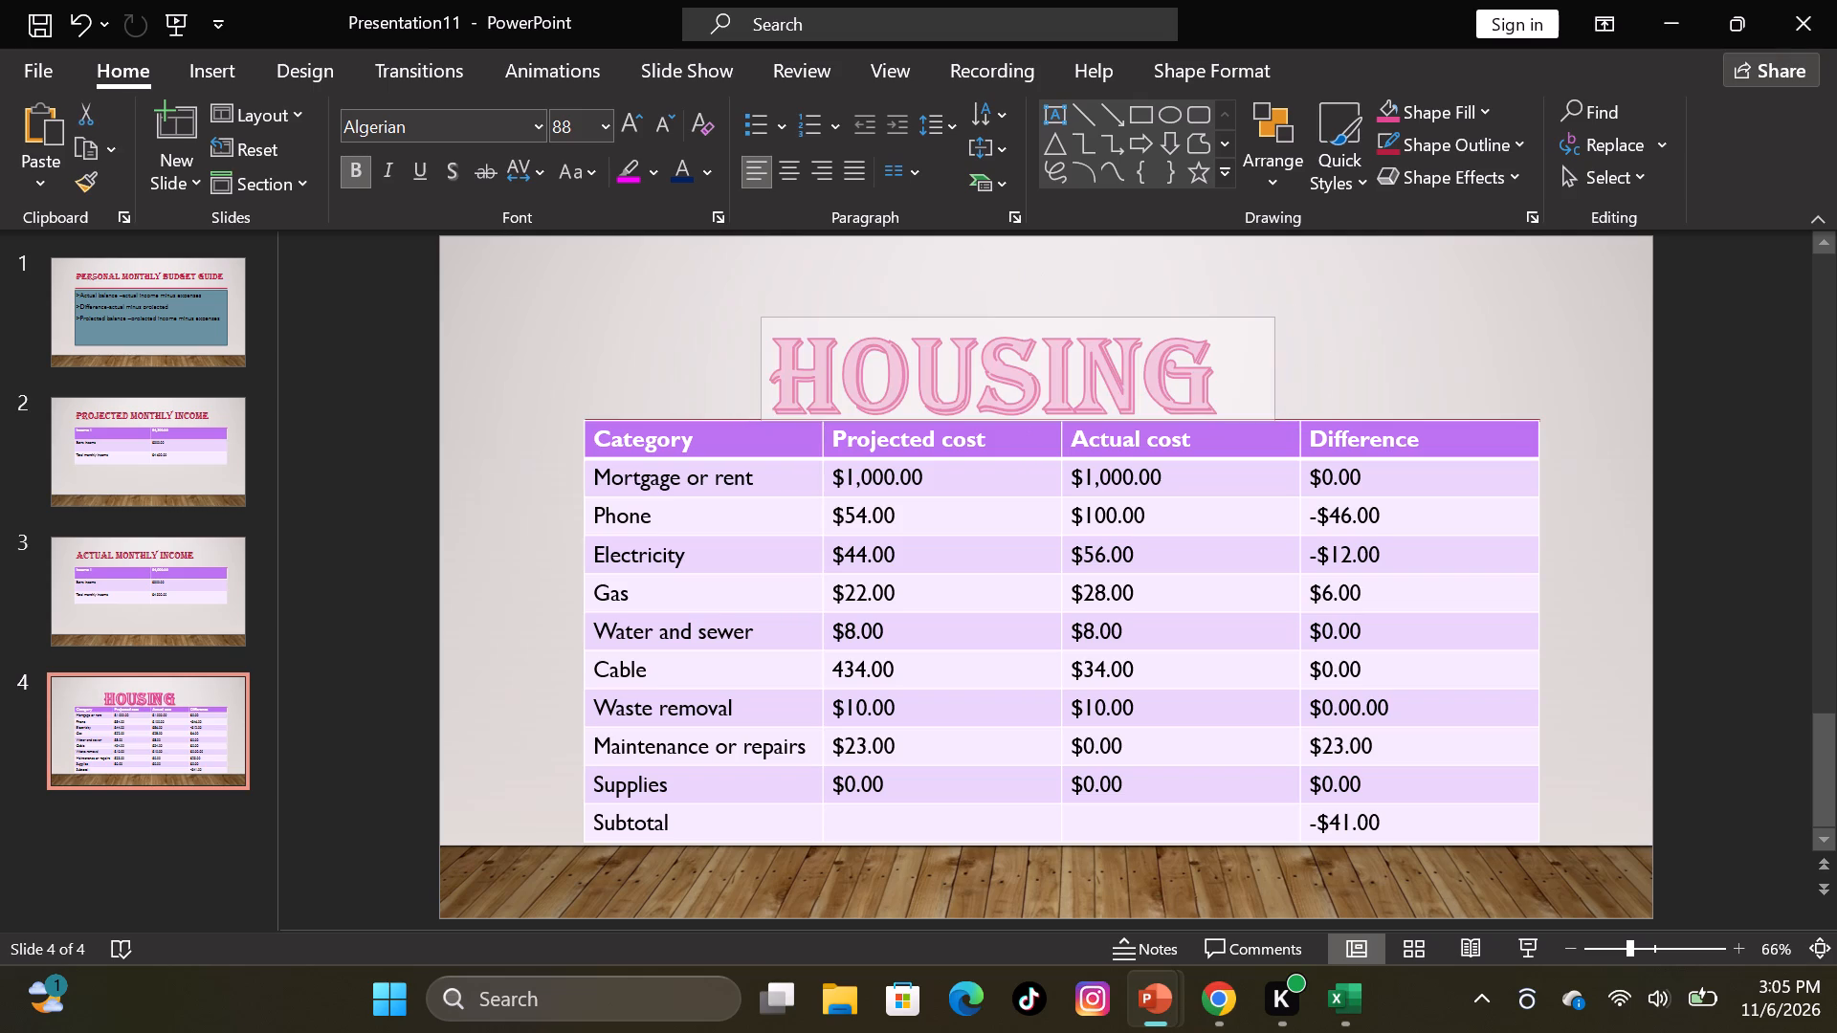
pyautogui.moveTo(1264, 395); pyautogui.dragTo(1244, 401)
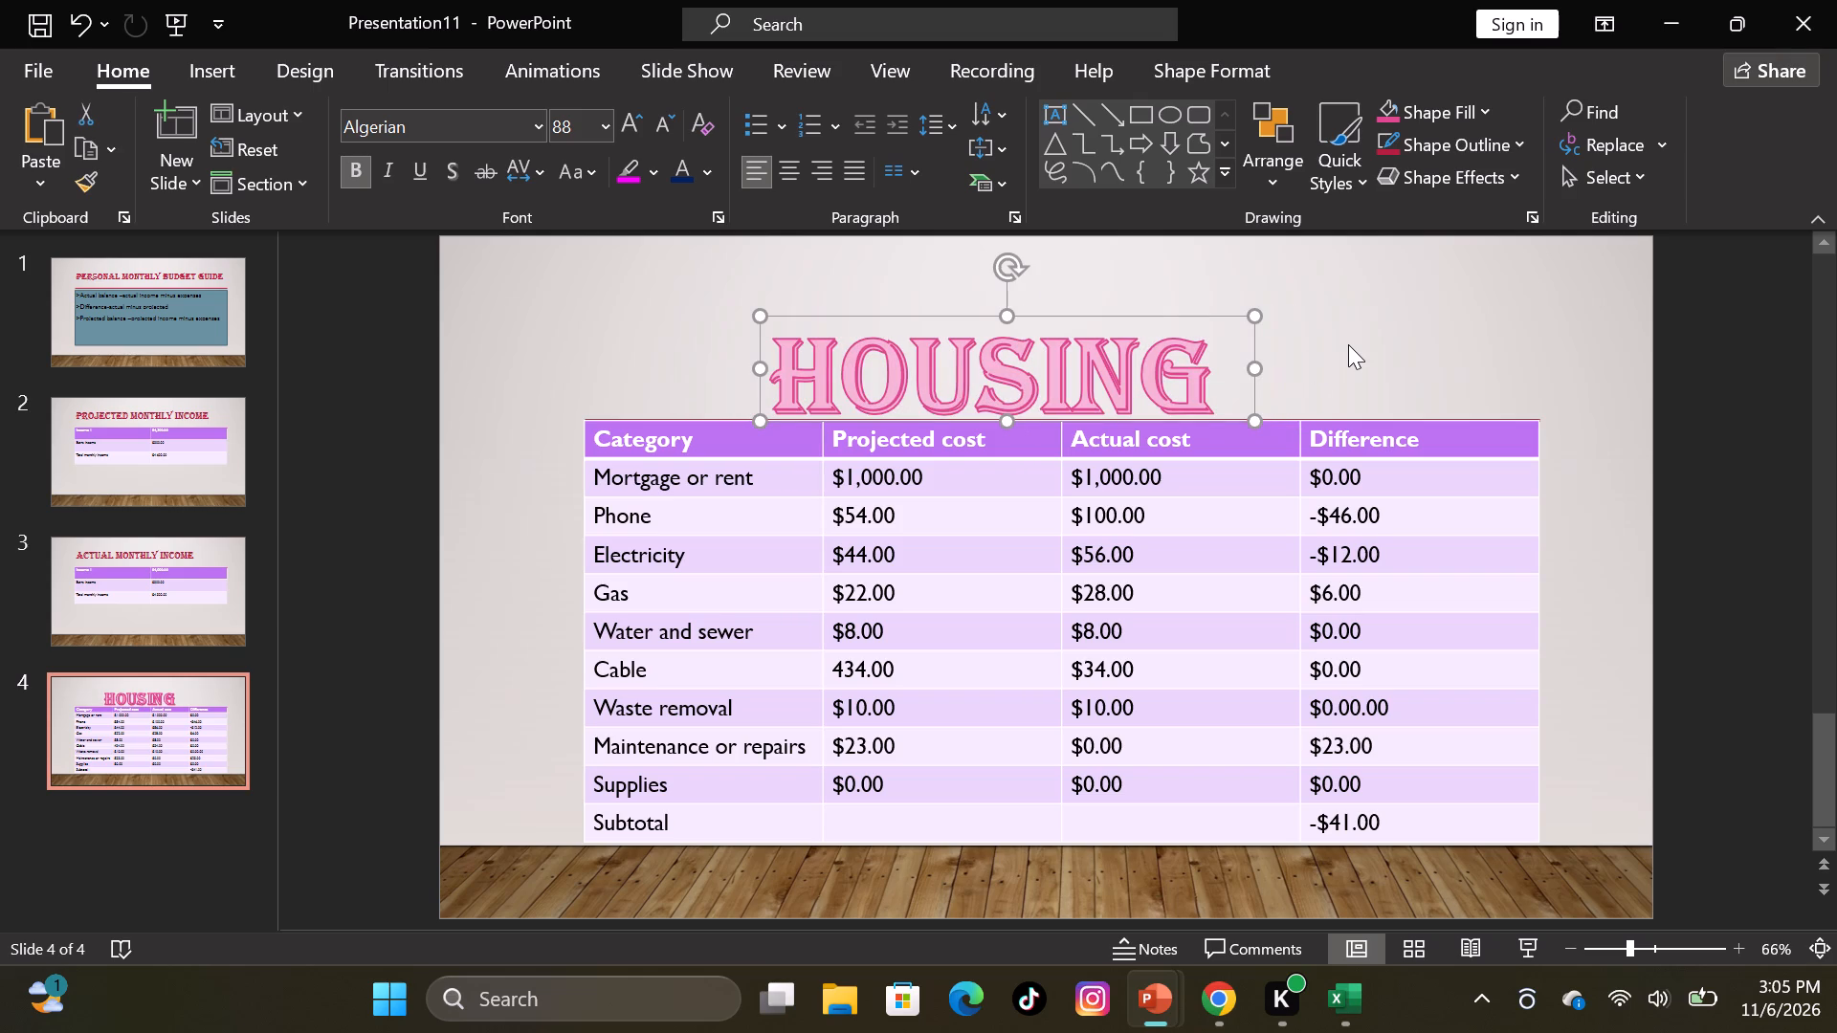
pyautogui.click(1350, 341)
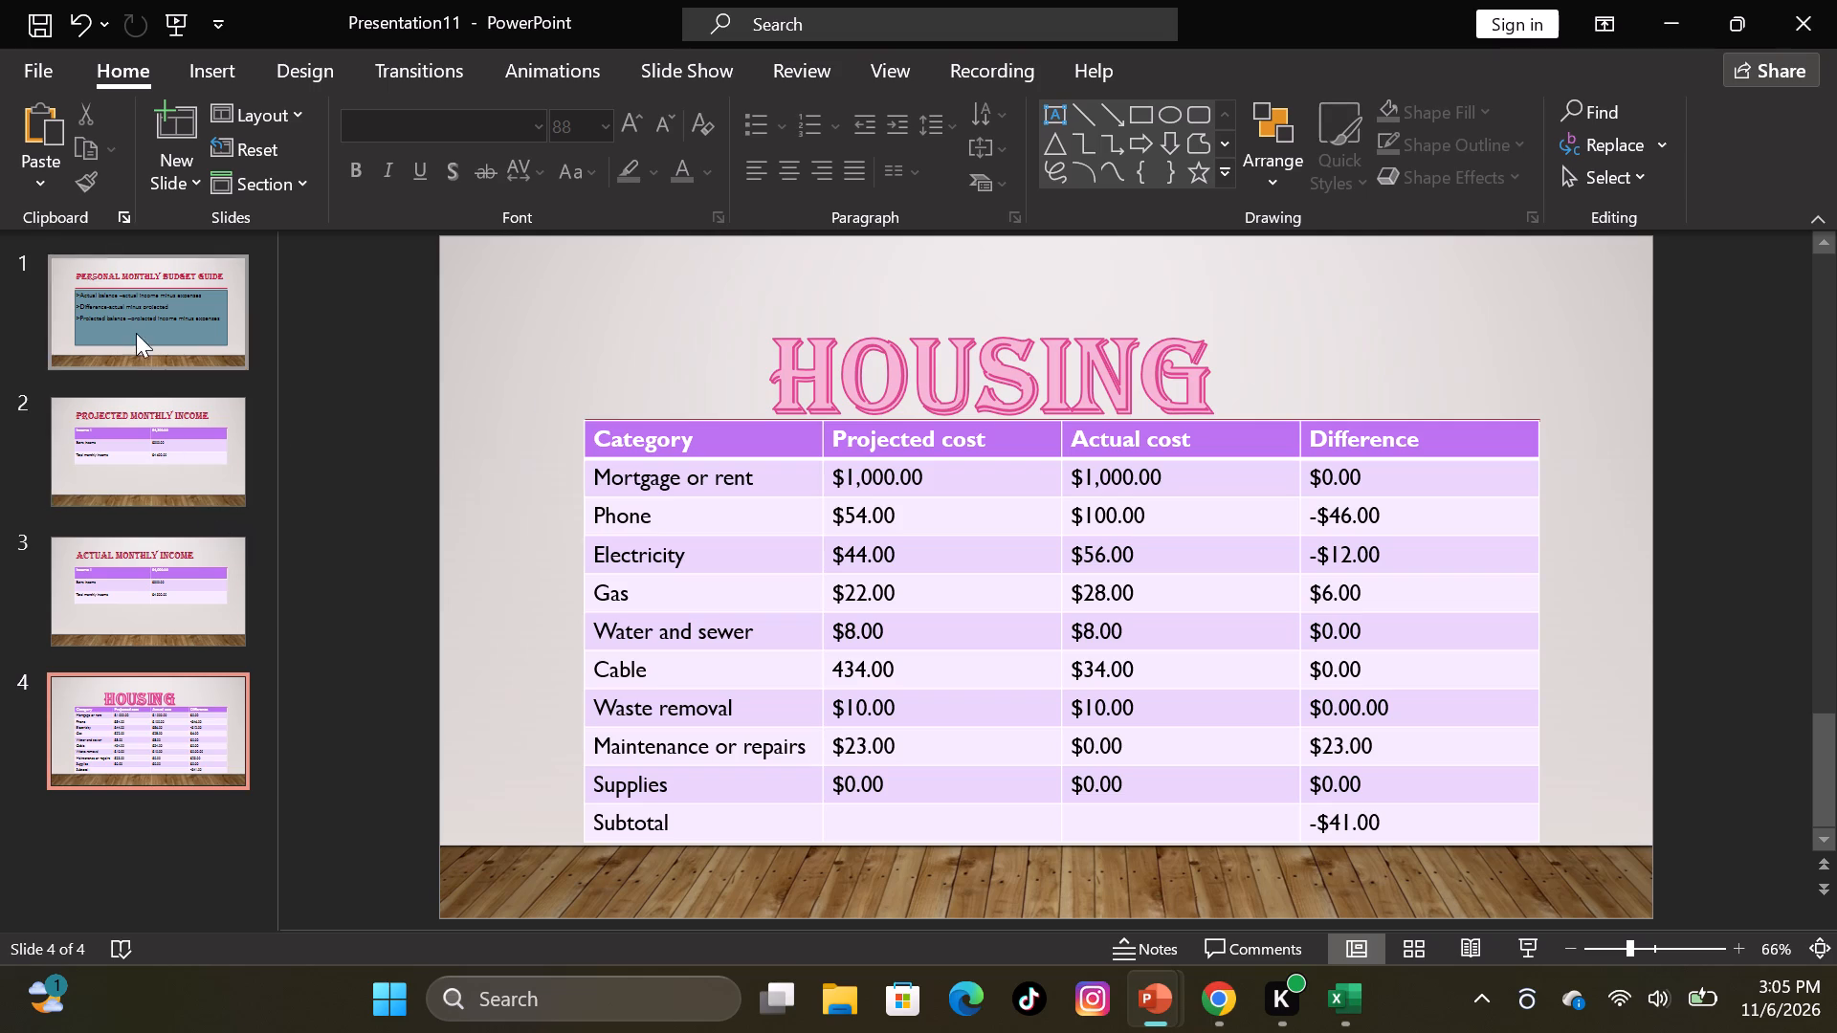
# Review the budget presentation's slides in order, from the guide through both income tables to the Housing table.
pyautogui.scroll(-3, 142, 303)
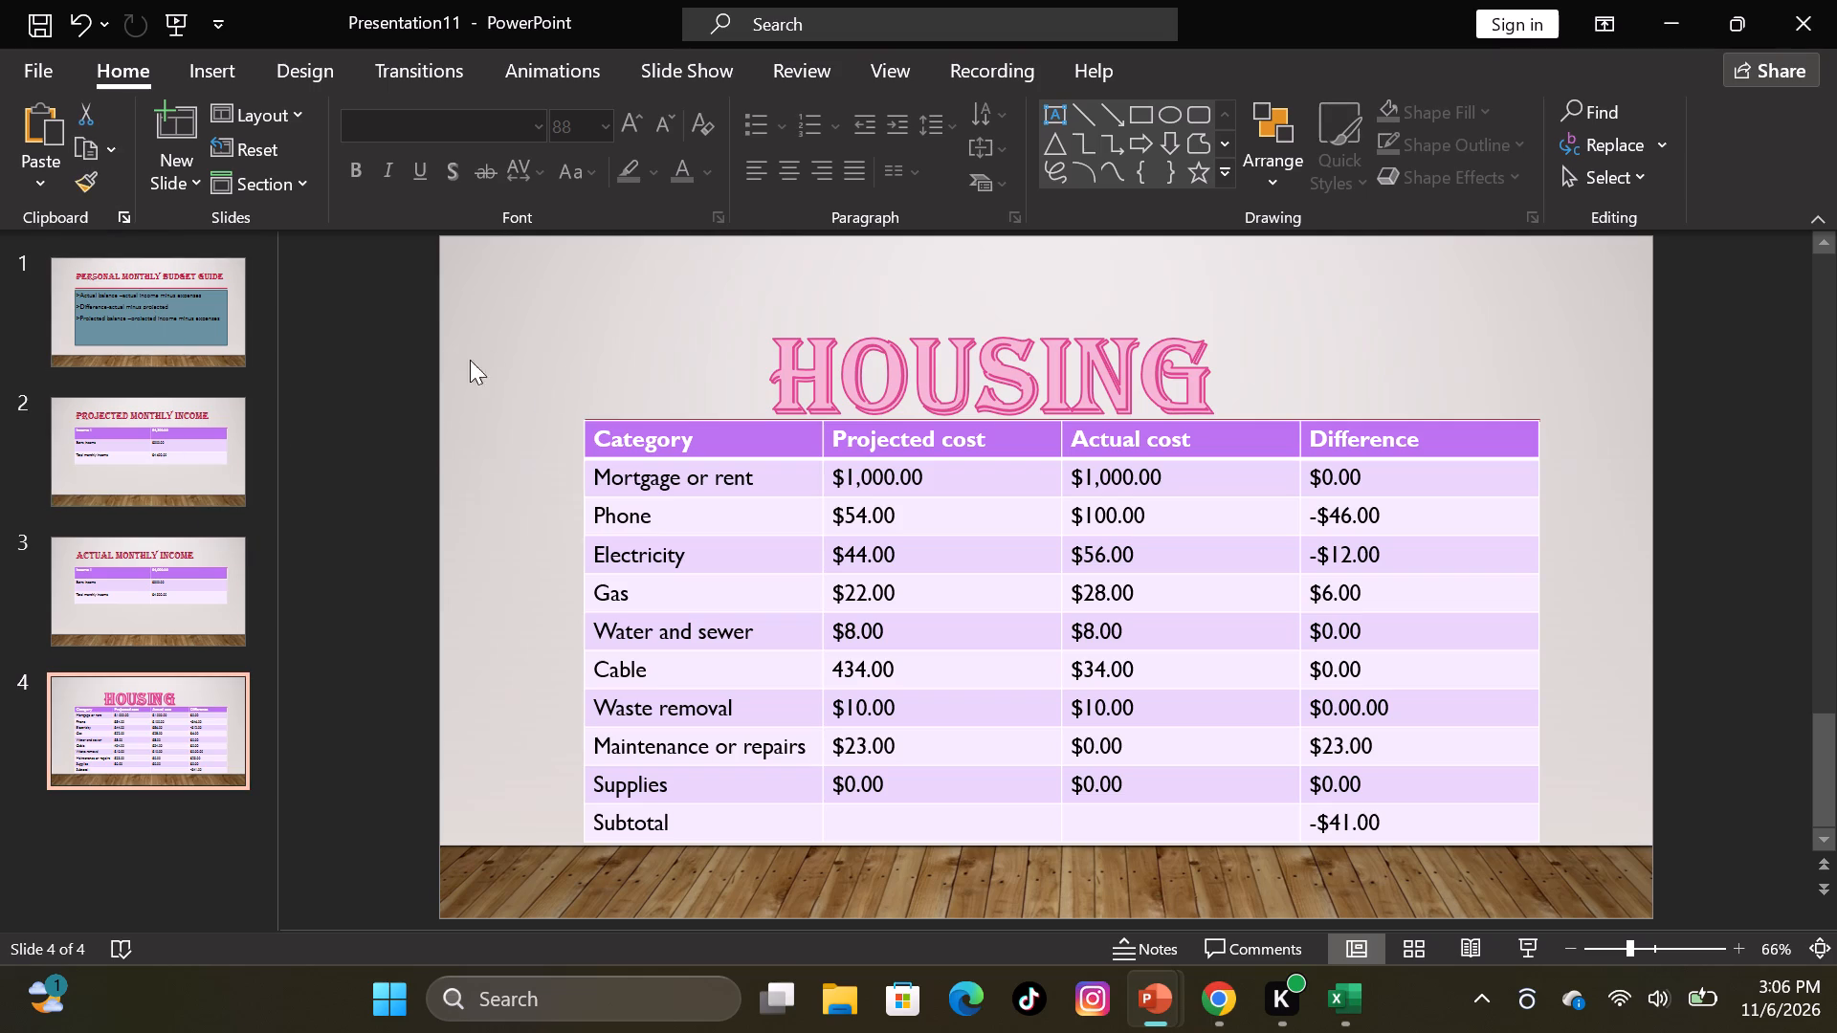
pyautogui.click(149, 339)
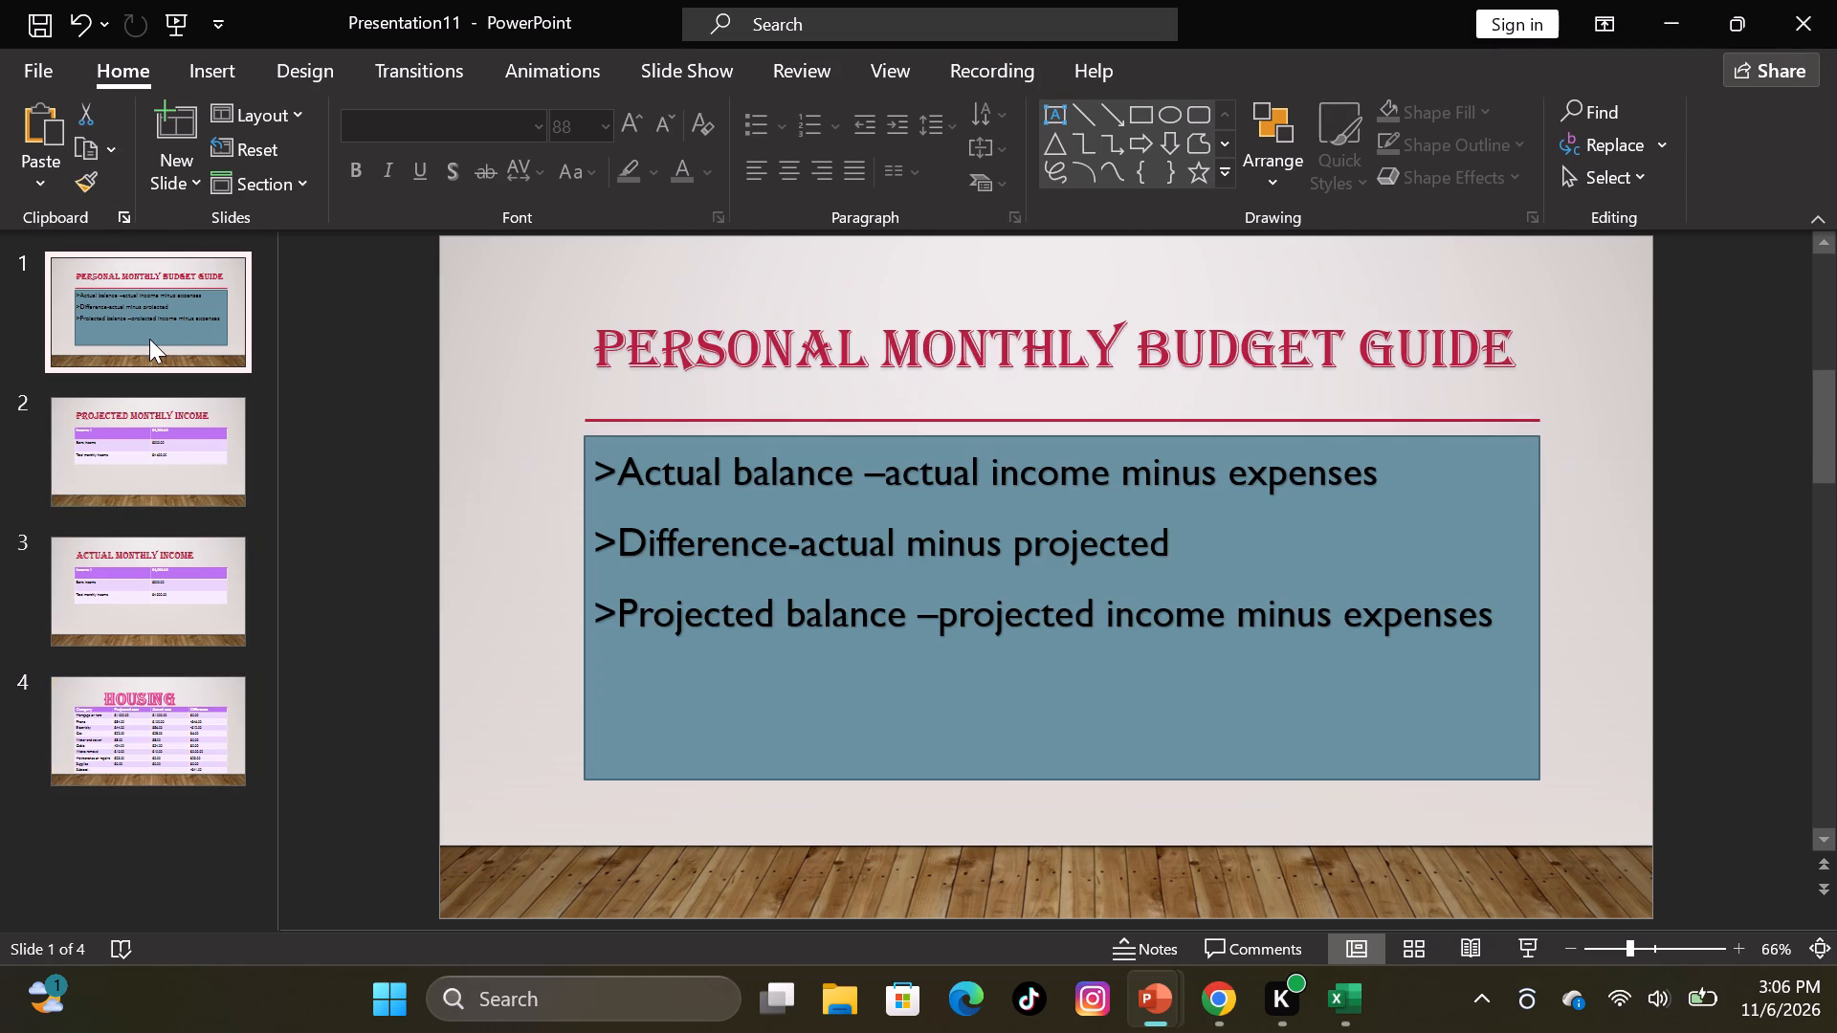
pyautogui.click(145, 440)
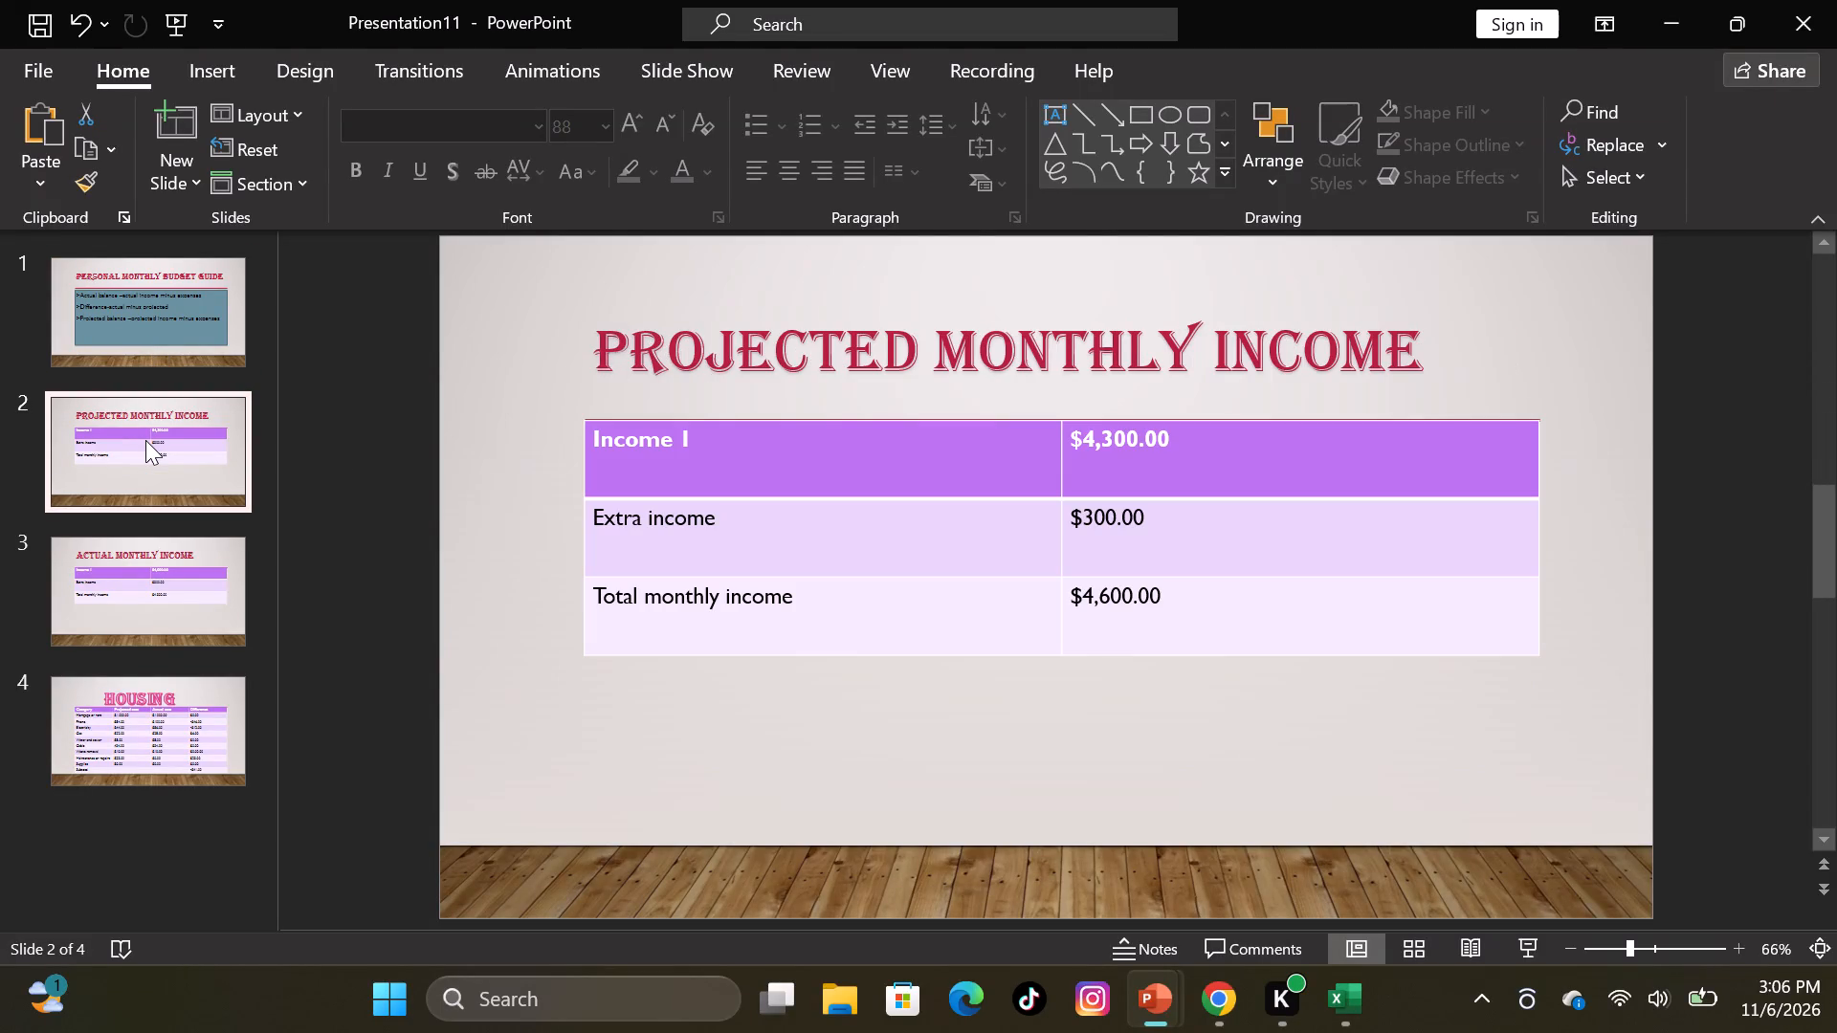
pyautogui.click(159, 549)
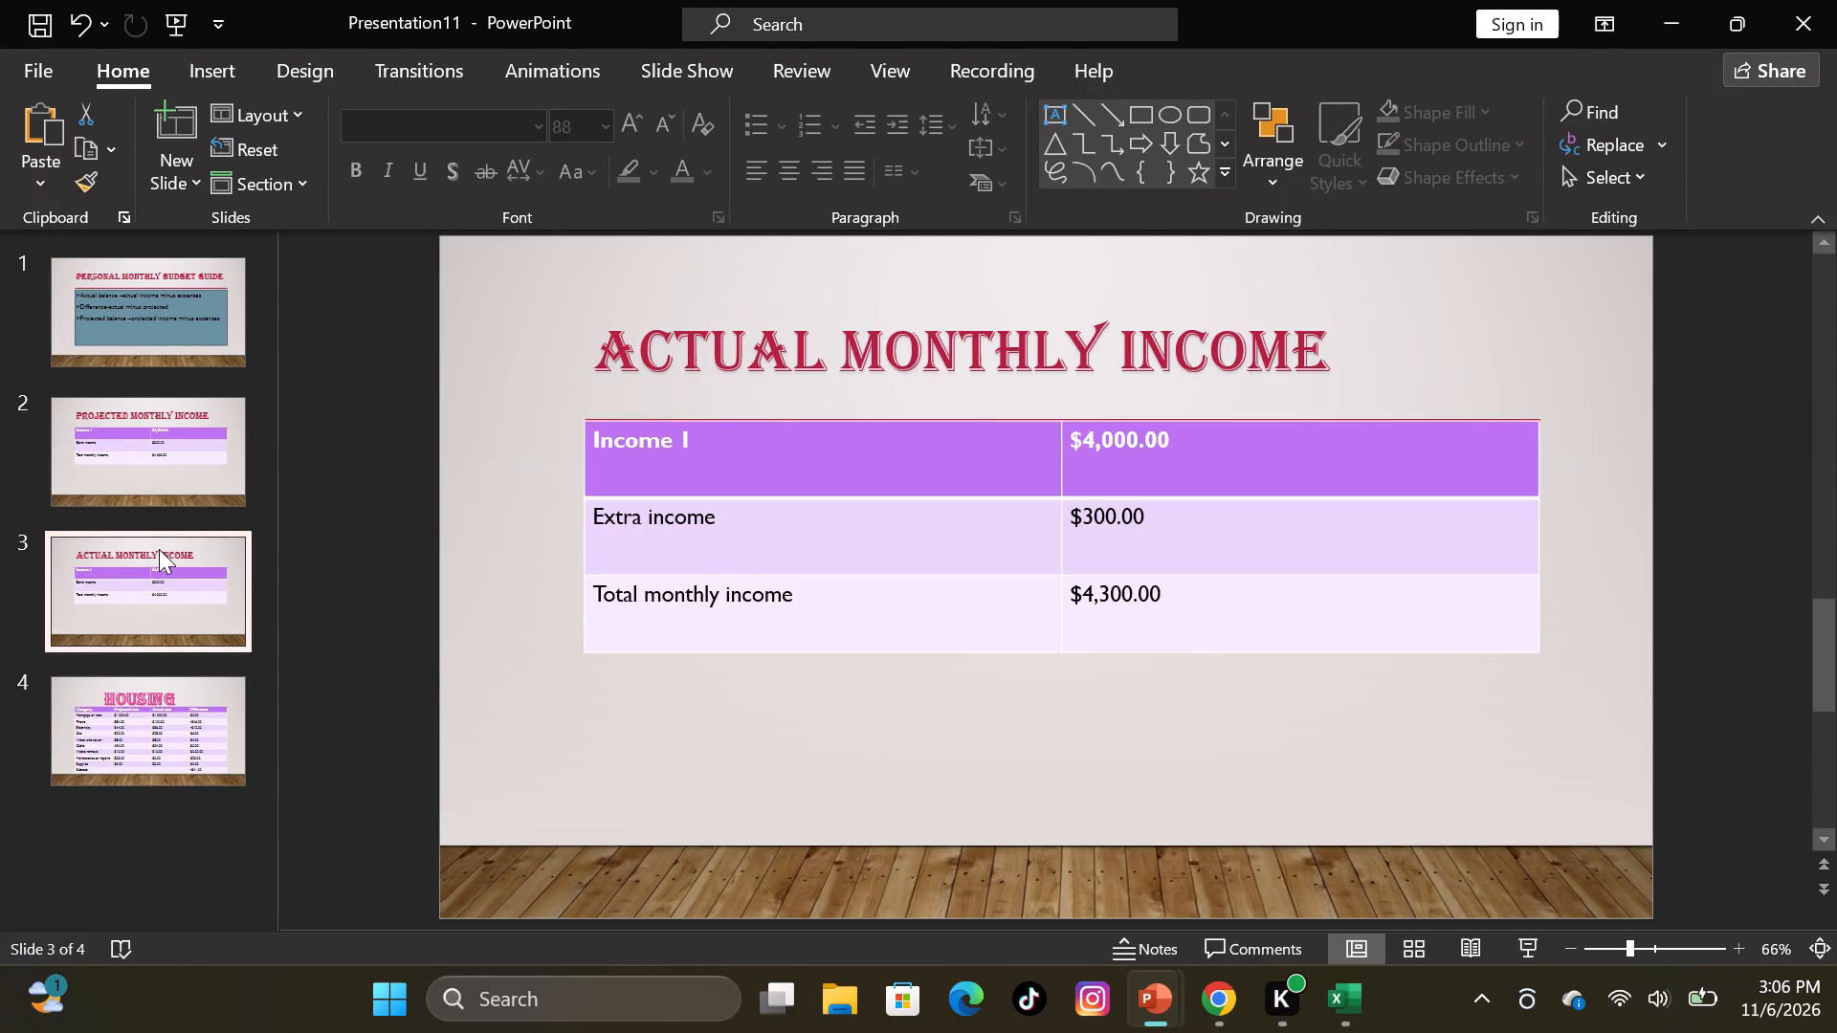
pyautogui.click(172, 689)
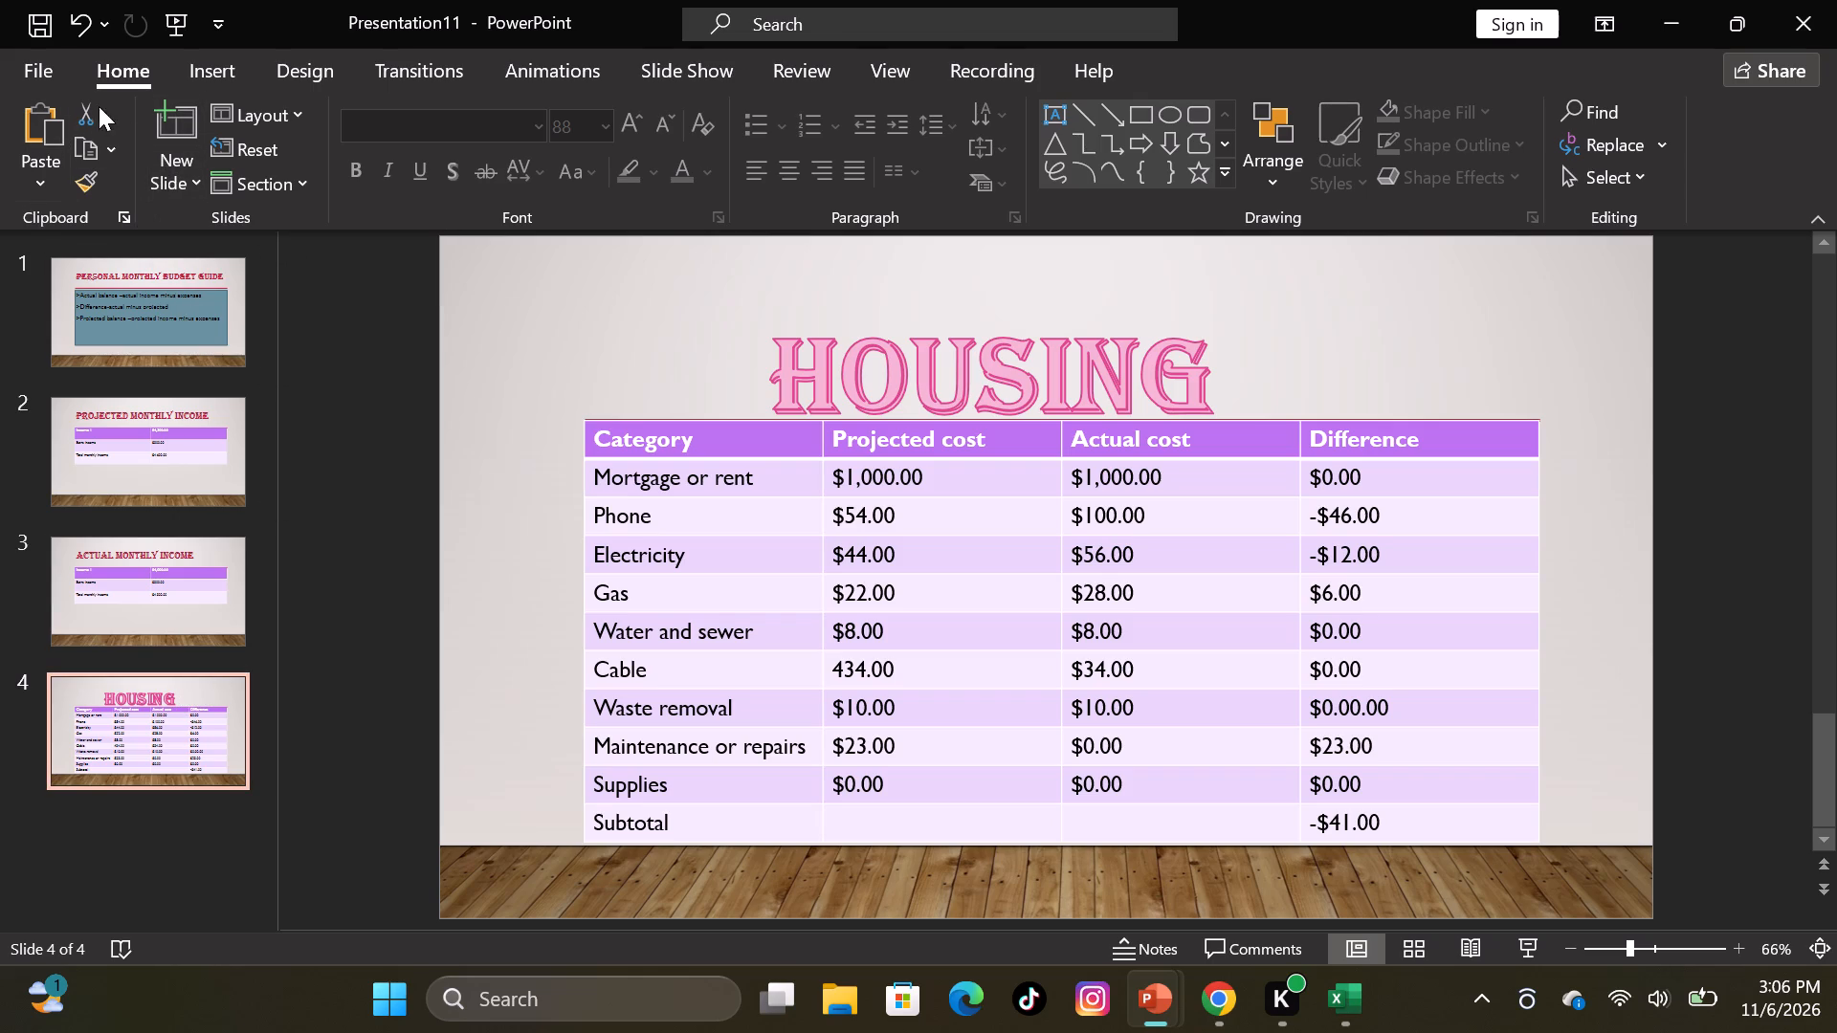
# Create a new blank presentation.
pyautogui.click(30, 77)
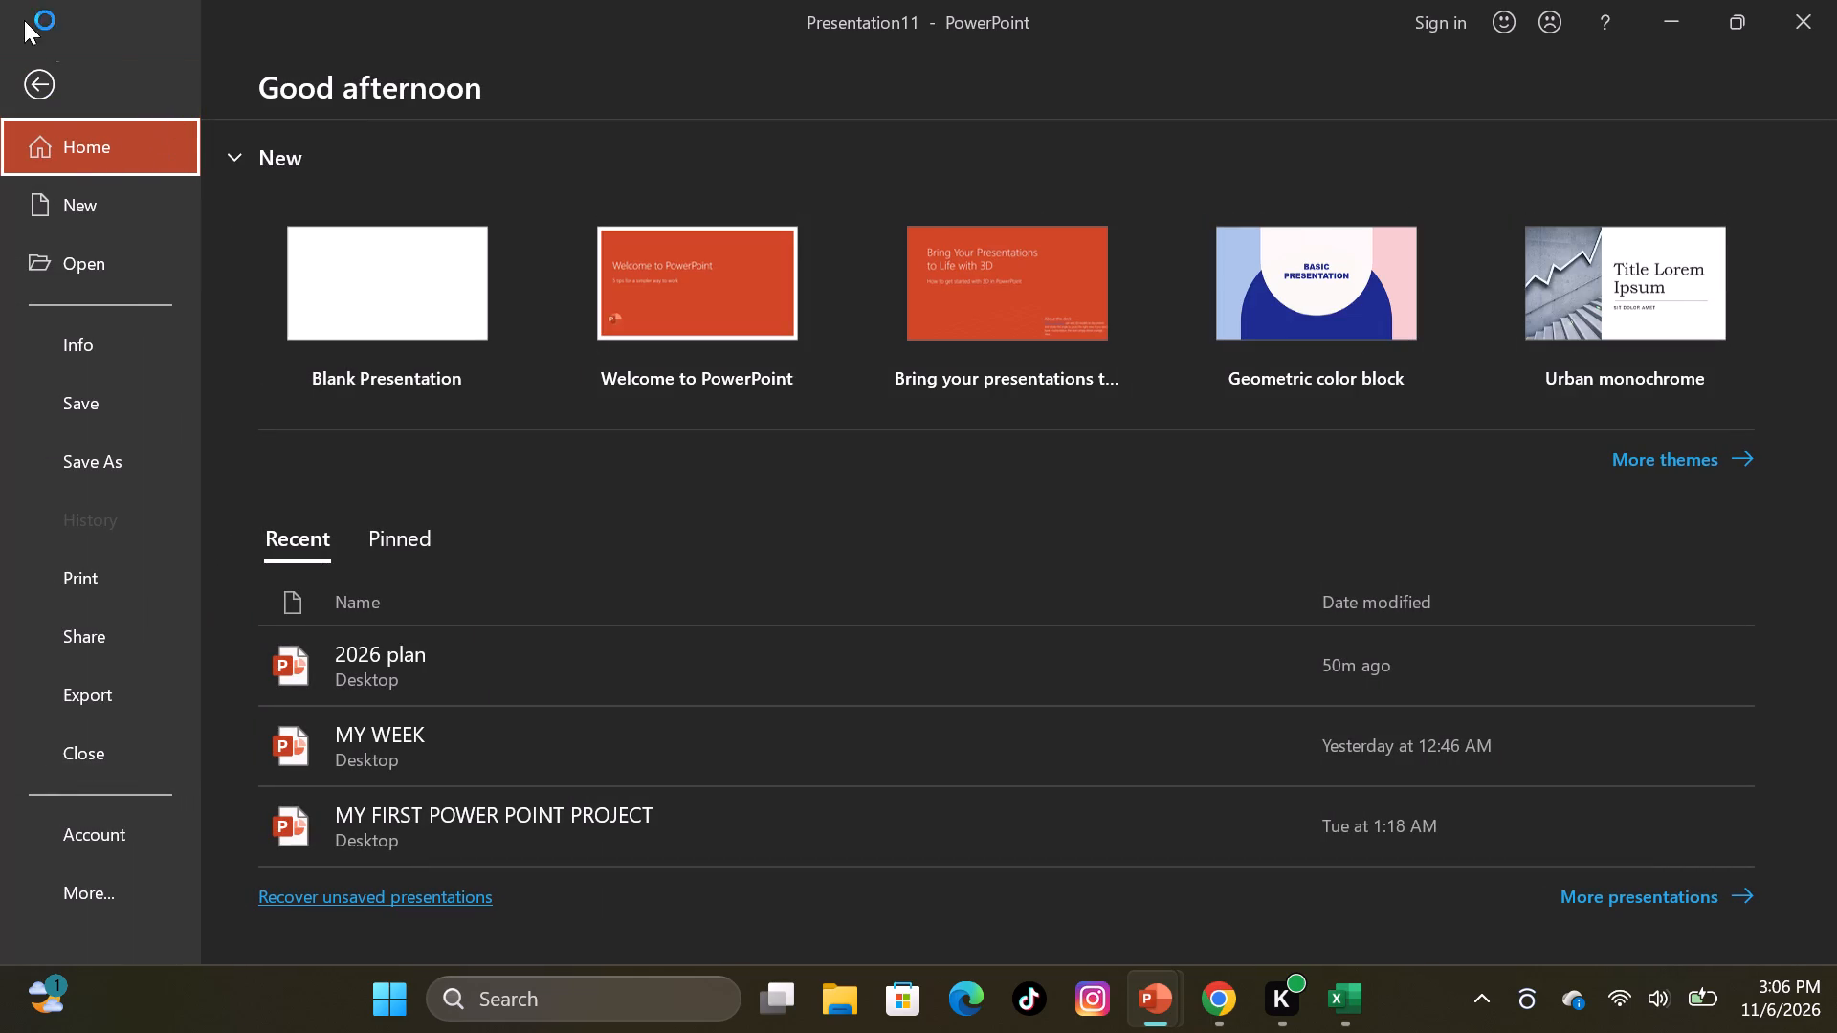
pyautogui.click(364, 253)
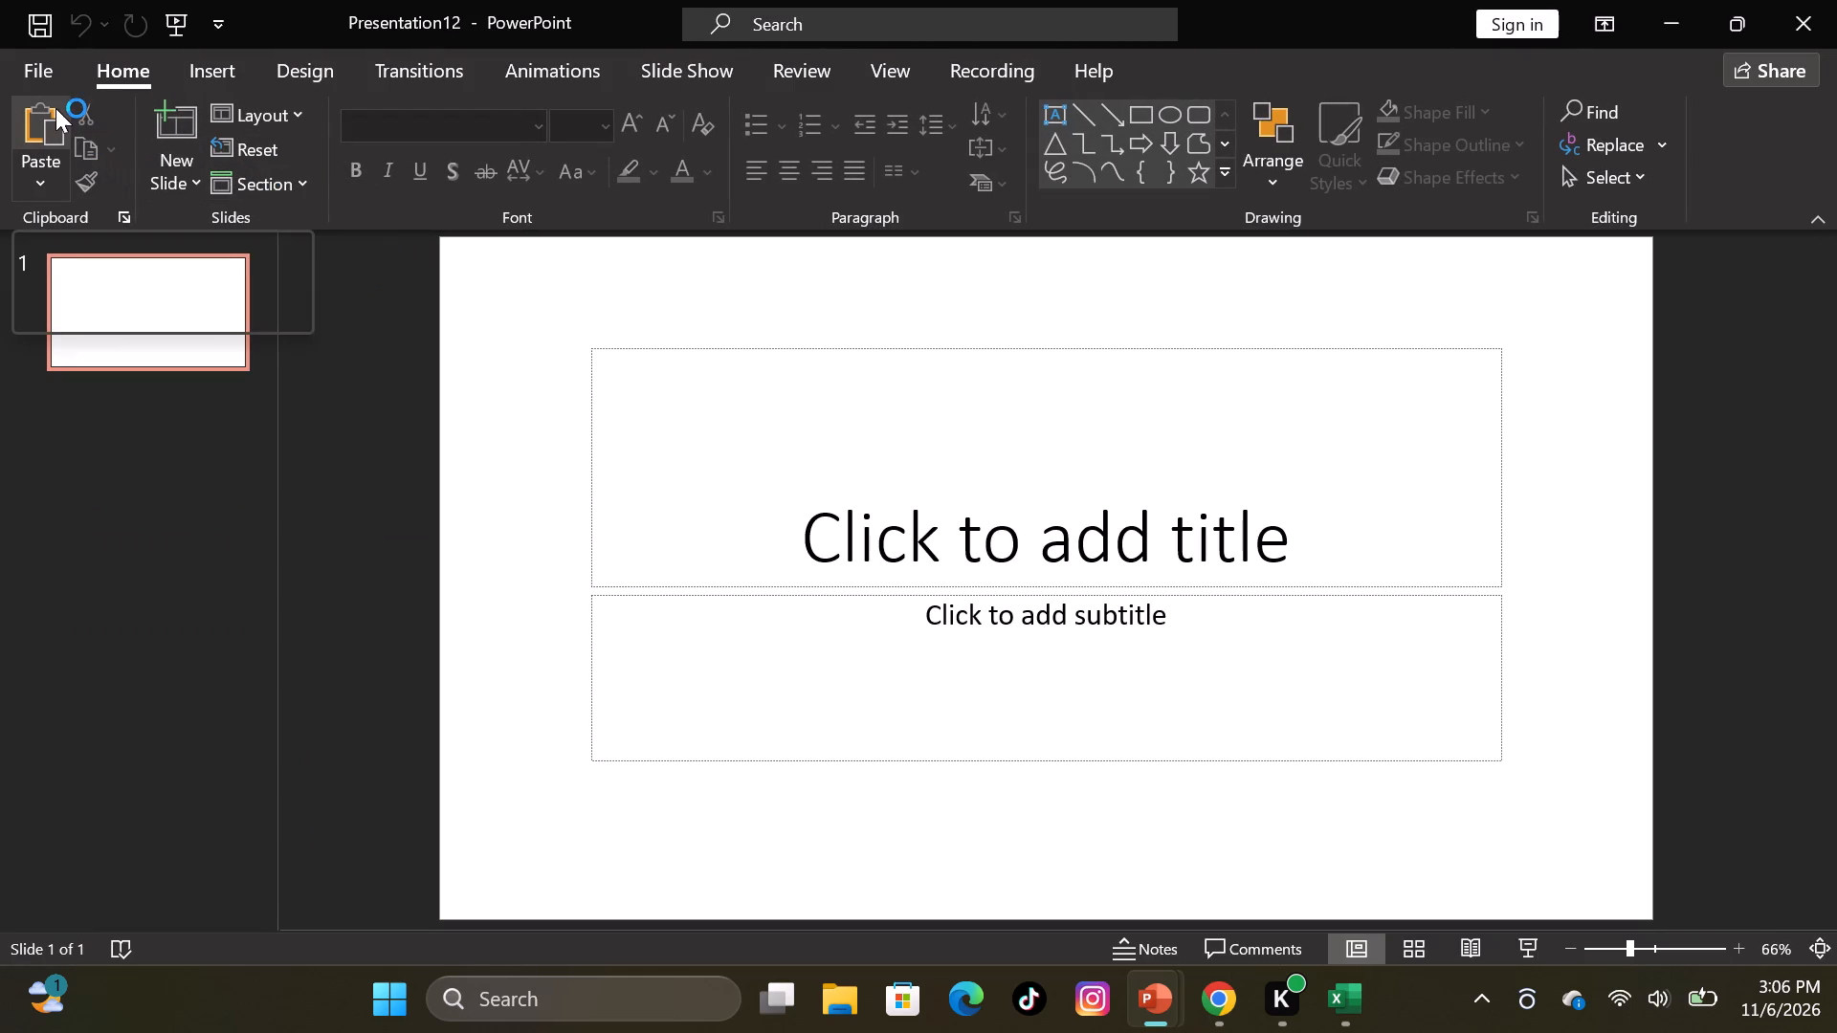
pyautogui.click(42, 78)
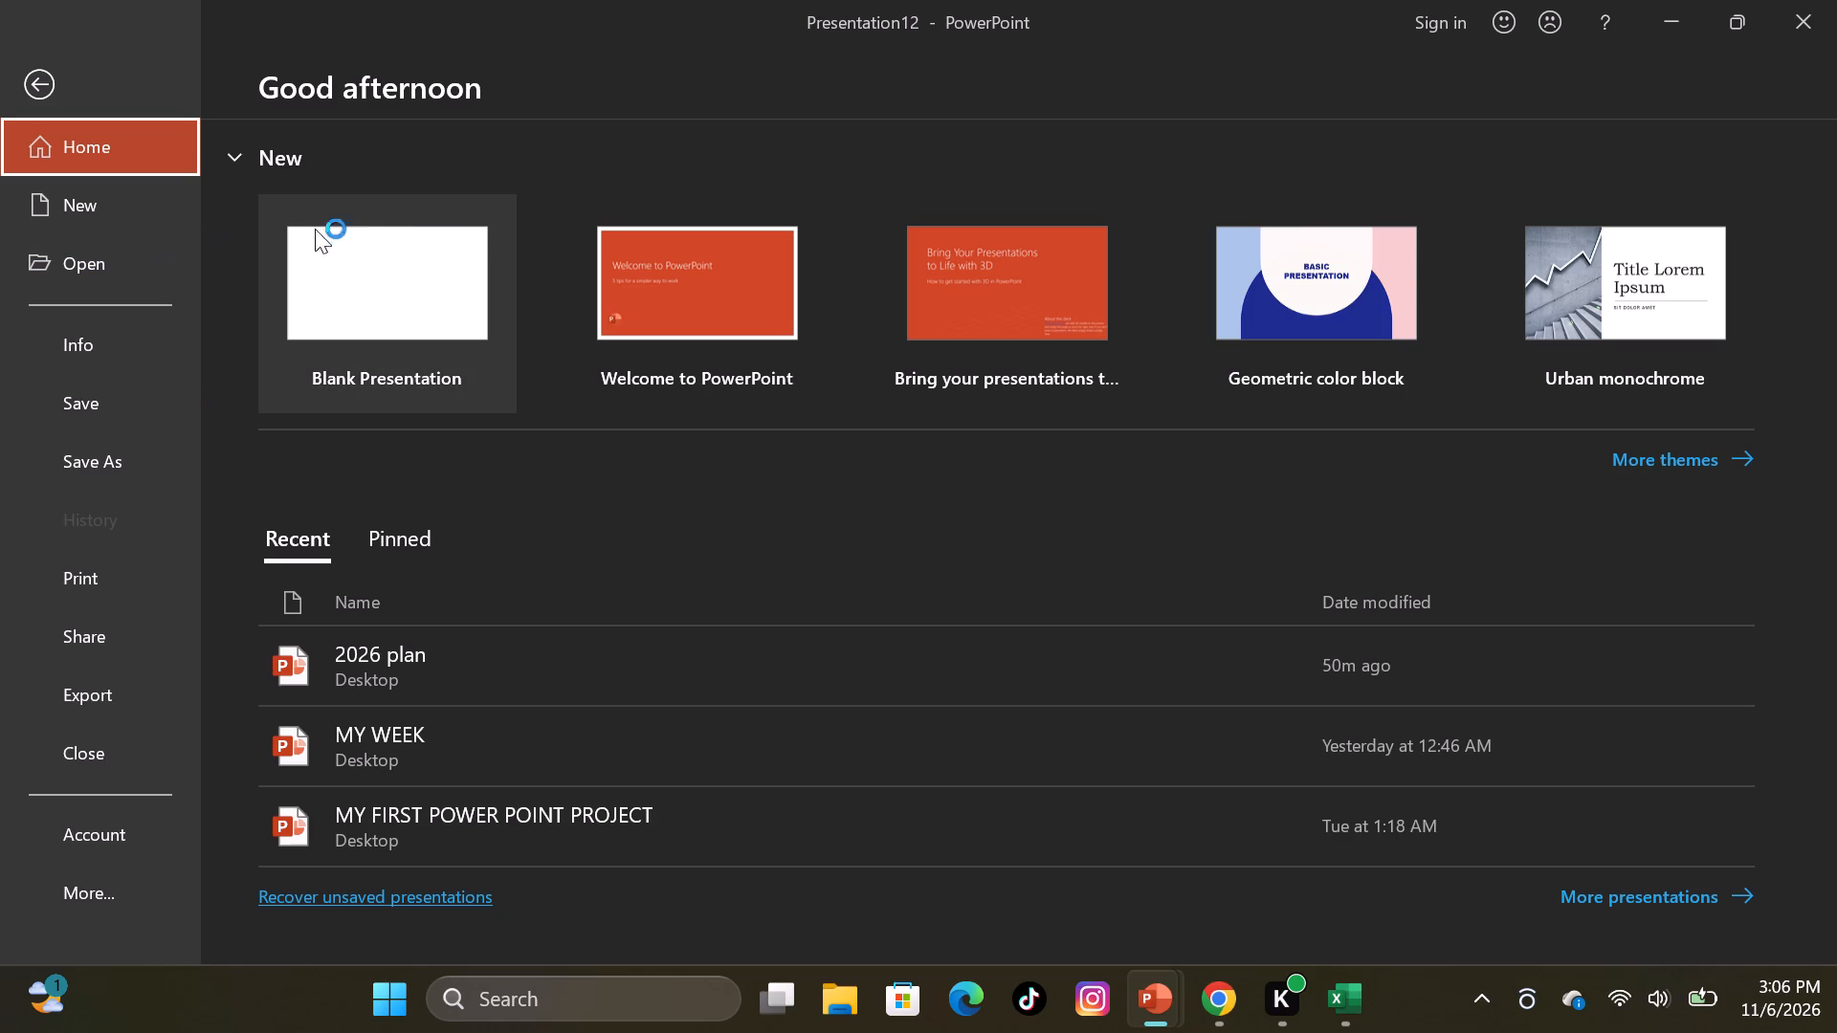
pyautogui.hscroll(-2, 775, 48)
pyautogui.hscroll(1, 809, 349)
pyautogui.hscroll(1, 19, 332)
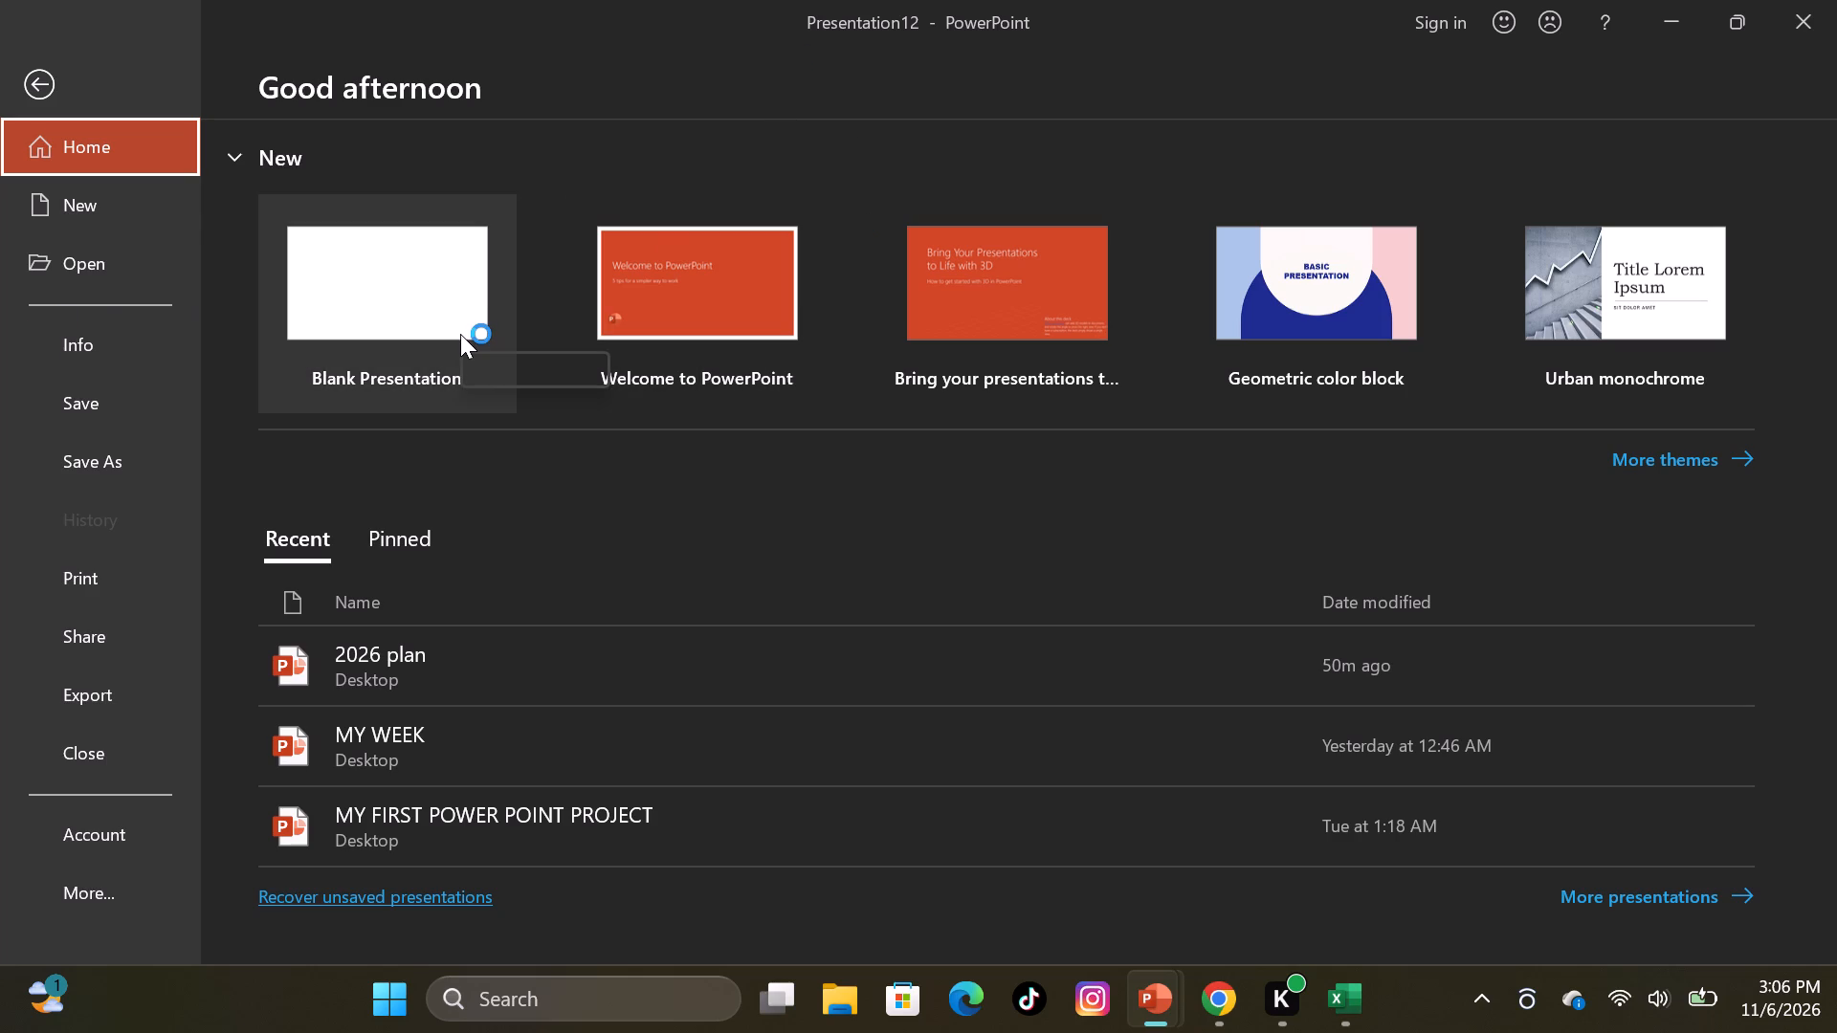